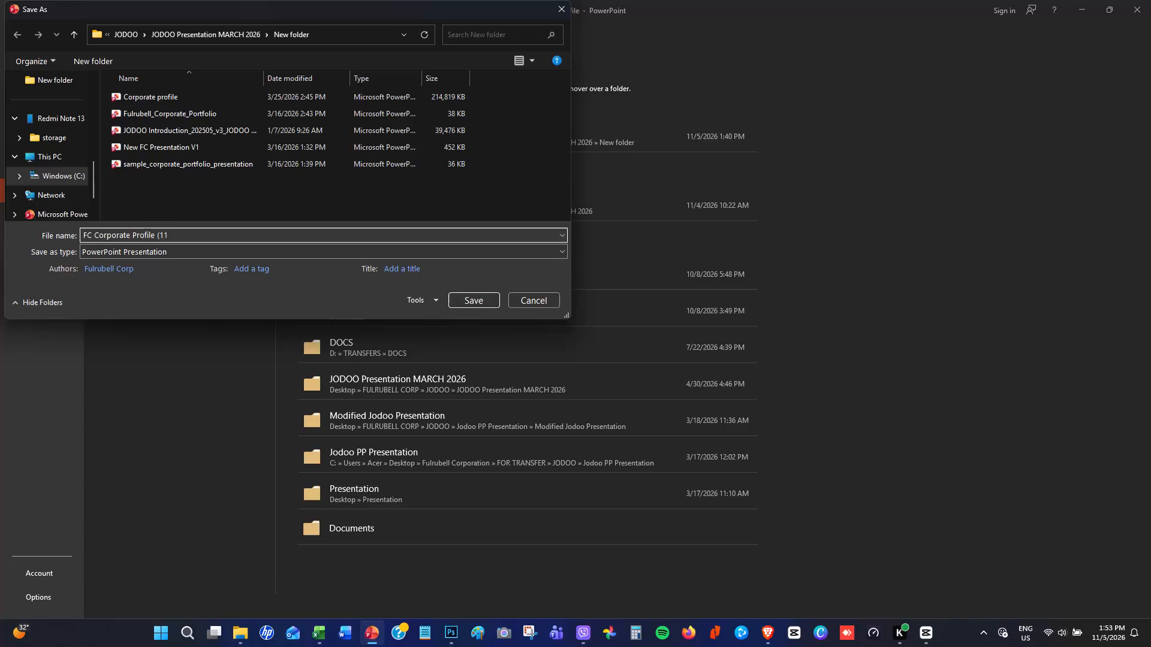
Save the presentation under the name FC Corporate Profile (11-2026) in PowerPoint Presentation format.
type("-2026")
key("shift+parenright")
left_click(469, 303)
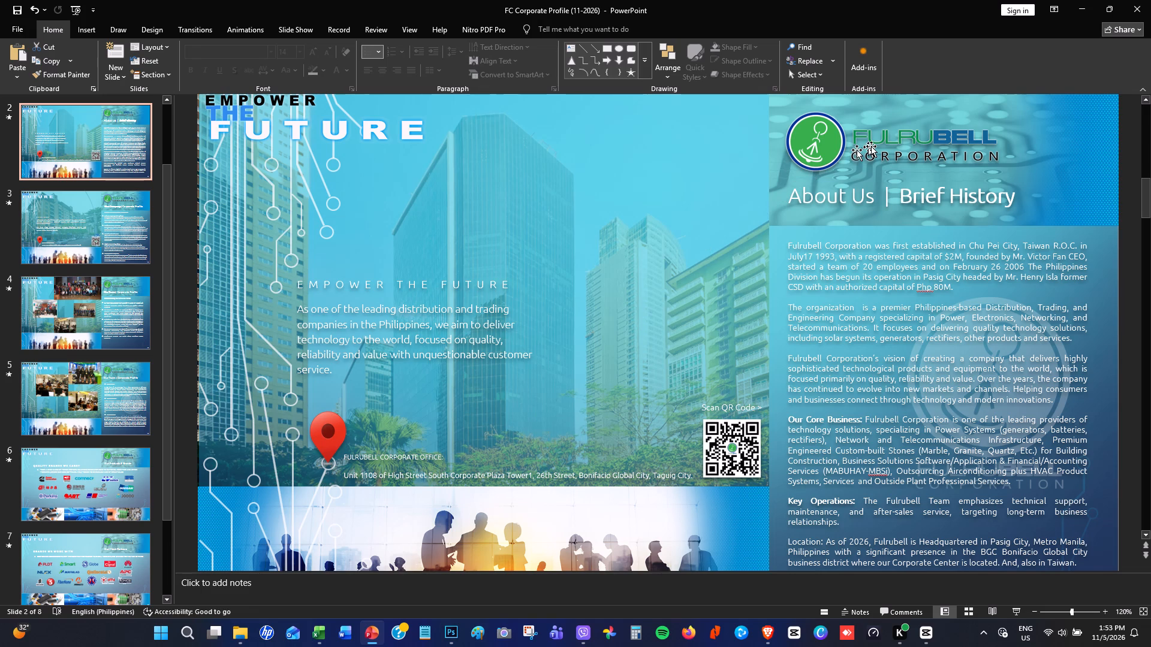
Save a copy of the presentation as an MPEG-4 Video in New folder, keeping the name FC Corporate Profile (11-2026).
left_click(20, 28)
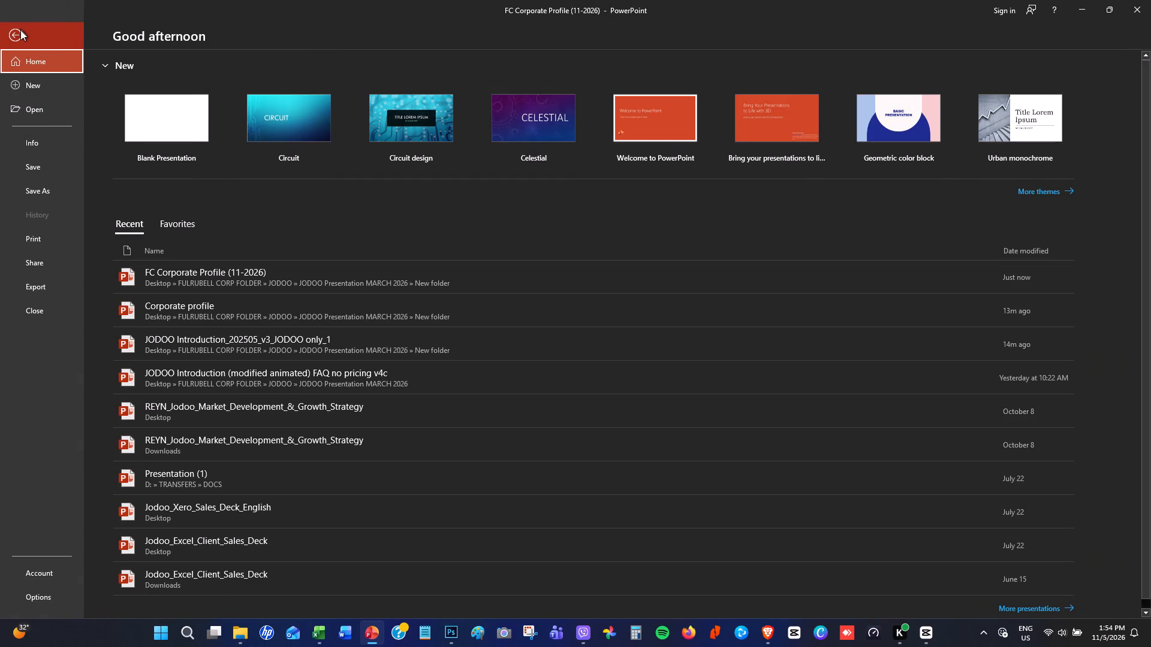
left_click(45, 185)
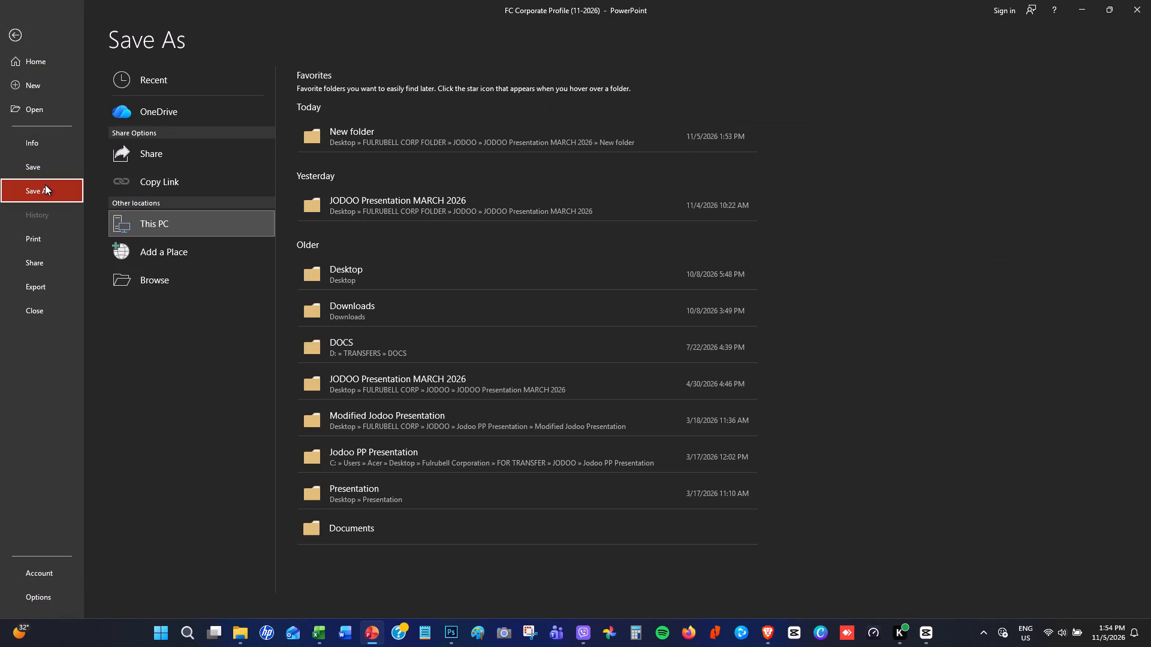
left_click(491, 141)
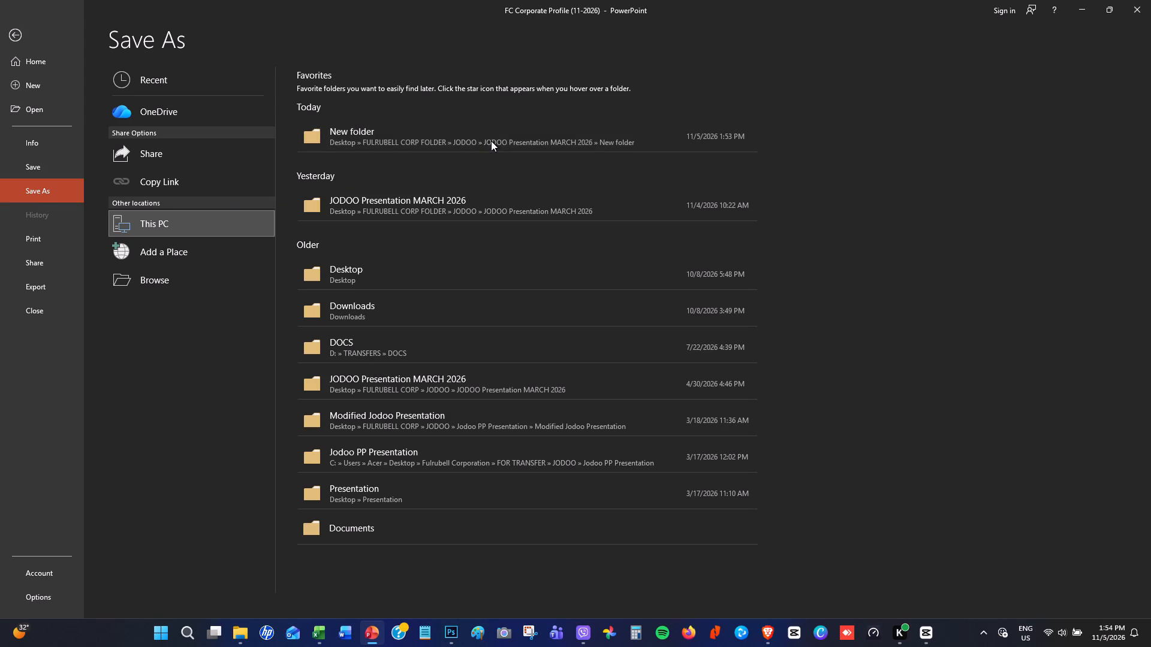
left_click(192, 252)
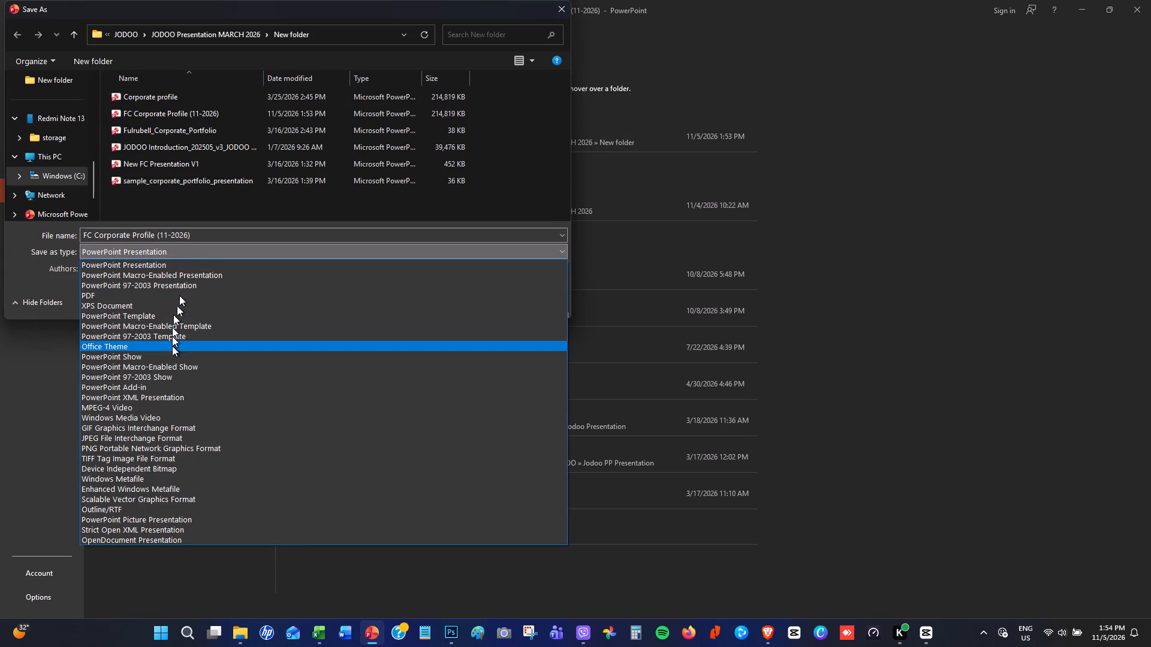
left_click(163, 407)
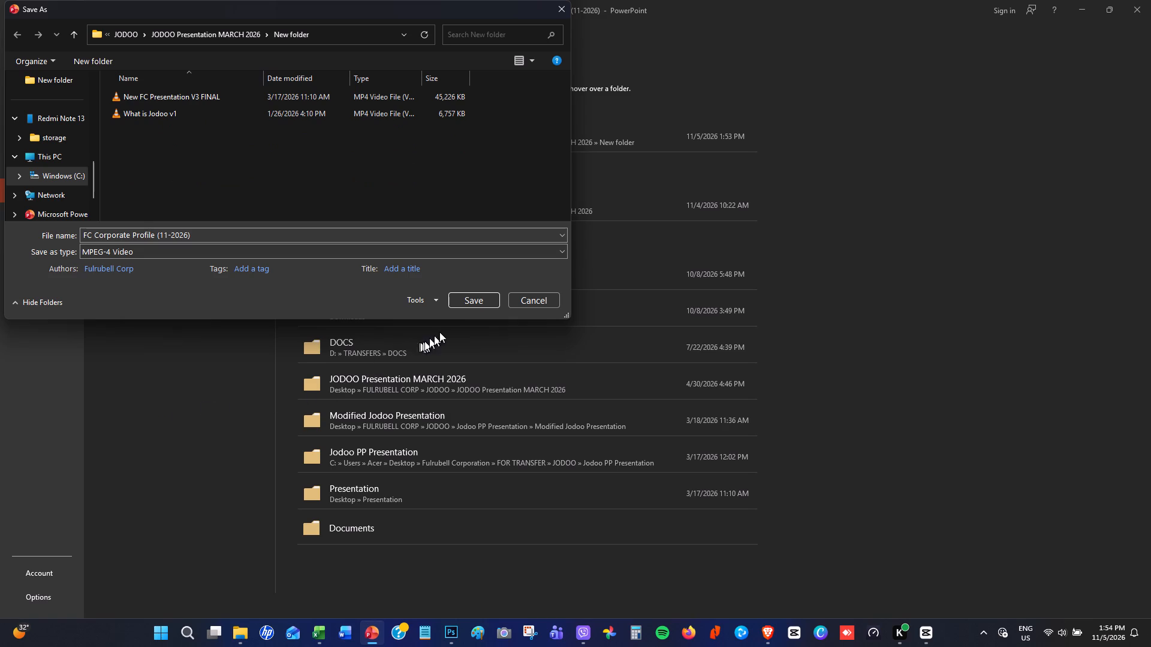
left_click(467, 298)
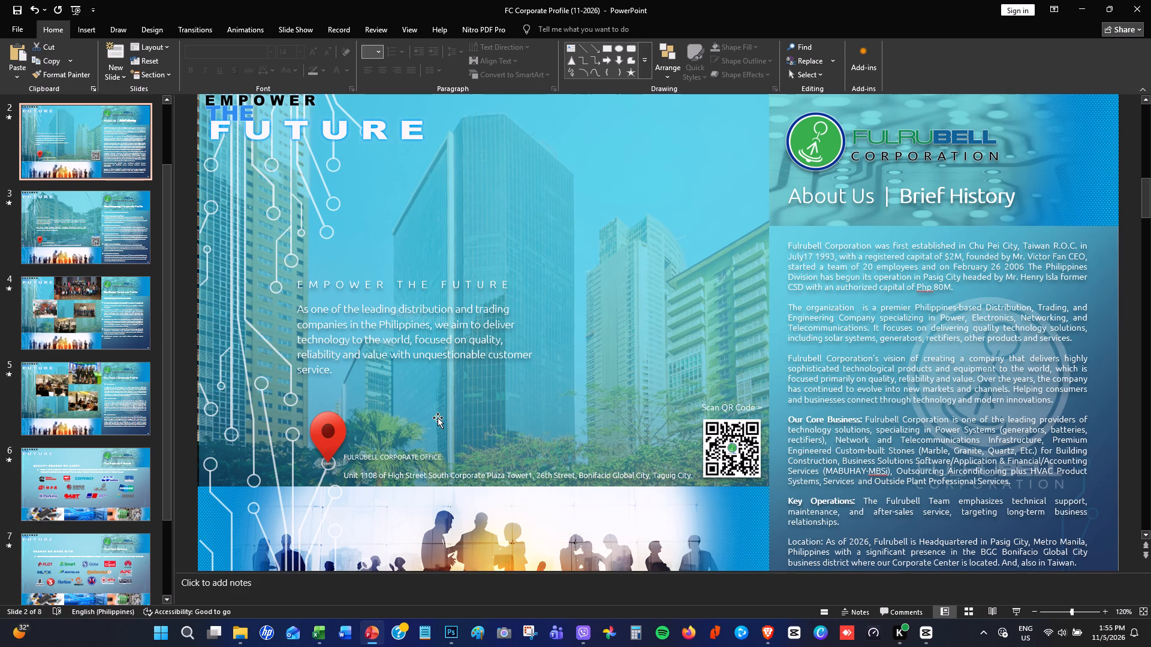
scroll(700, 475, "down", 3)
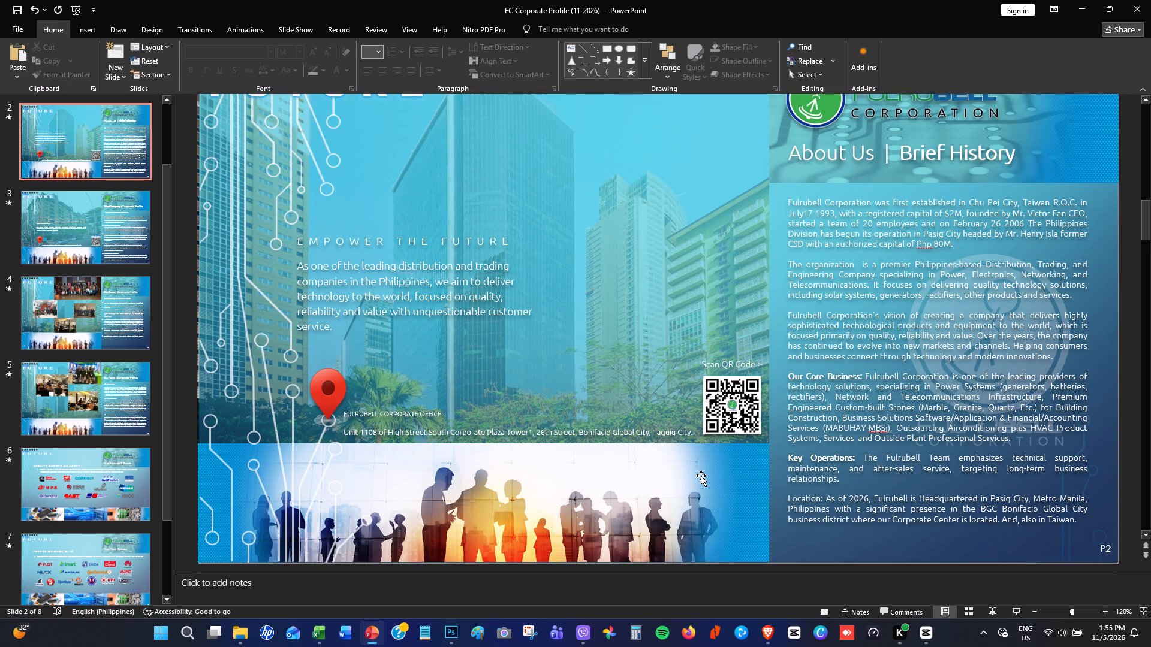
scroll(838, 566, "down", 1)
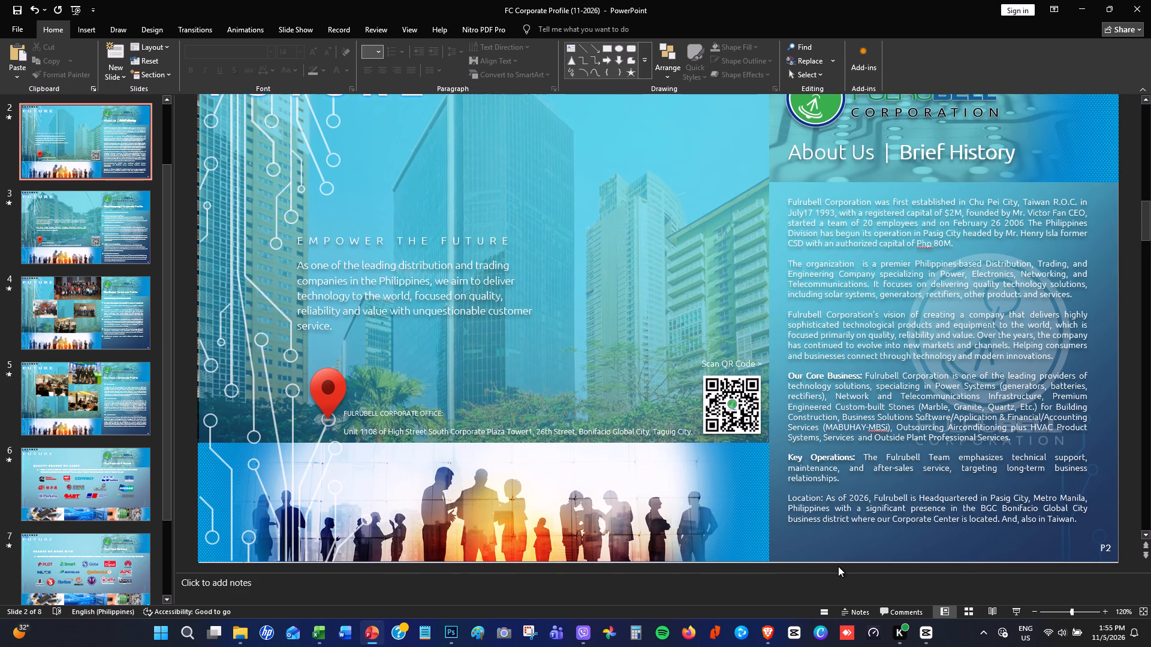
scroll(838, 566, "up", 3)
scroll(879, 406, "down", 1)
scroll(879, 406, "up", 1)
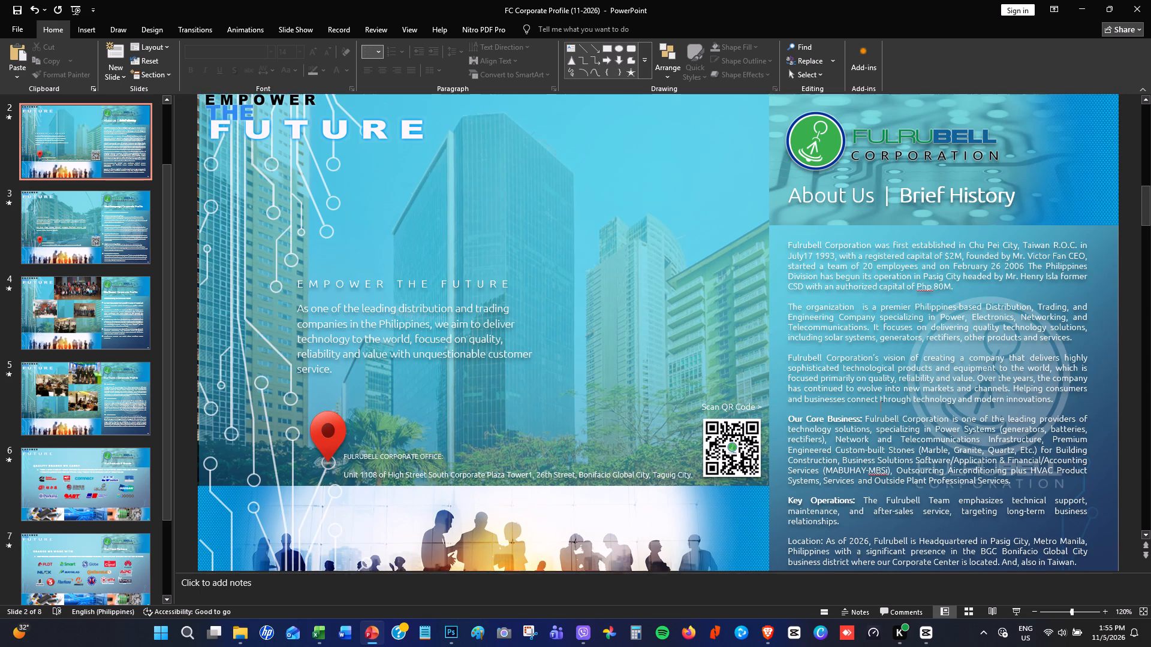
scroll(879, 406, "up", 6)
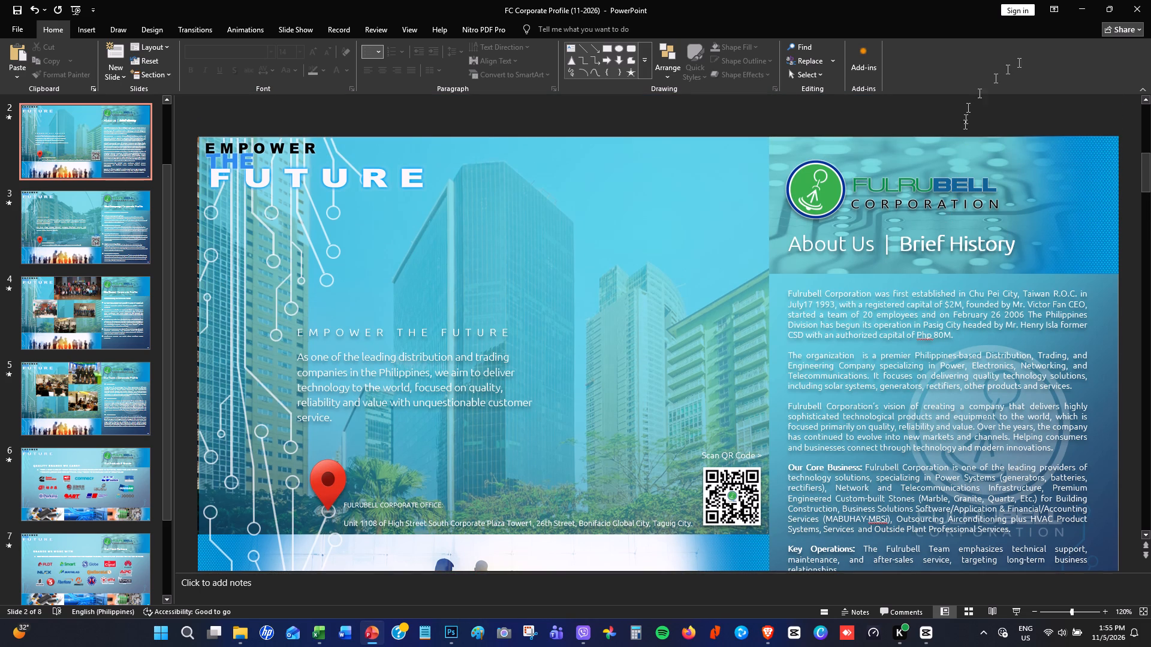
Minimize PowerPoint and open the exported FC Corporate Profile (11-2026) video from New folder in File Explorer.
left_click(1085, 9)
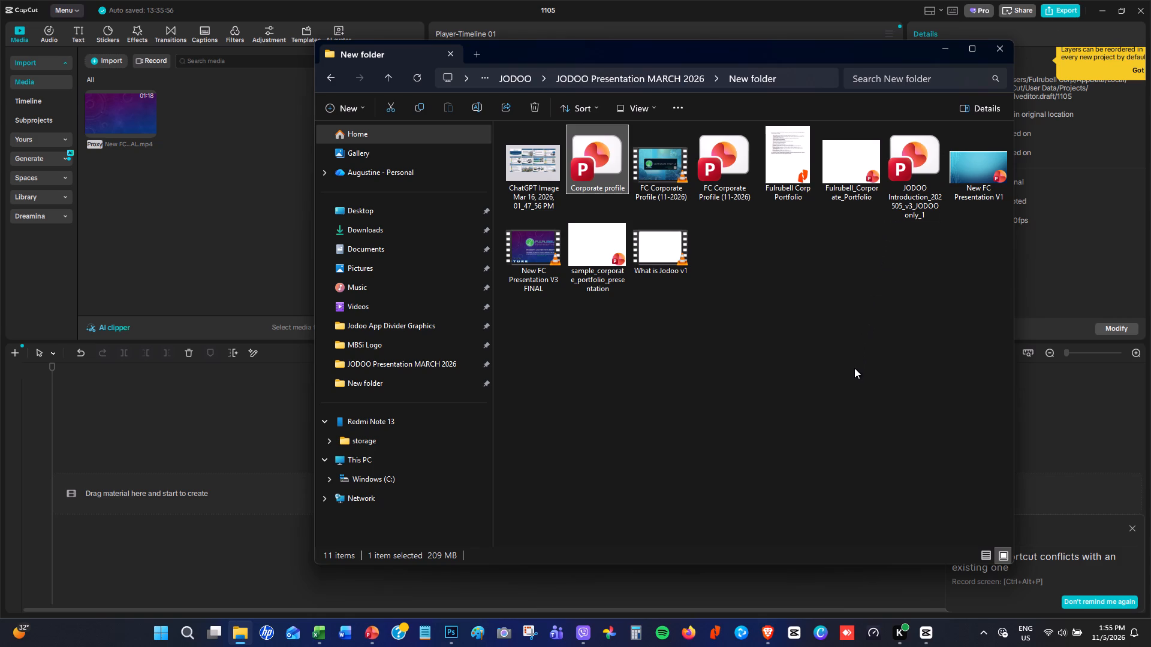
left_click(669, 180)
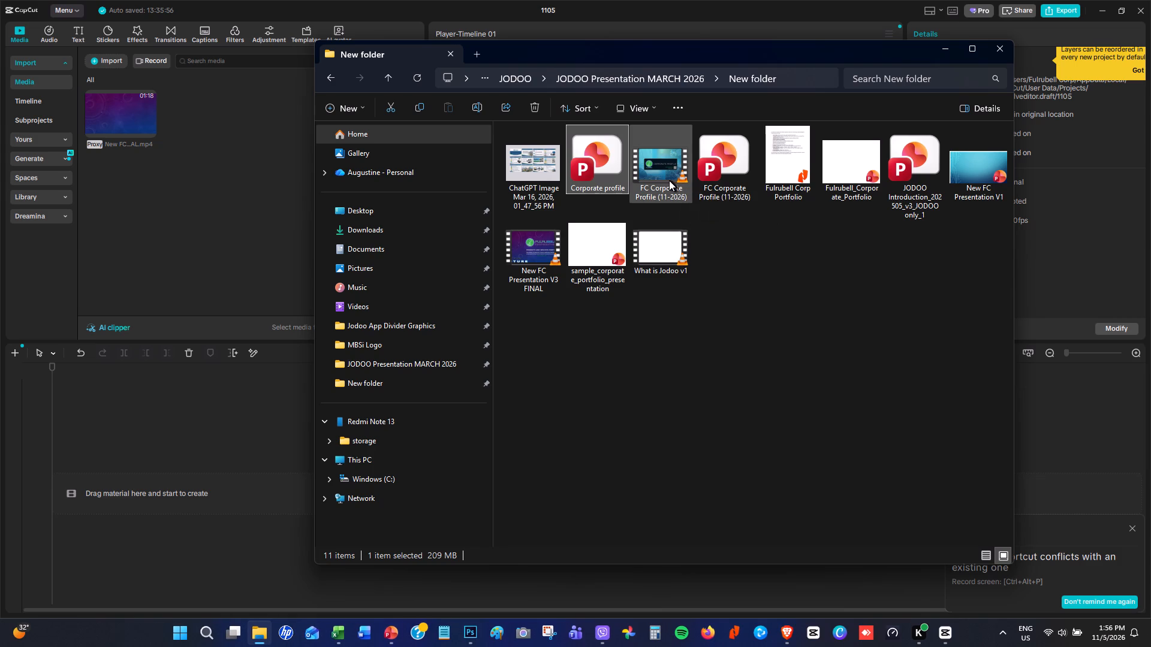
right_click(669, 180)
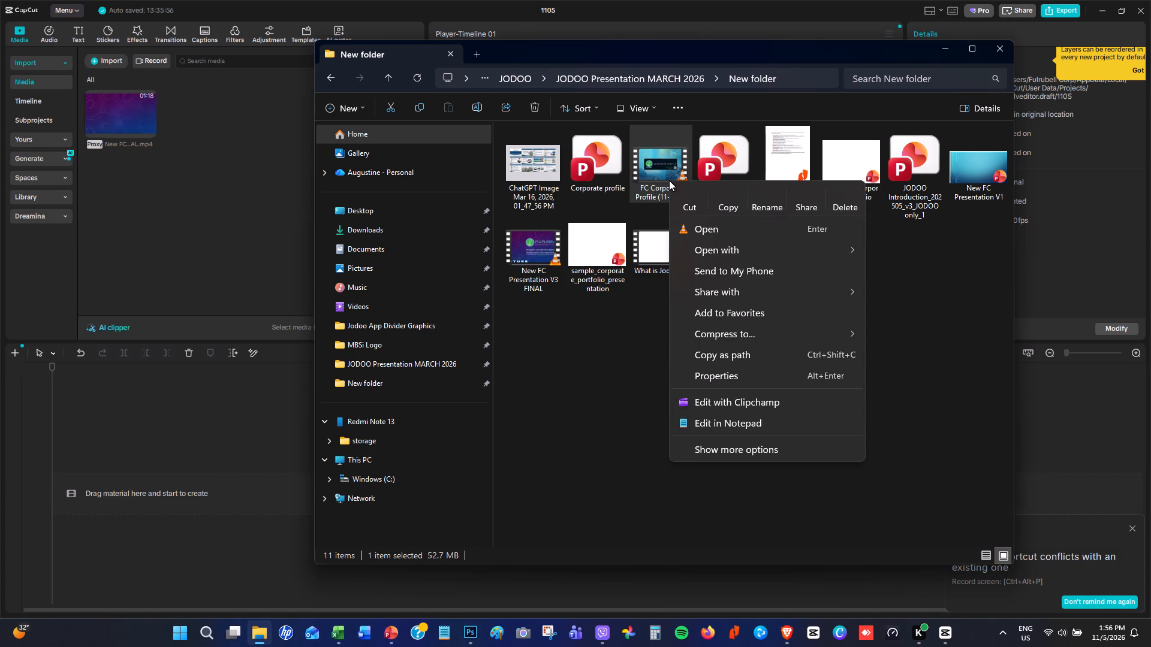
left_click(699, 227)
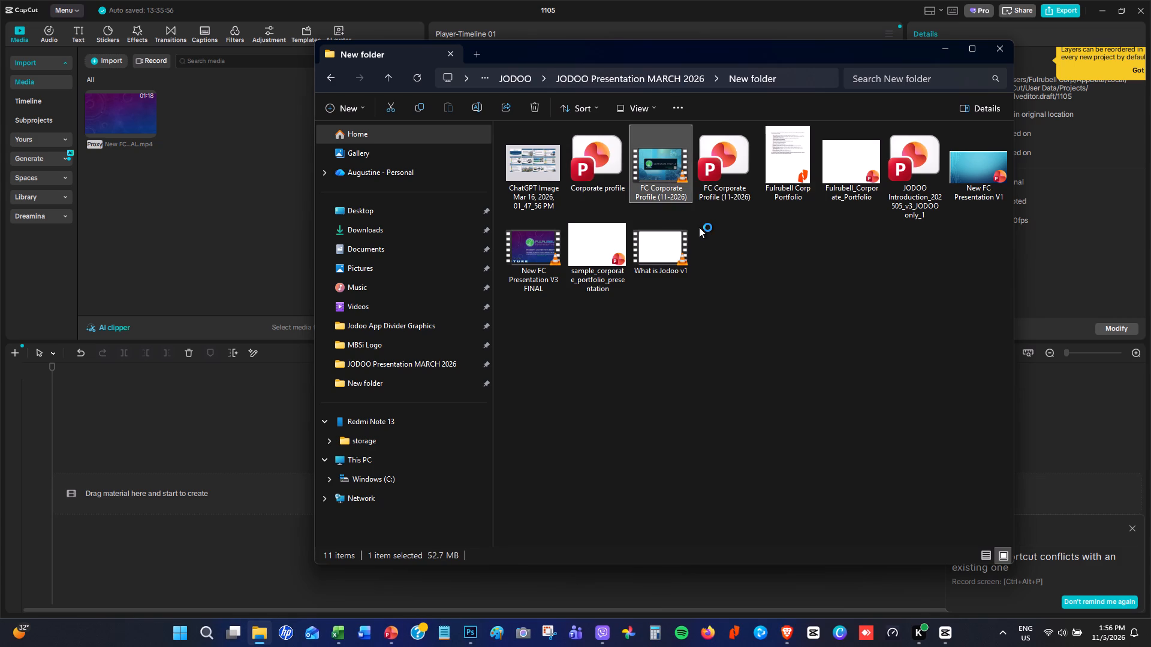
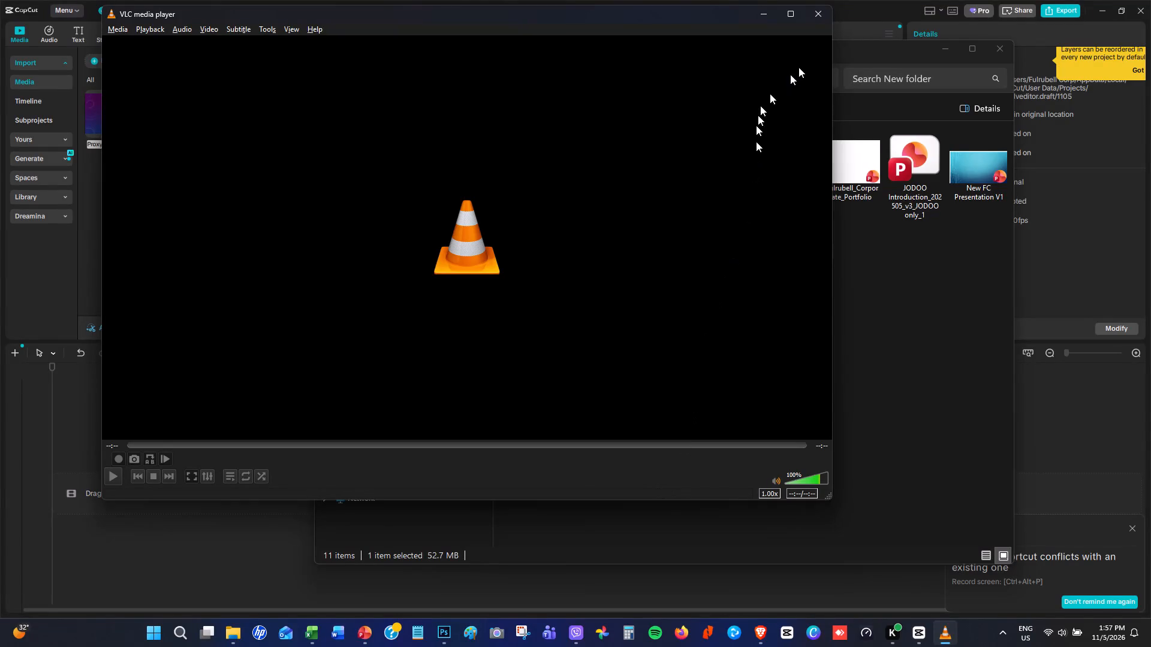
Close the media player, import the FC Corporate Profile (11-2026) video into the CapCut project and place it at the timeline's start.
left_click(819, 14)
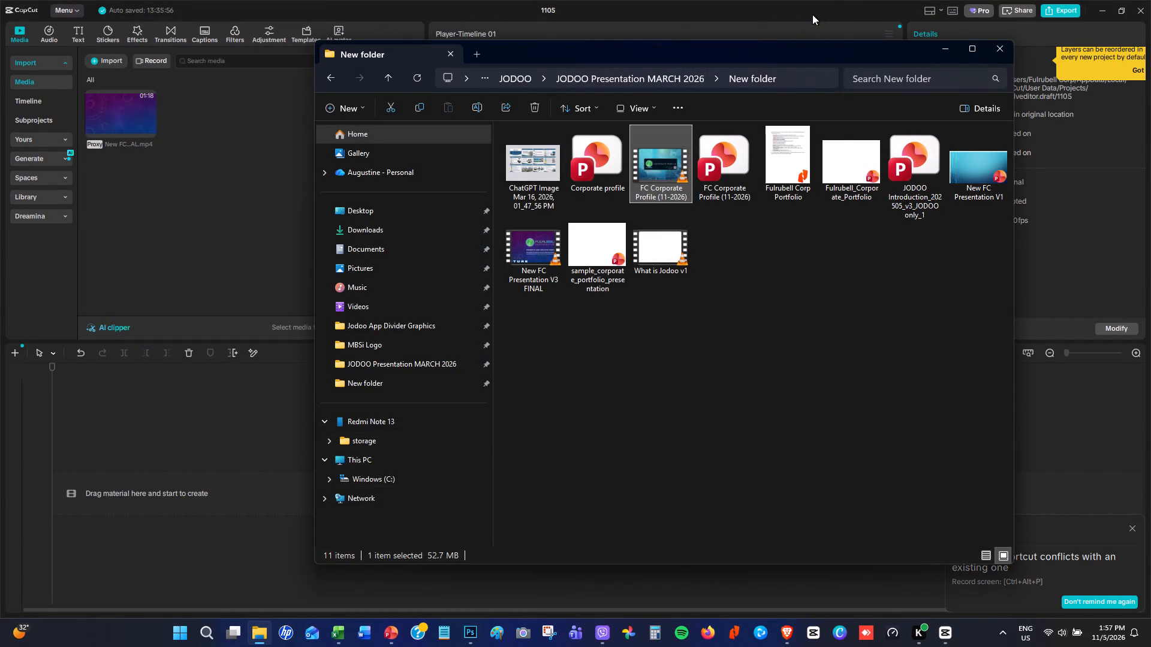
left_click_drag(719, 53, 826, 56)
left_click_drag(767, 161, 259, 129)
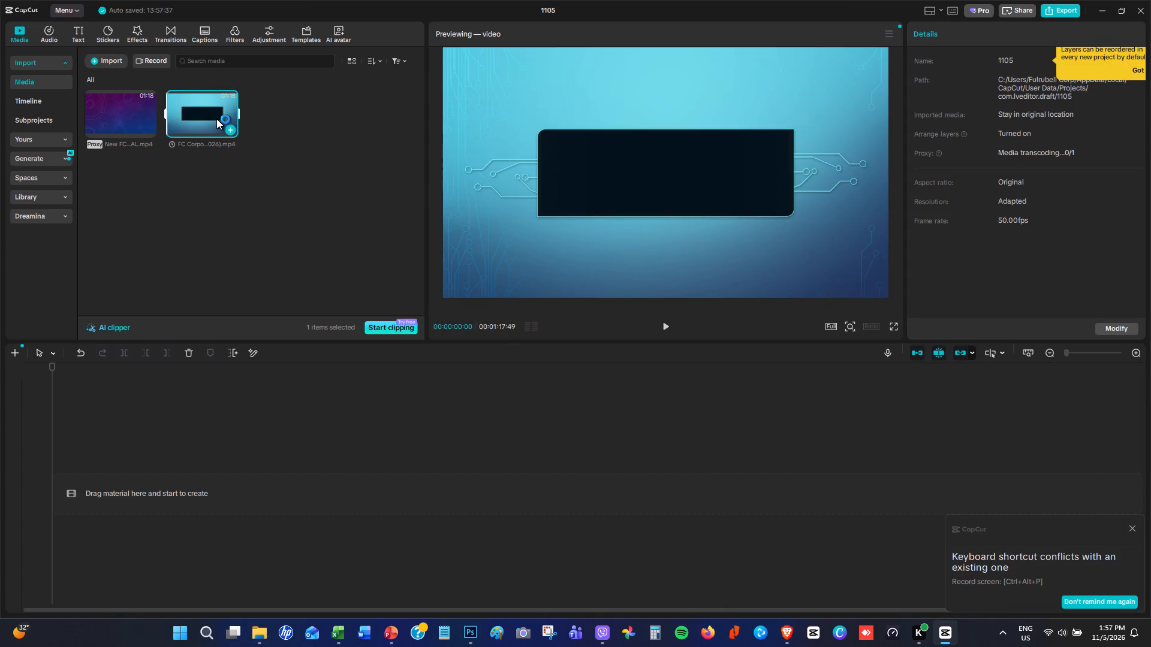
left_click_drag(212, 113, 150, 490)
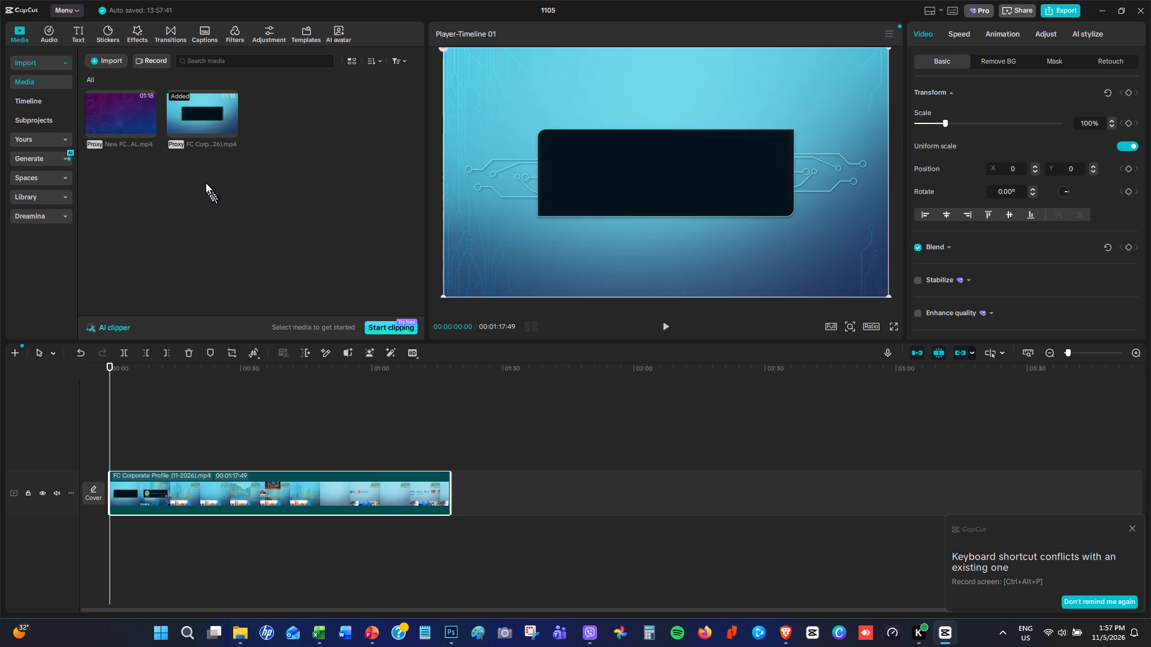
Browse the JODOO folders in FULRUBELL CORP FOLDER on the Desktop for more media to import, without importing any.
left_click(116, 62)
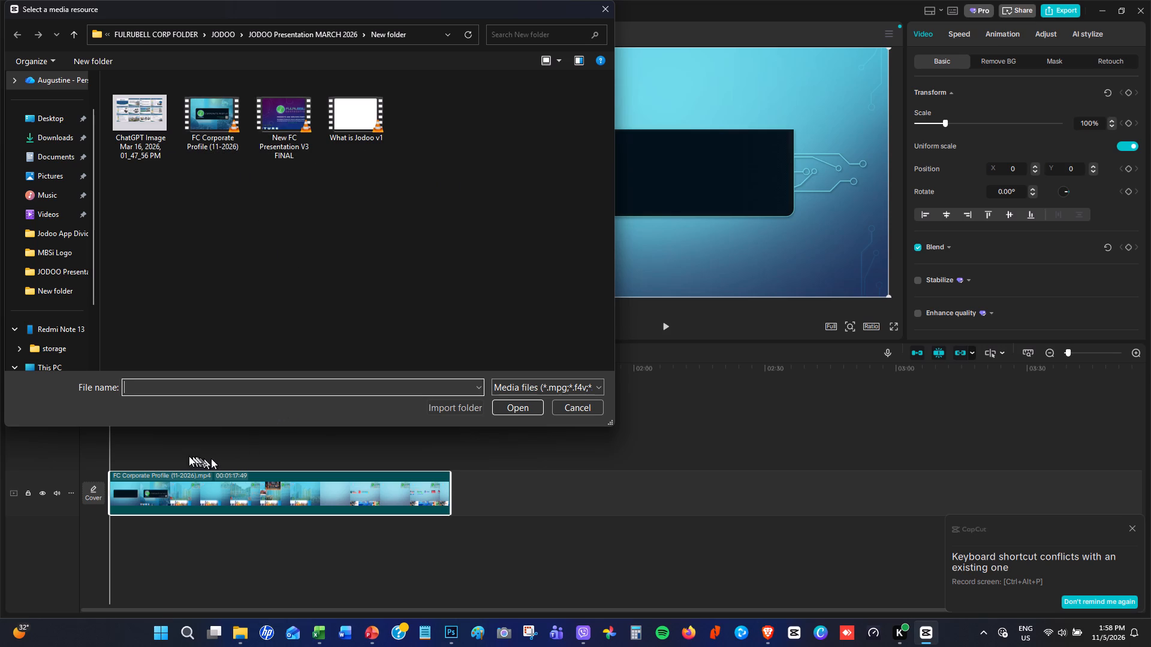
left_click(143, 453)
left_click(67, 120)
double_click(134, 114)
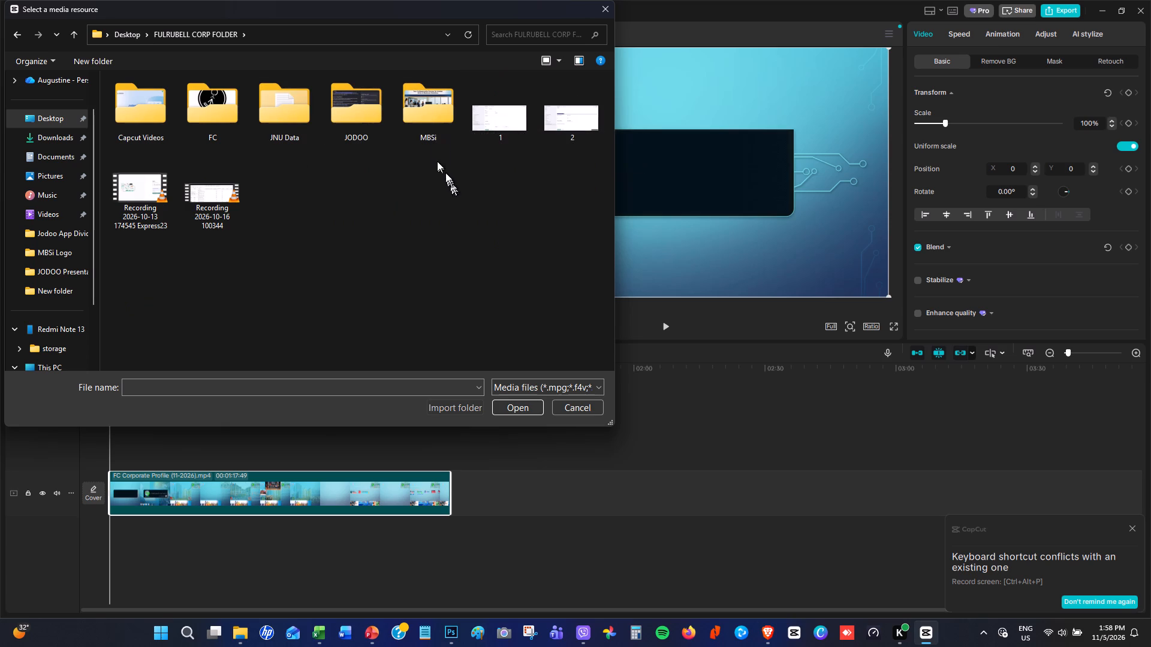
double_click(360, 118)
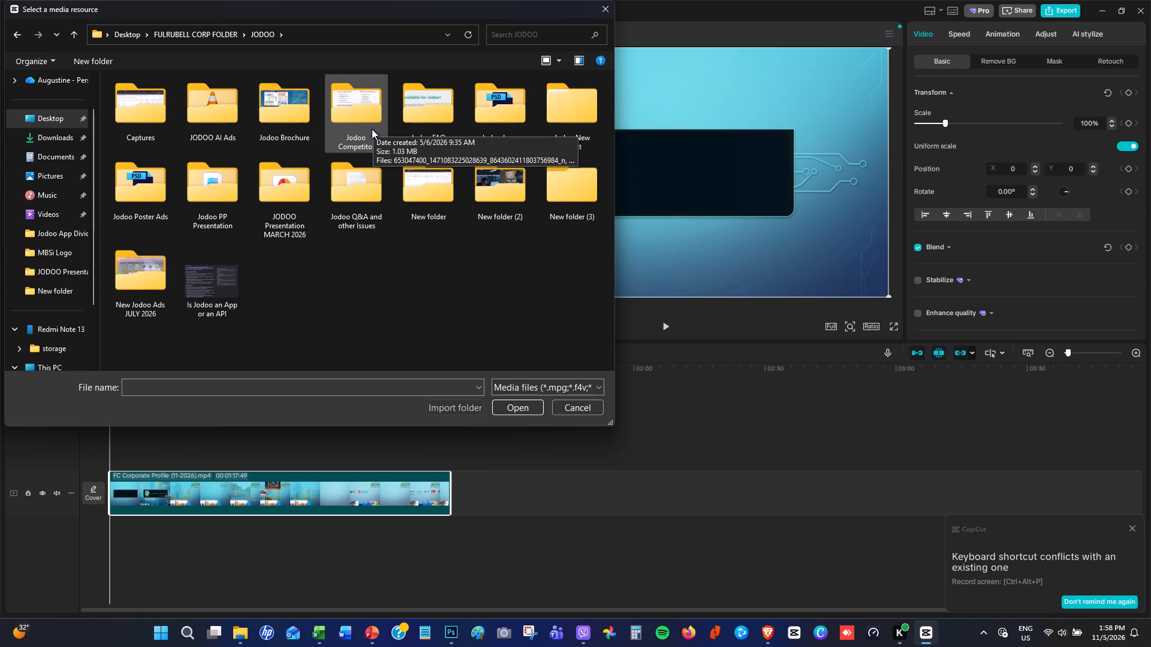
double_click(302, 194)
double_click(142, 140)
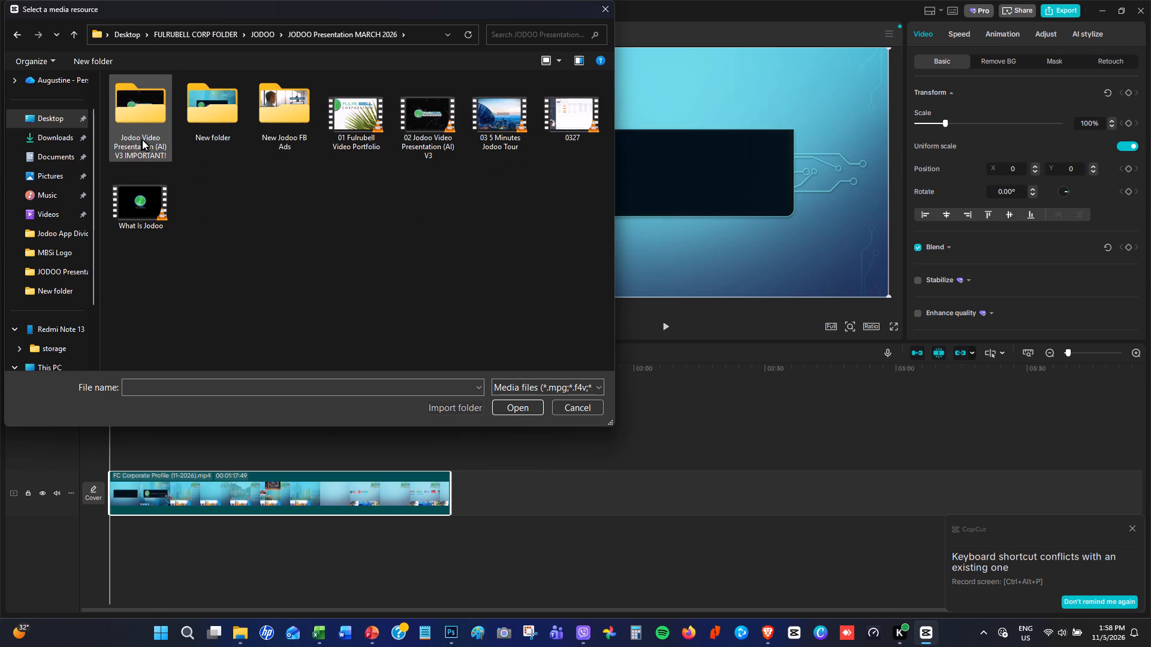
left_click(79, 34)
left_click(79, 34)
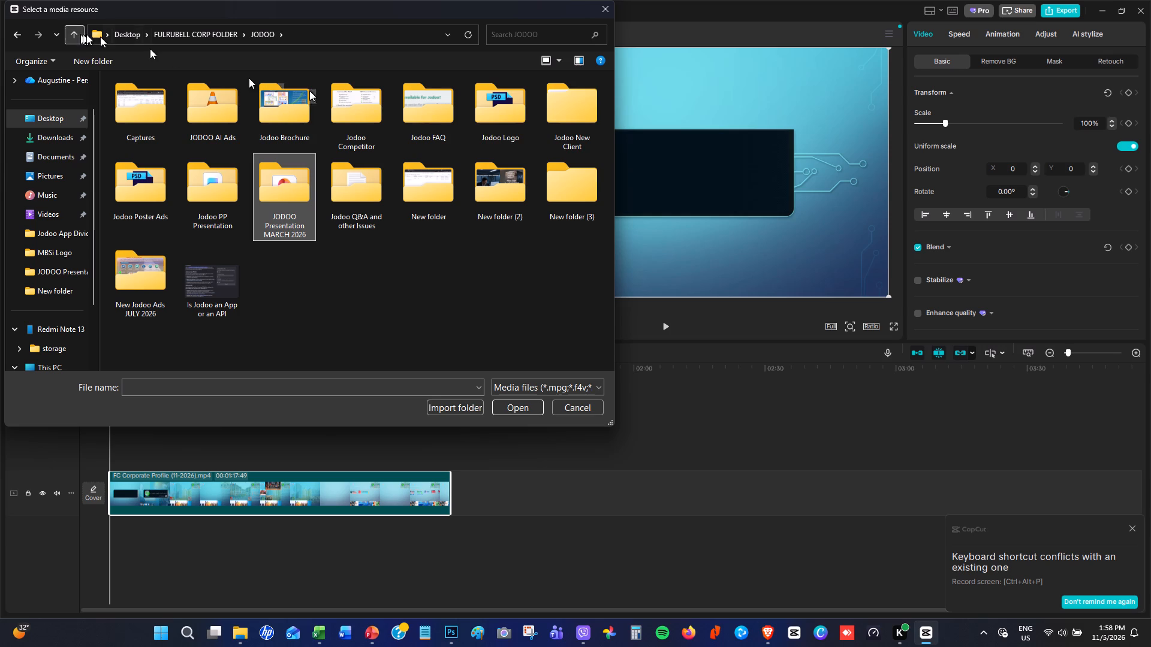
double_click(567, 180)
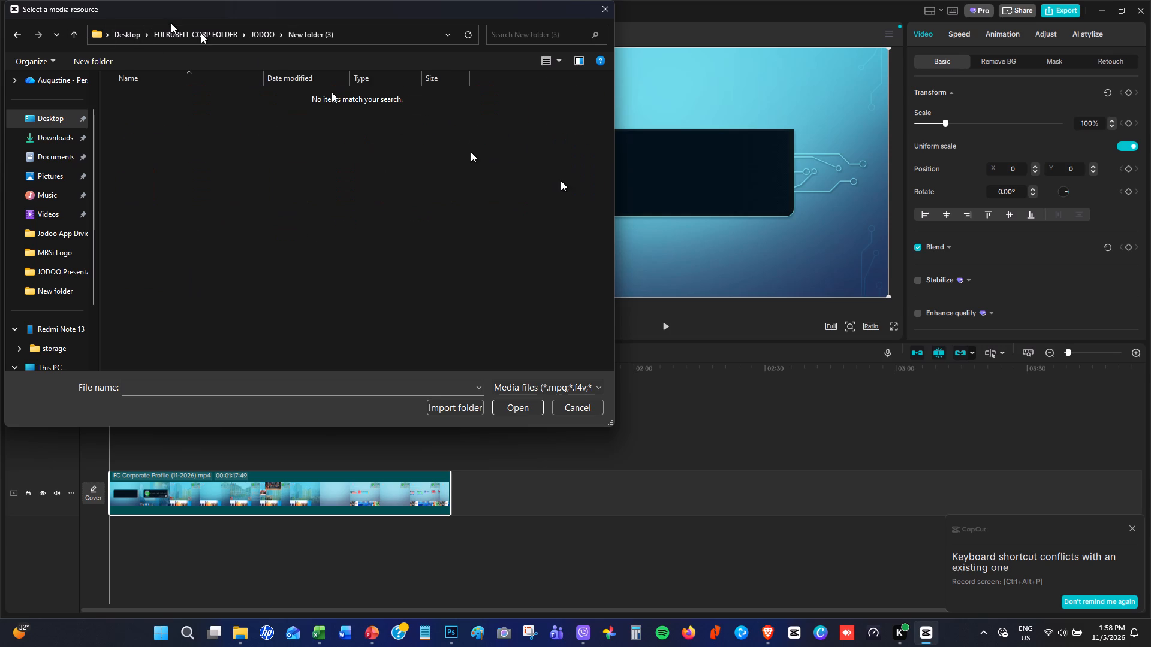
left_click(77, 34)
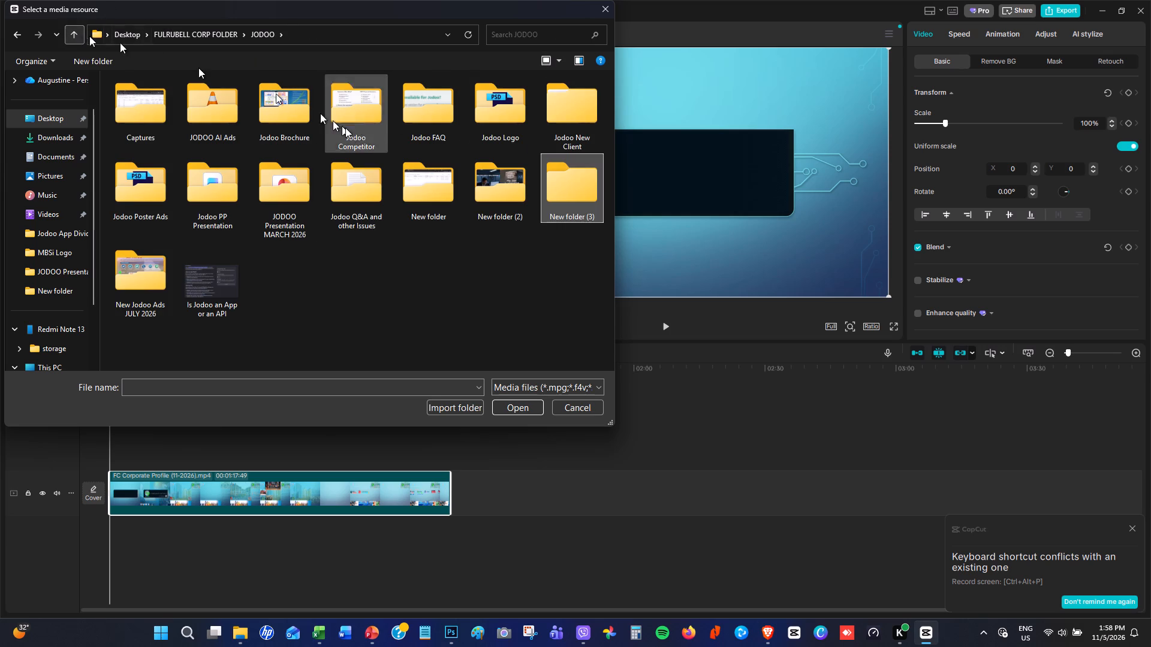
double_click(498, 191)
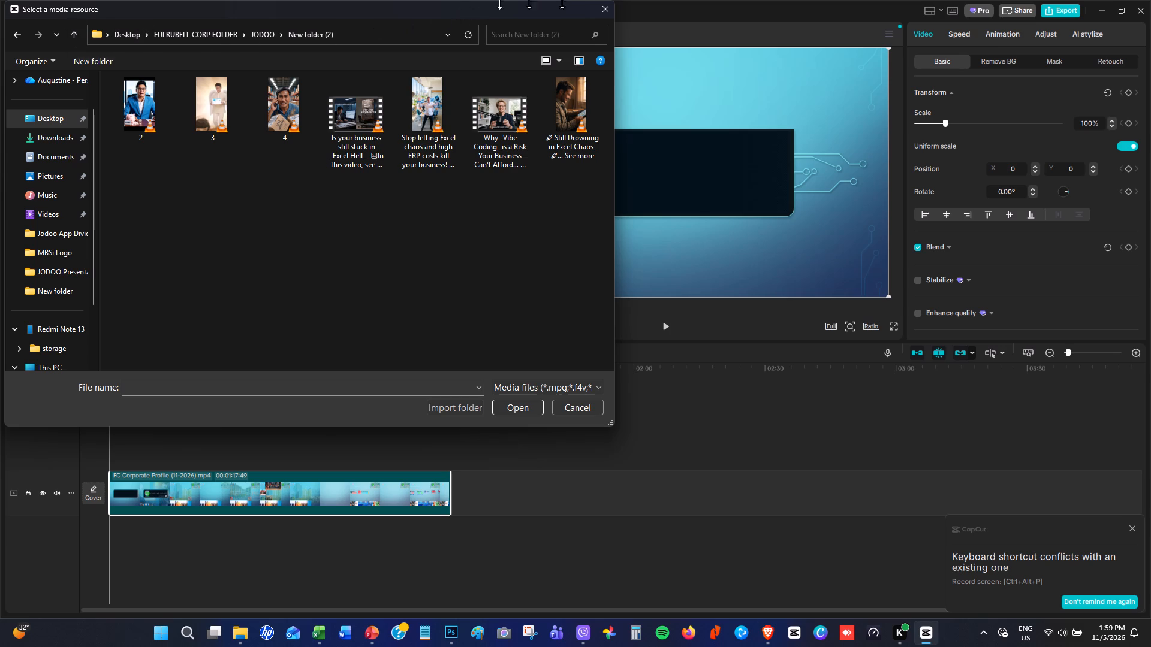
left_click(610, 8)
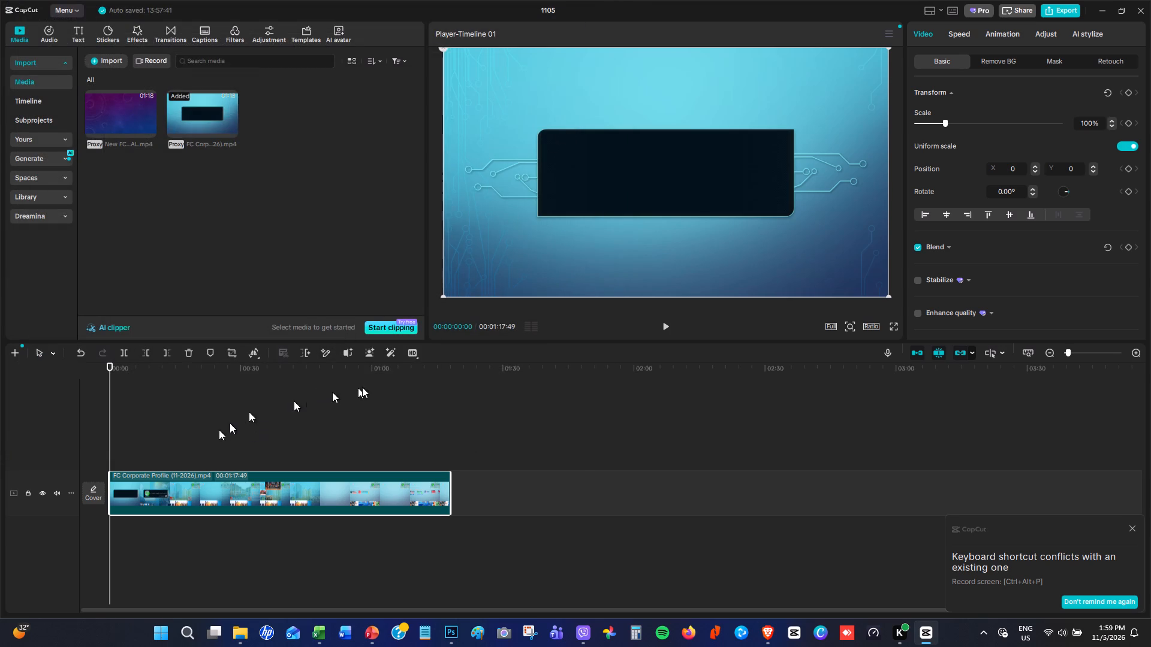
Add the Vlog music track Energetic Summer Trip beneath the video, aligned with the start of the timeline.
left_click(52, 40)
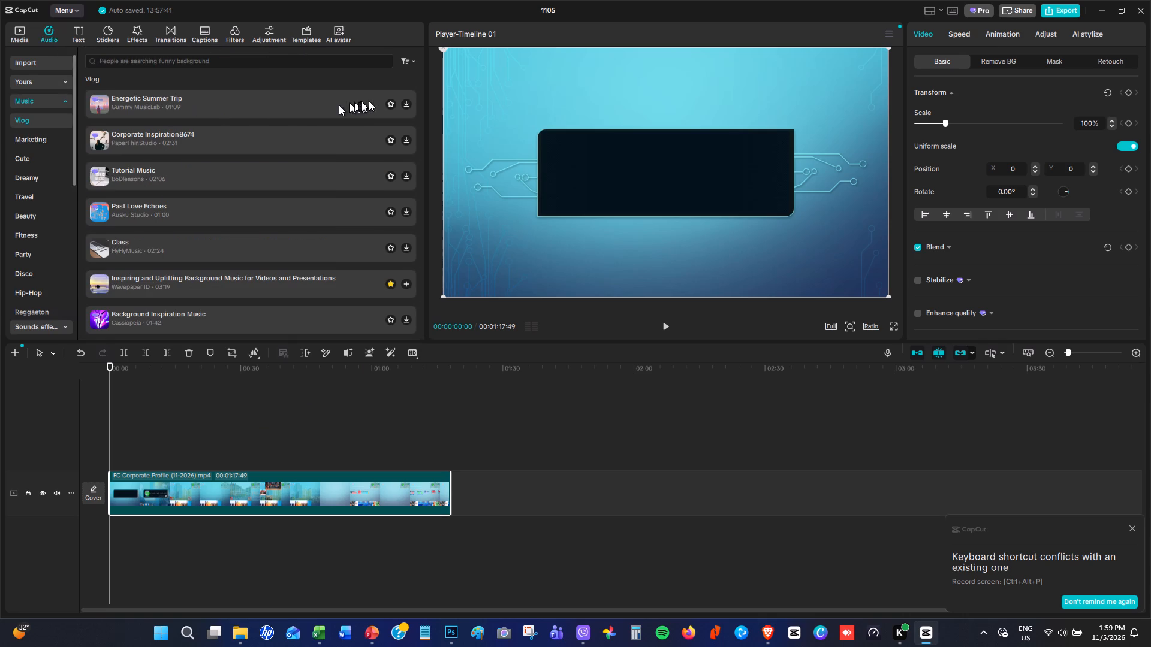
left_click(252, 103)
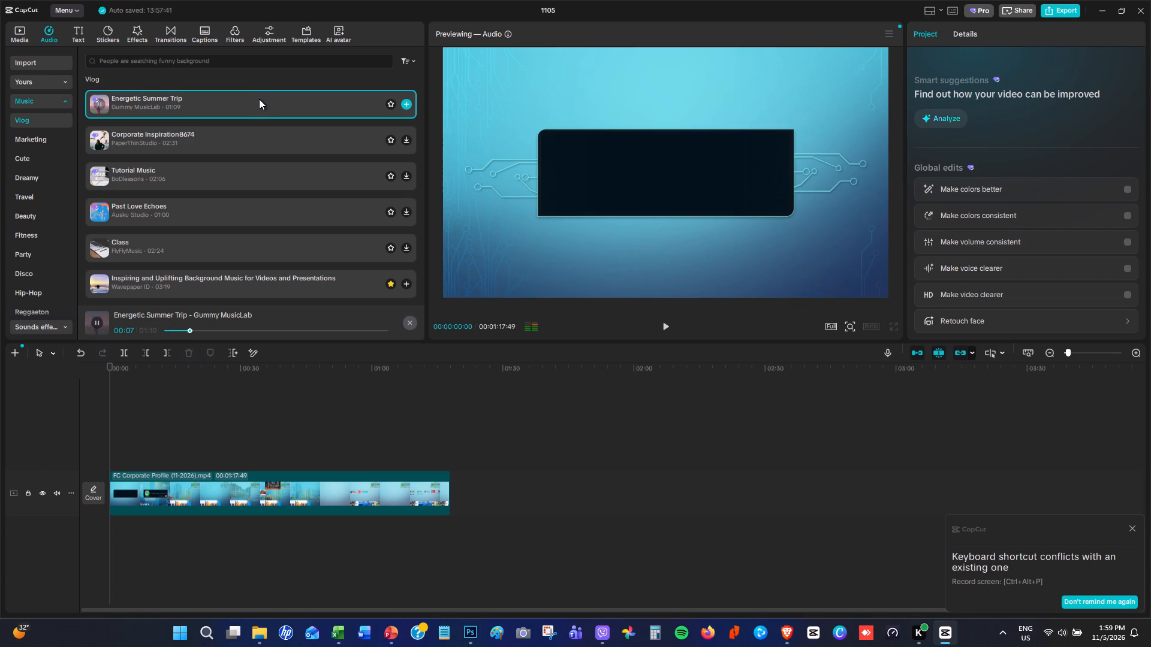
left_click_drag(259, 99, 137, 549)
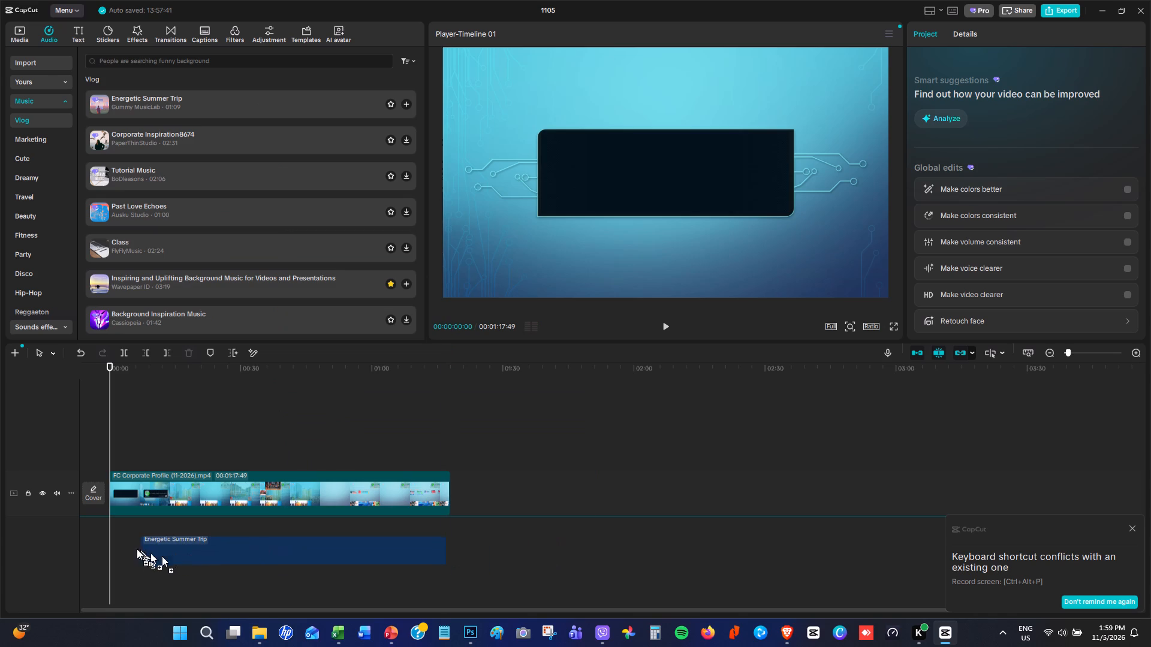
left_click_drag(137, 549, 113, 541)
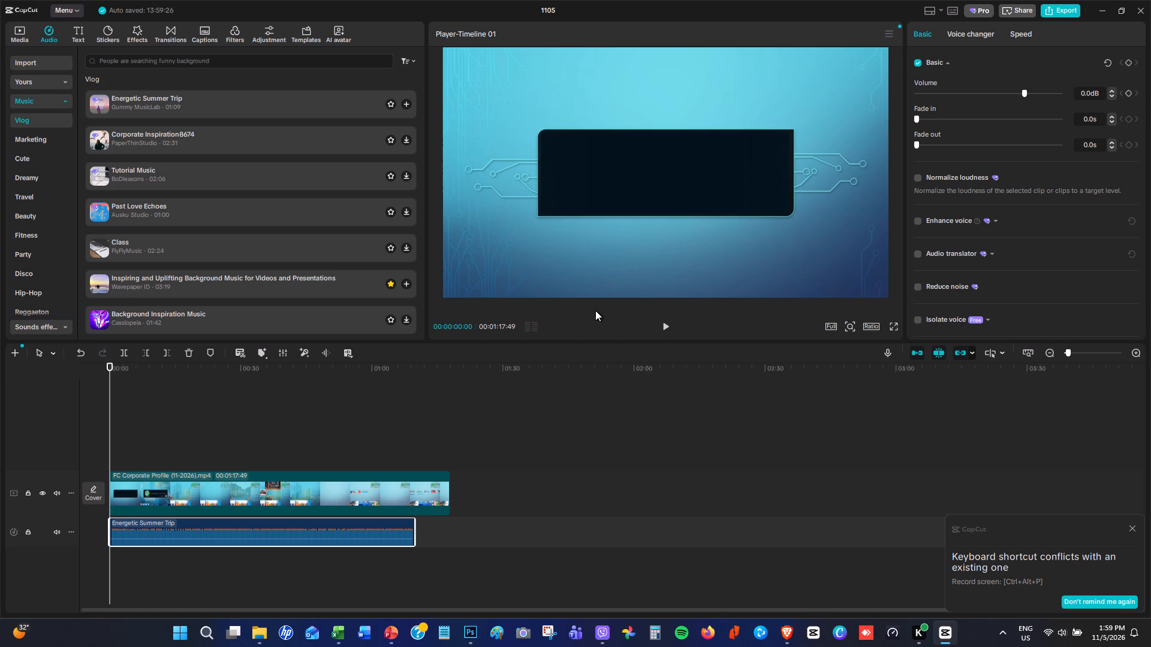
Apply the Fade In entrance animation to the FC Corporate Profile (11-2026) video clip.
left_click(198, 494)
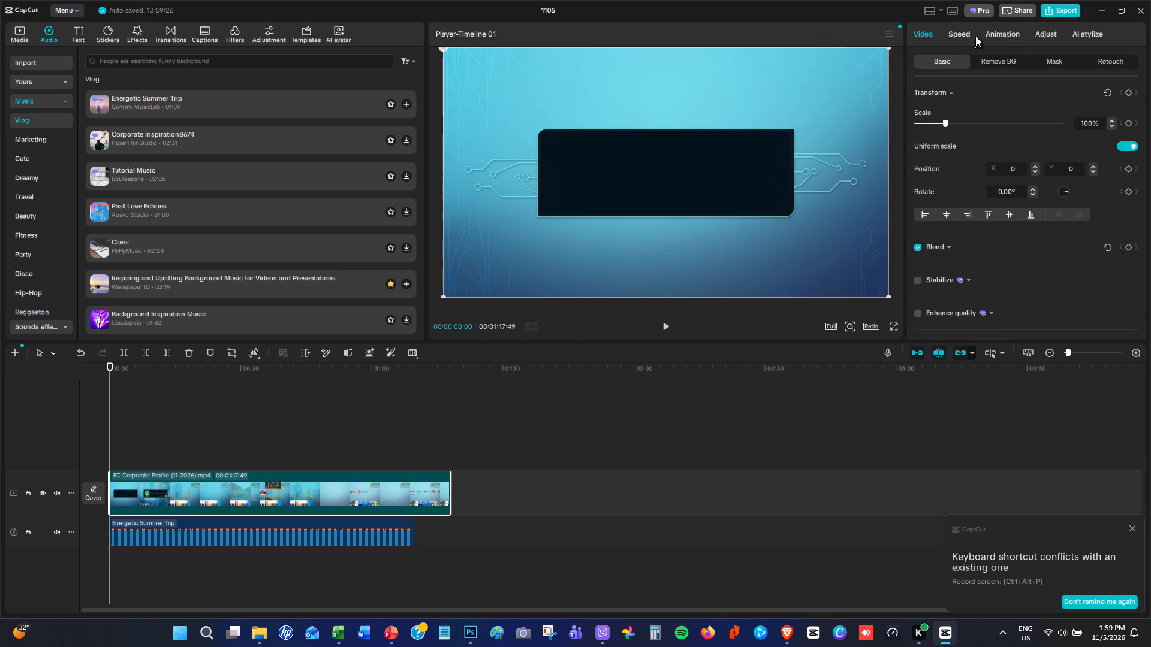
left_click(999, 29)
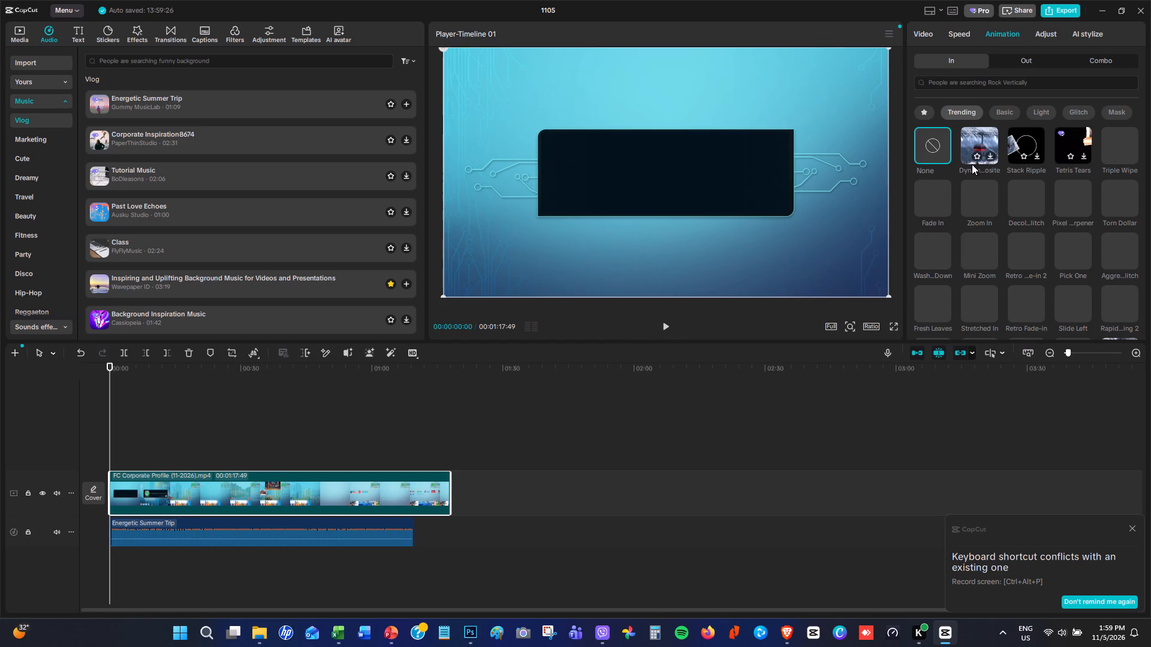
left_click(932, 196)
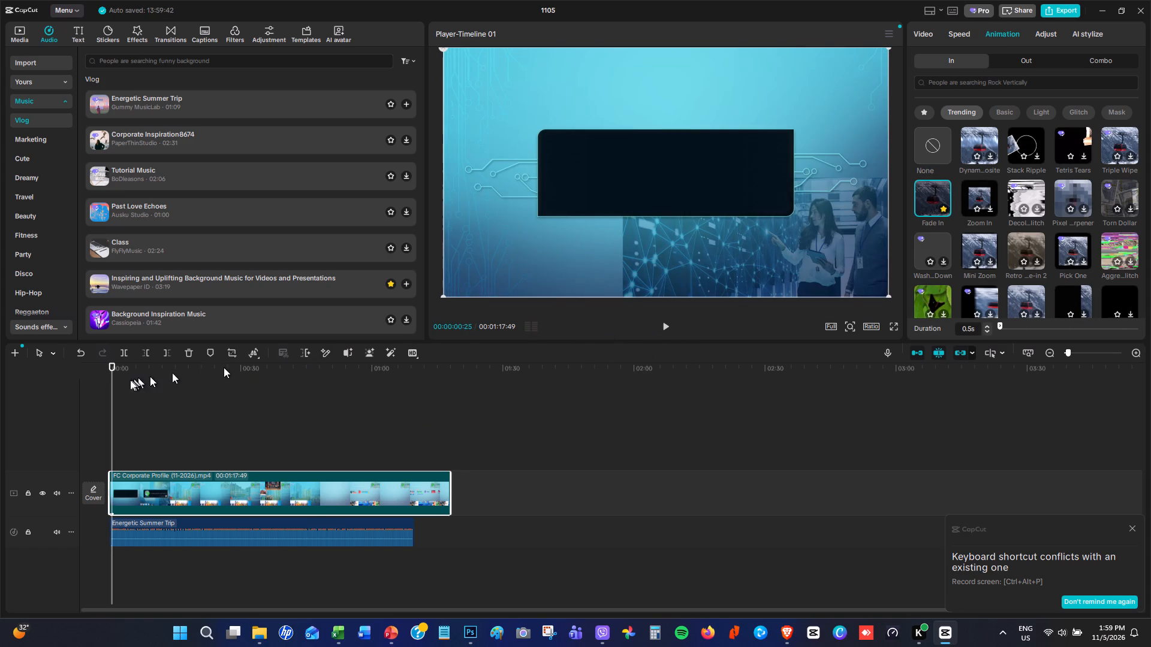
Play the opening seconds of the timeline to examine the change from the Corporate Profile title slide to the following slide.
left_click_drag(113, 367, 95, 371)
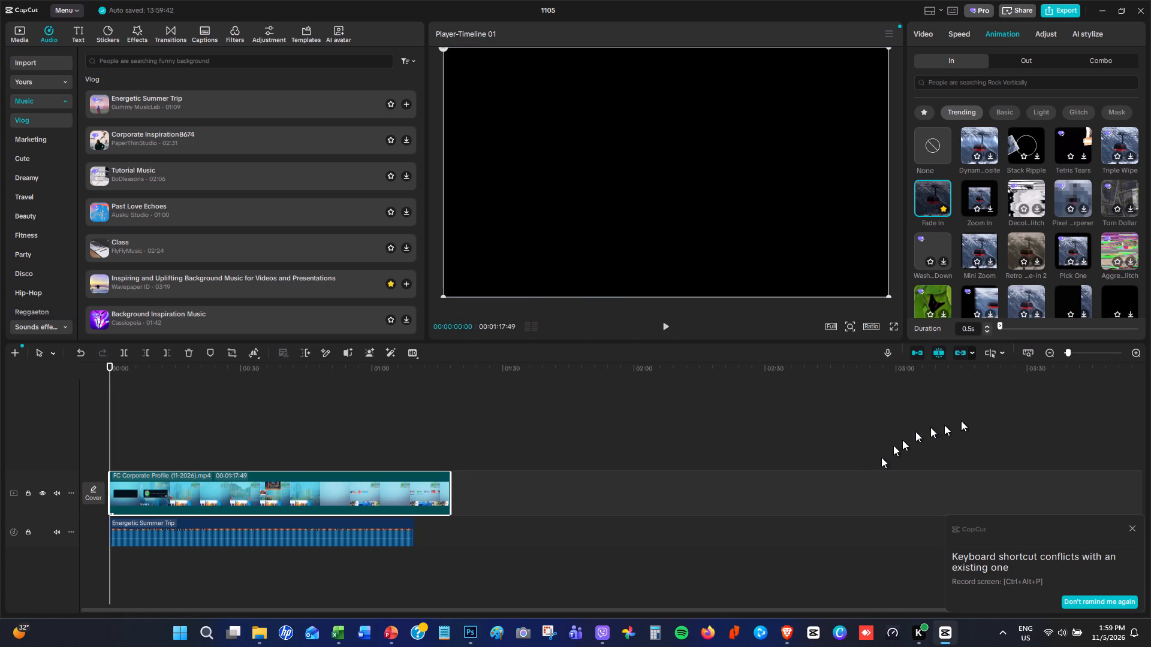
left_click(1140, 351)
left_click(1140, 351)
left_click(1140, 351)
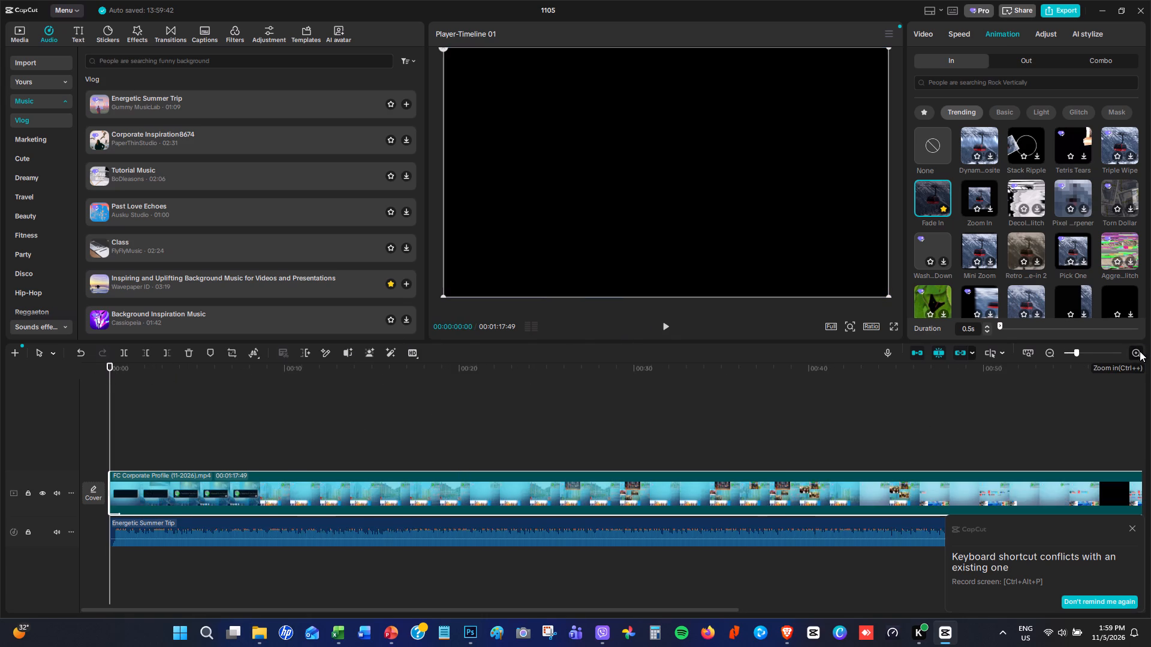
left_click(137, 489)
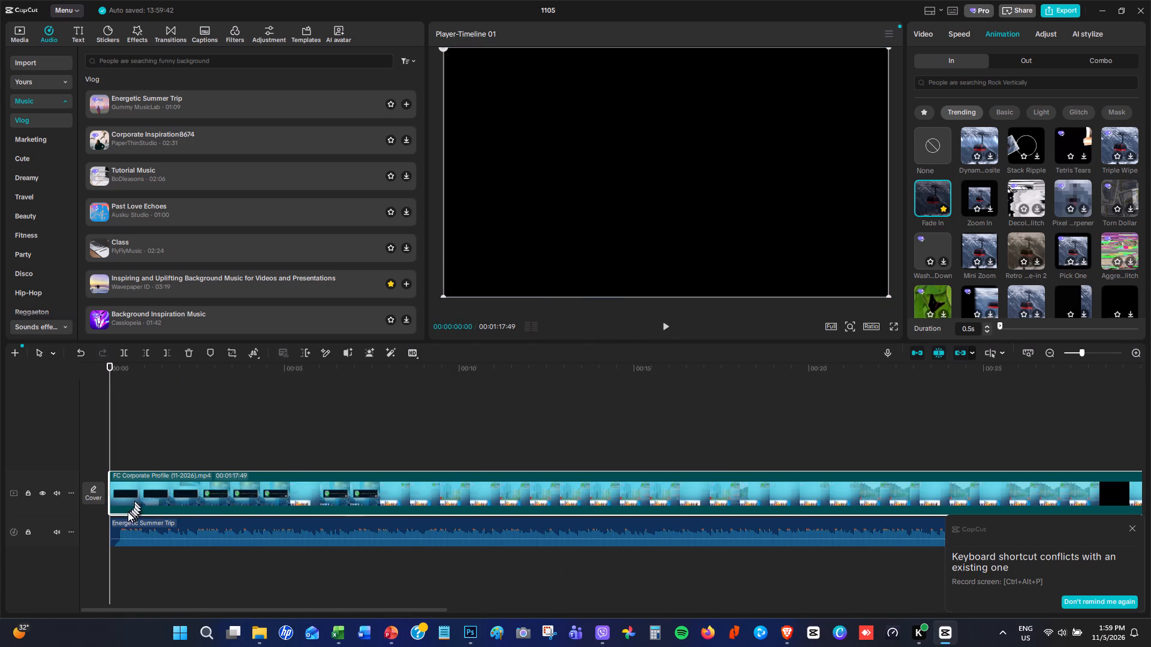
left_click(123, 504)
right_click(122, 483)
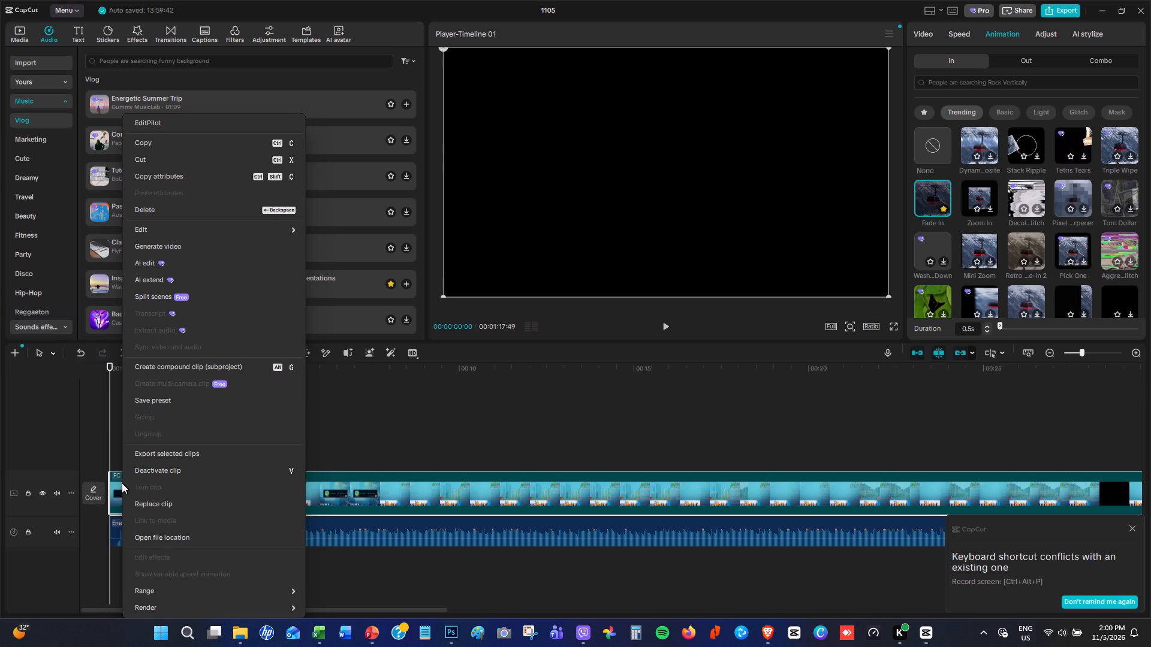
left_click(369, 442)
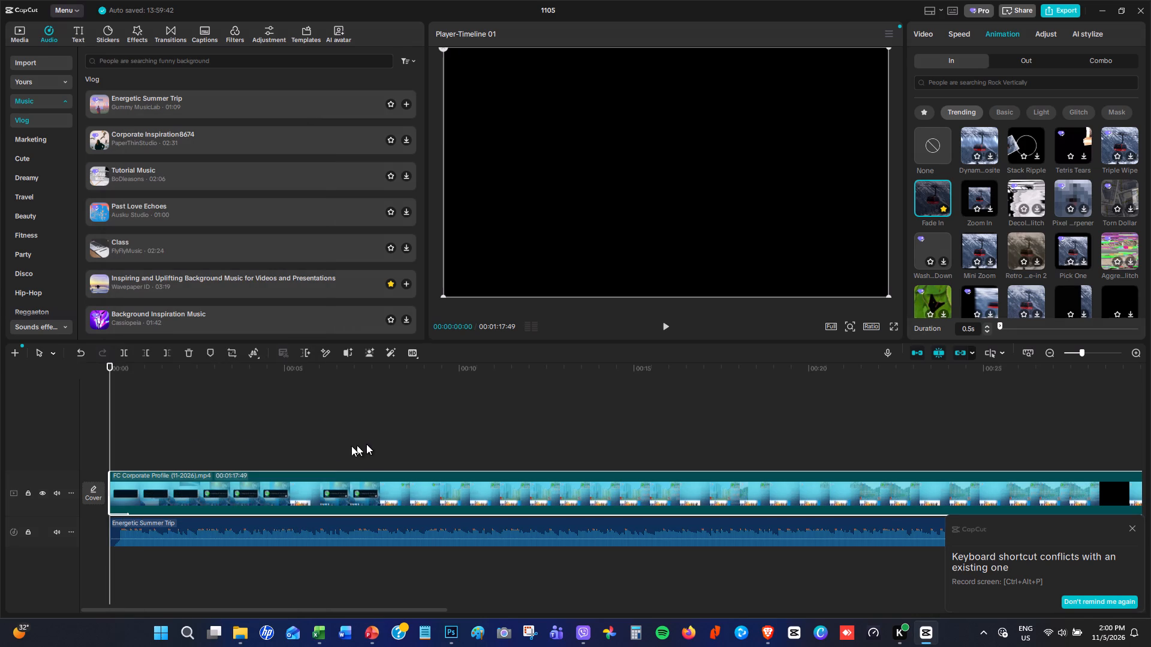
left_click(663, 328)
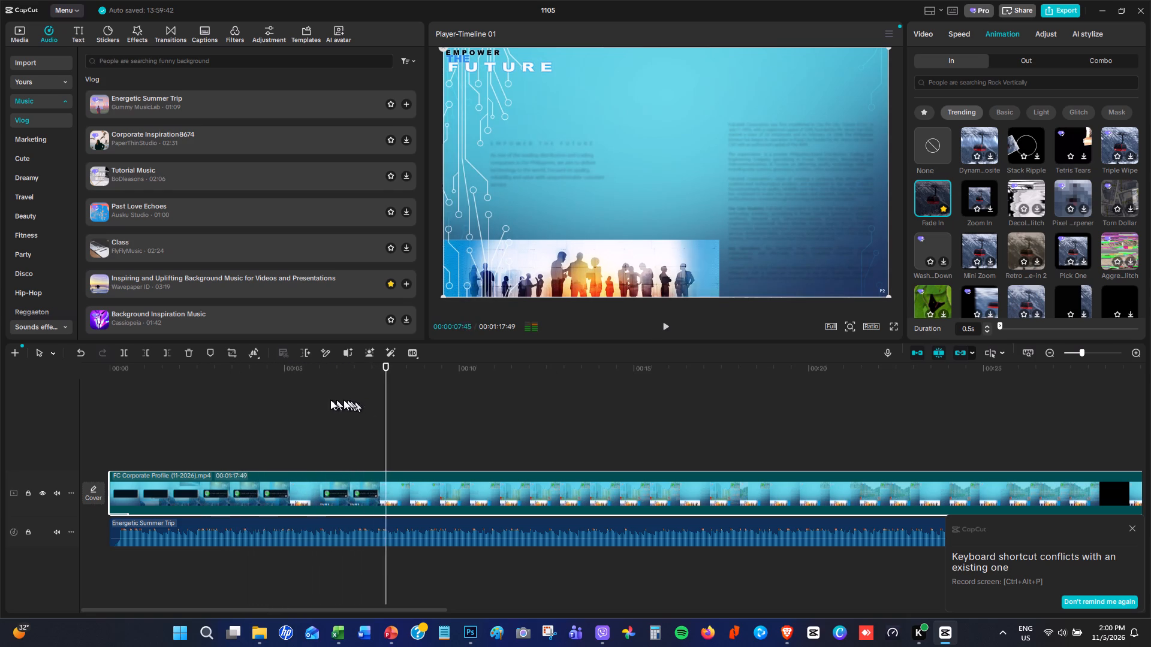
left_click(278, 405)
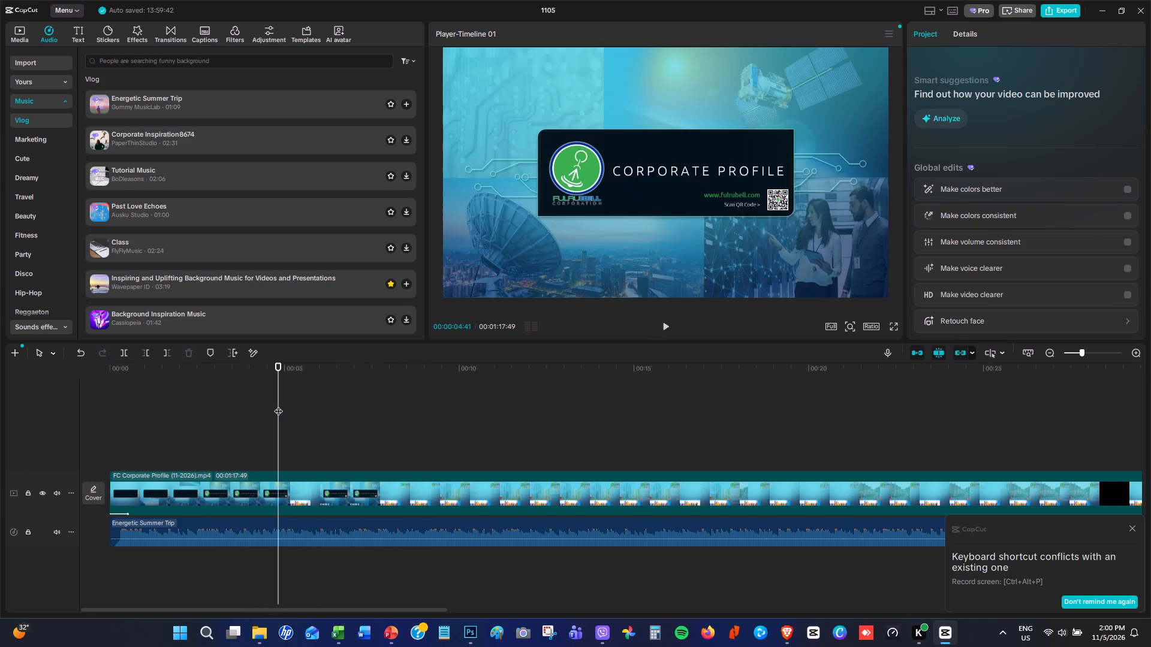
key("space")
key("space")
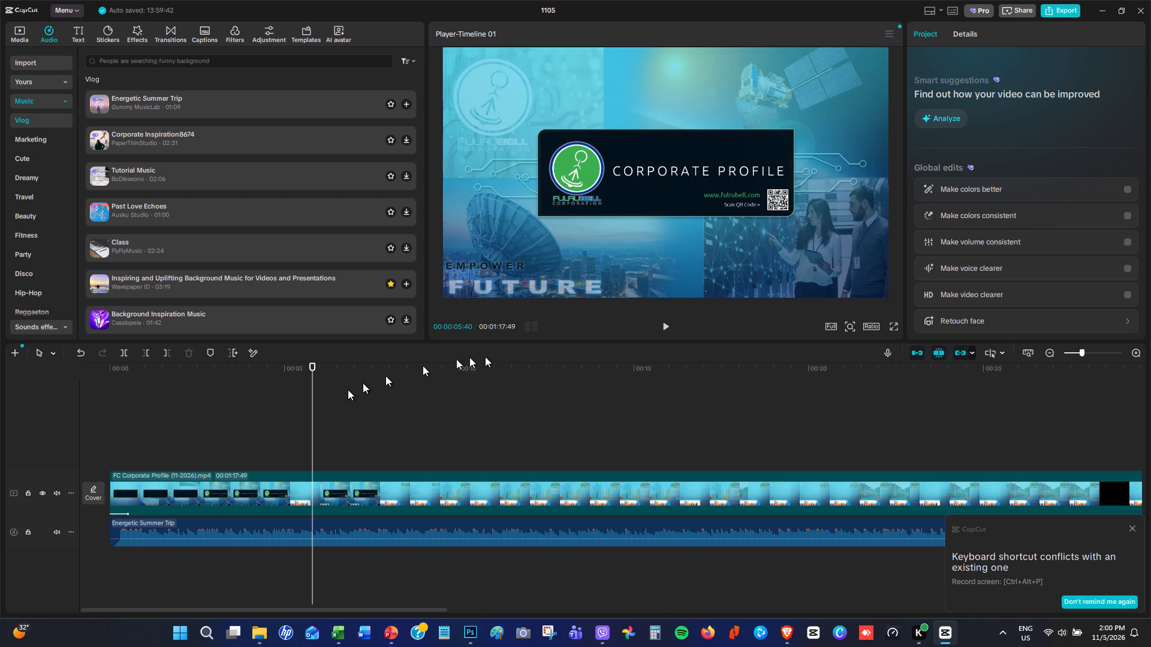
left_click(664, 327)
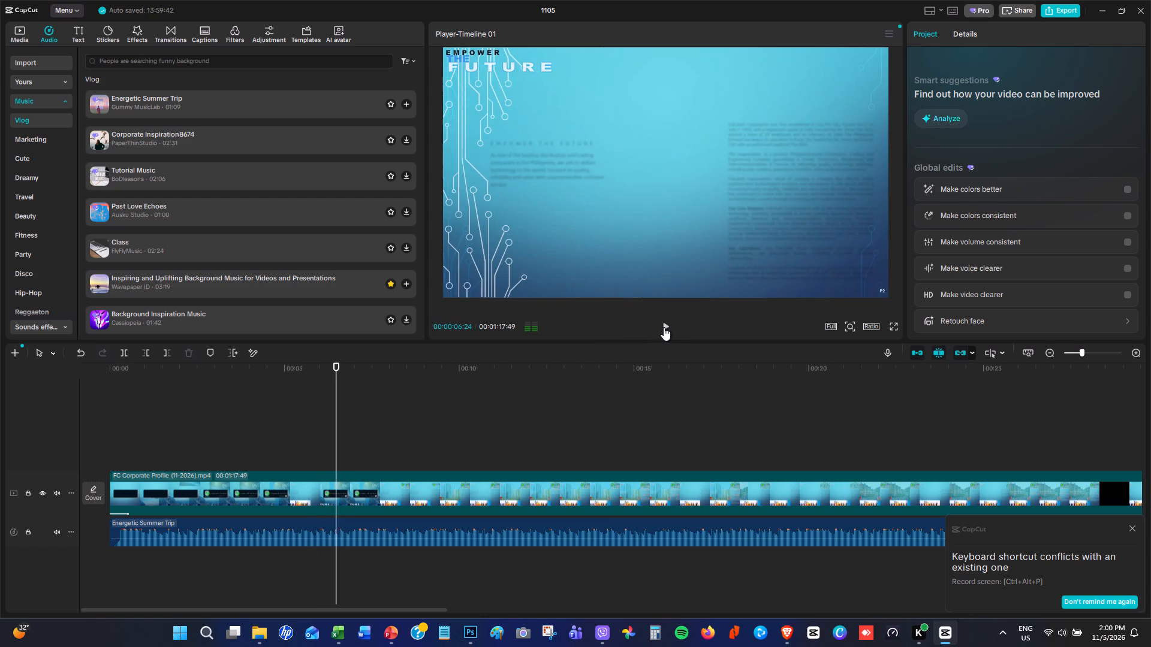
left_click(664, 327)
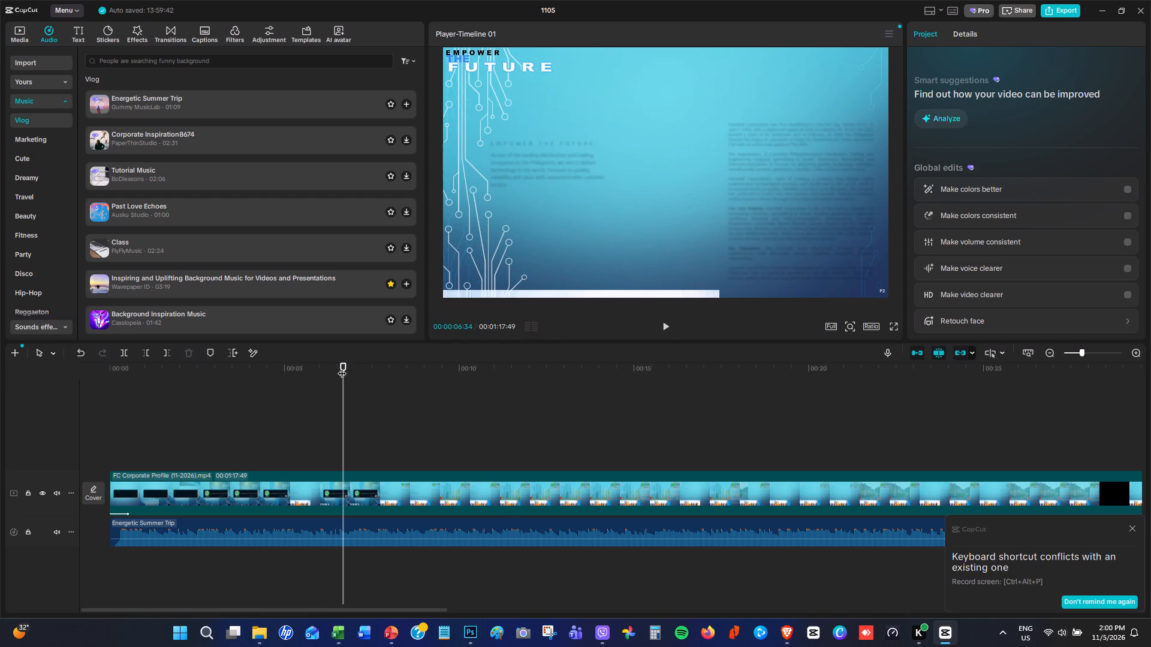
Split the FC Corporate Profile (11-2026) video clip at 00:00:05:47, just before the title slide ends.
left_click_drag(342, 367, 324, 376)
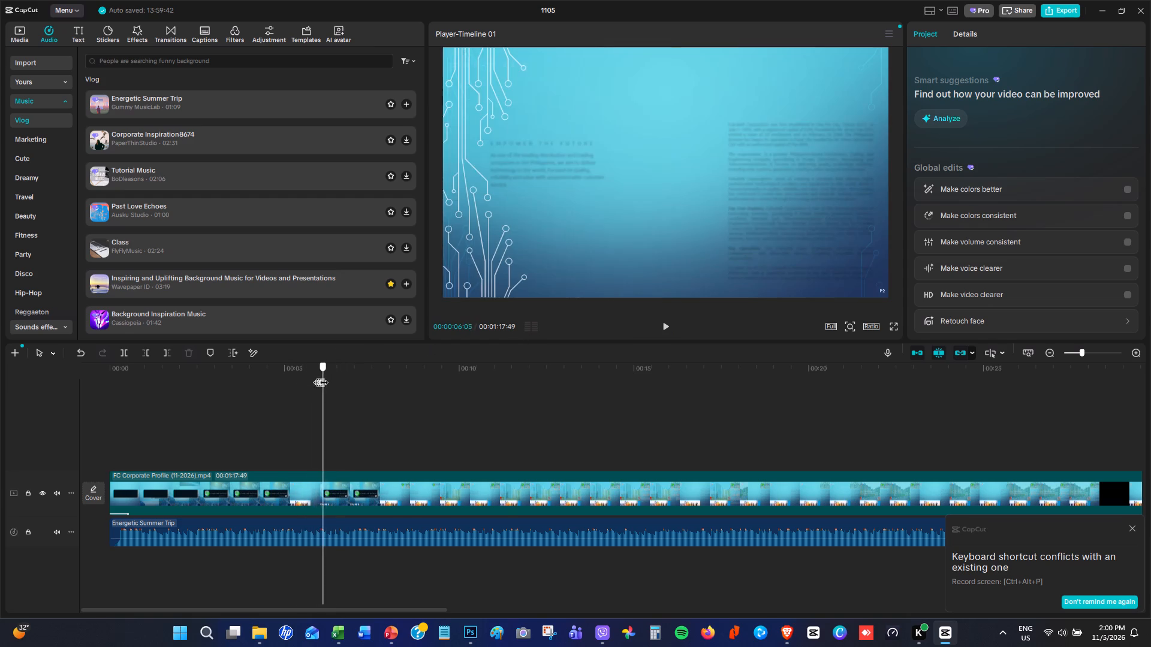
left_click_drag(324, 376, 320, 377)
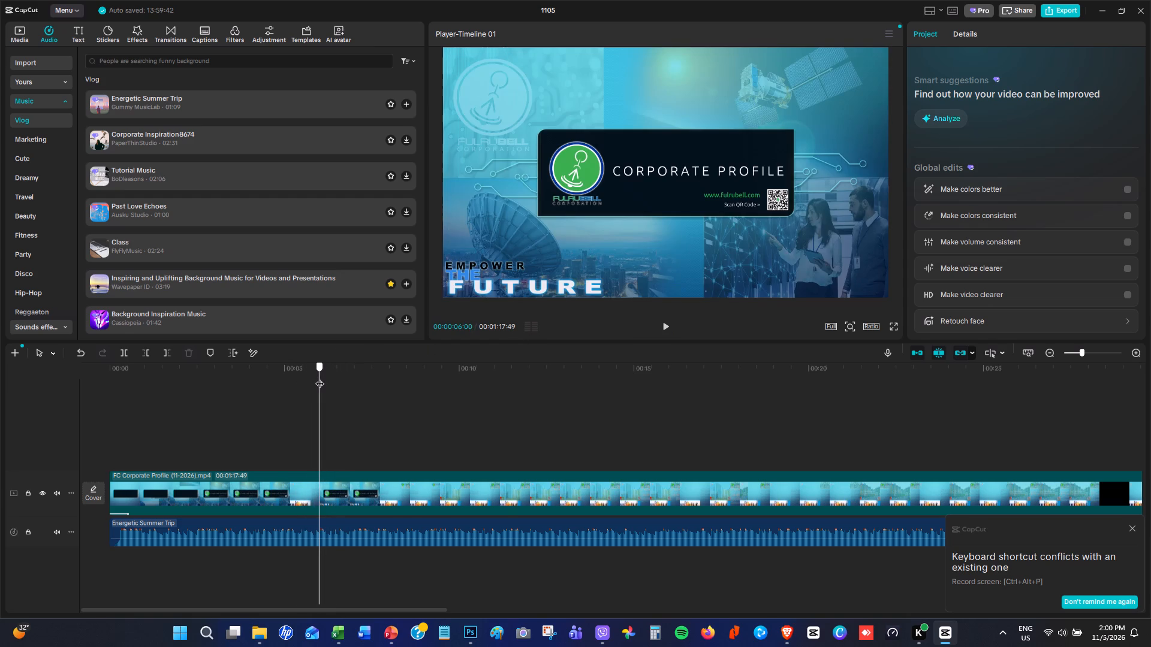
left_click_drag(320, 377, 317, 378)
left_click(308, 479)
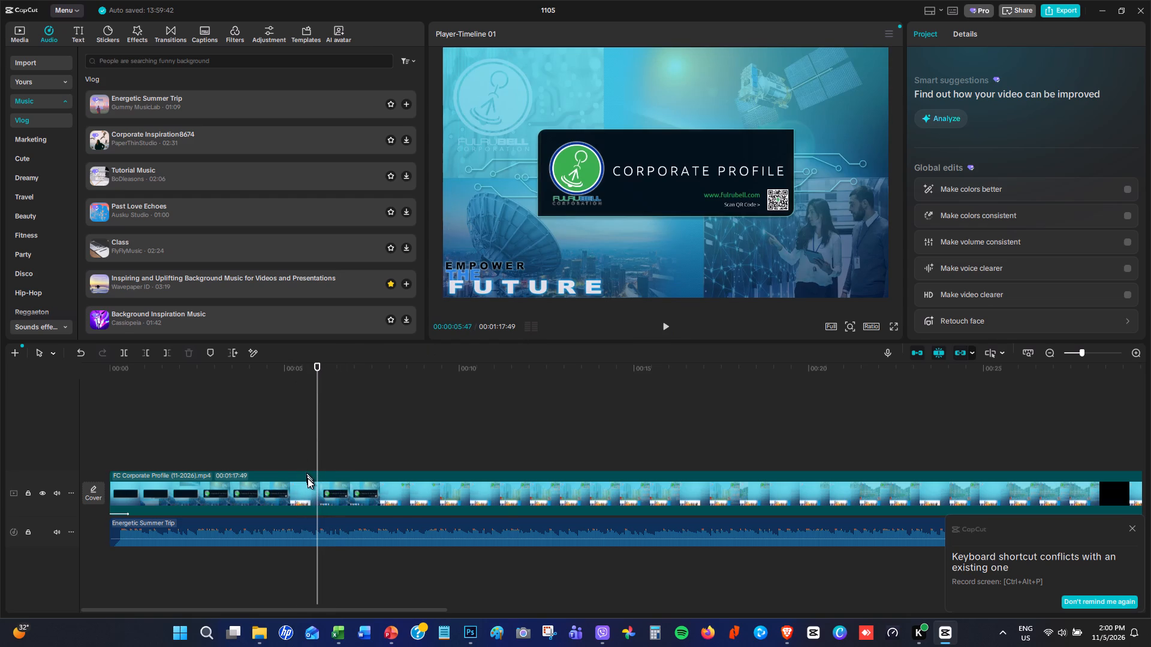
left_click(127, 350)
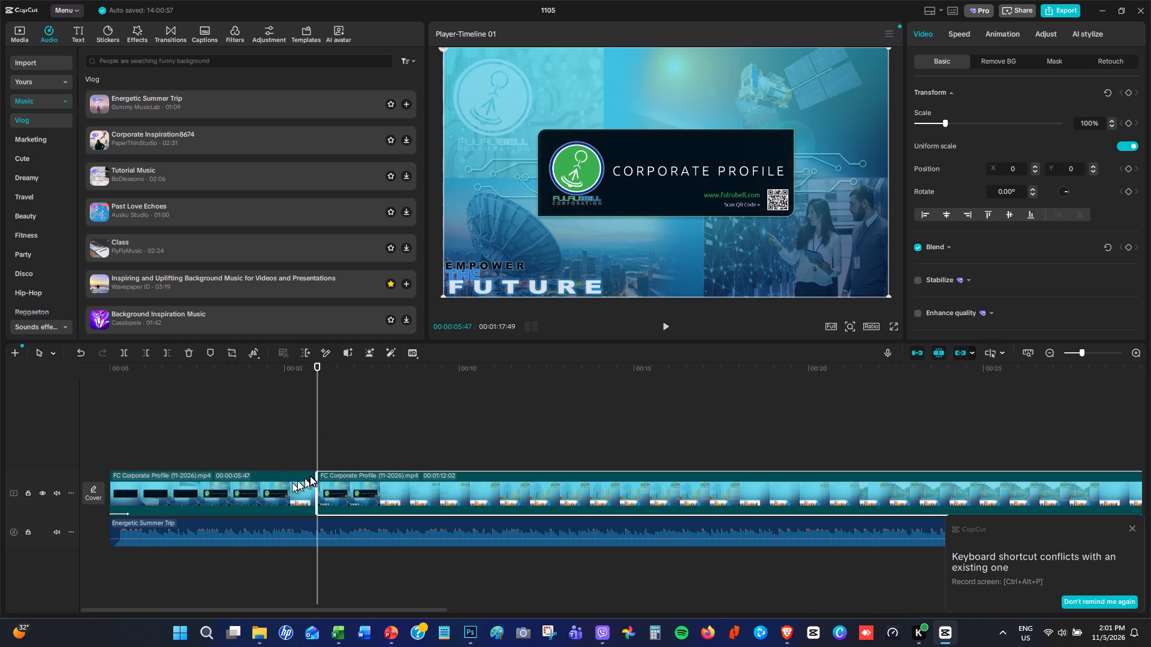
Play and scrub the end of the title slide clip to examine the moments just before the split.
left_click_drag(315, 364, 282, 365)
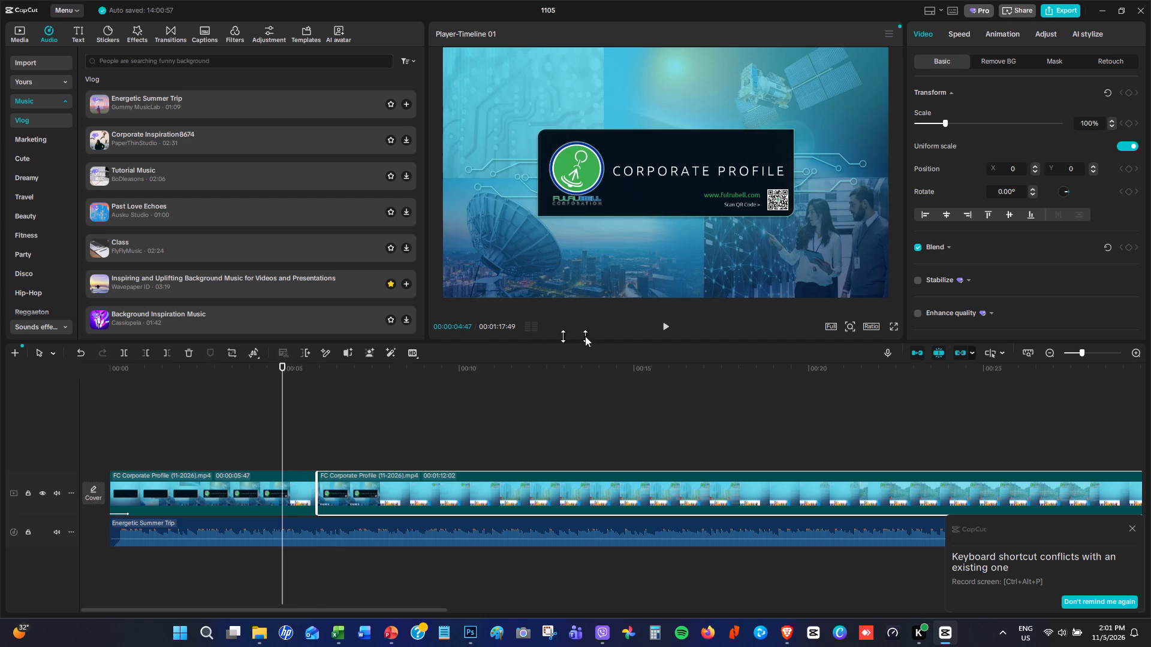
left_click(666, 326)
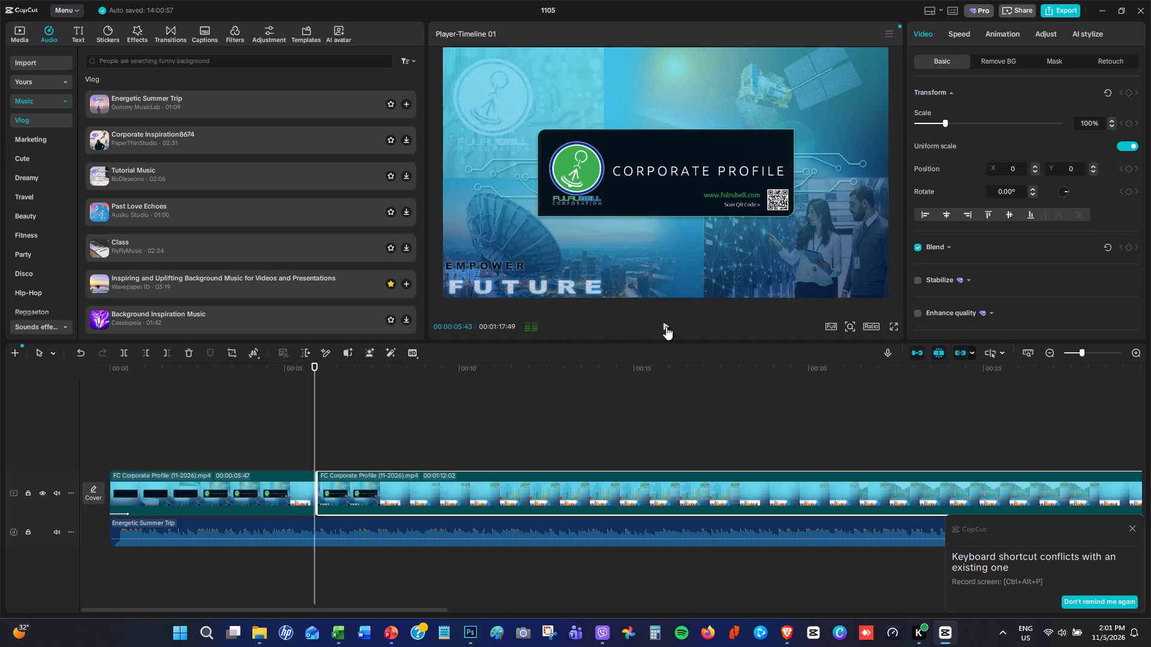
left_click(269, 376)
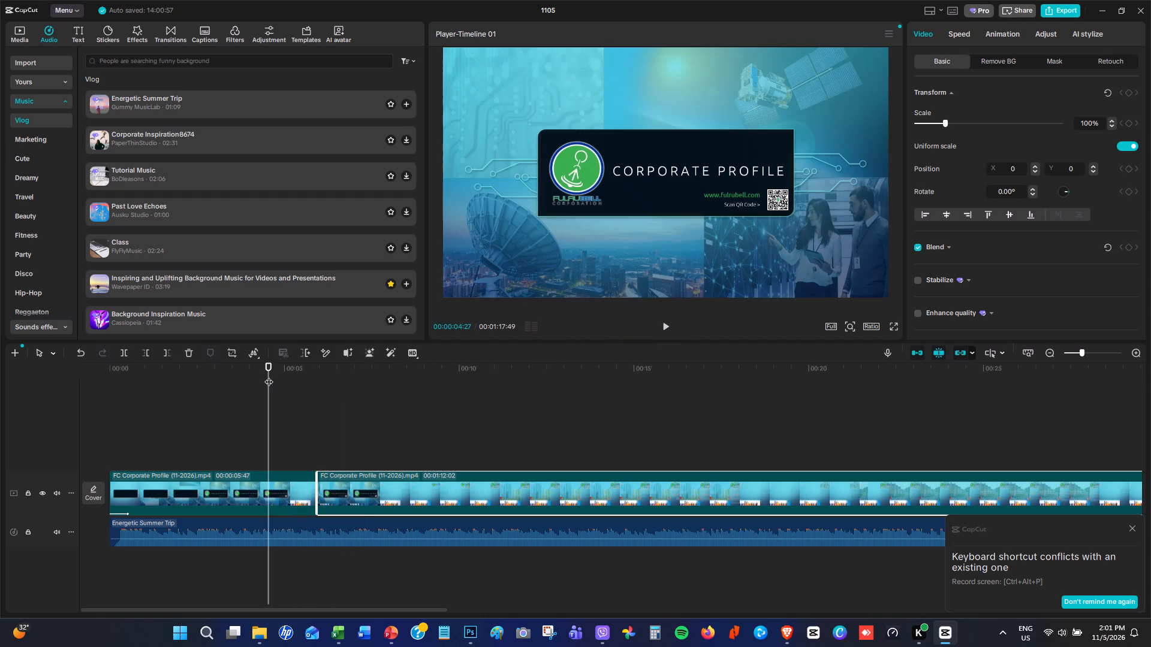
left_click_drag(269, 370, 284, 375)
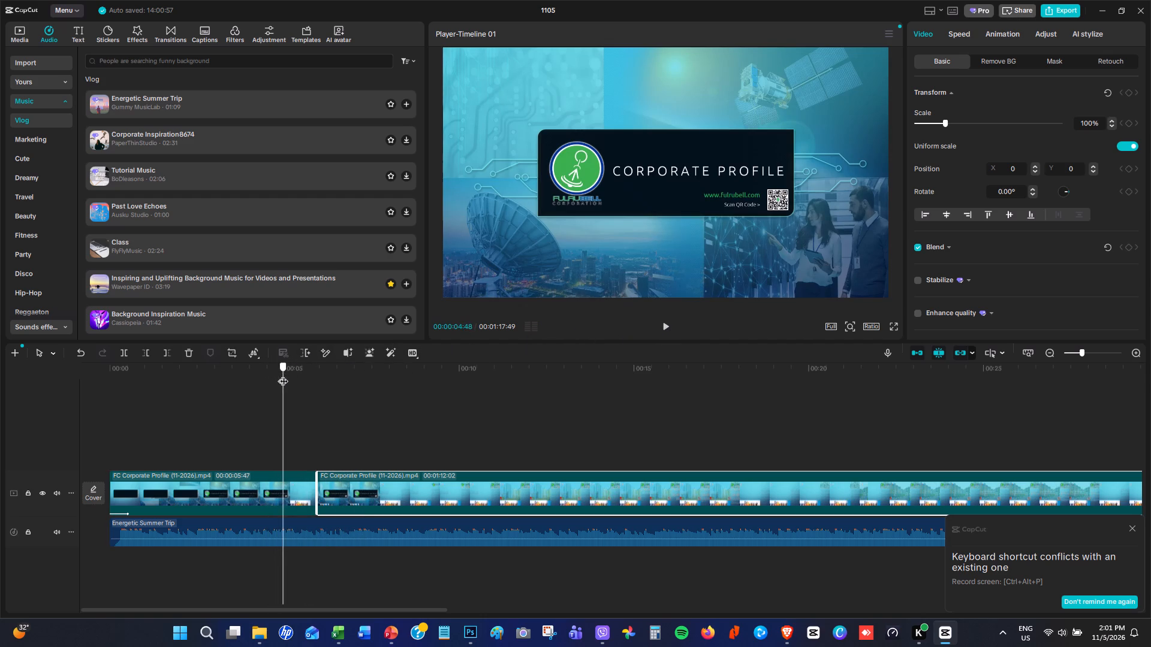
left_click_drag(284, 375, 286, 377)
Examine the title slide clip's basic video settings and its available clip commands.
left_click(256, 480)
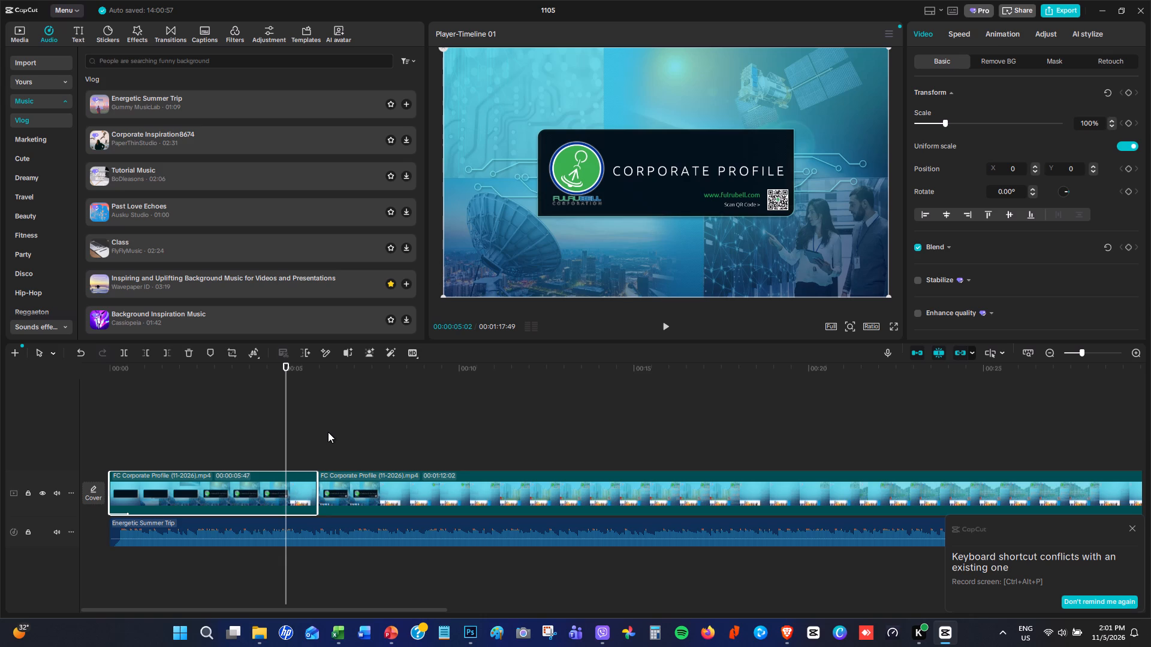
scroll(1016, 251, "down", 1)
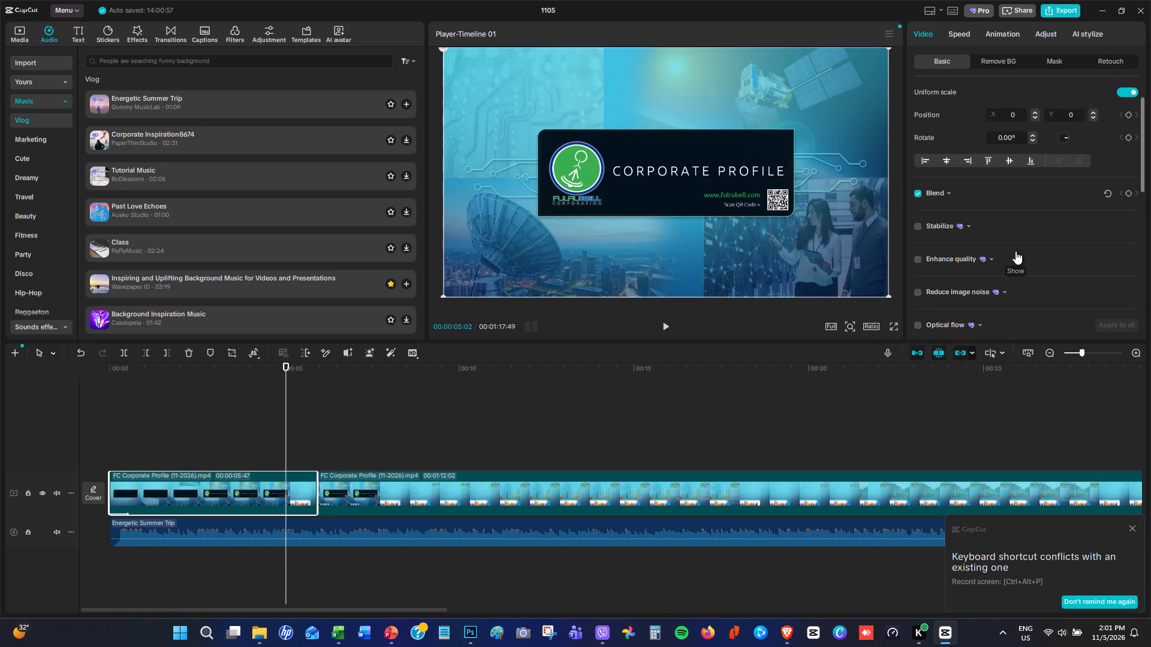
scroll(1016, 251, "down", 2)
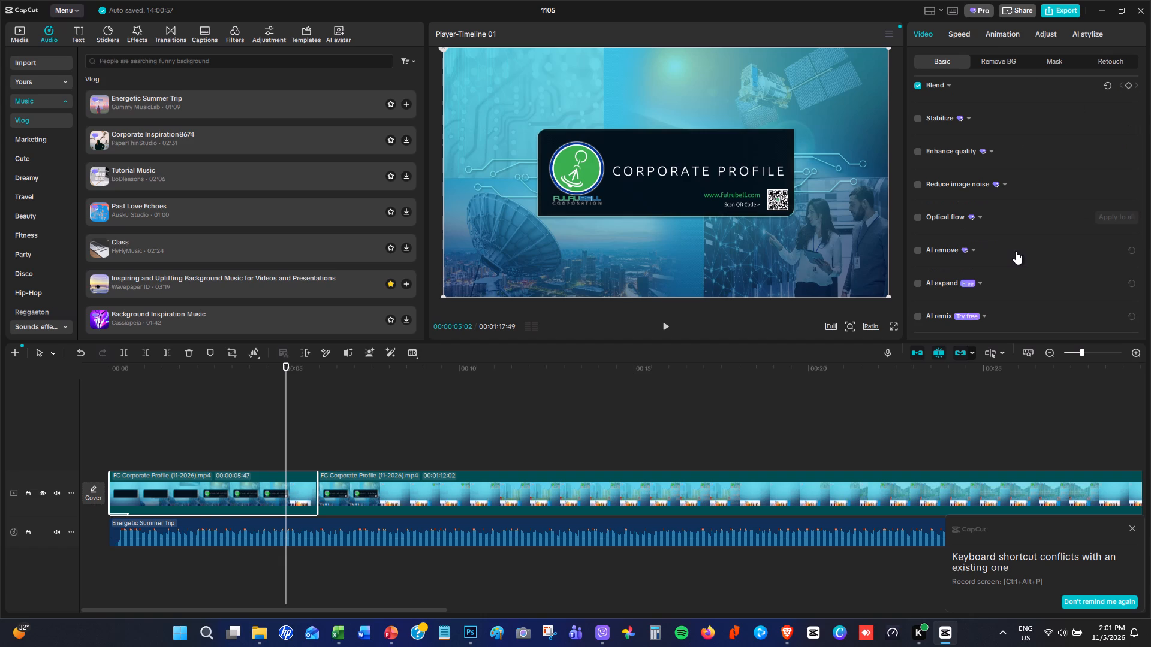
scroll(1016, 251, "down", 4)
scroll(1016, 252, "up", 6)
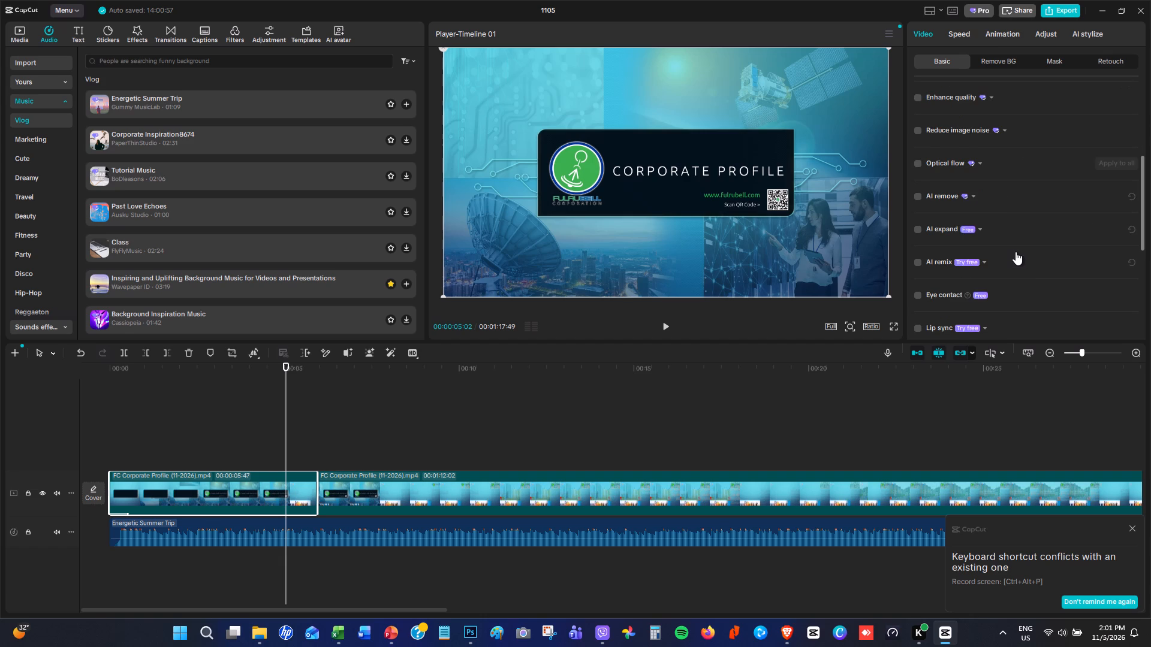
left_click(268, 489)
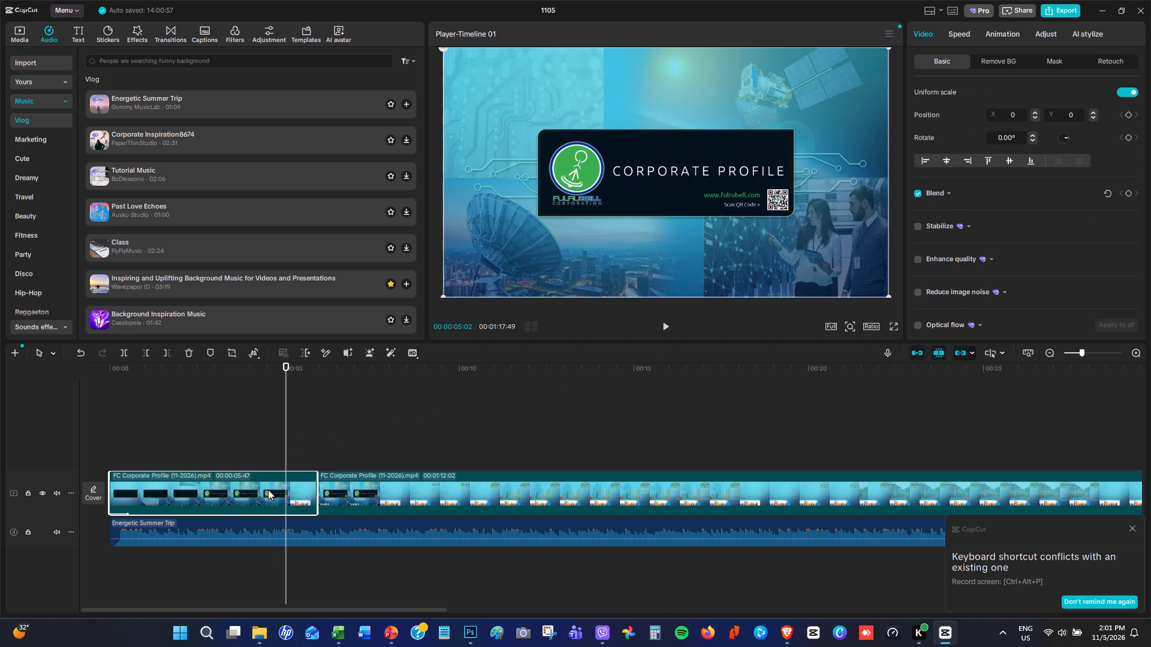
right_click(268, 489)
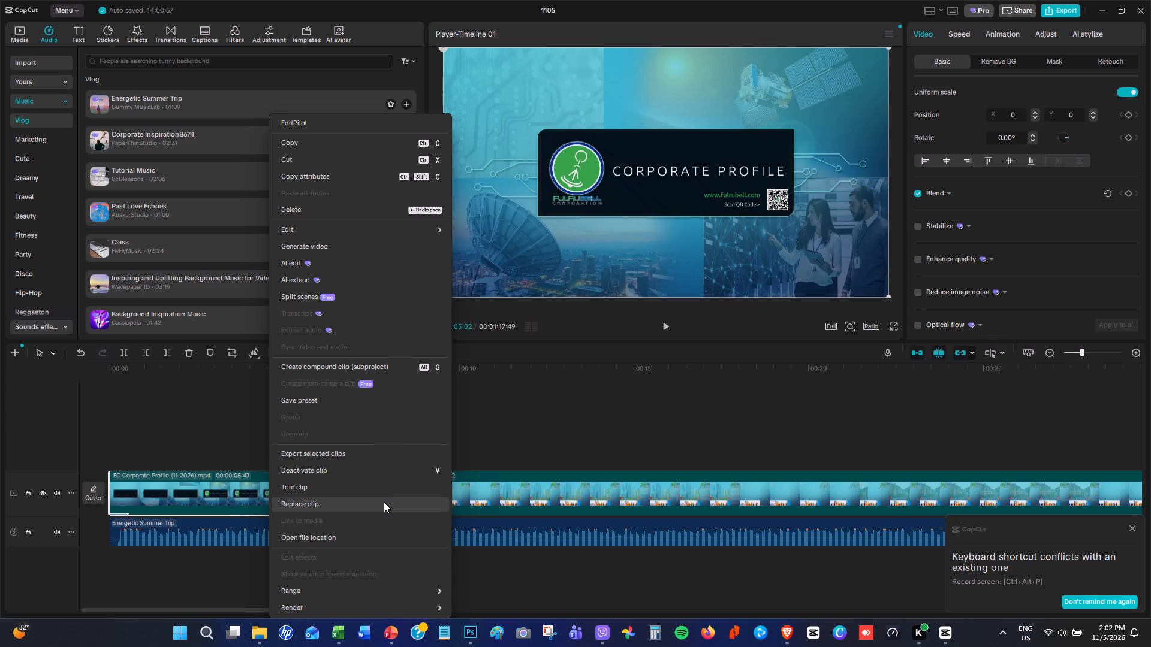
scroll(384, 502, "down", 1)
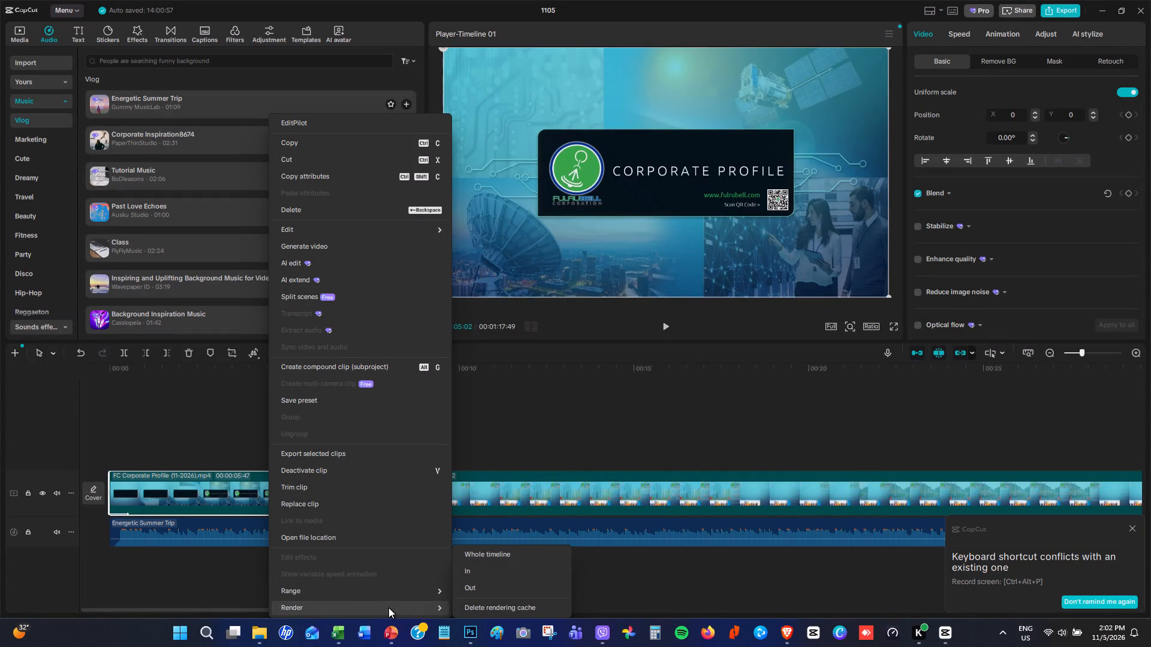
left_click(518, 409)
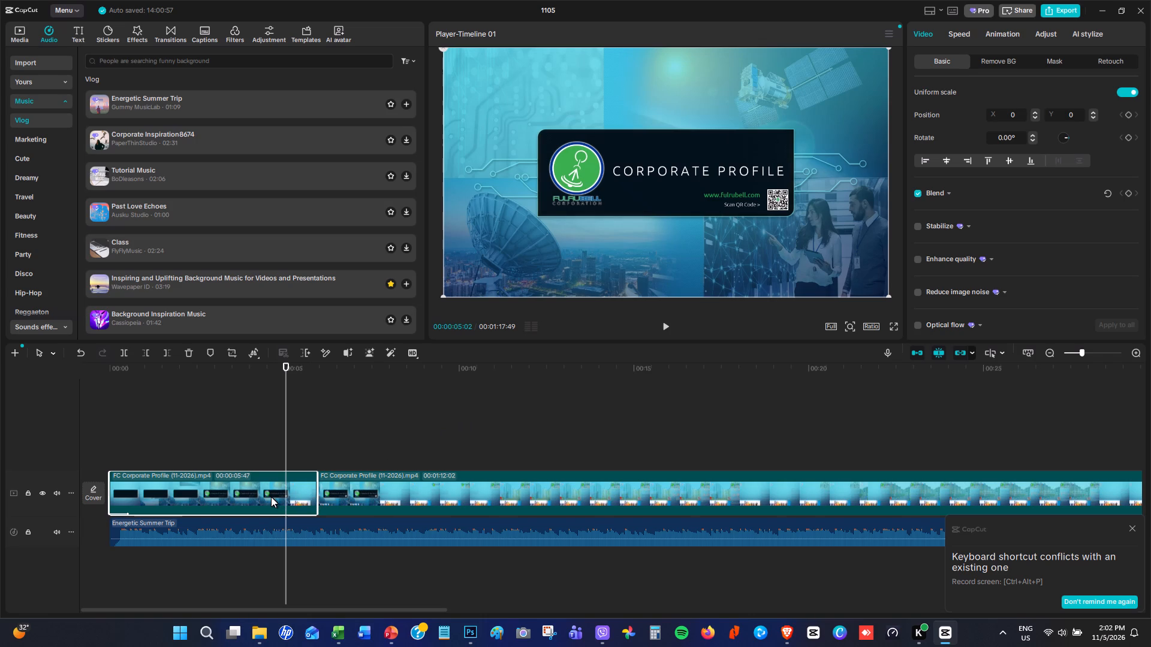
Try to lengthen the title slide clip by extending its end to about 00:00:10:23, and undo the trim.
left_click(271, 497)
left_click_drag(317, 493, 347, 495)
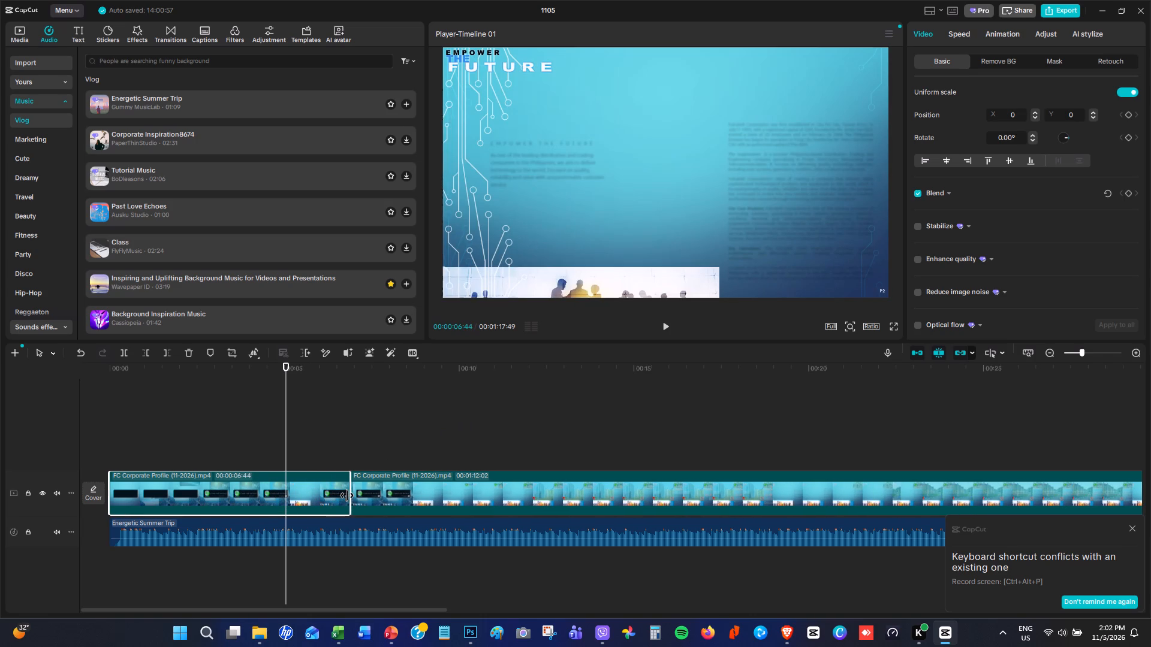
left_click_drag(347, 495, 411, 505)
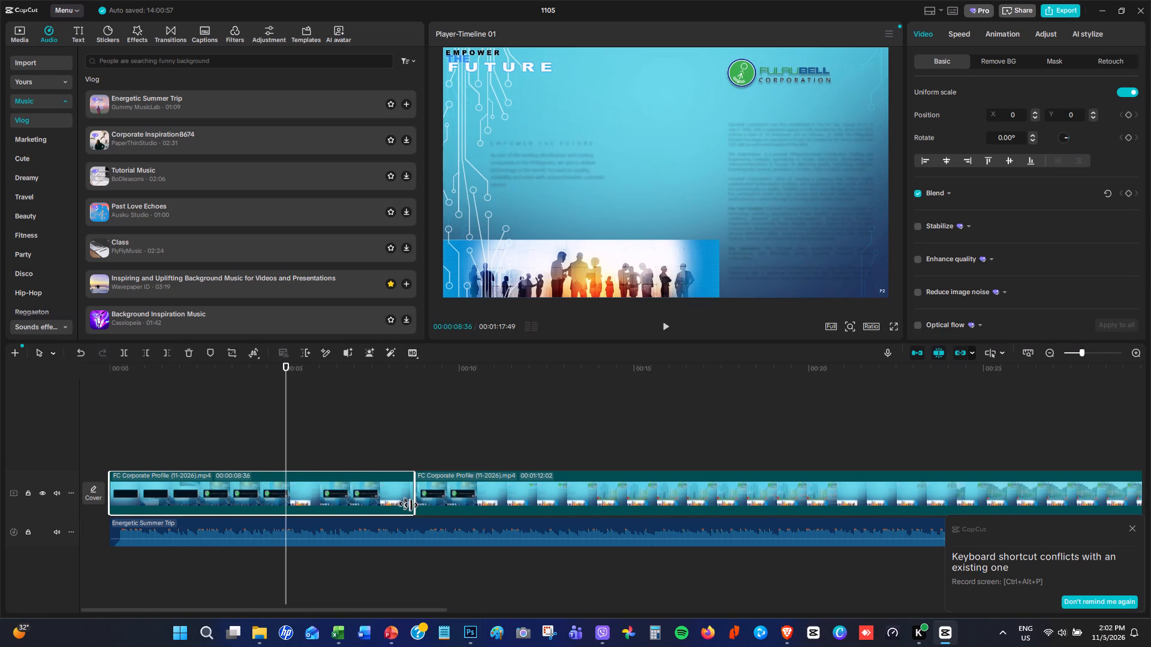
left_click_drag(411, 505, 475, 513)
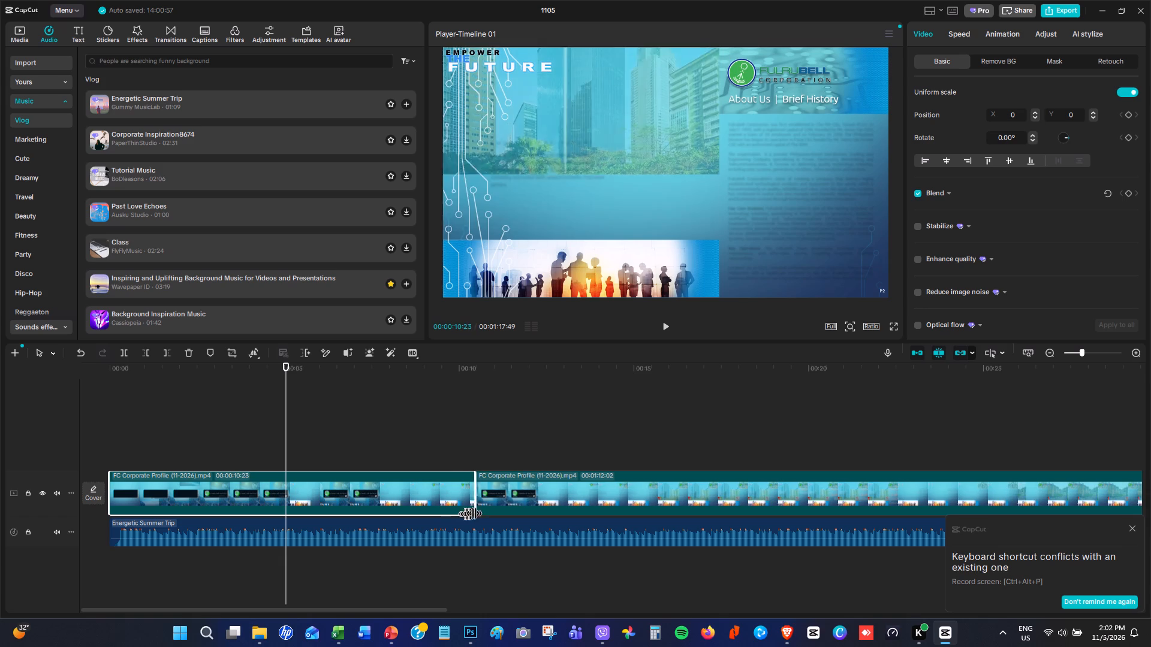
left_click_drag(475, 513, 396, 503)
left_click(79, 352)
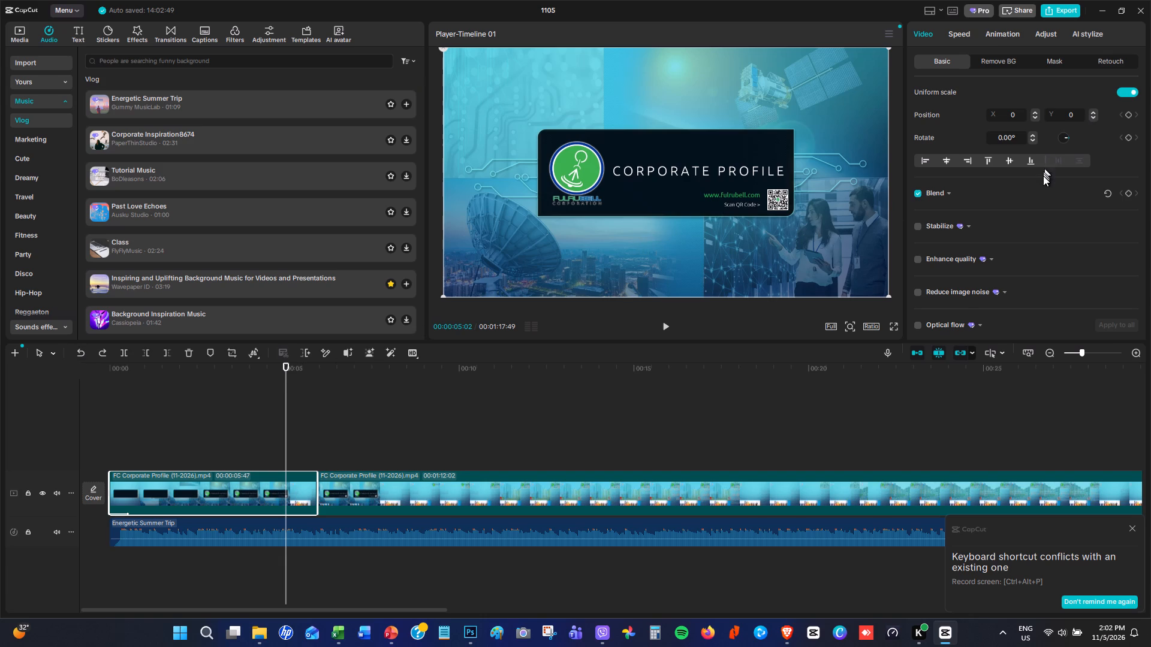
Look through the title slide clip's basic video settings from Transform down to Canvas.
scroll(1043, 176, "up", 3)
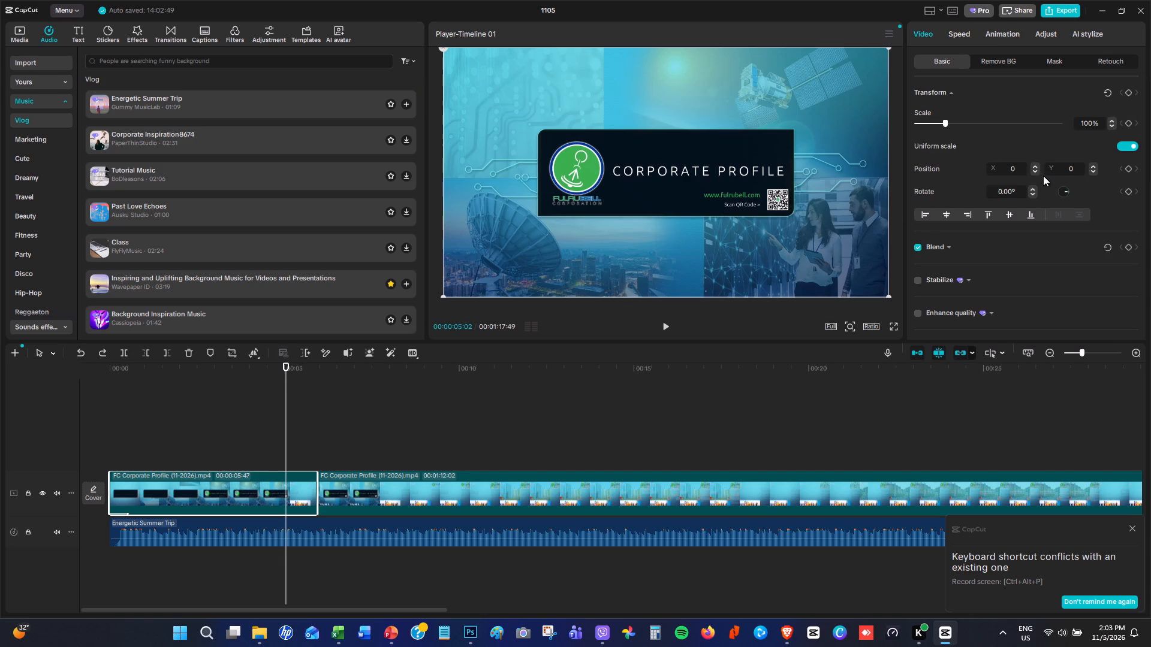
scroll(1043, 176, "down", 3)
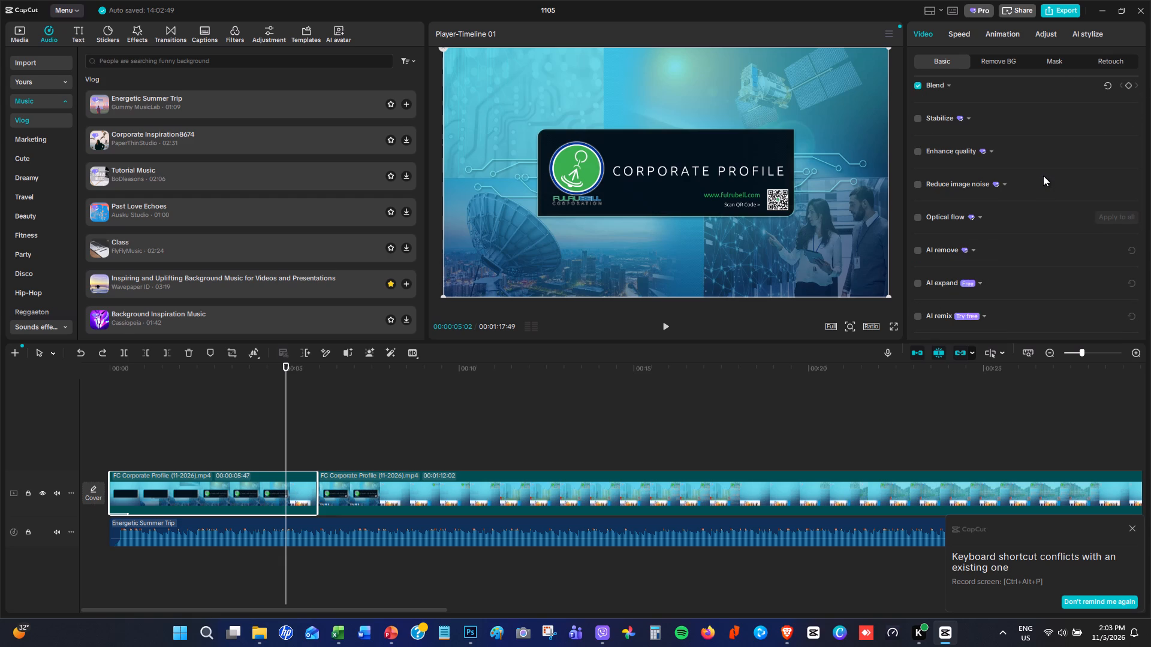
scroll(1043, 176, "down", 5)
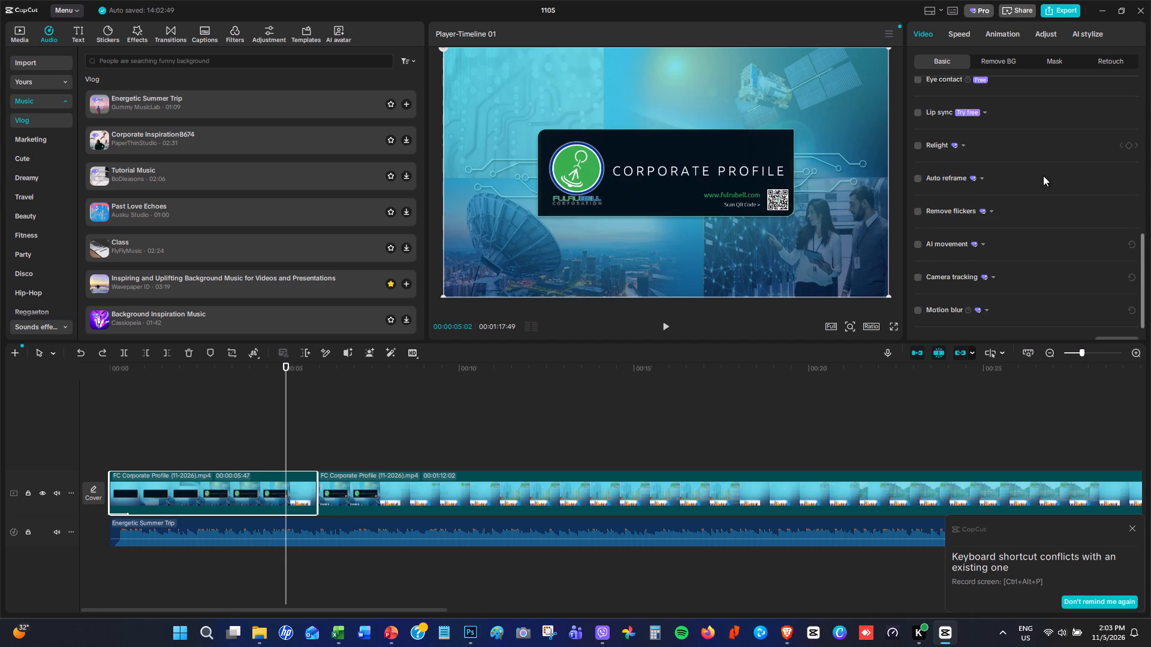
scroll(1043, 176, "down", 2)
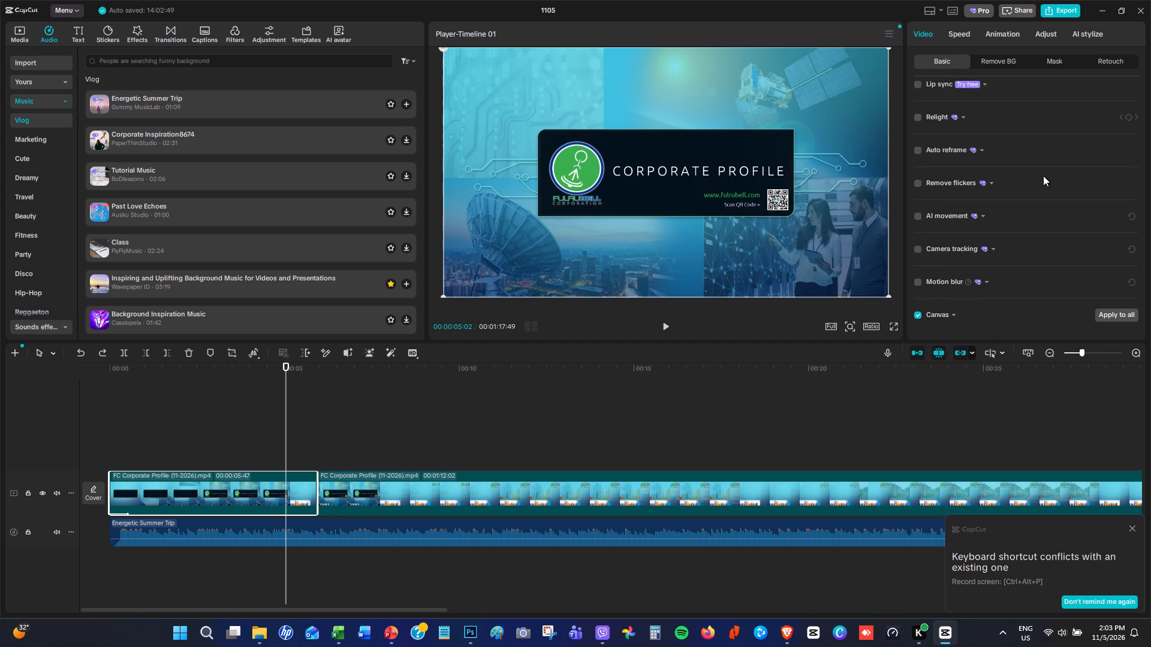
scroll(1043, 176, "up", 7)
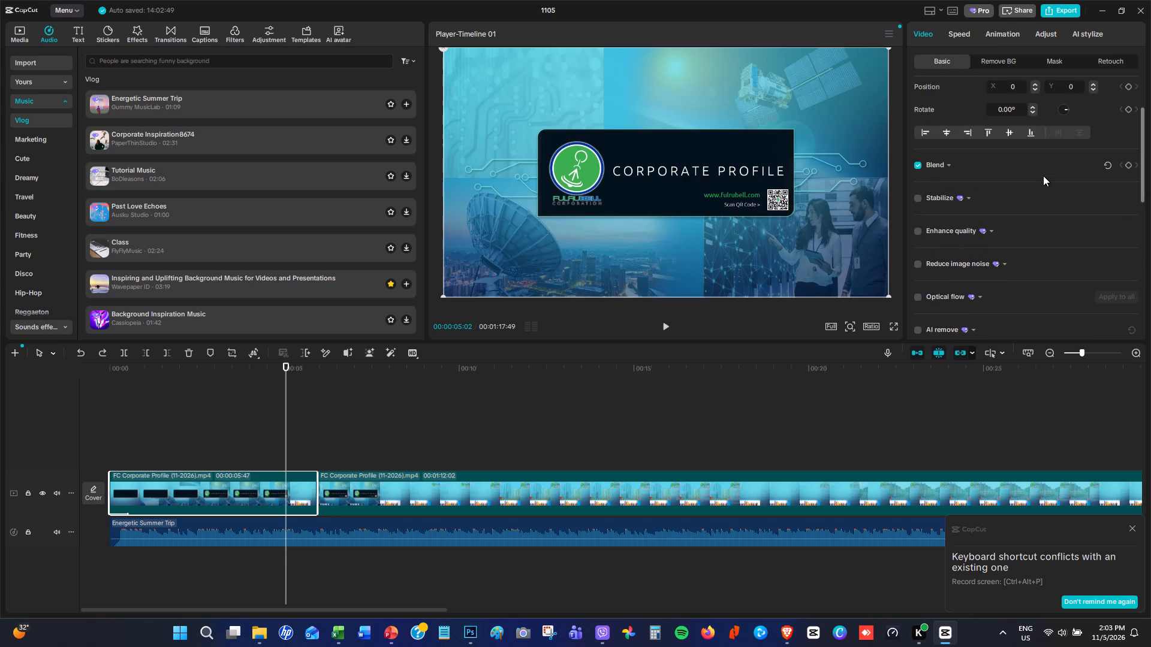
scroll(1043, 176, "up", 2)
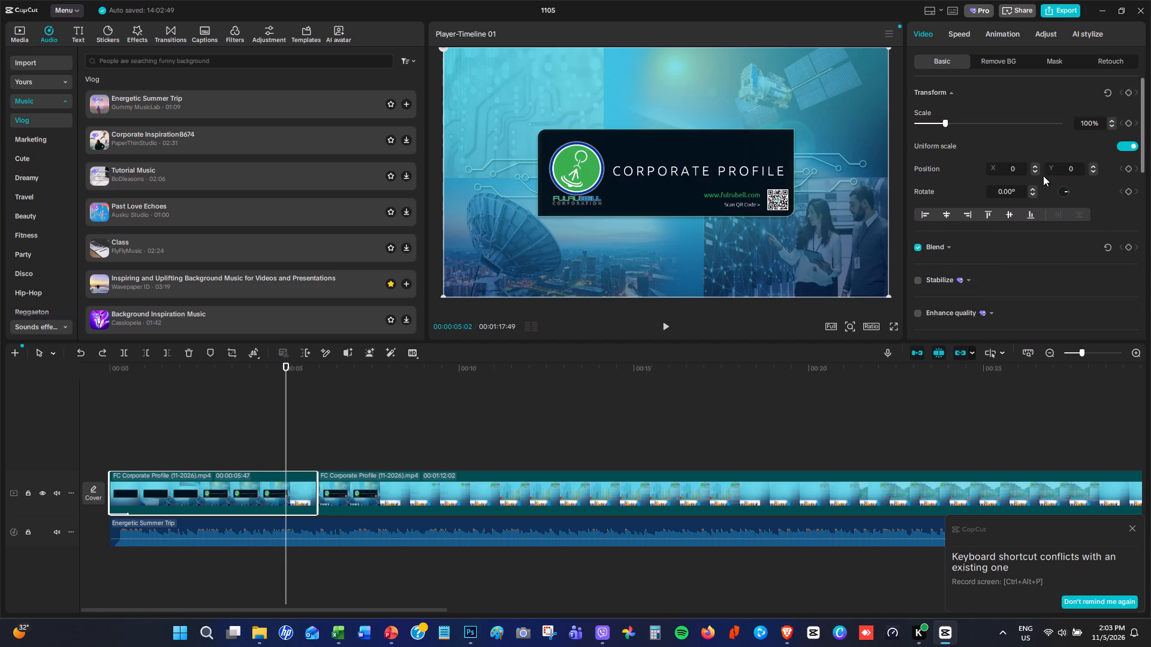
scroll(1043, 176, "up", 2)
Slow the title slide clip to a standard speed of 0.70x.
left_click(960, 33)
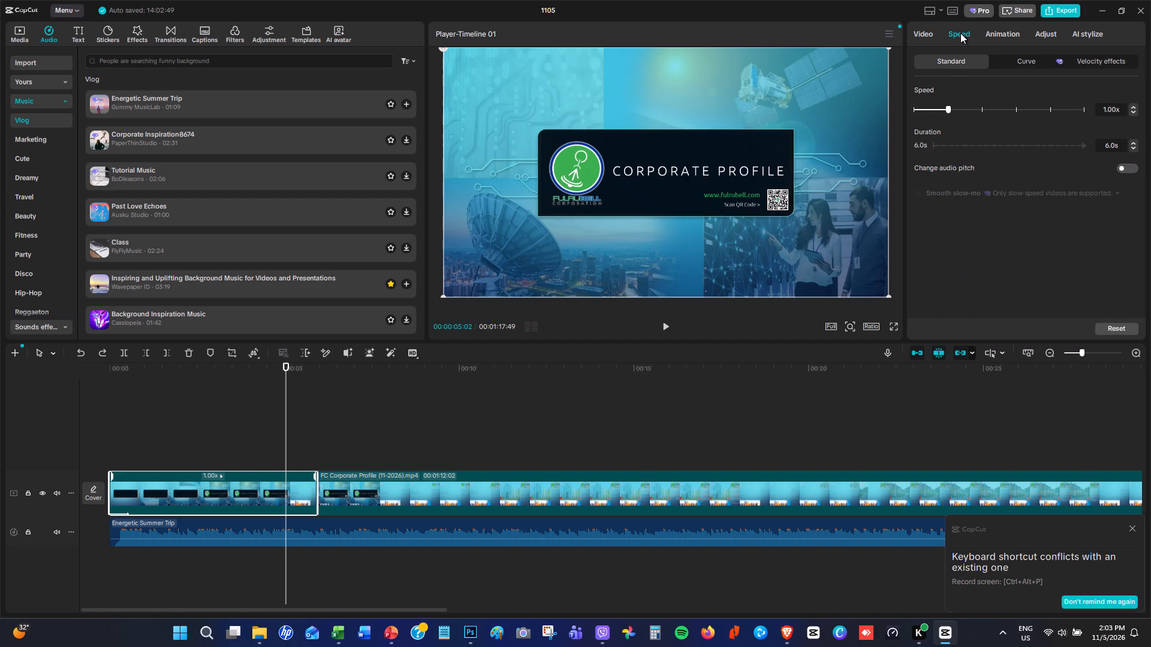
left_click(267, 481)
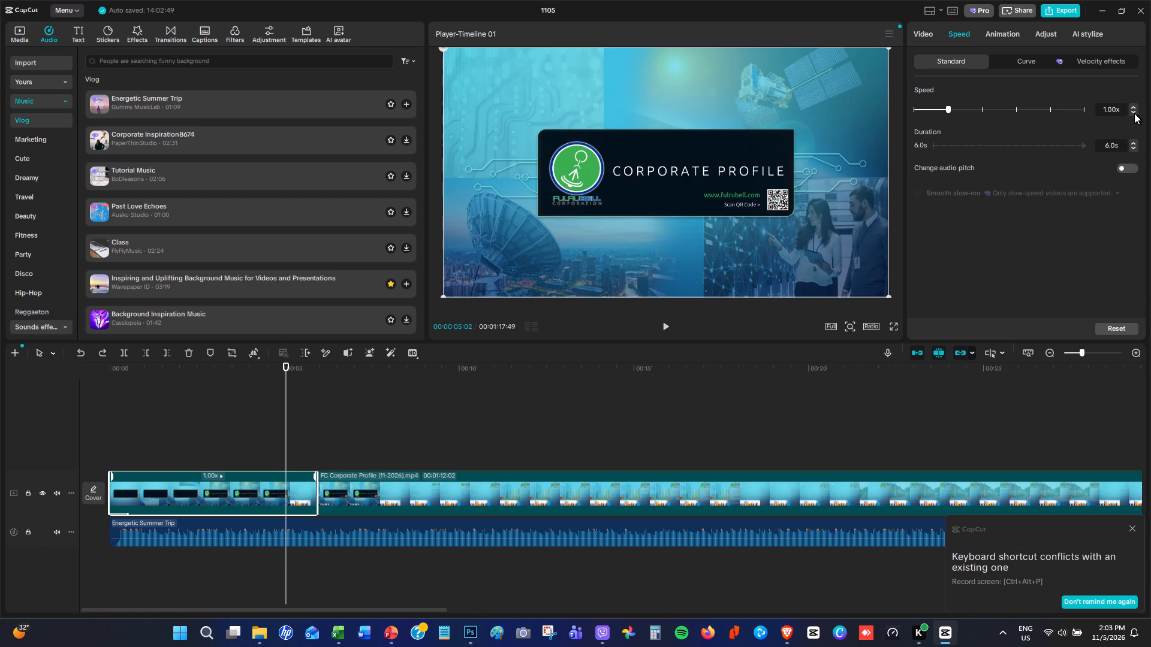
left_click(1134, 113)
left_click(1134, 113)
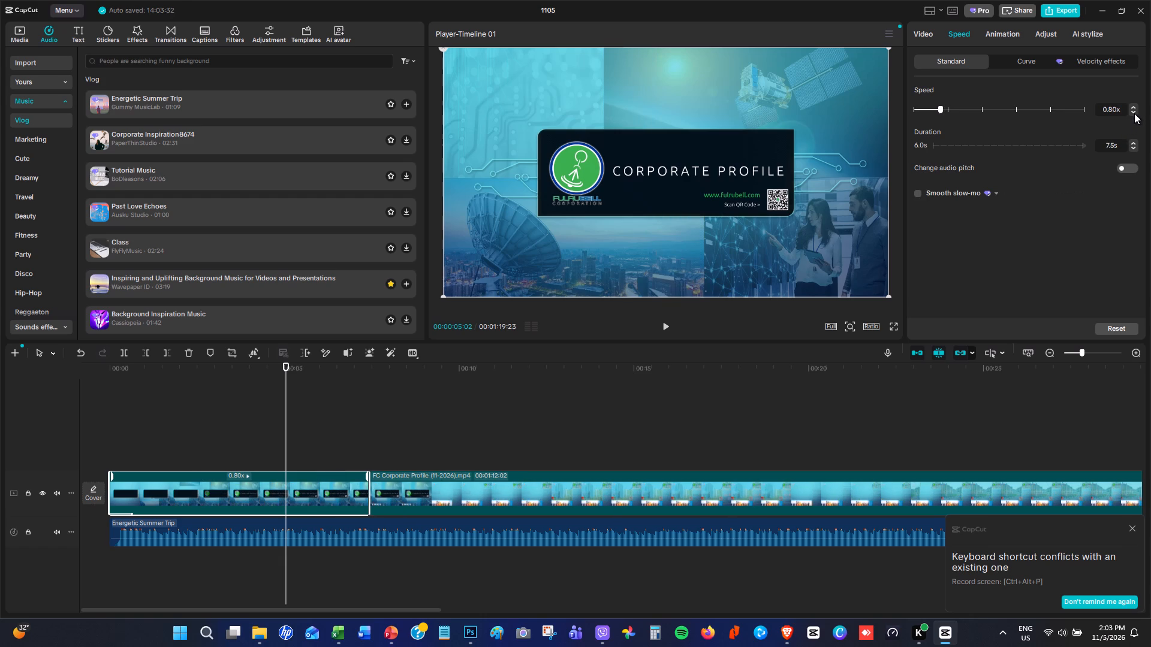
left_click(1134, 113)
Play the timeline from its start to past the split to examine the slowed title slide.
left_click(107, 424)
left_click(115, 421)
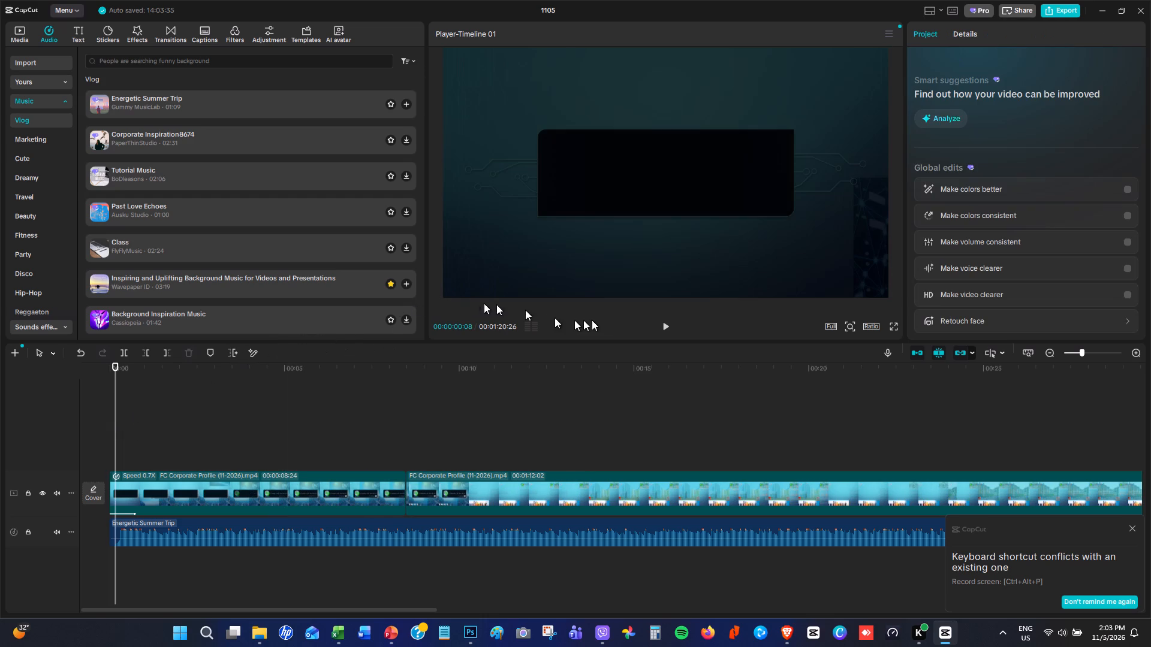
left_click(667, 325)
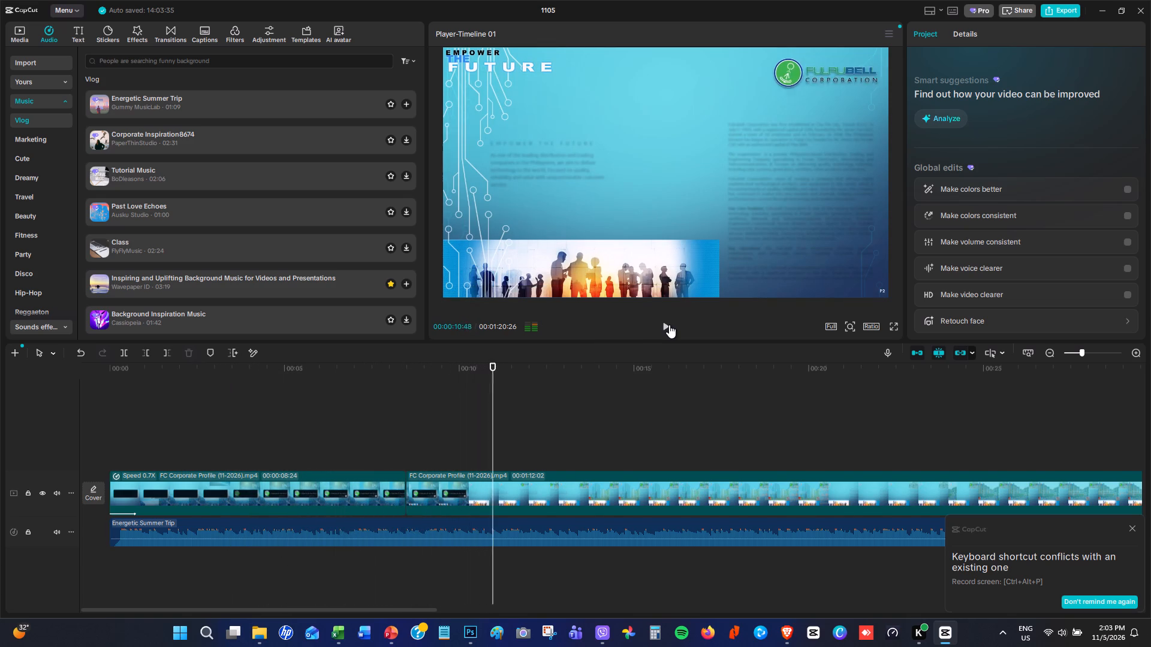
left_click(354, 376)
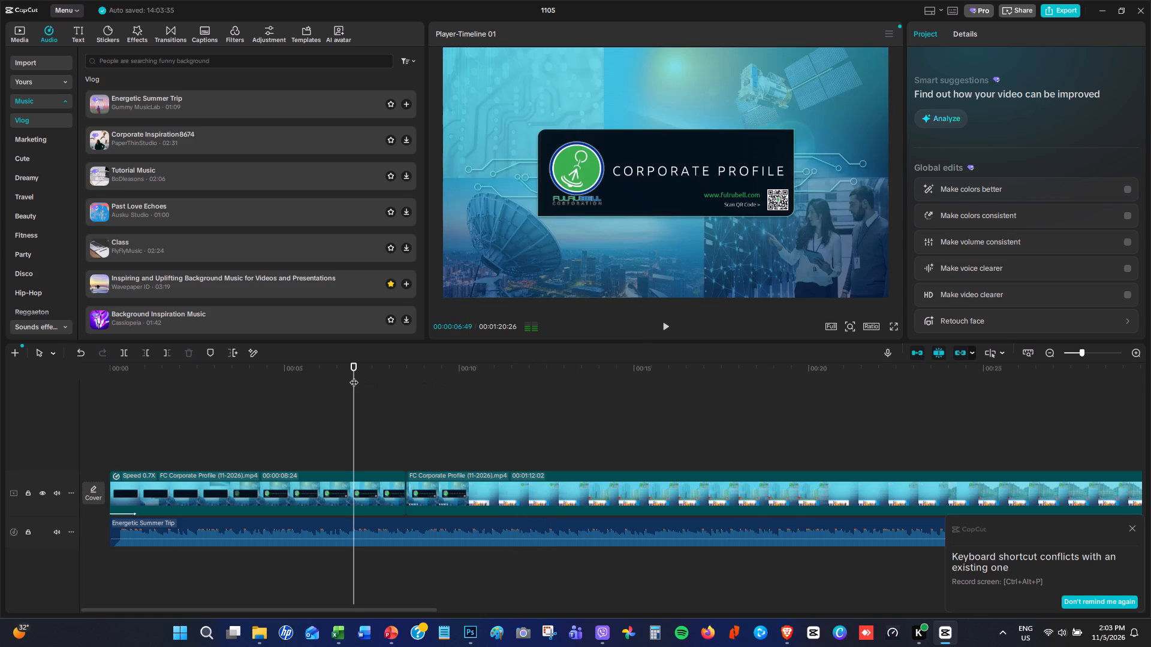
Set the title slide clip's standard speed to 0.50x.
left_click(317, 481)
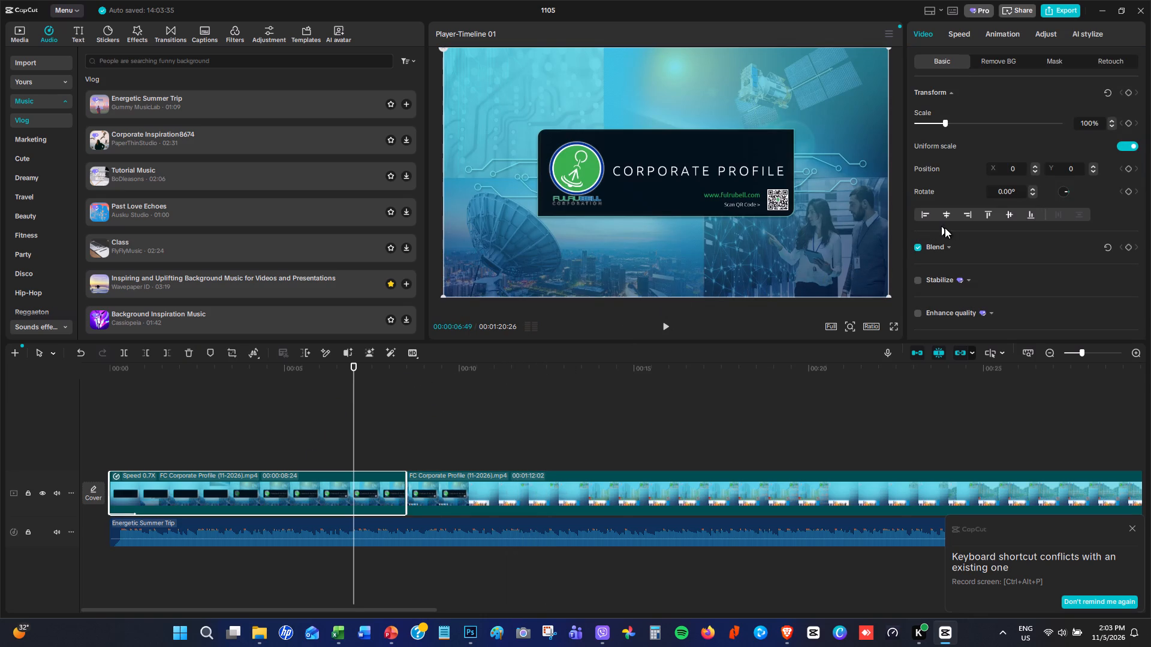
scroll(1057, 213, "up", 3)
left_click(963, 34)
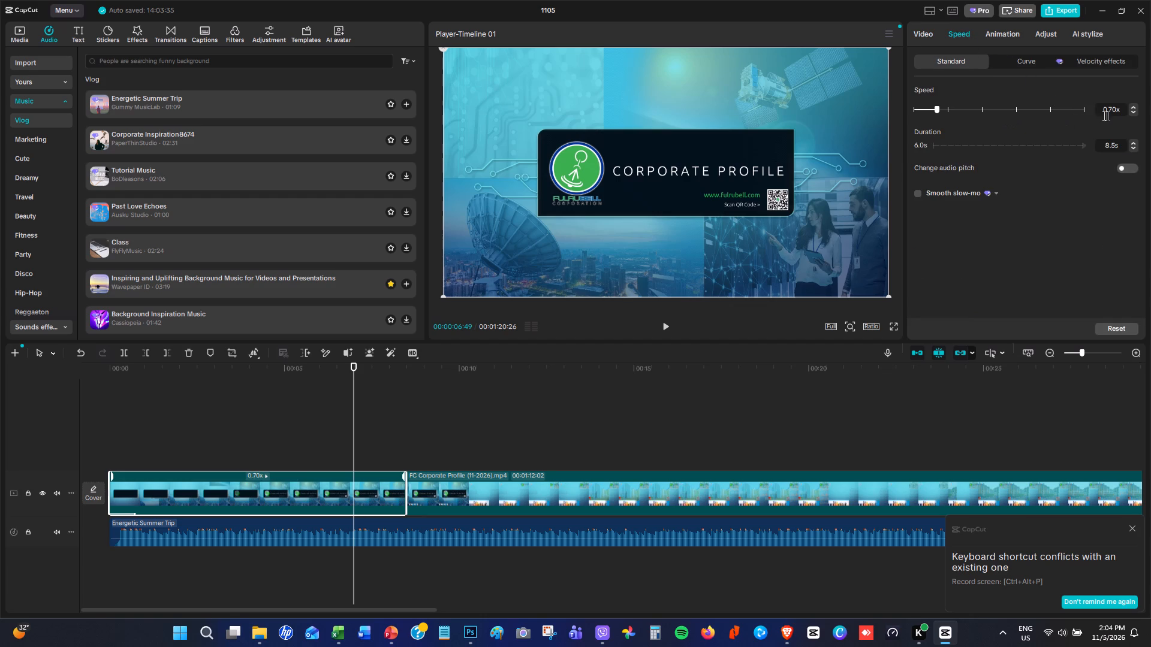
triple_click(1134, 111)
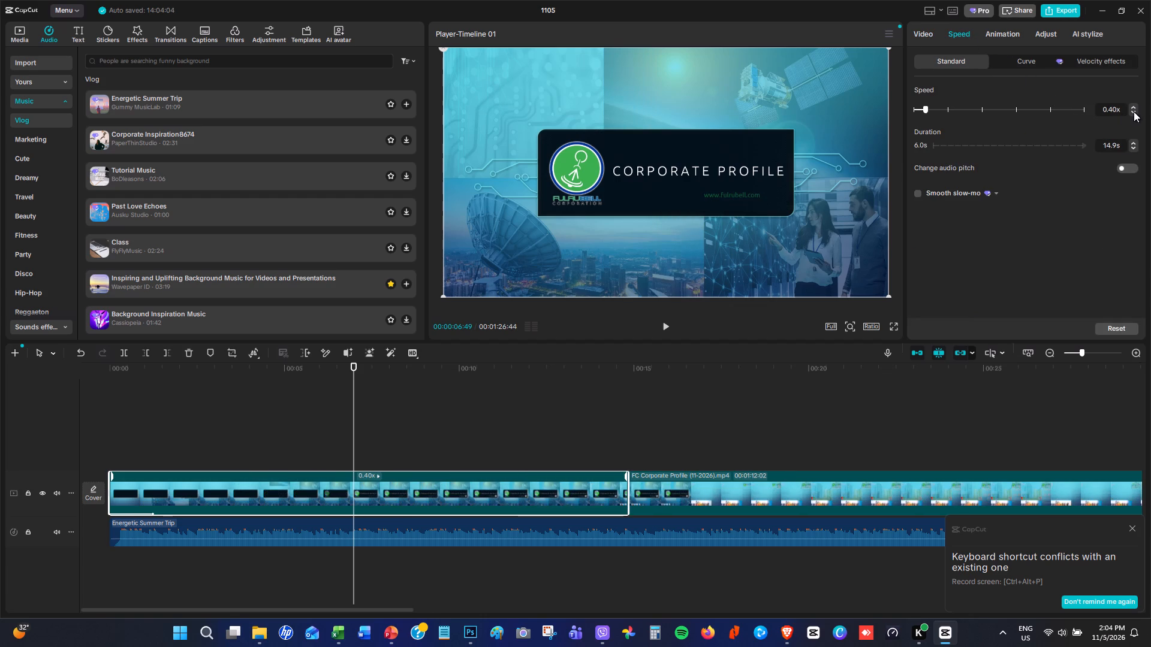
left_click(1134, 106)
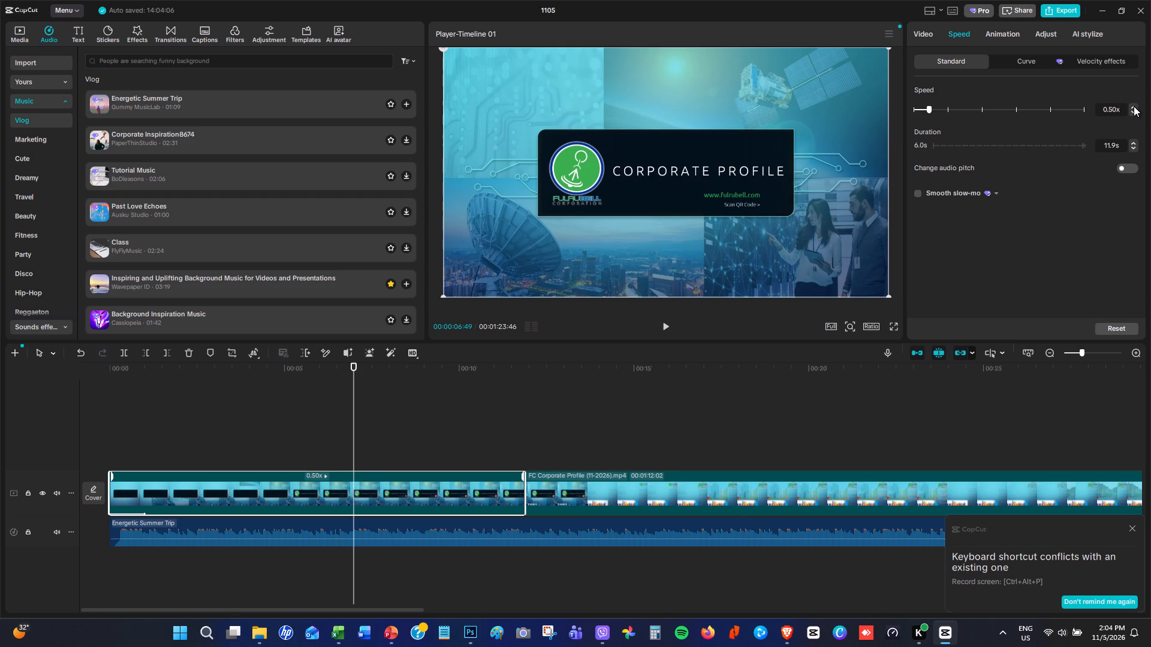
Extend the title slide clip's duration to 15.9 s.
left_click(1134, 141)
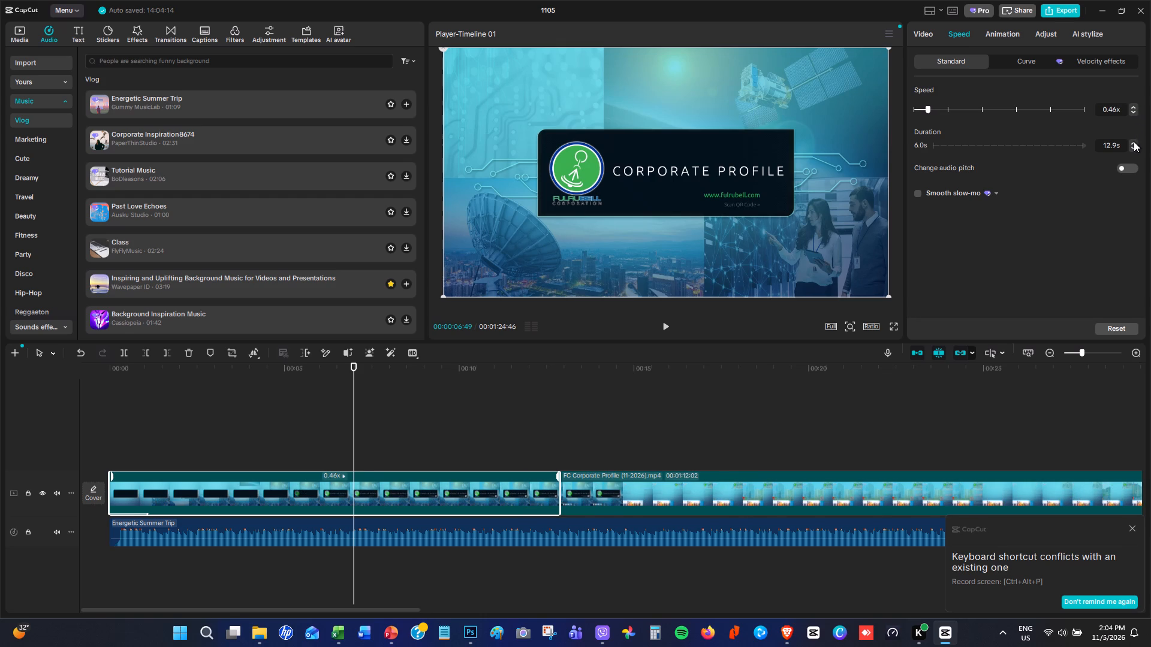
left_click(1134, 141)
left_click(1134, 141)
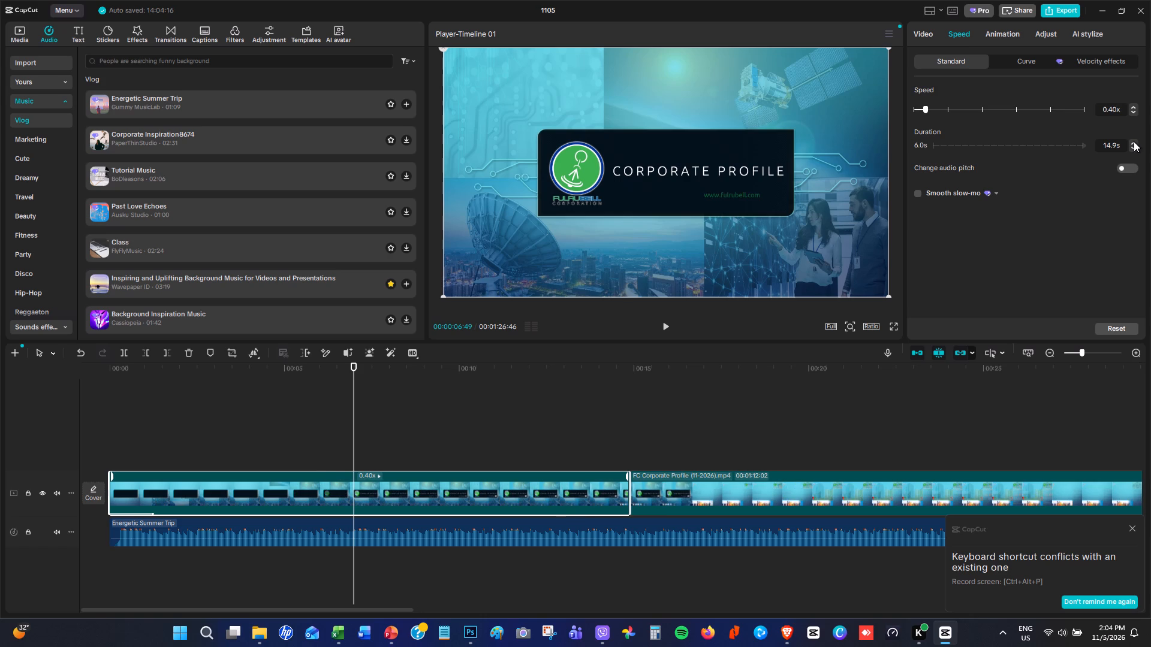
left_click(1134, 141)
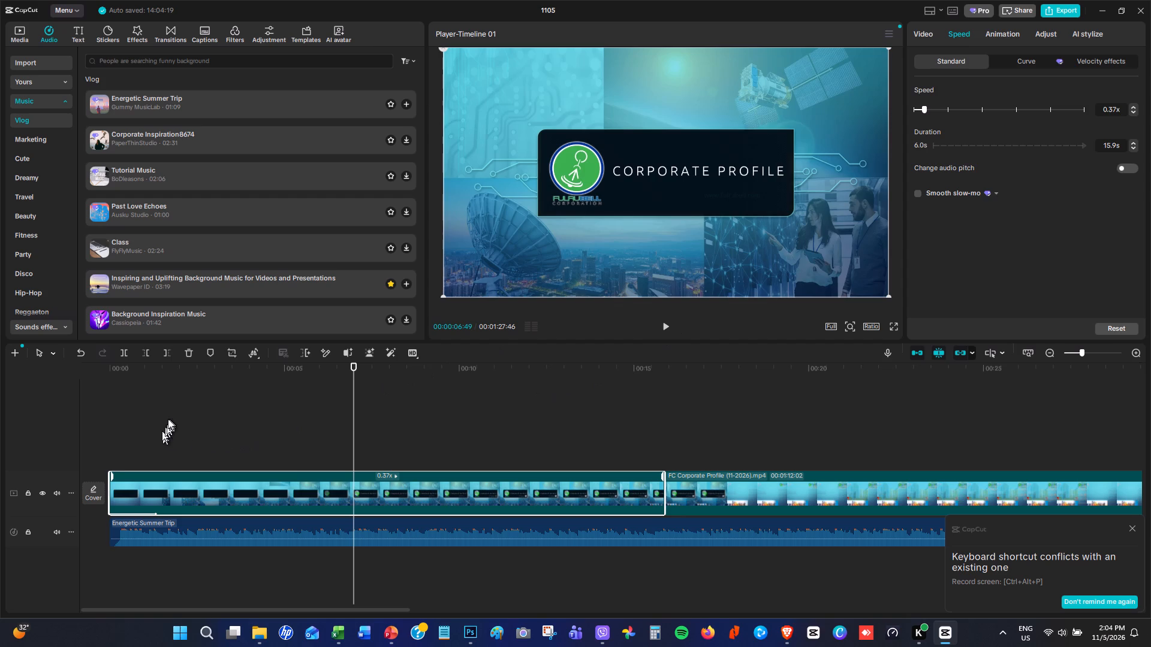
Play the timeline from its start to check the pacing of the title slide's logo and text animation.
left_click(138, 417)
left_click(115, 417)
left_click_drag(109, 418, 109, 418)
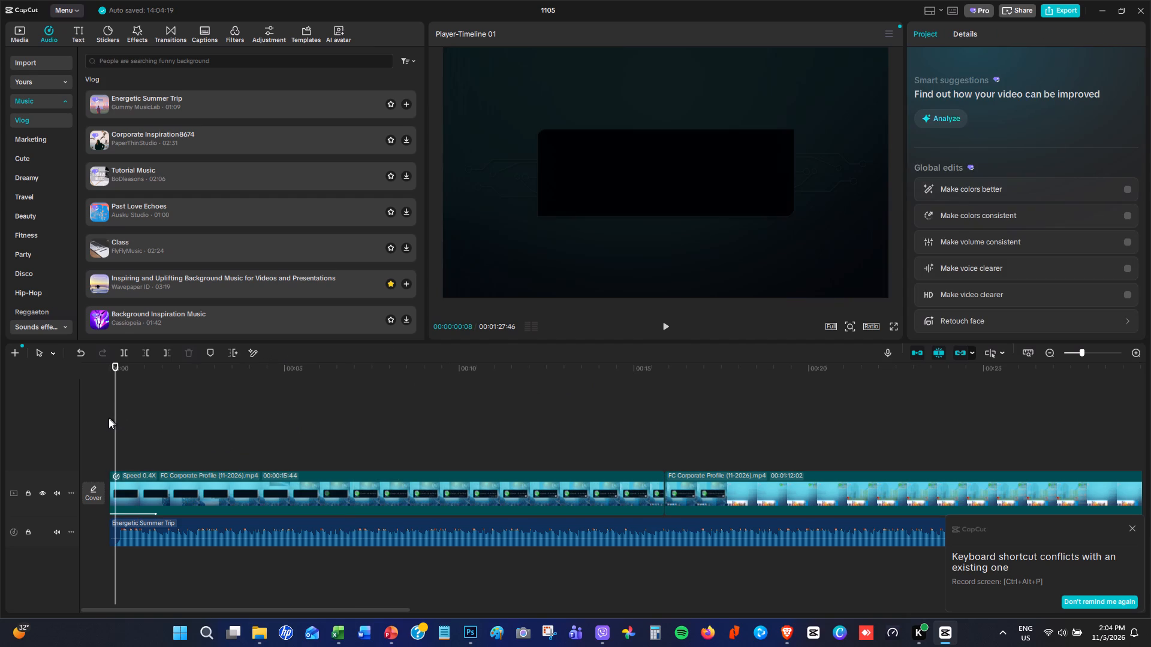
left_click_drag(109, 418, 100, 422)
left_click_drag(116, 407, 99, 417)
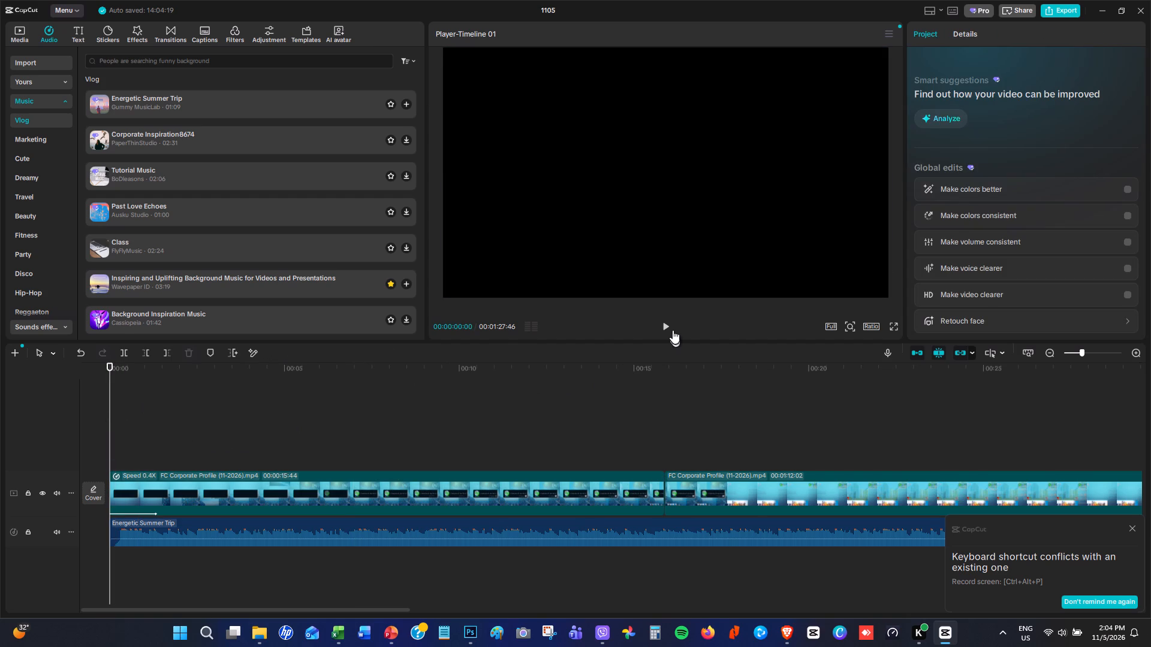
left_click(668, 325)
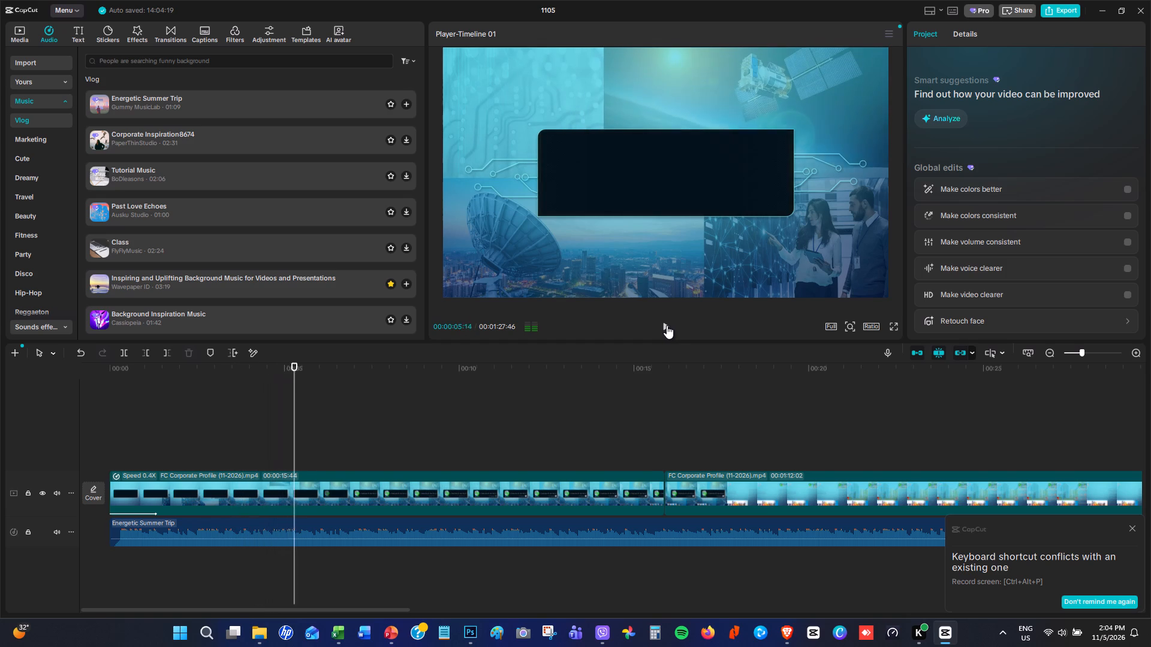
left_click(667, 325)
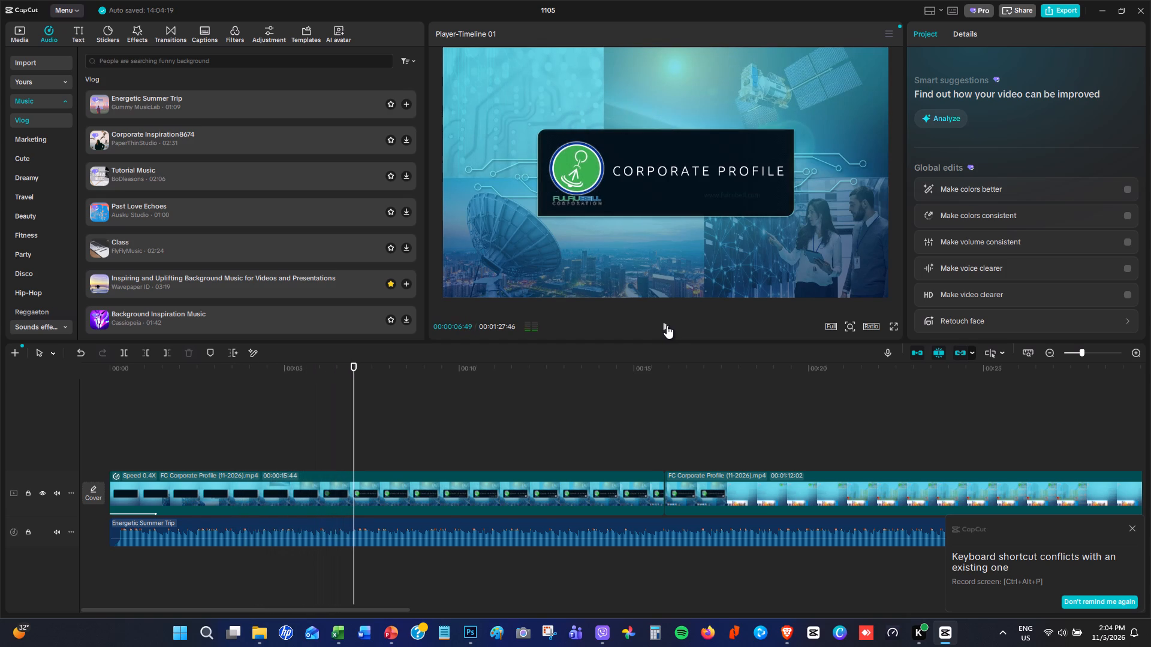
Set the title slide clip's standard speed to 0.51x.
left_click(465, 479)
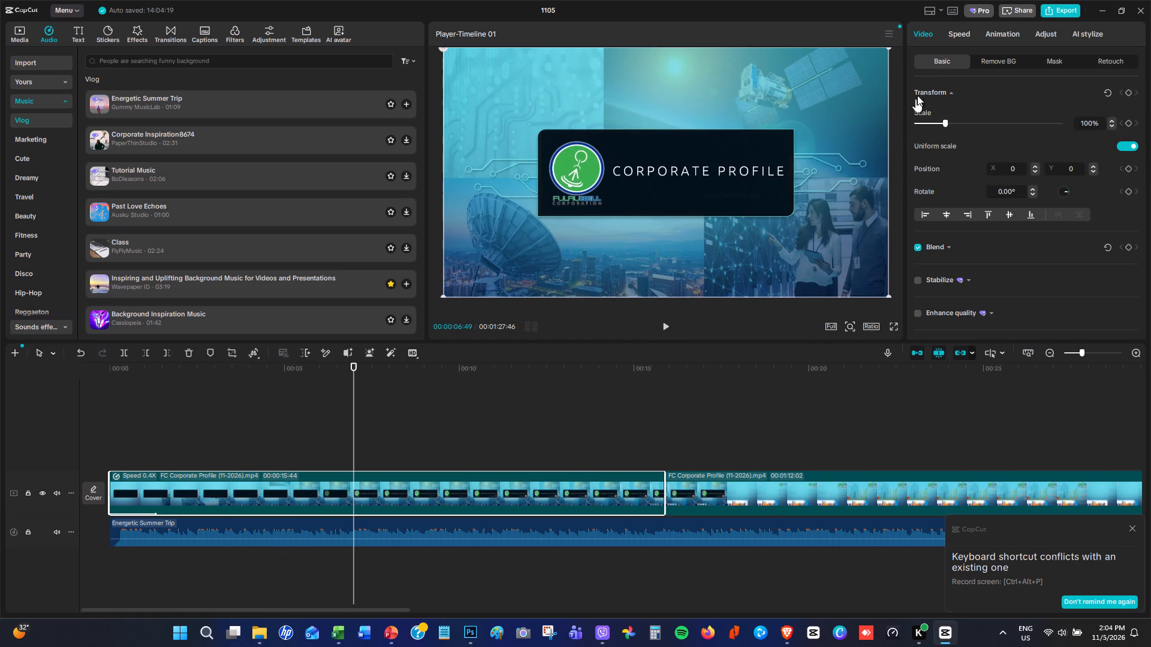
left_click(957, 31)
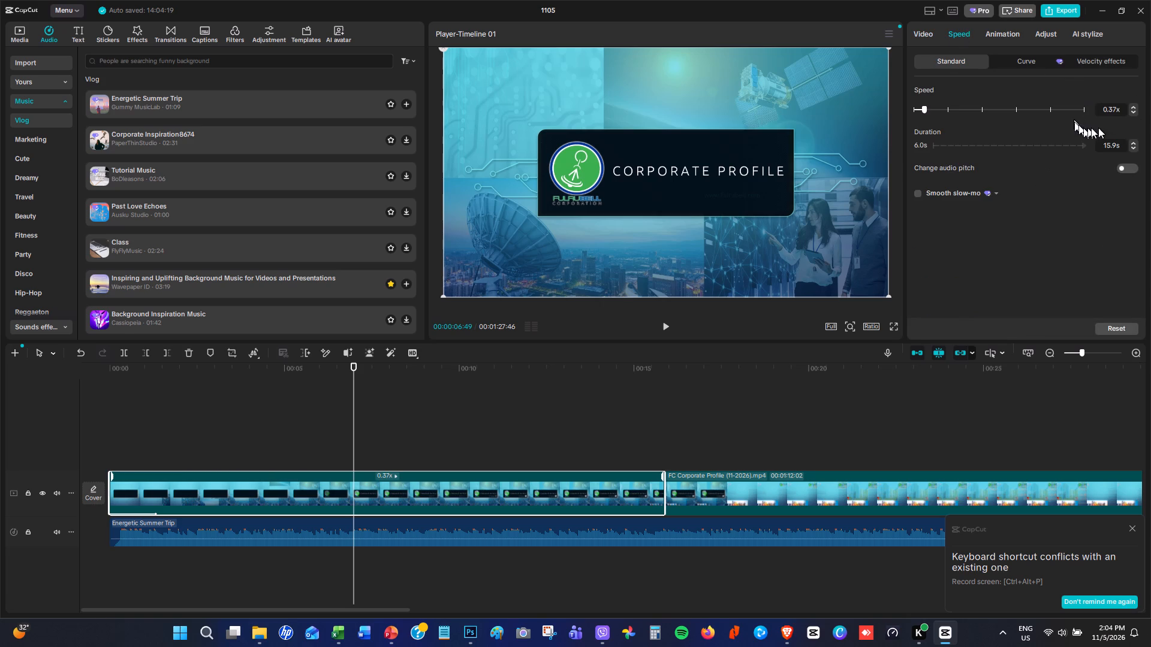
left_click_drag(924, 108, 930, 110)
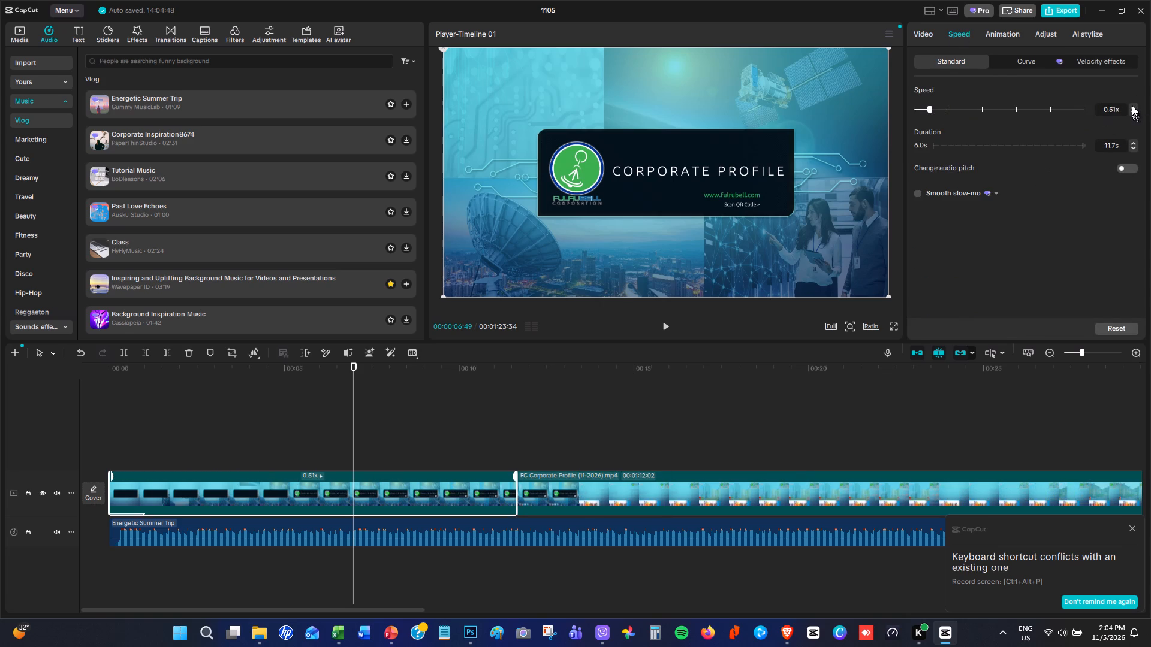
left_click(1134, 111)
left_click(1136, 105)
Play the timeline from its start past the first split, and replay the transition between the title and second slides.
left_click(106, 412)
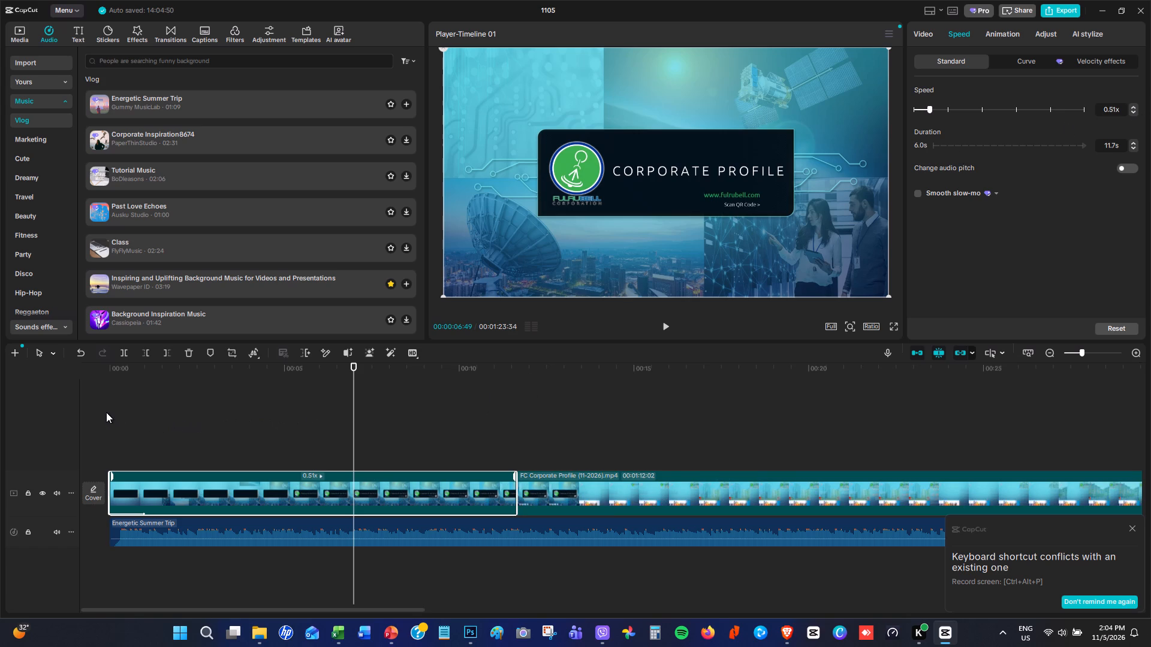
left_click(113, 409)
left_click(668, 323)
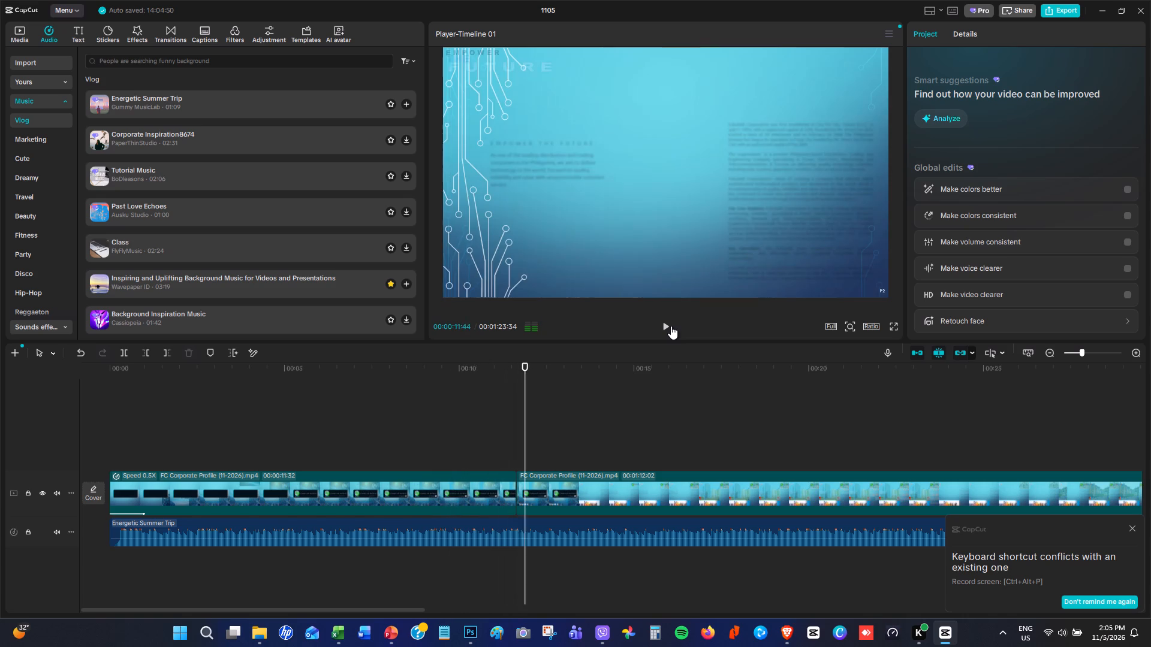
left_click(451, 367)
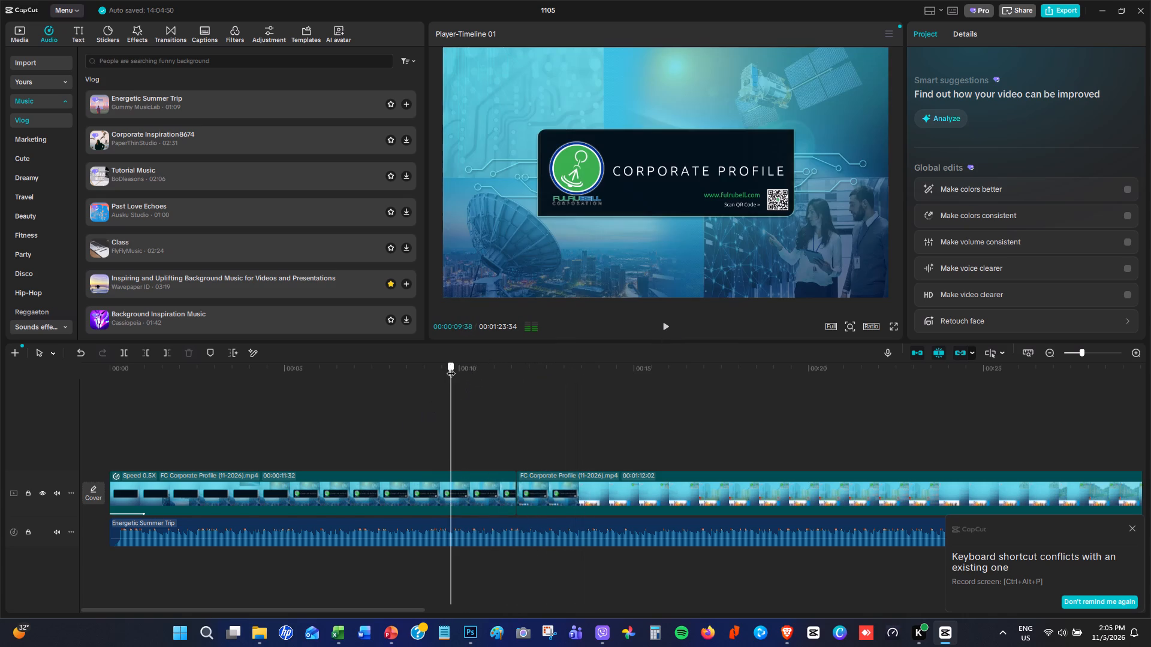
left_click(666, 327)
left_click(666, 327)
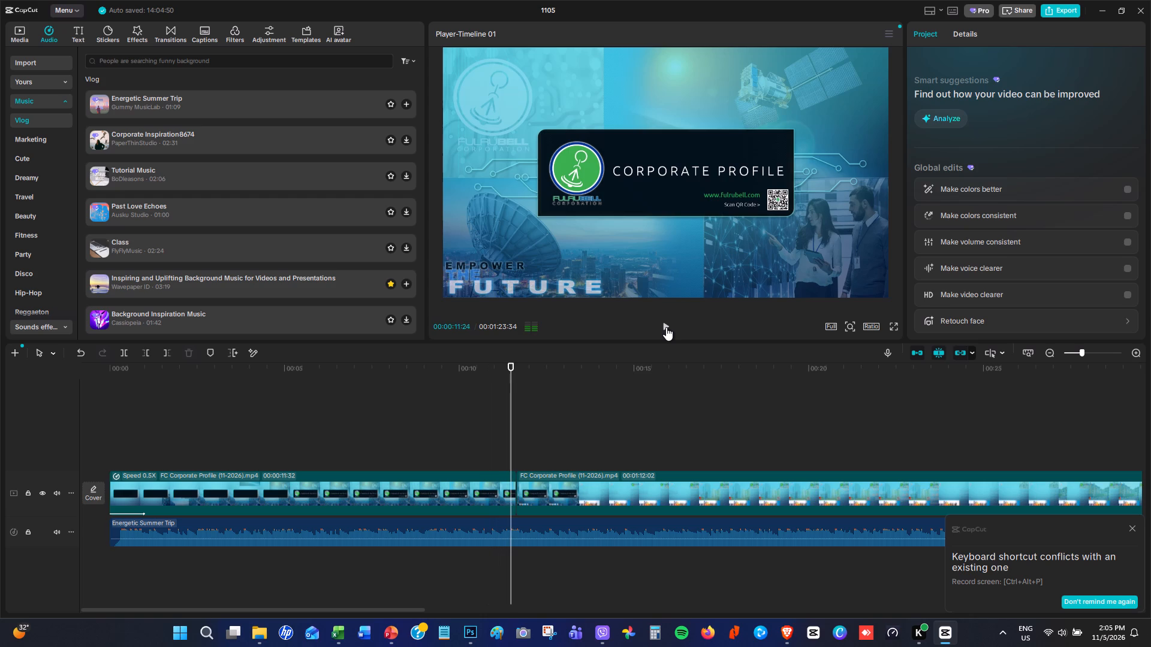
left_click(666, 327)
left_click(666, 327)
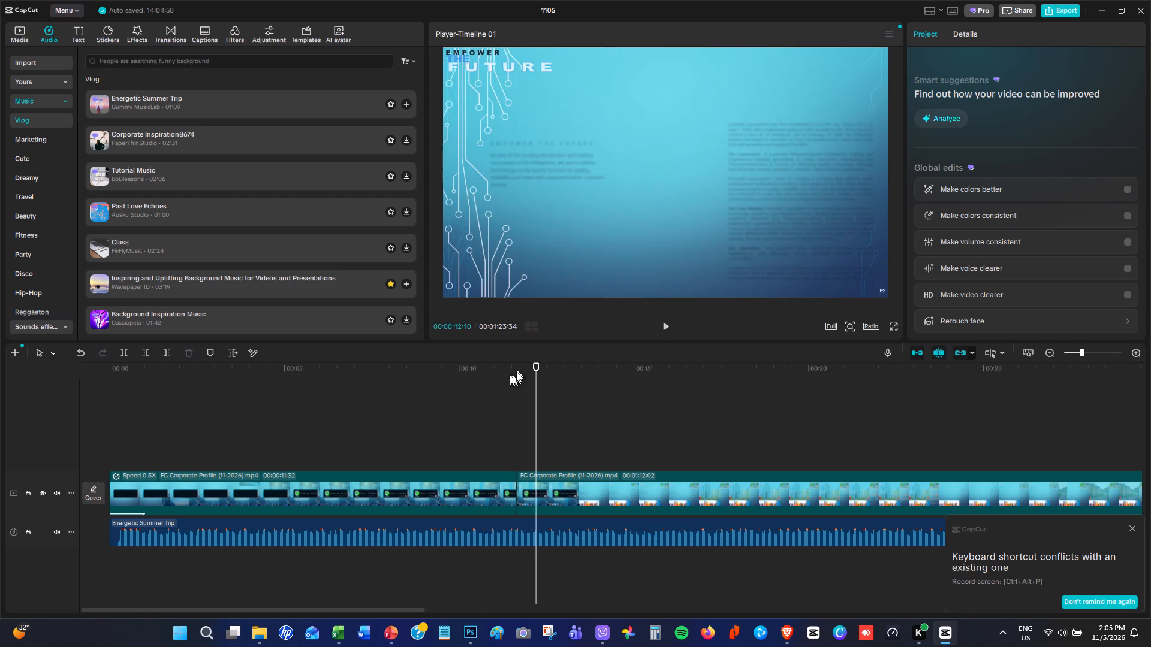
Split the title slide clip at 00:00:11:26, just before the cut to the second slide.
left_click_drag(535, 366, 511, 370)
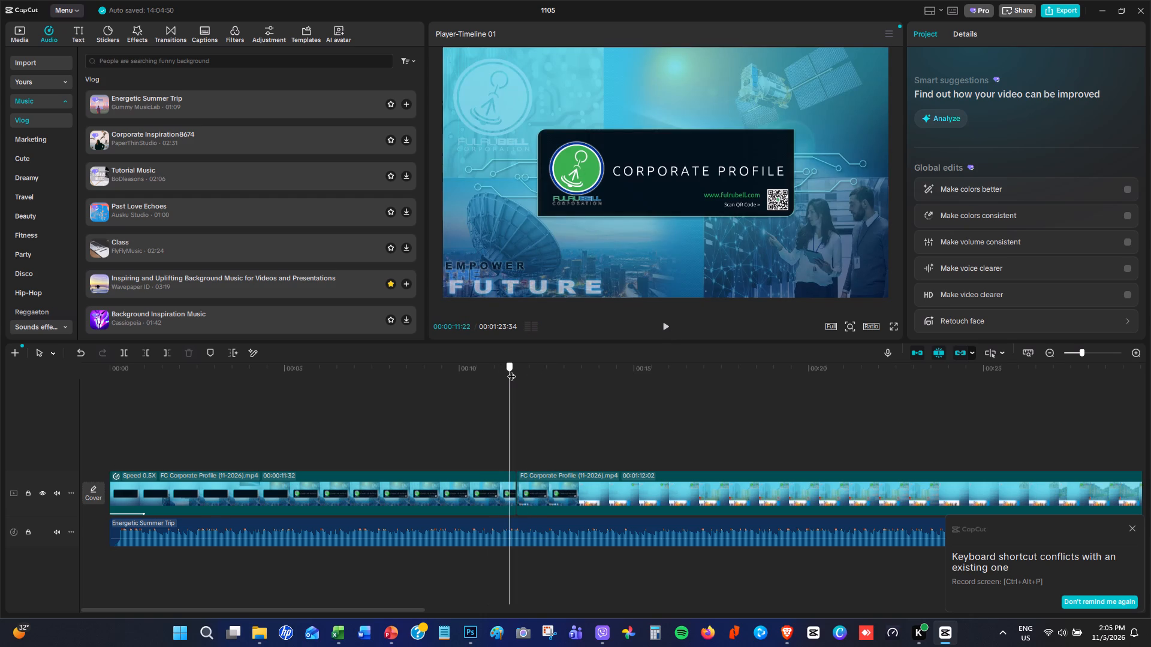
left_click_drag(511, 370, 520, 375)
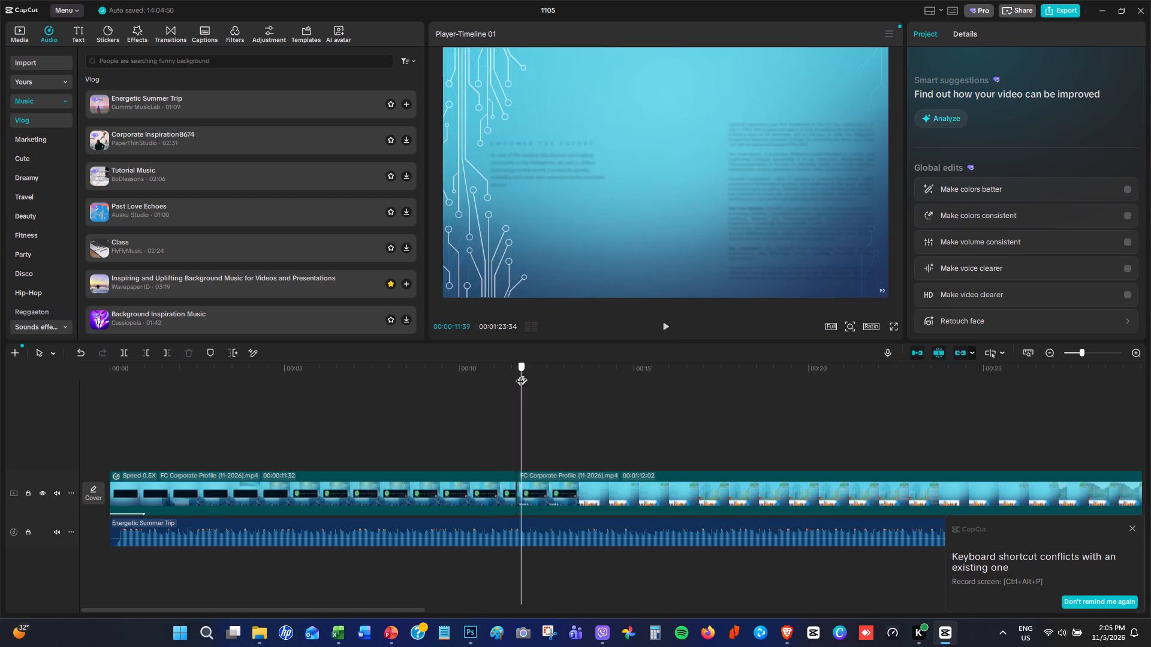
left_click_drag(520, 375, 517, 379)
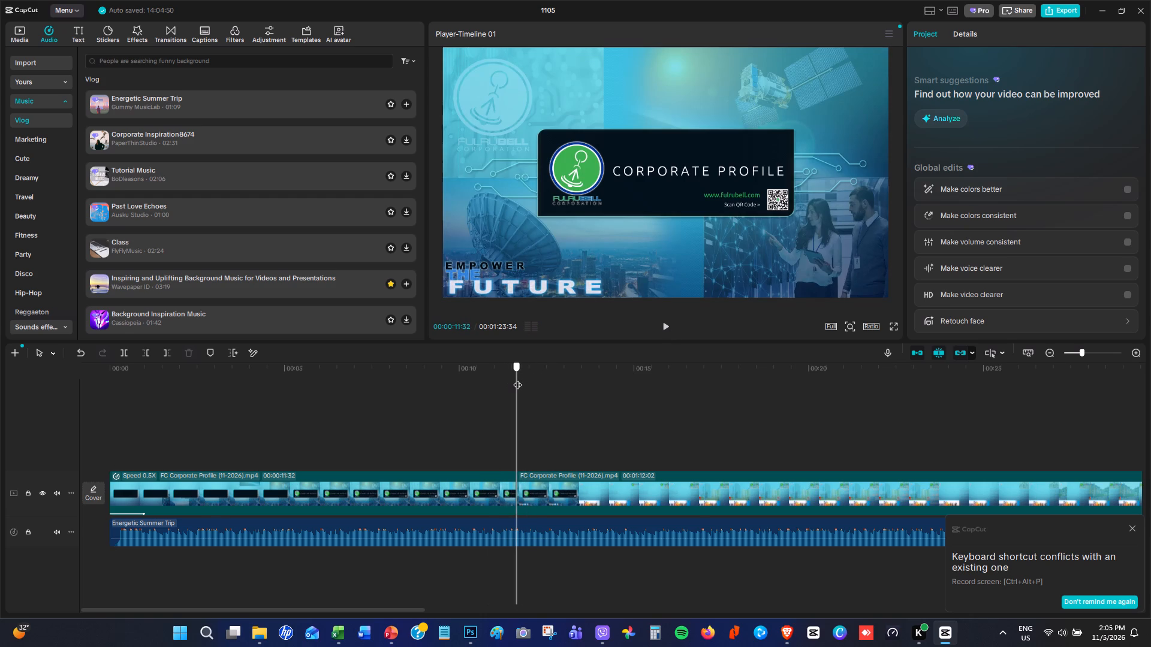
left_click_drag(517, 379, 513, 380)
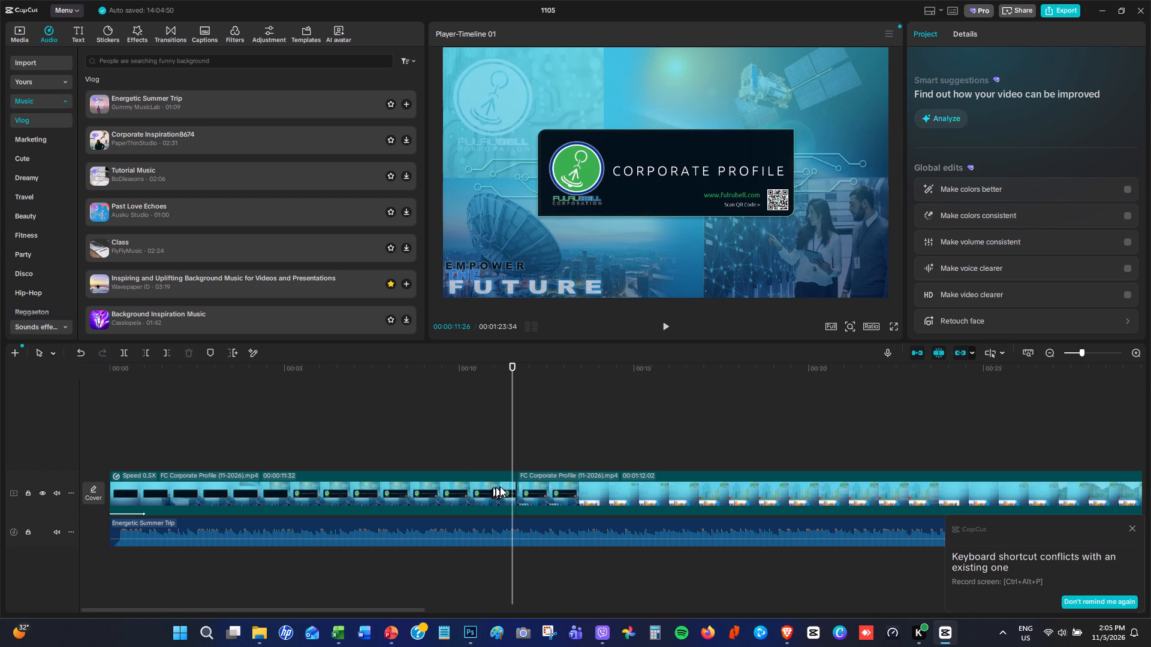
left_click(504, 486)
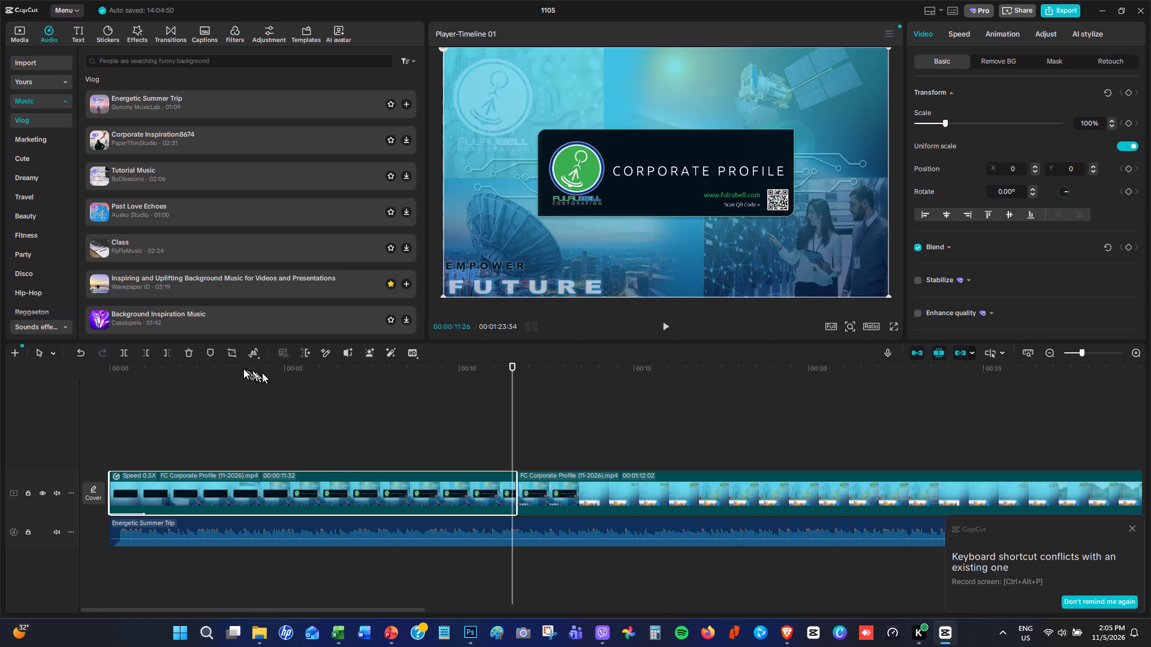
left_click(125, 352)
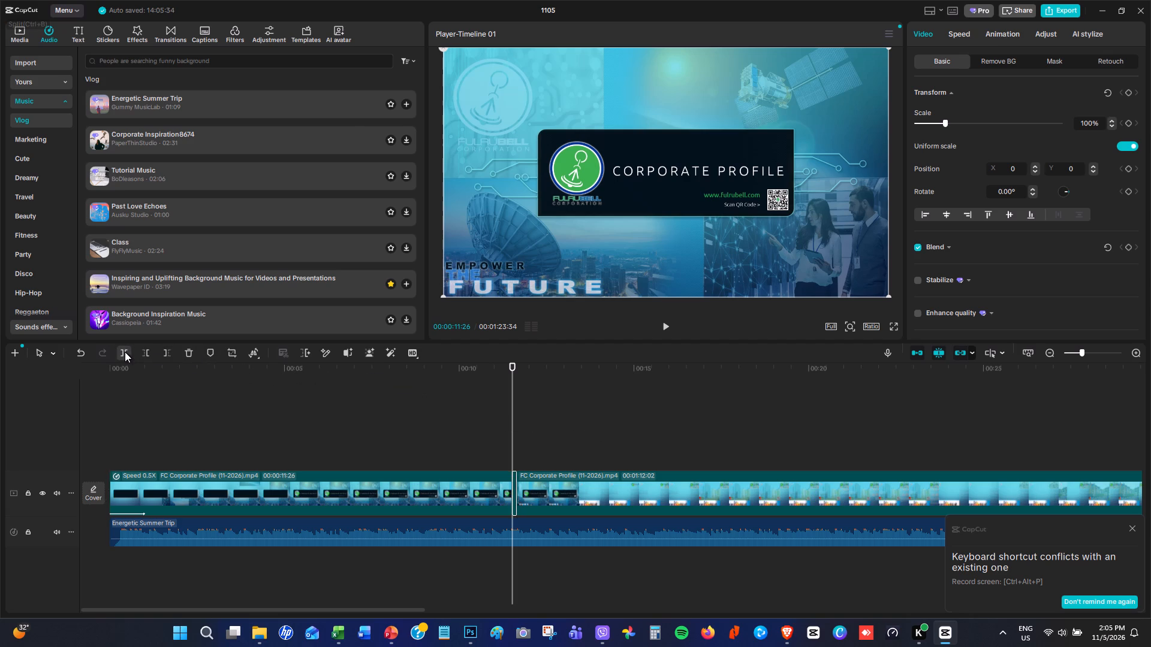
Examine the speed and basic video settings of the short segment at the end of the title slide.
triple_click(1139, 353)
double_click(1139, 353)
left_click(584, 404)
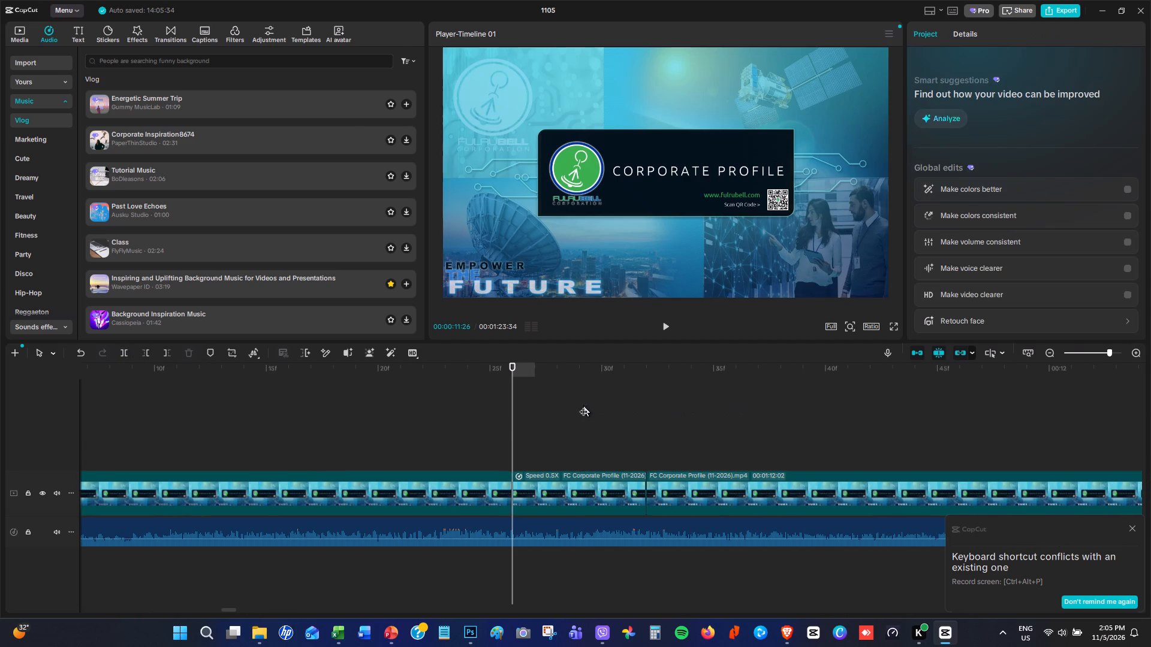
left_click(581, 485)
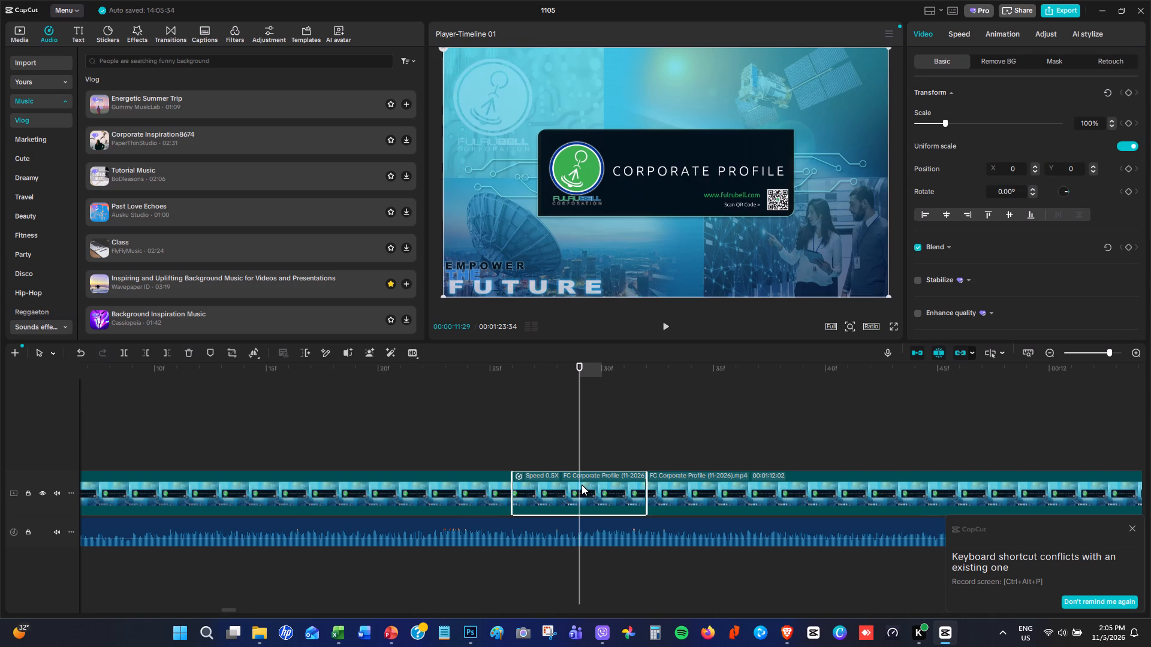
right_click(598, 492)
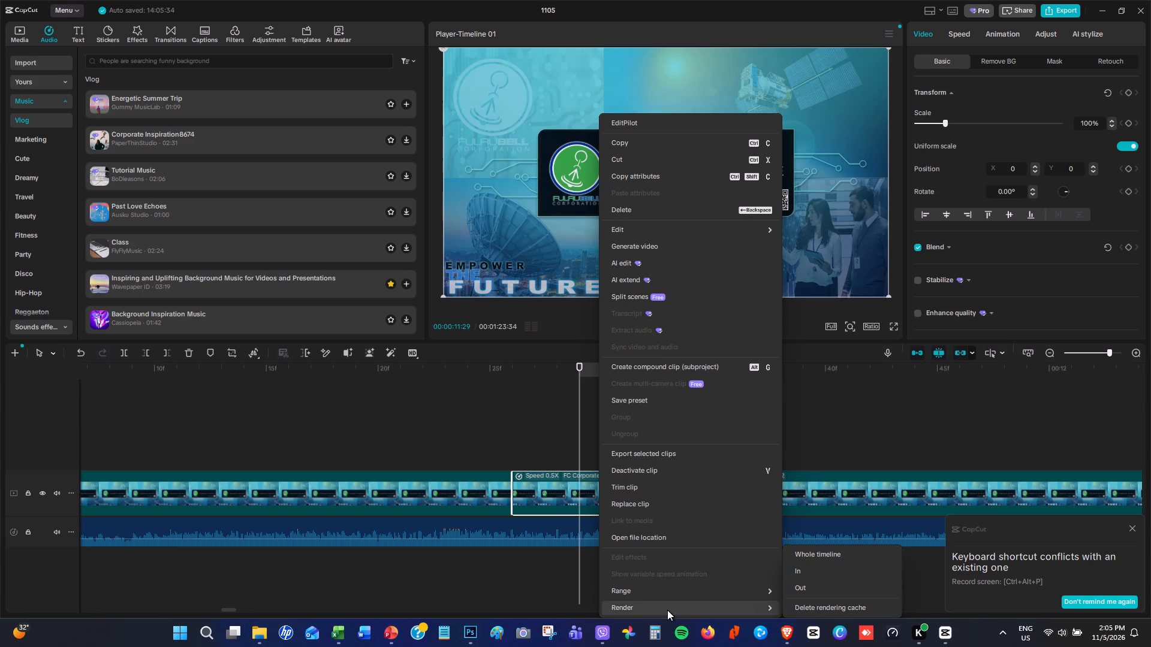
left_click(960, 33)
left_click(960, 33)
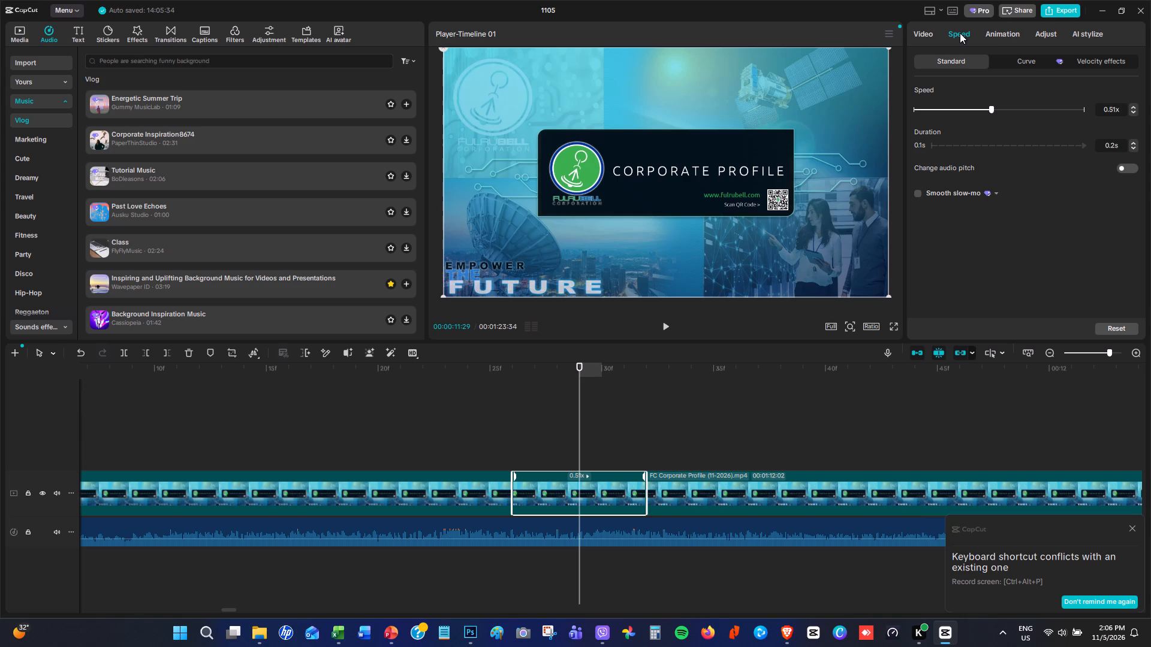
left_click(924, 32)
scroll(1045, 146, "up", 2)
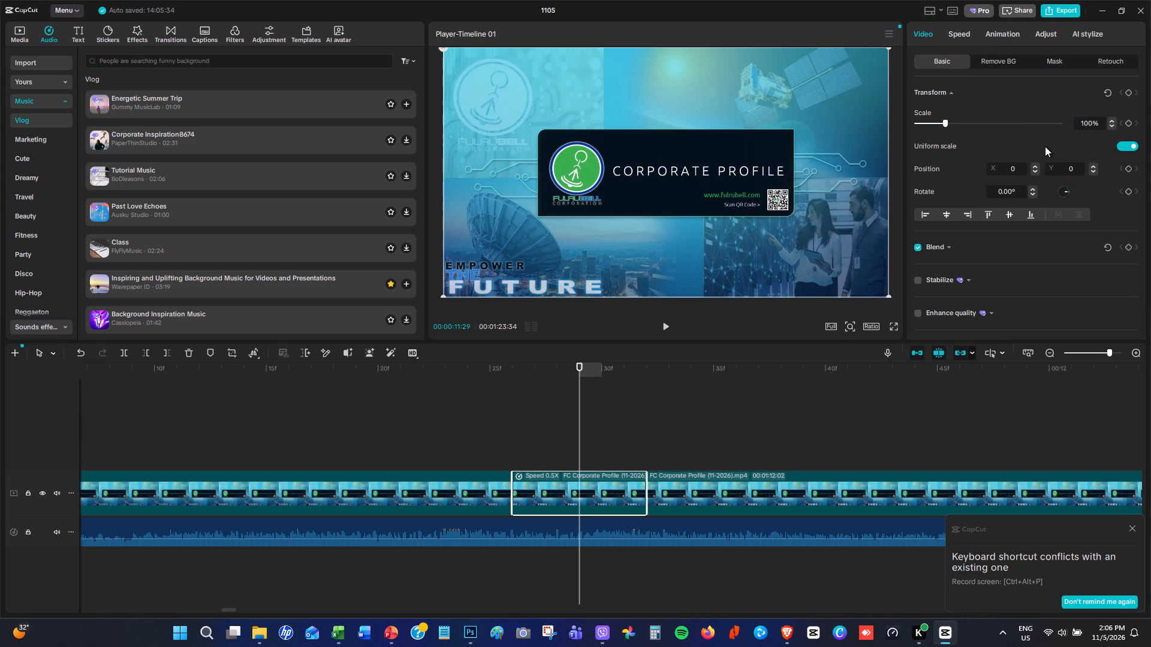
scroll(1045, 146, "down", 2)
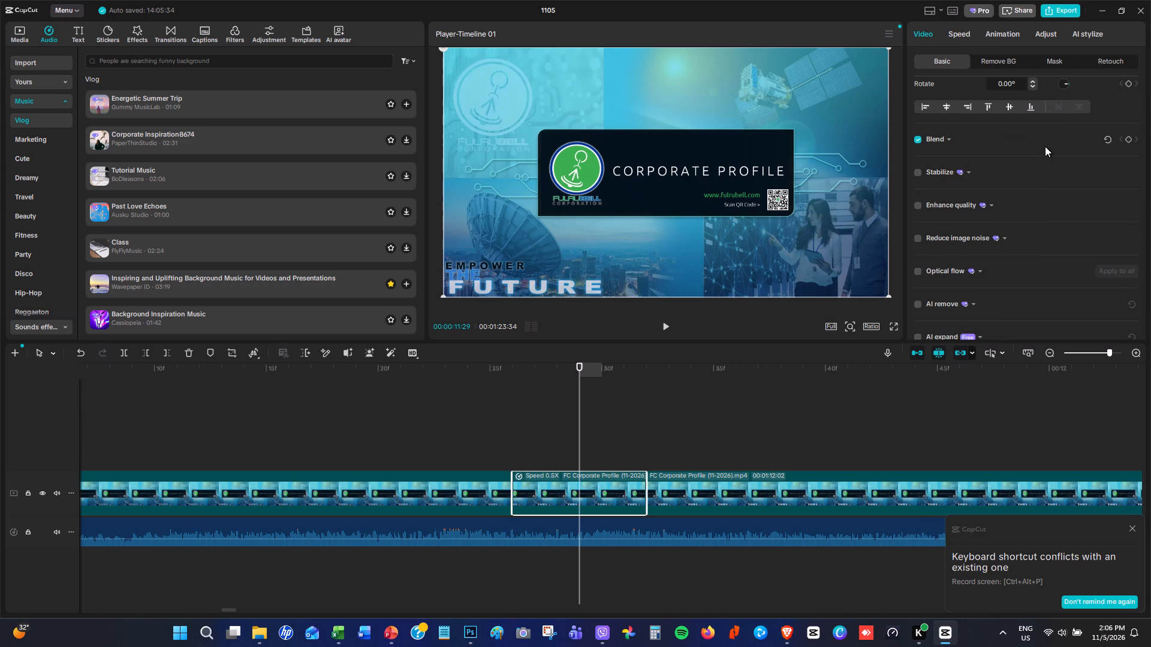
scroll(1045, 146, "down", 5)
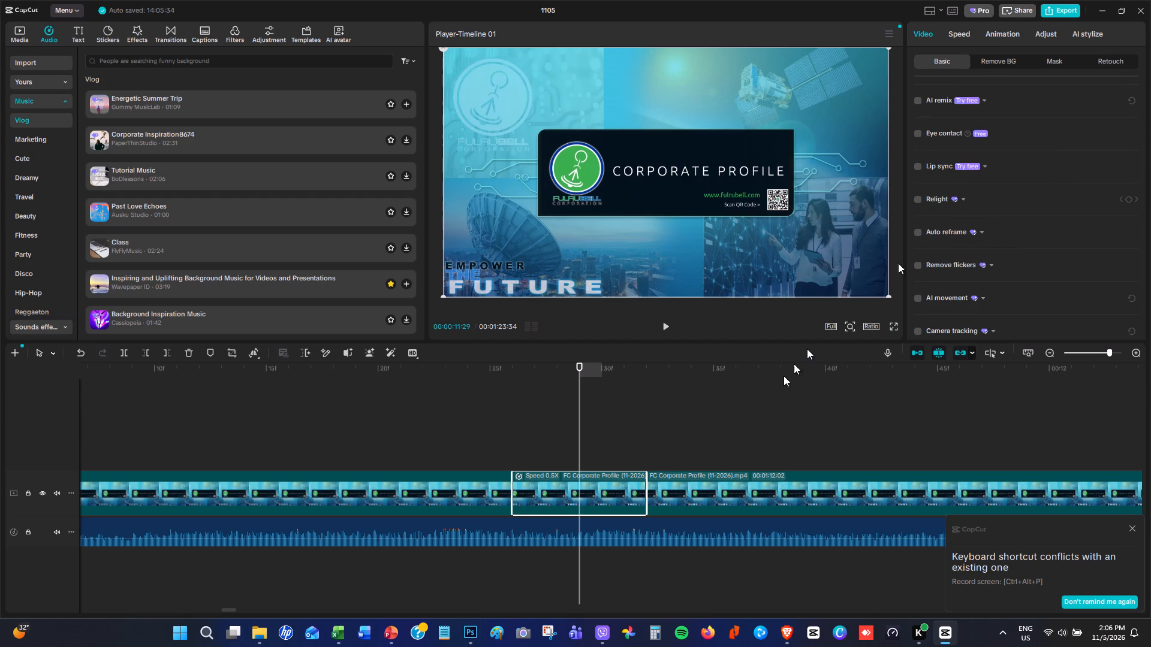
Insert a freeze frame at 00:00:11:29 in the short segment at the end of the title slide.
left_click(611, 490)
right_click(611, 490)
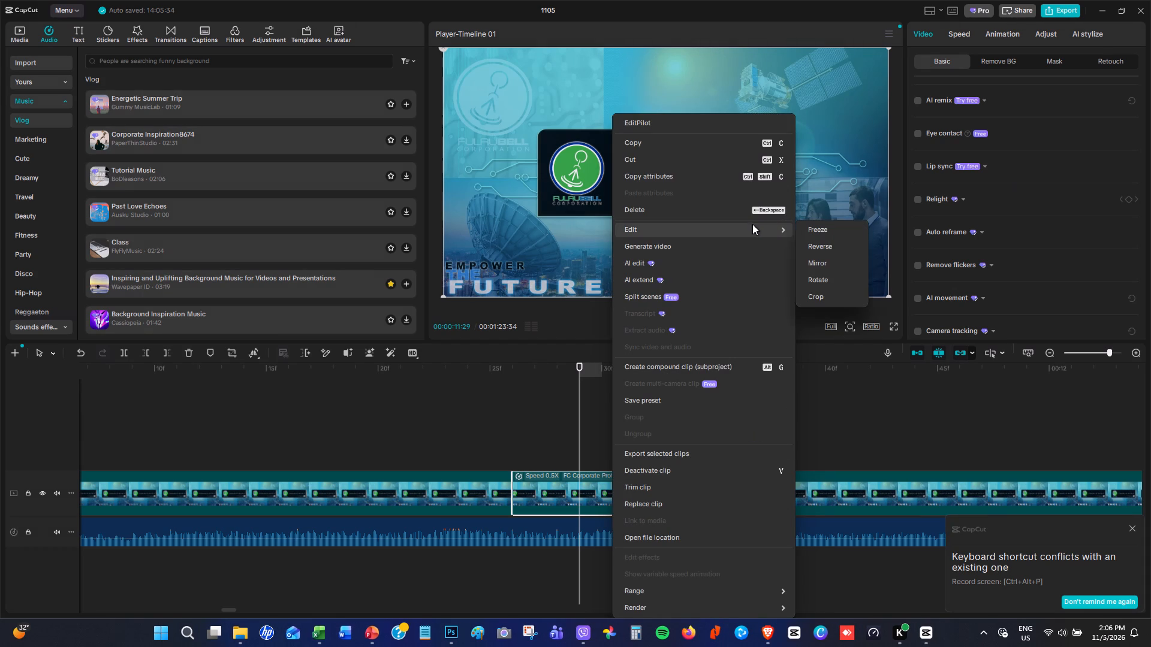
left_click(823, 229)
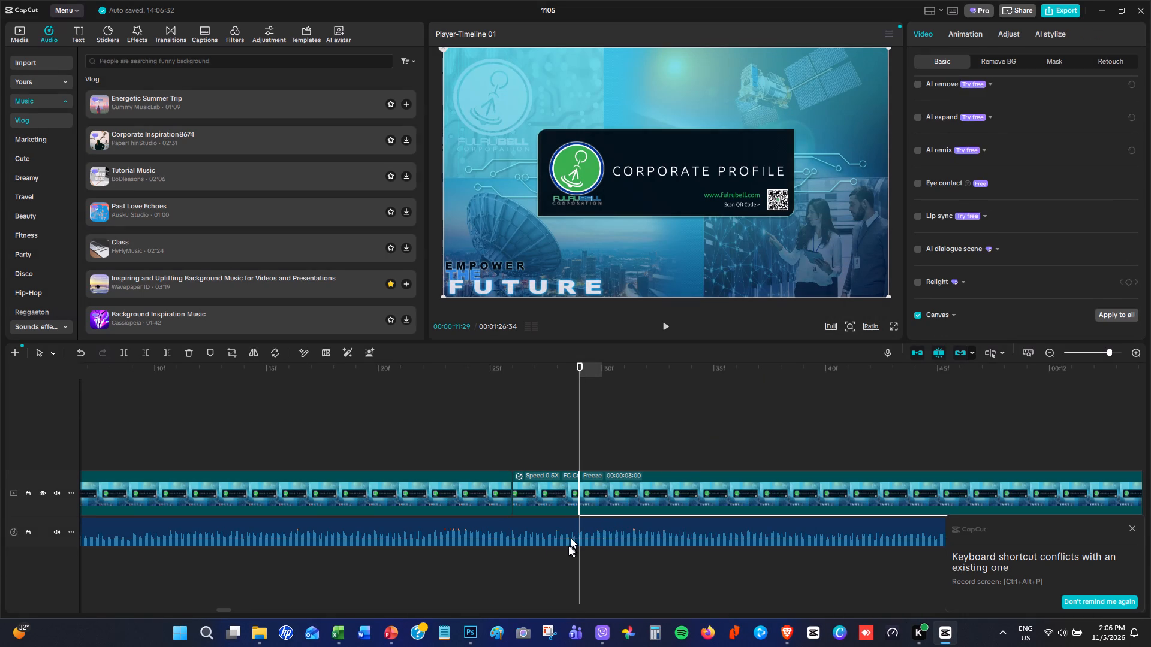
Play the timeline from 00:00:11:25 through the freeze frame into the second slide to check the hold.
left_click(558, 438)
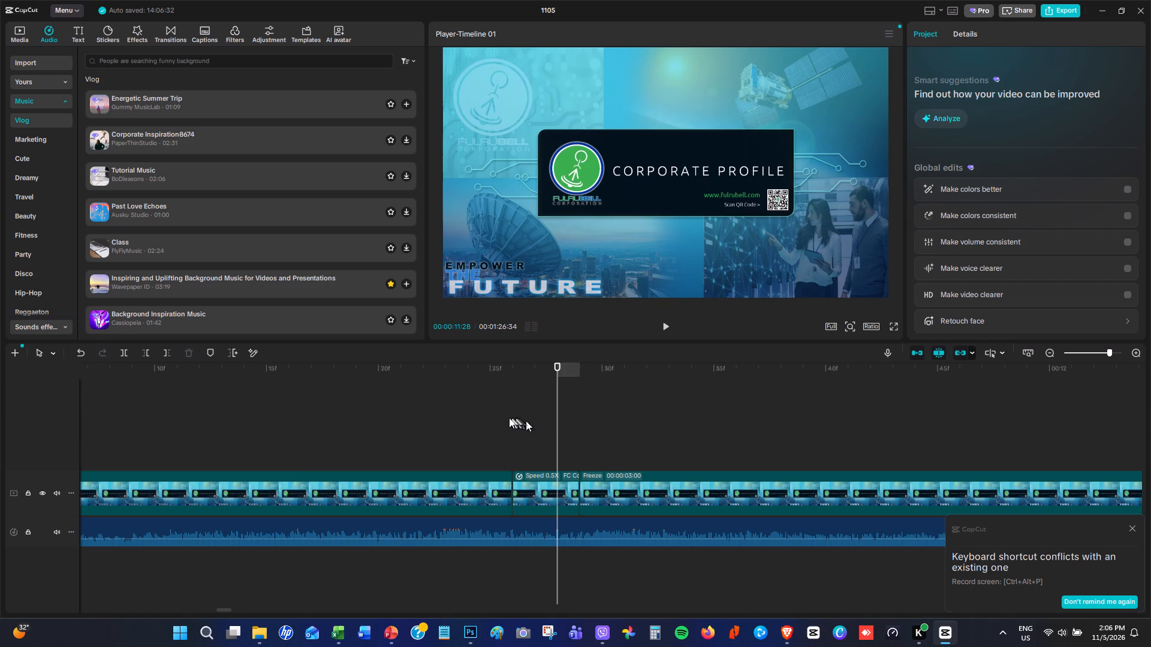
left_click(484, 418)
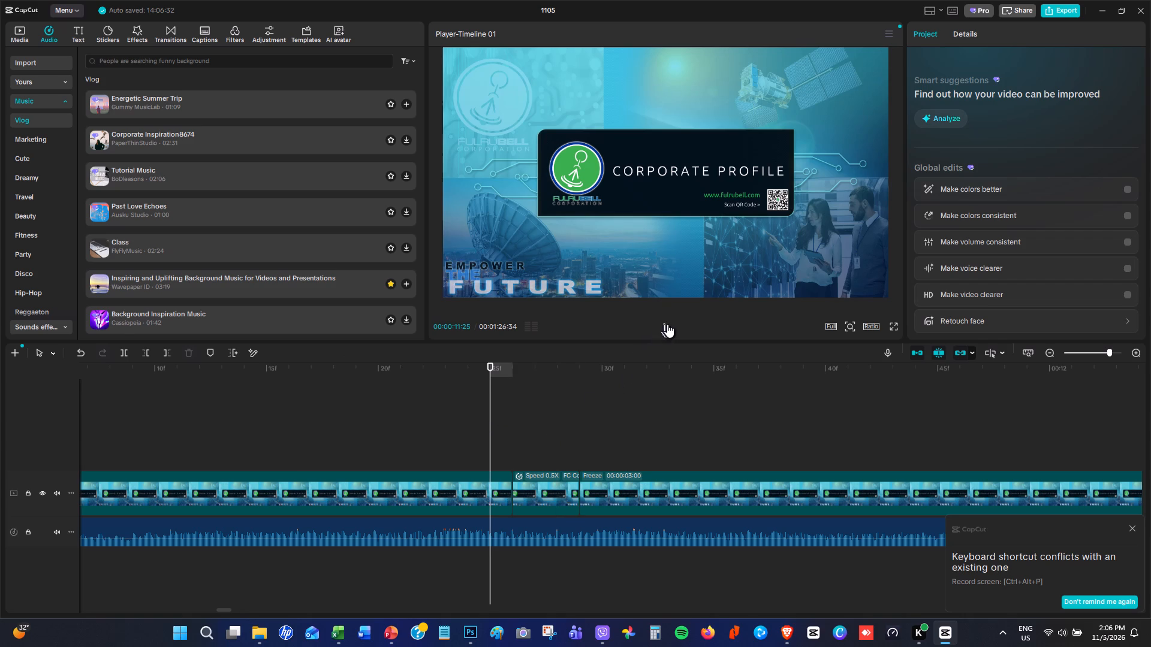
left_click(667, 324)
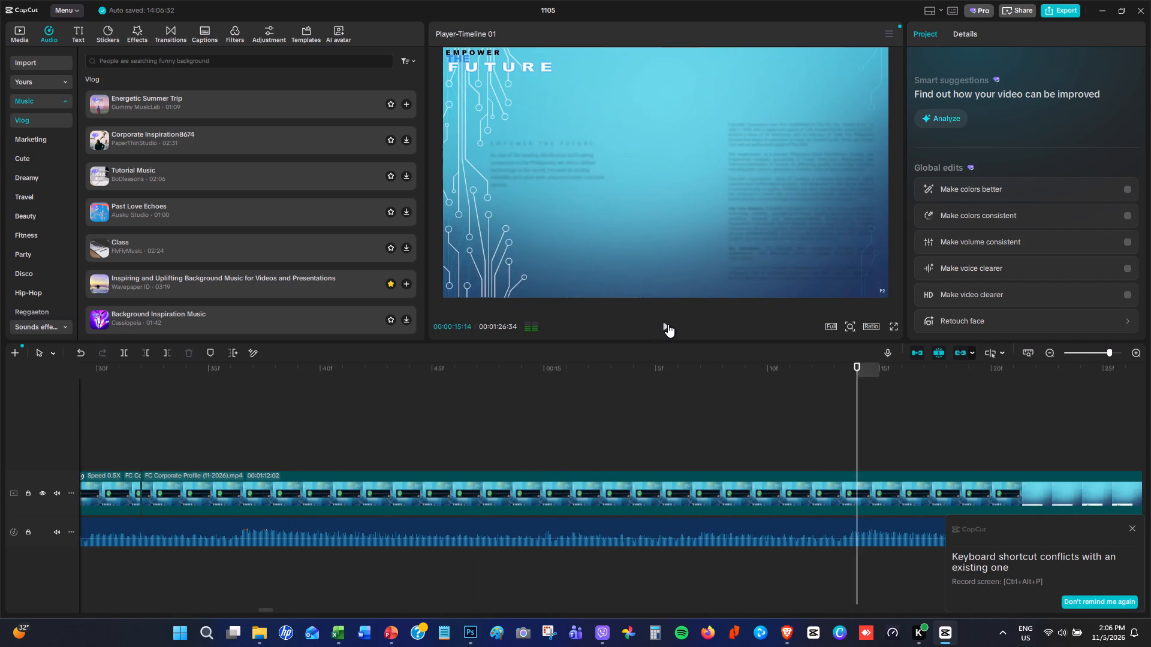
left_click(666, 327)
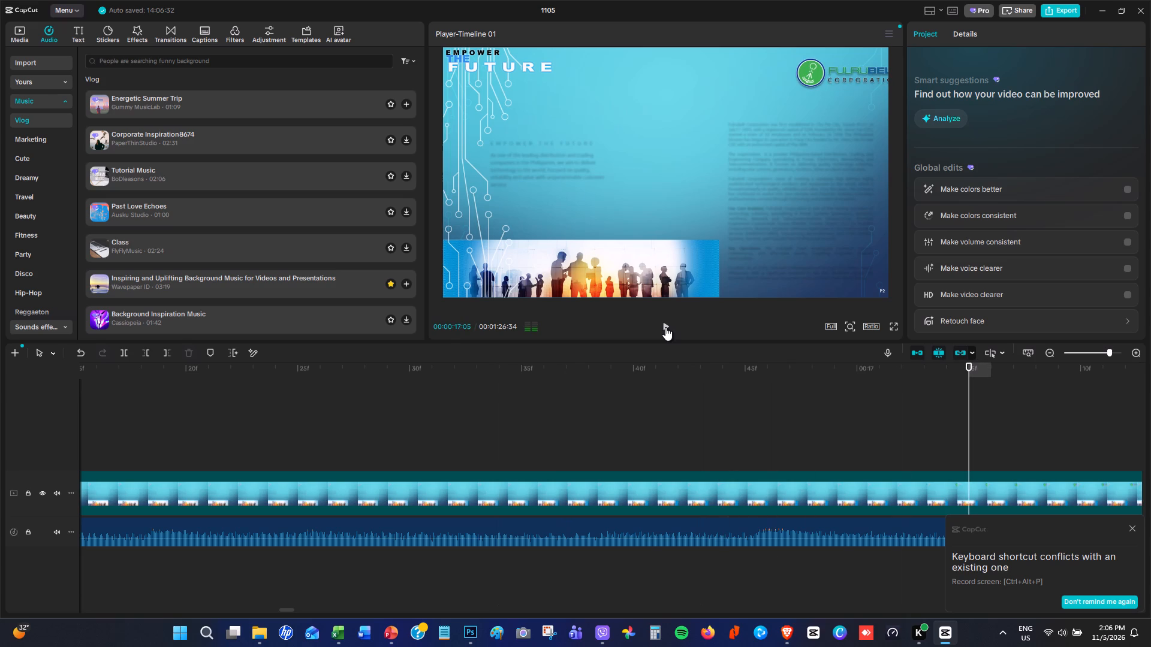
Play the timeline from 00:00:10:21 through the freeze frame into the second slide to check the pacing.
triple_click(1050, 353)
left_click(1050, 353)
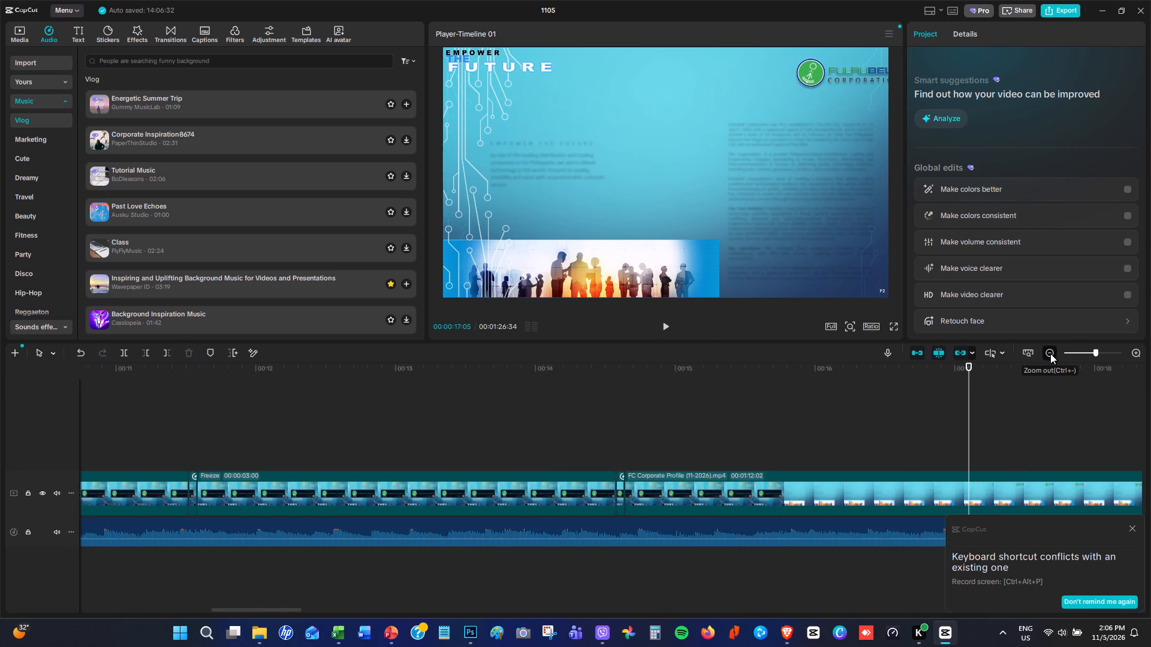
left_click(1050, 353)
left_click(474, 388)
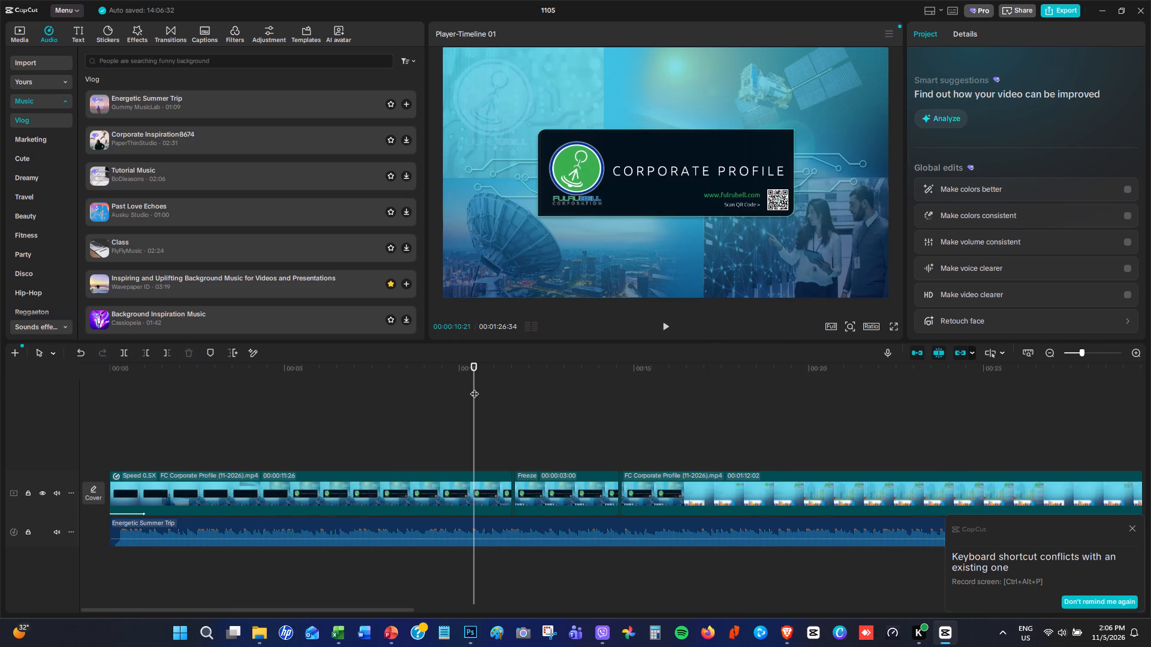
key("space")
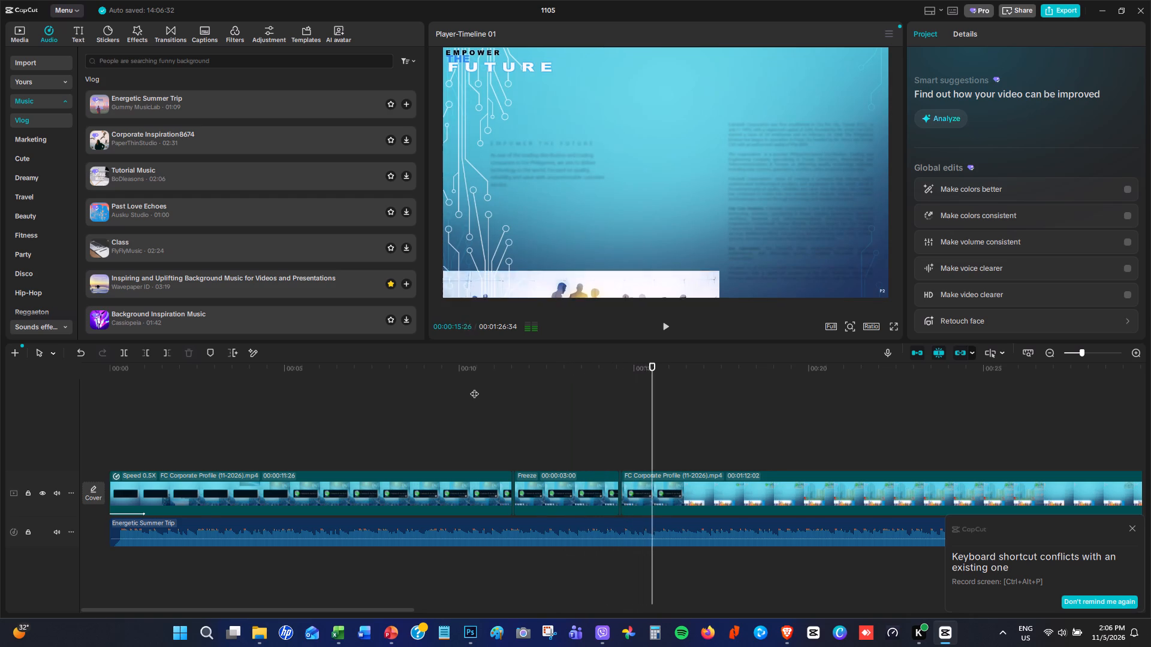
key("space")
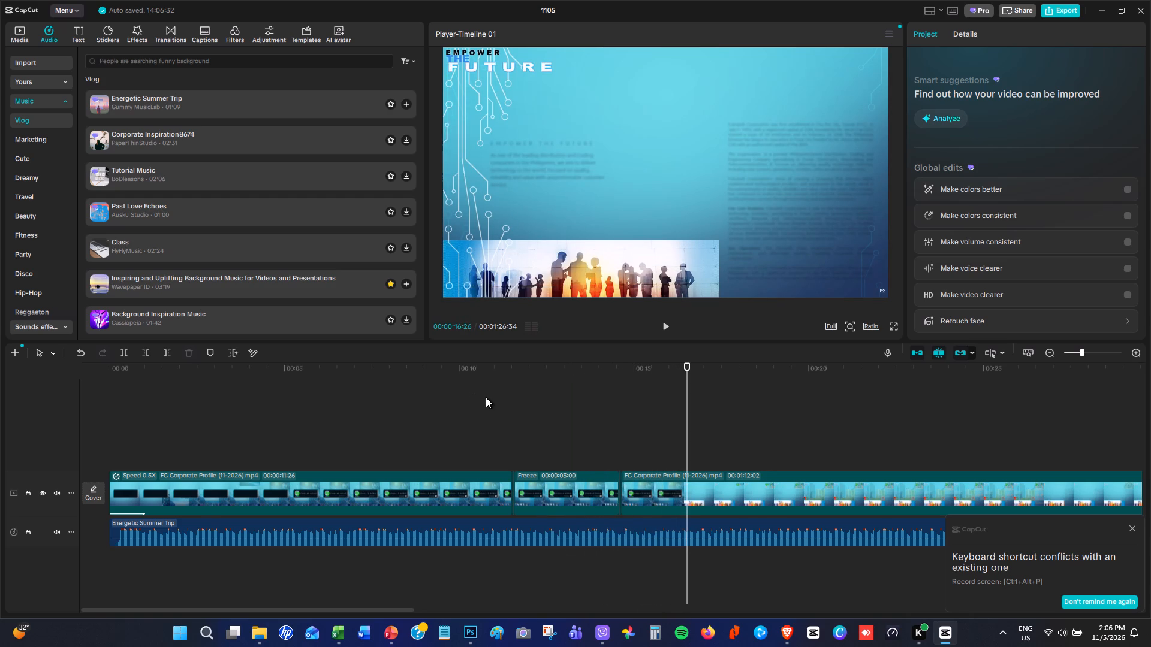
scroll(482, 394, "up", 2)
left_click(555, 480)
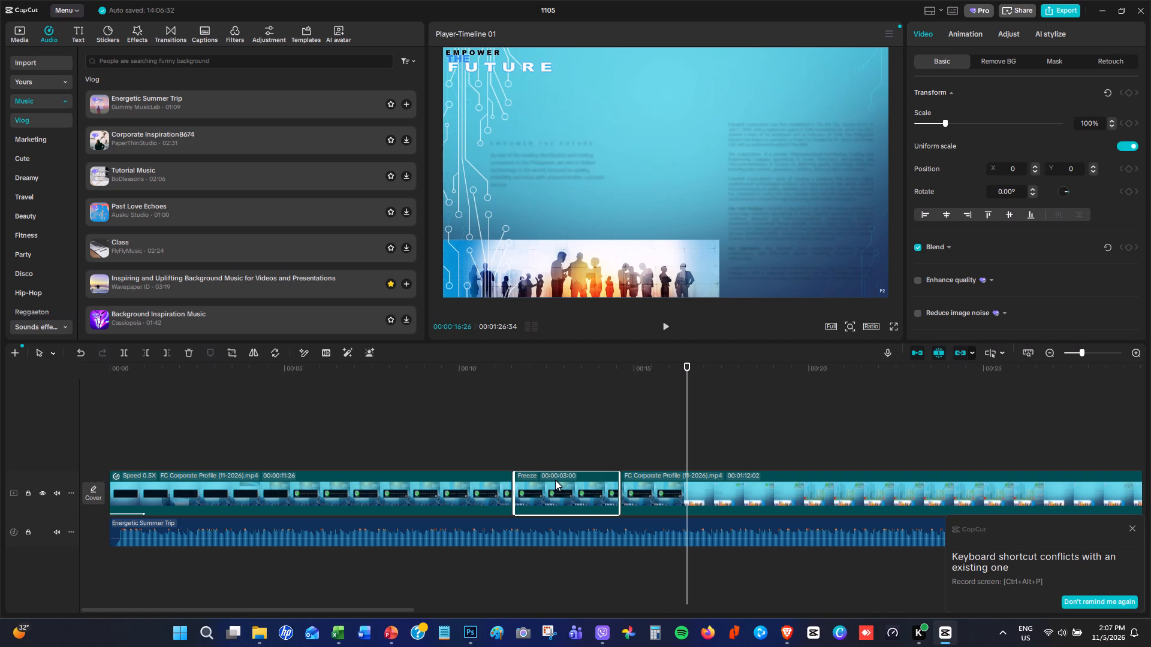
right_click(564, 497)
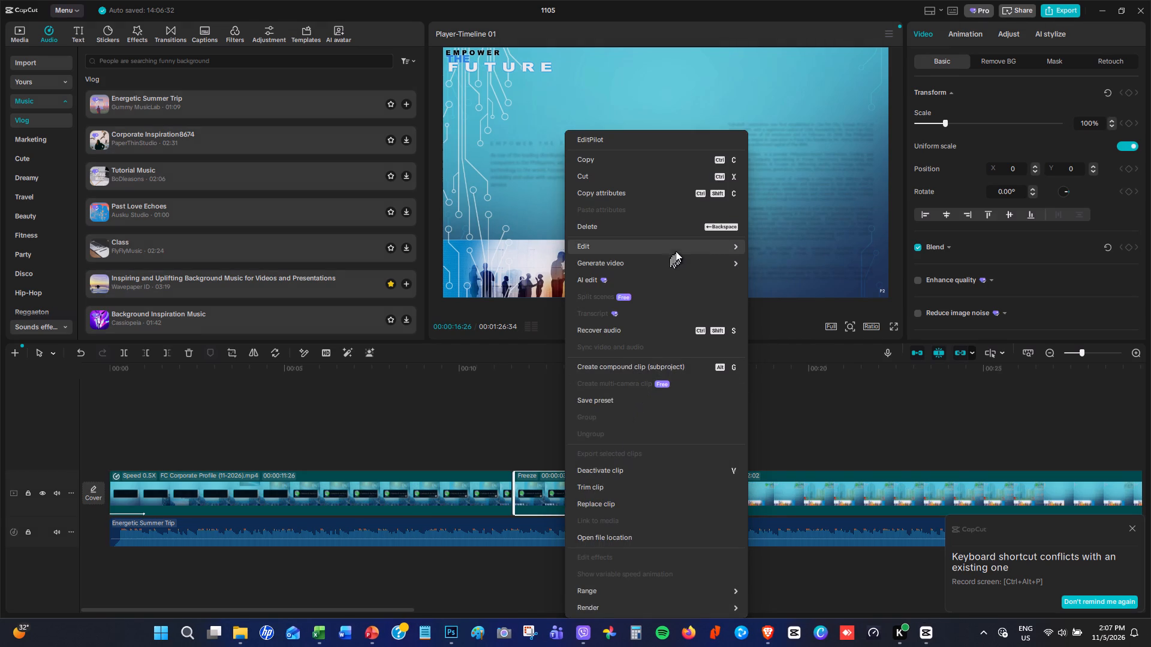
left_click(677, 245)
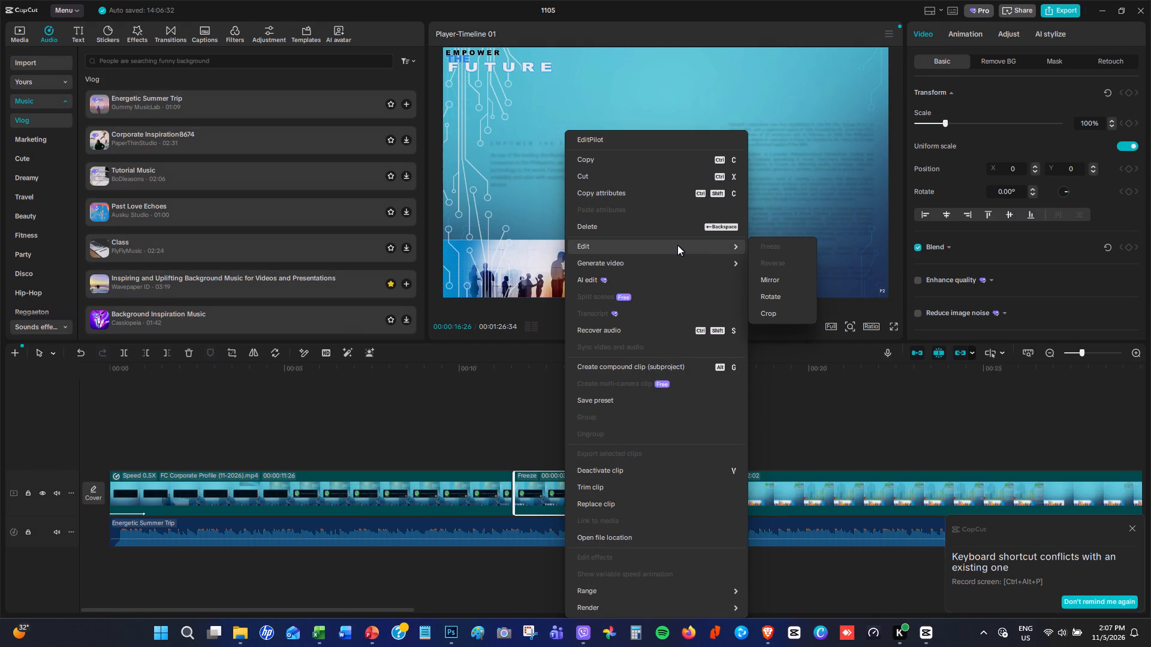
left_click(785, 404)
Set the playback speed of the title slide clip before the freeze frame to 1.00x.
left_click(561, 418)
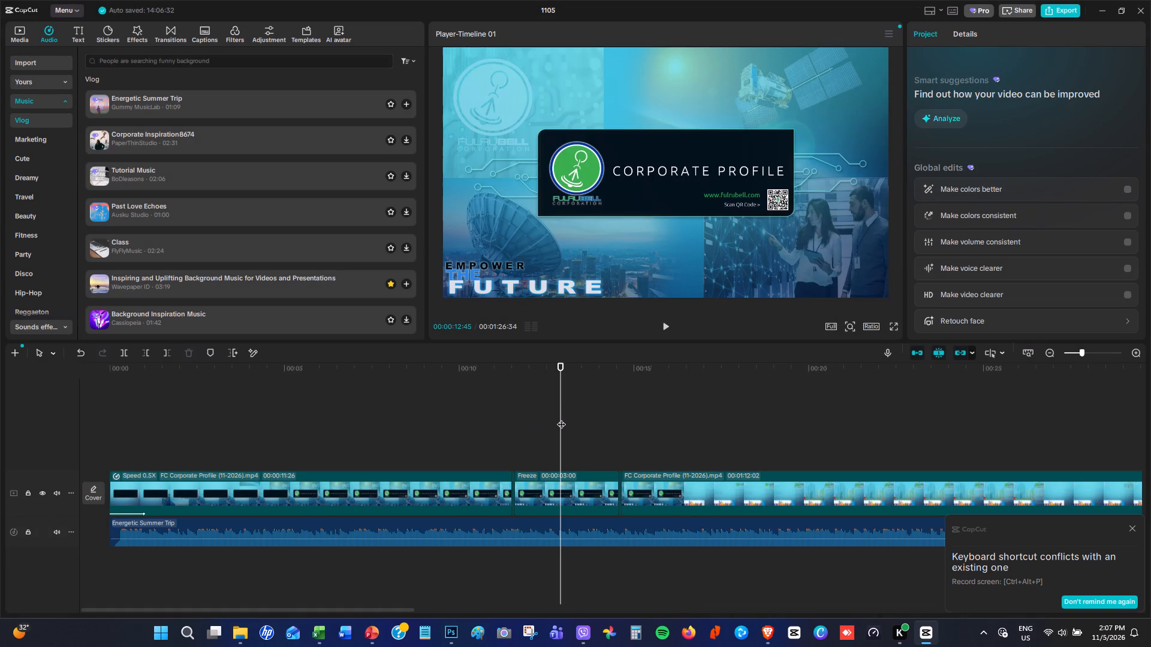
left_click_drag(562, 386, 600, 389)
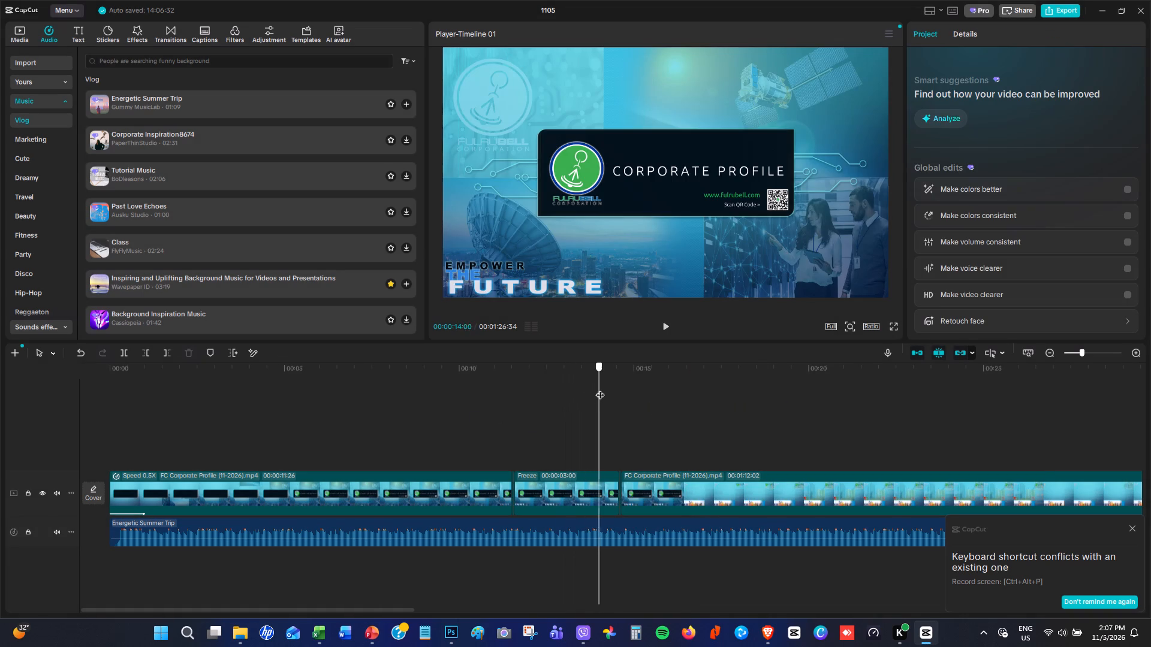
left_click_drag(600, 389, 222, 394)
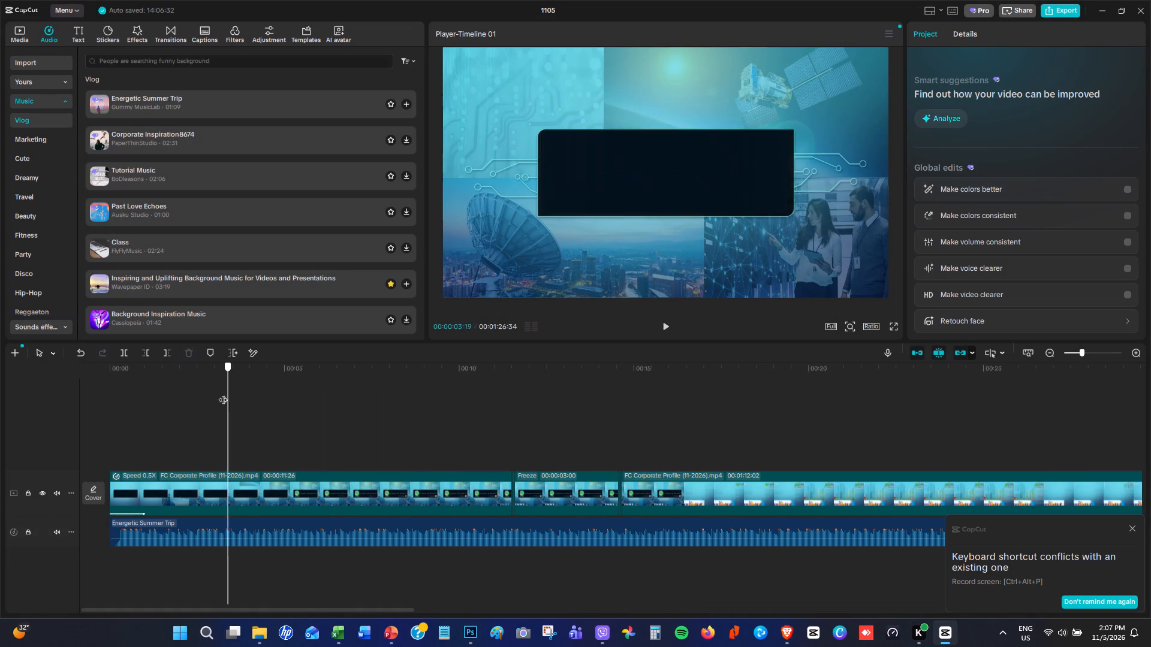
left_click_drag(222, 394, 215, 394)
left_click(331, 482)
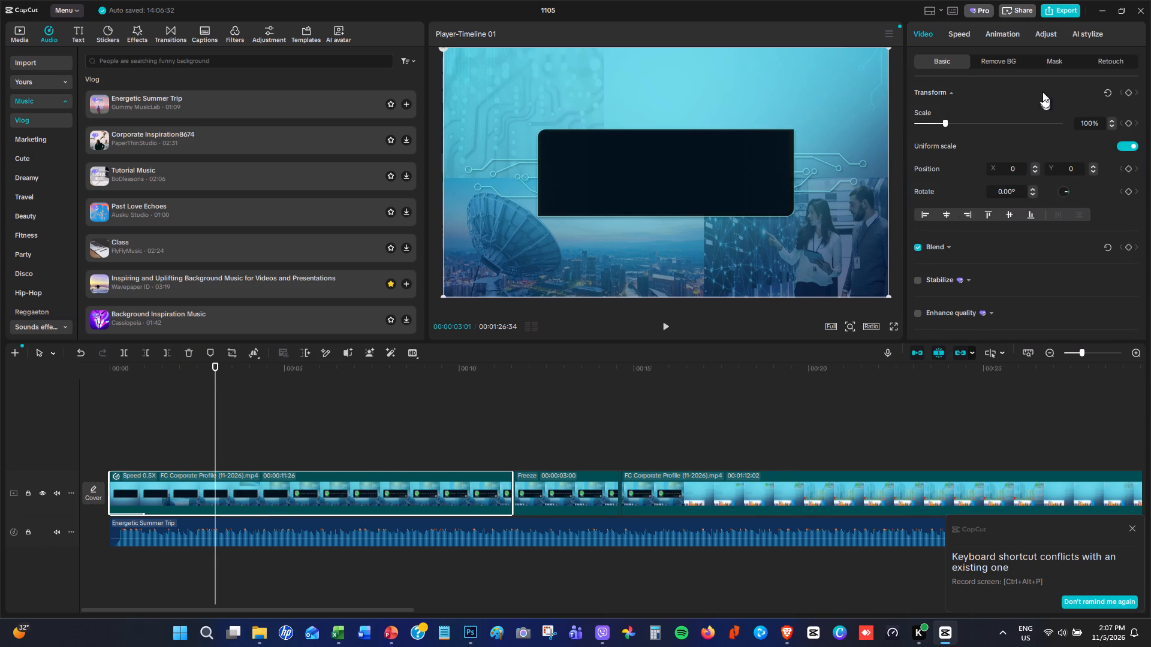
left_click(965, 34)
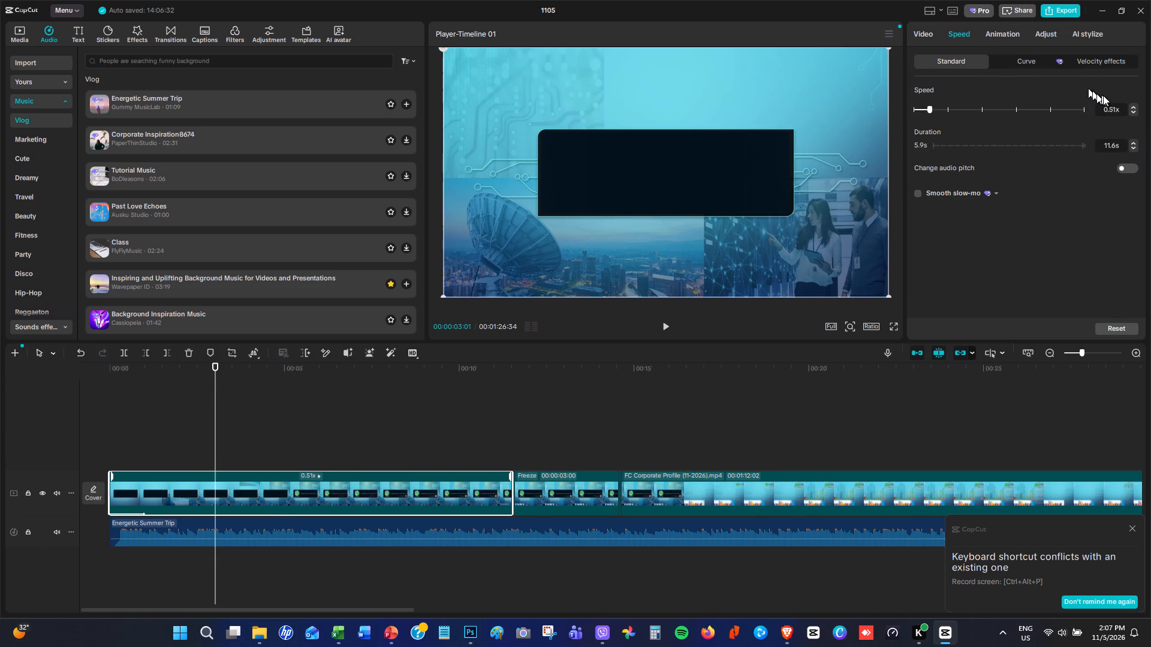
left_click_drag(931, 108, 947, 111)
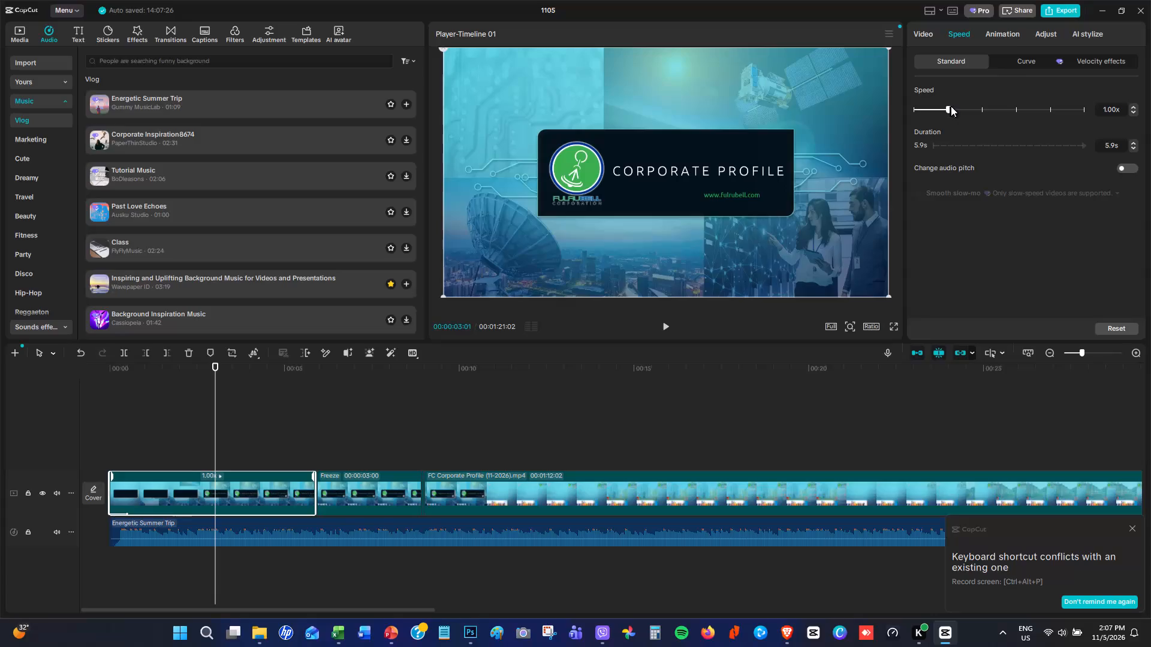
Play the timeline from the start, then replay the end of the About Us slide to locate its change to the next slide.
left_click(114, 412)
left_click(663, 325)
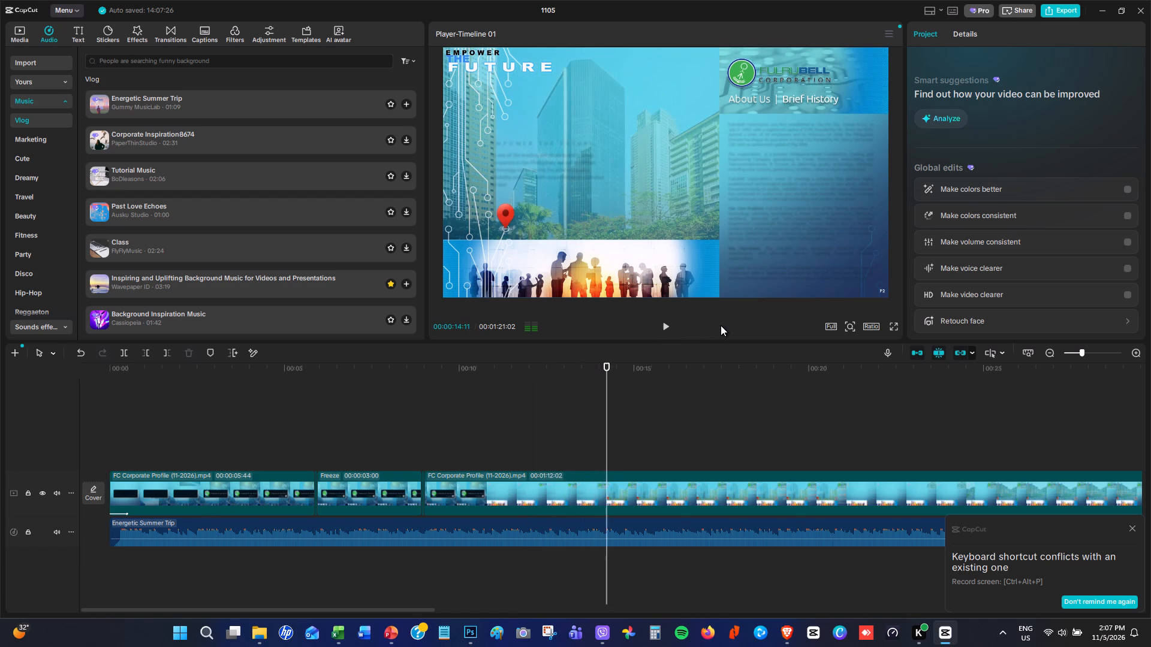
left_click(665, 325)
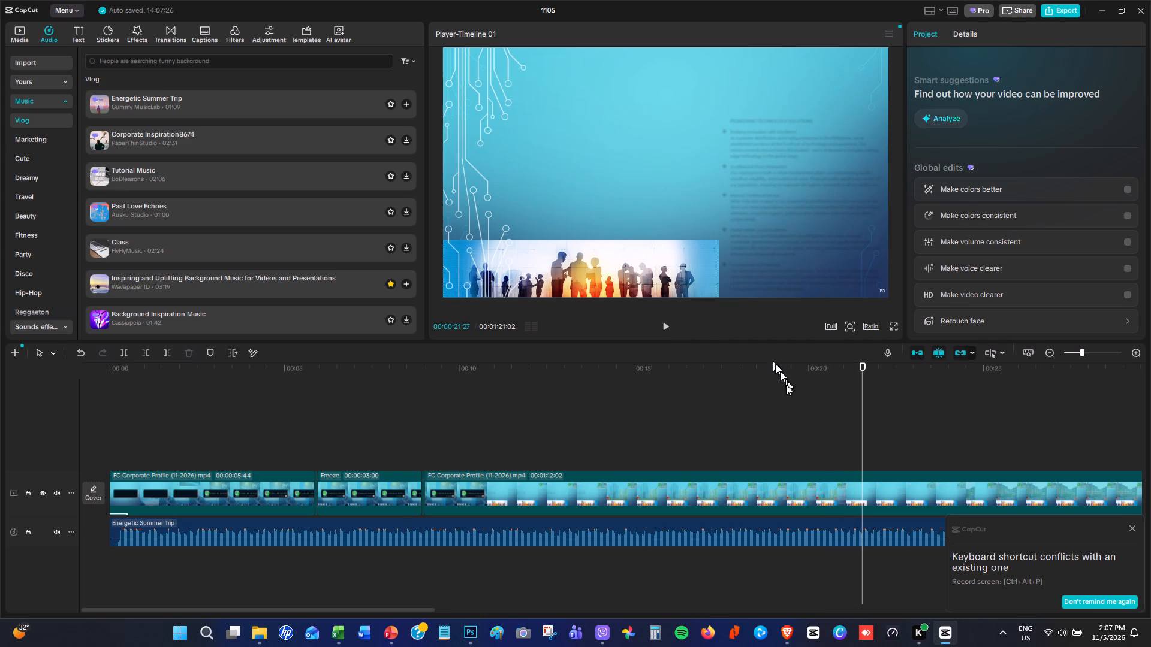
left_click(766, 391)
left_click(667, 327)
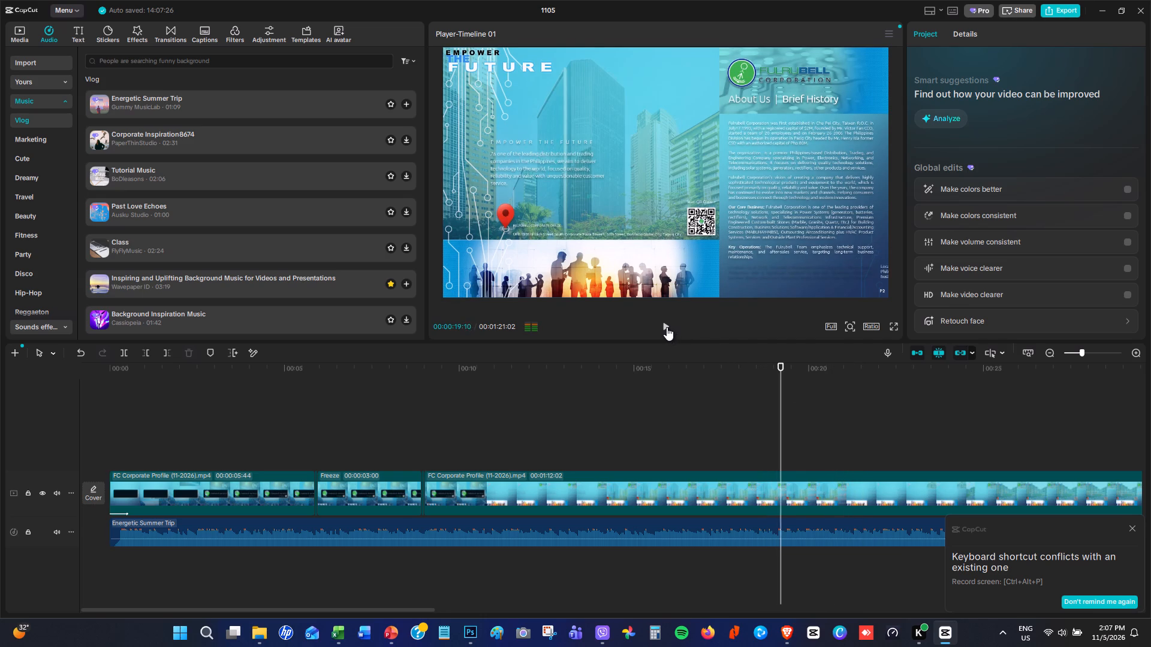
left_click(667, 327)
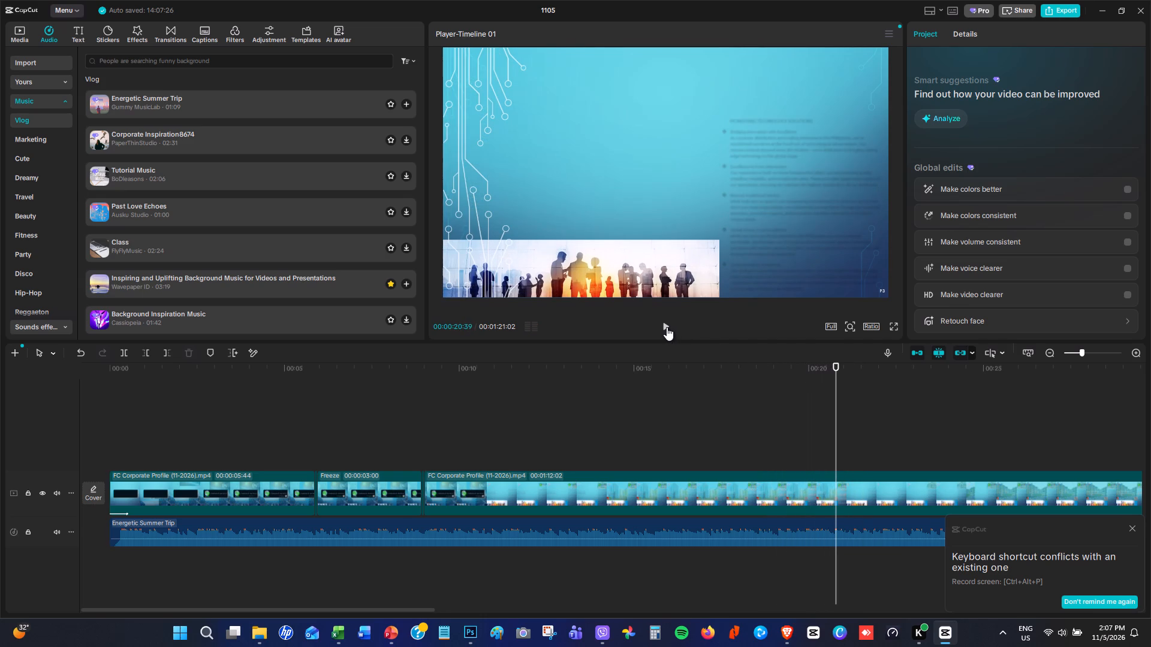
Split the main video clip at 00:00:20:08, on the last fully shown frame of the About Us | Brief History slide.
left_click_drag(836, 364, 828, 364)
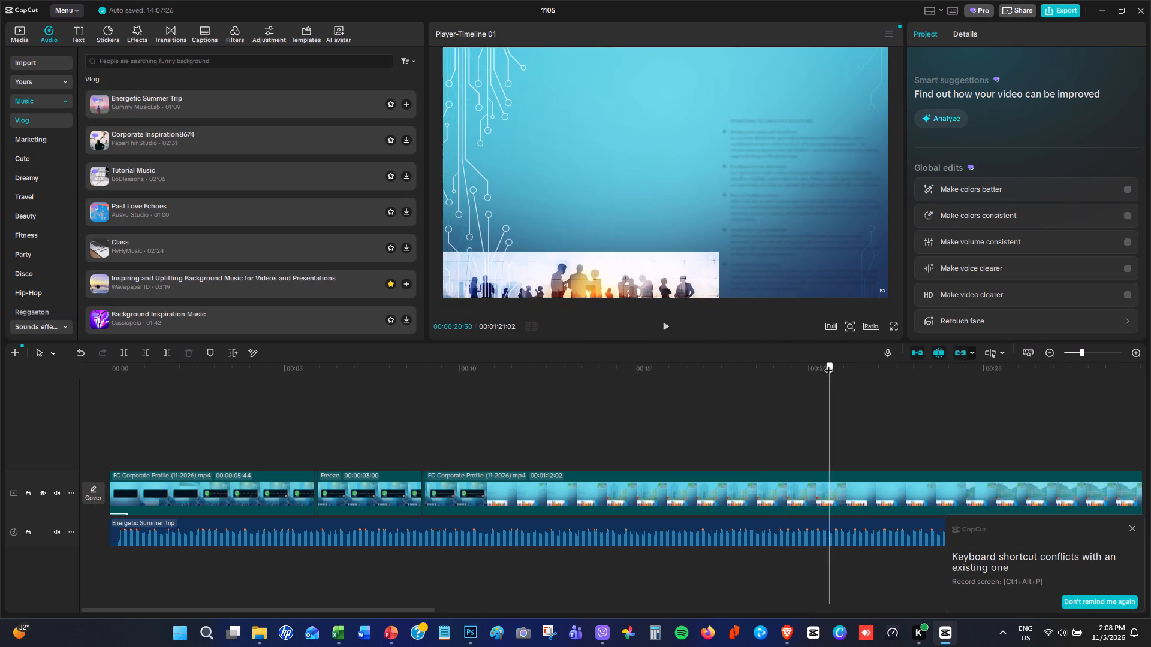
left_click_drag(828, 364, 829, 369)
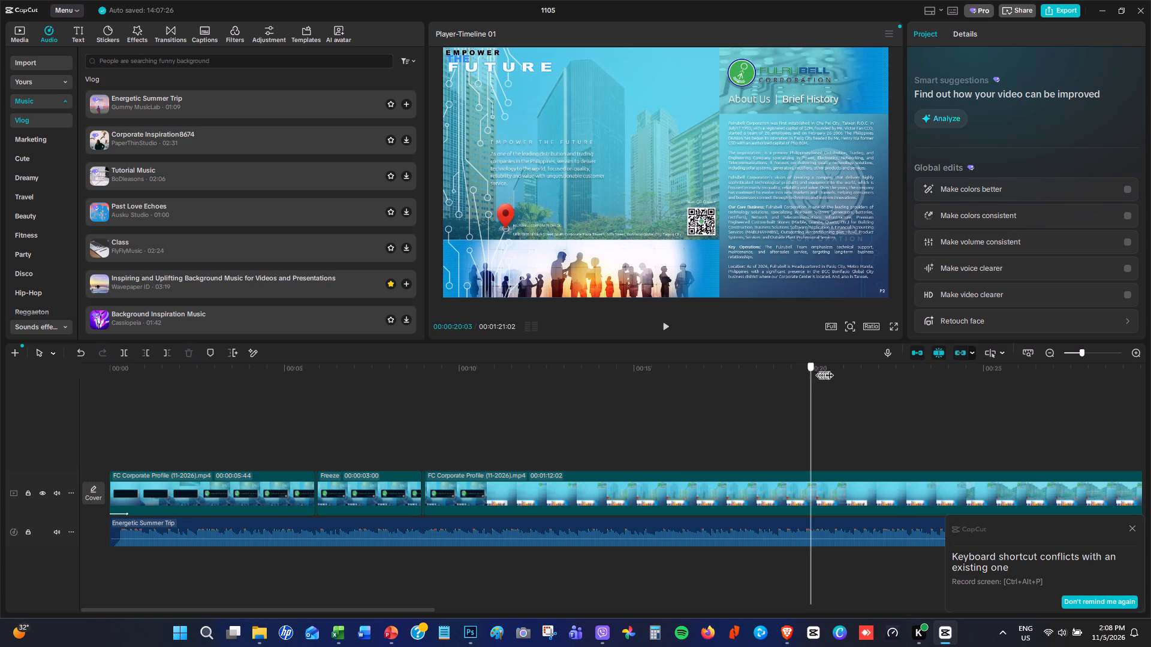
left_click_drag(829, 369, 778, 369)
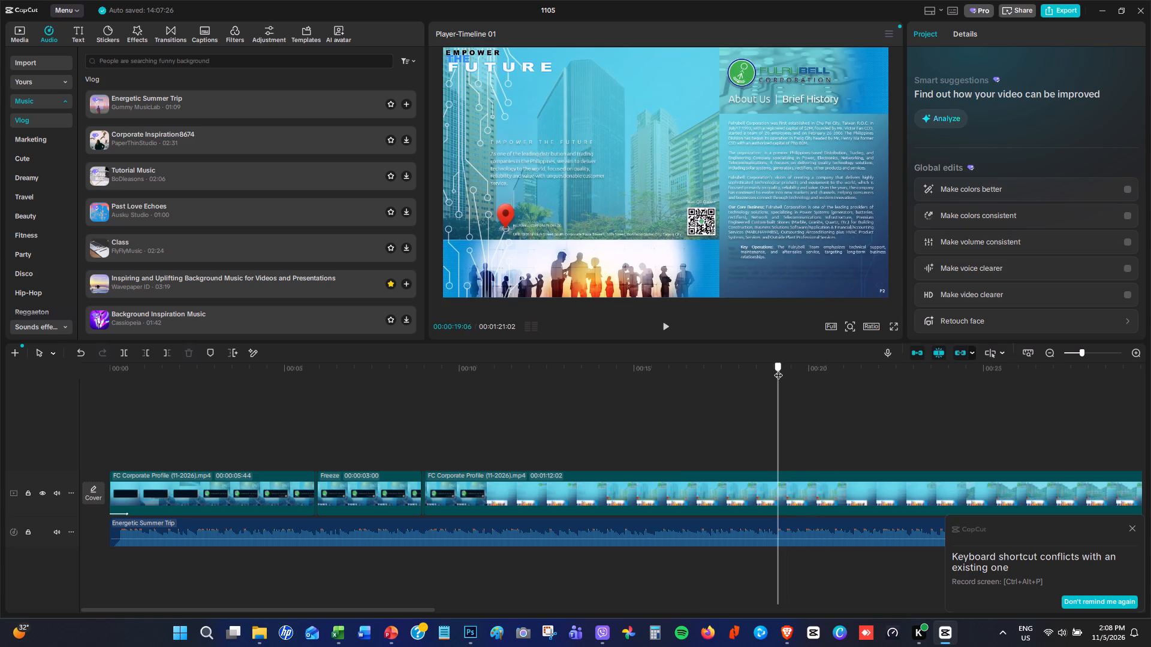
left_click_drag(778, 369, 814, 373)
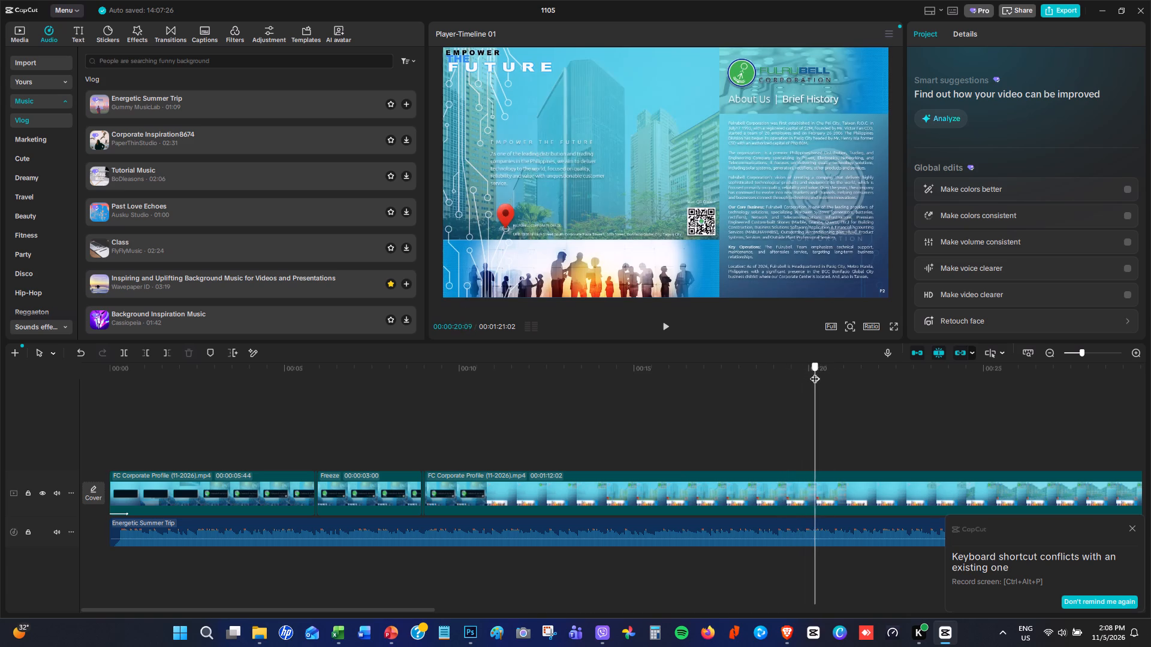
left_click_drag(814, 373, 813, 373)
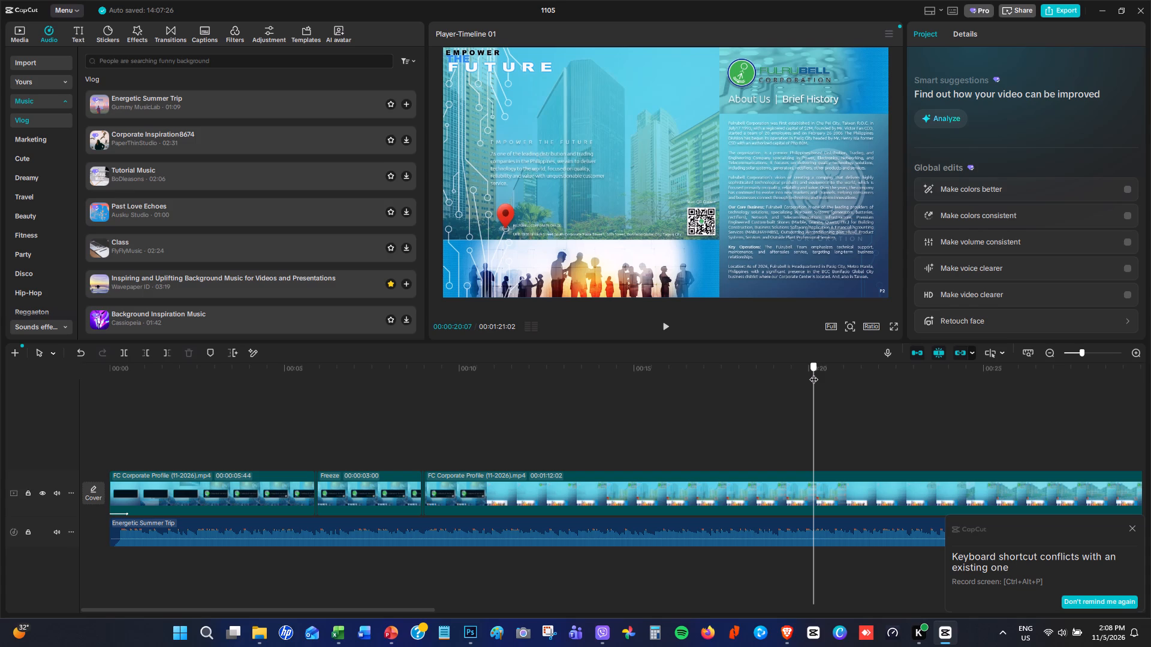
left_click_drag(813, 373, 811, 373)
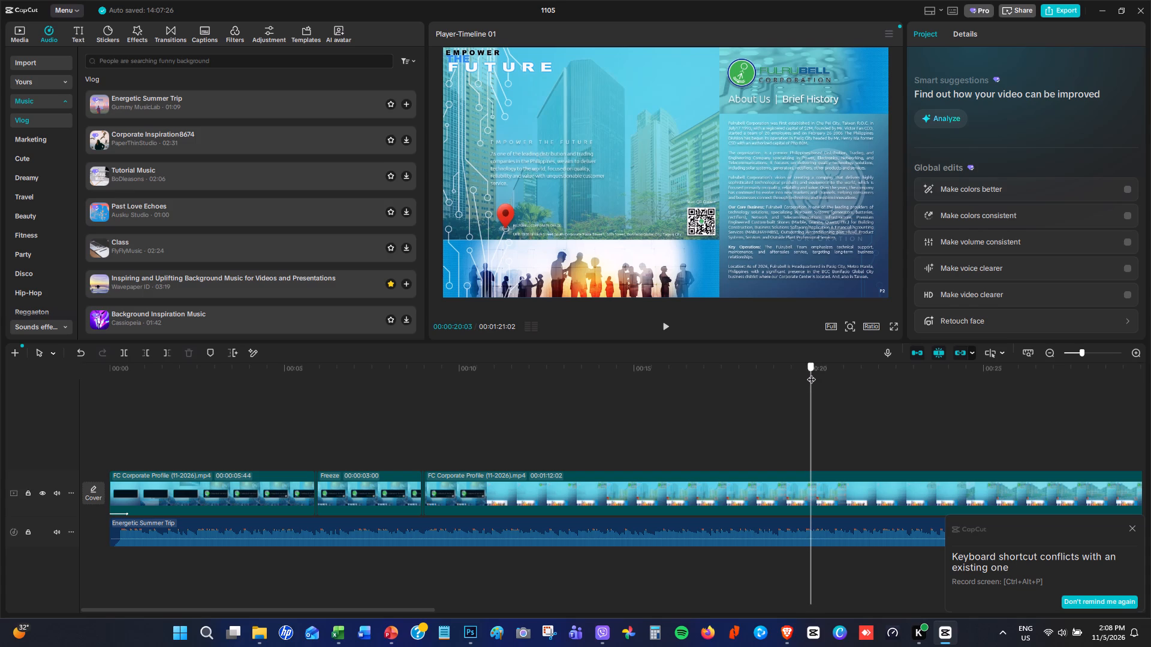
left_click_drag(811, 373, 815, 374)
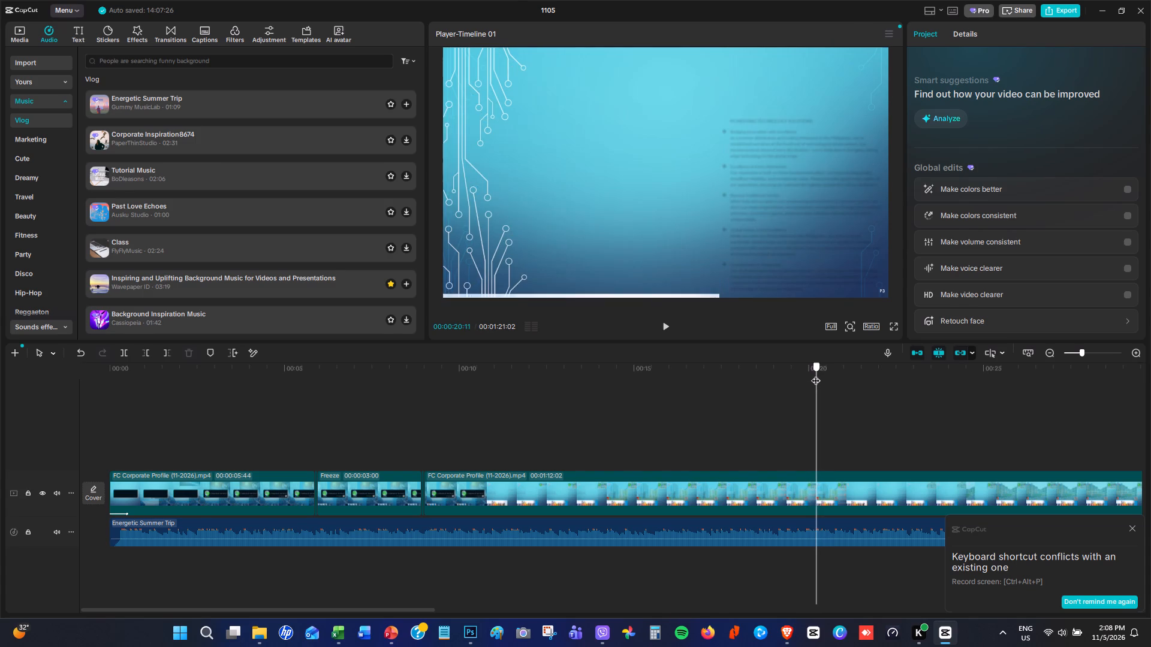
left_click_drag(815, 374, 813, 376)
double_click(810, 376)
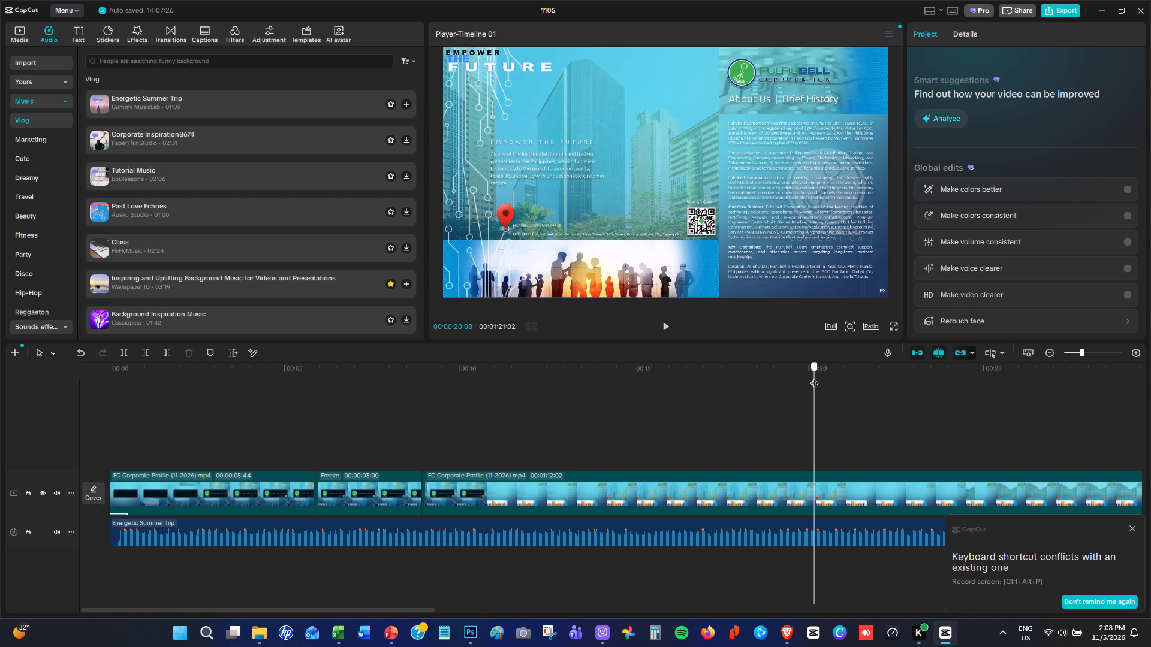
left_click(802, 484)
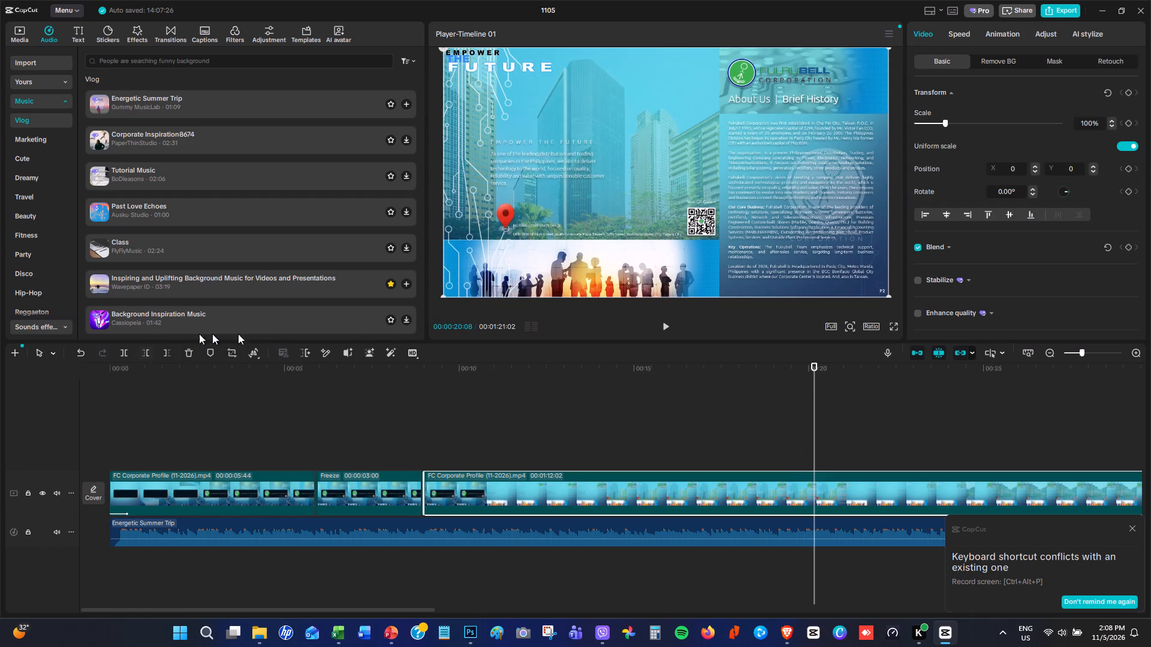
left_click(125, 353)
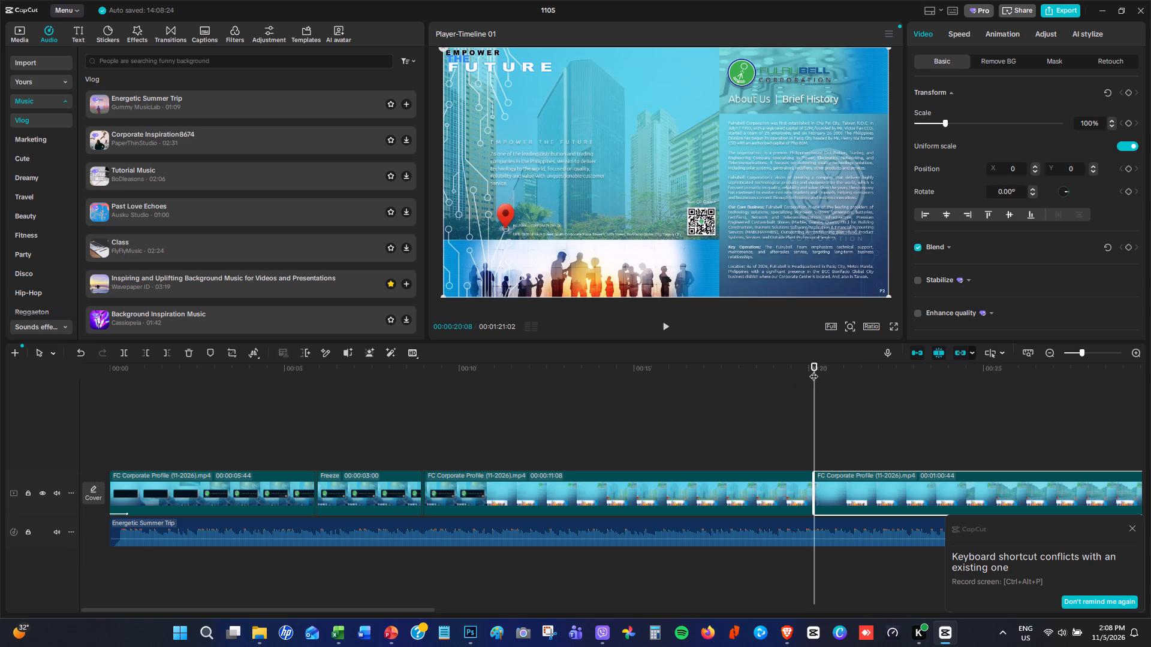
Split the About Us slide clip again at 00:00:20:04, leaving a four-frame segment before the existing cut.
left_click_drag(813, 370, 810, 378)
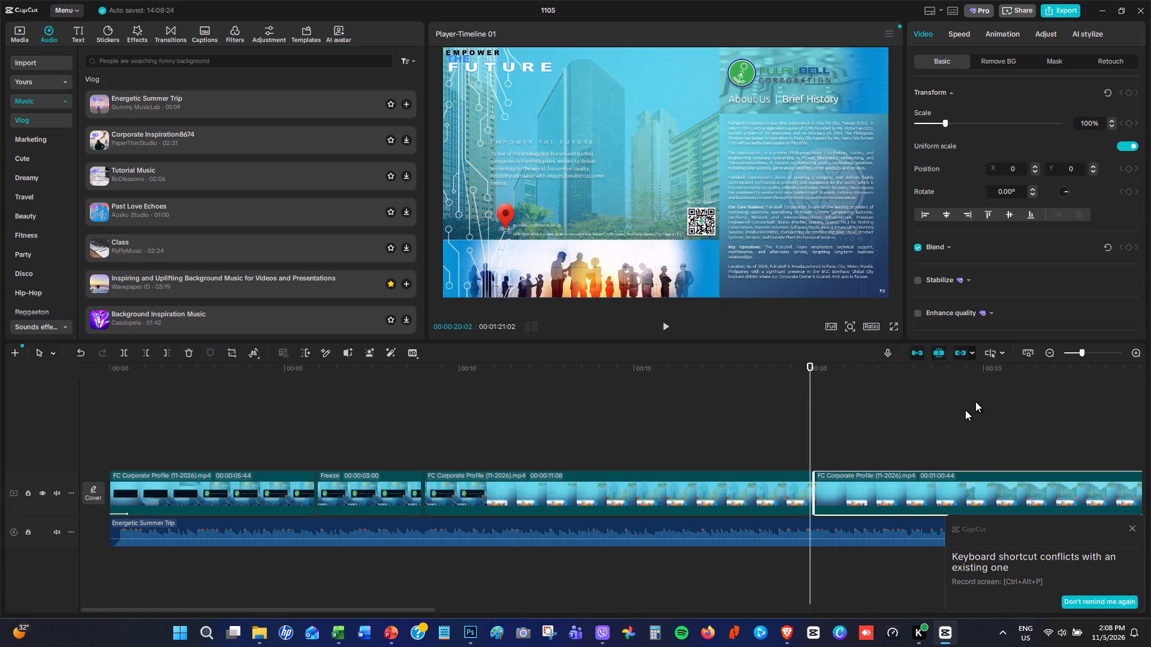
left_click(1135, 352)
triple_click(1137, 354)
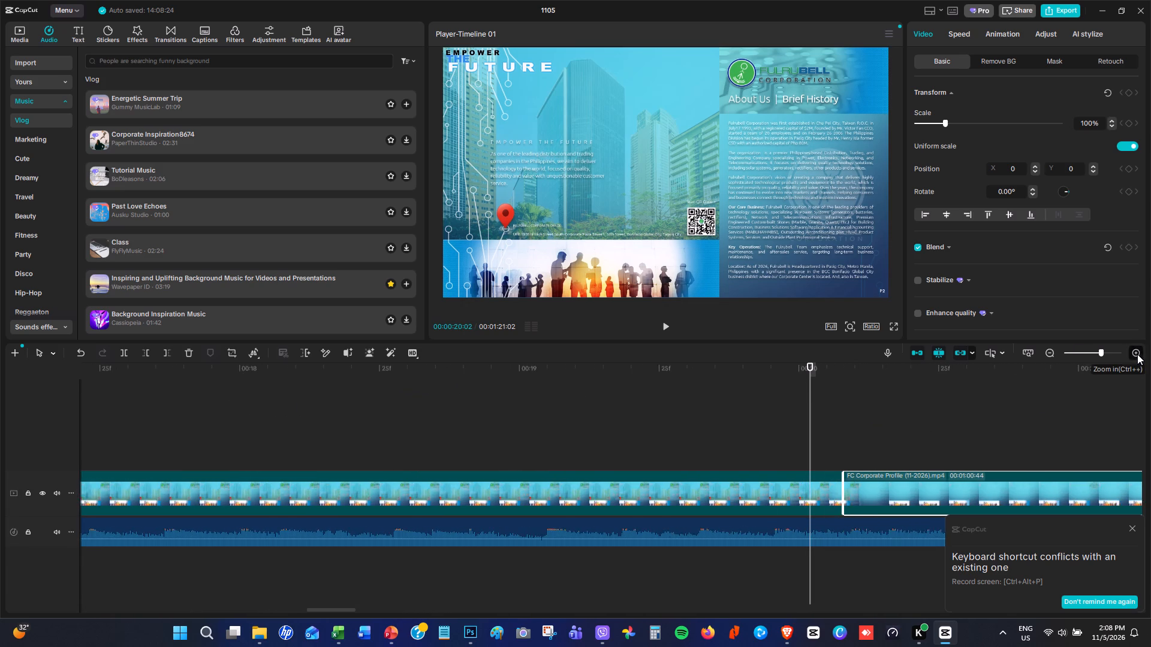
double_click(1137, 354)
left_click_drag(810, 366, 1082, 398)
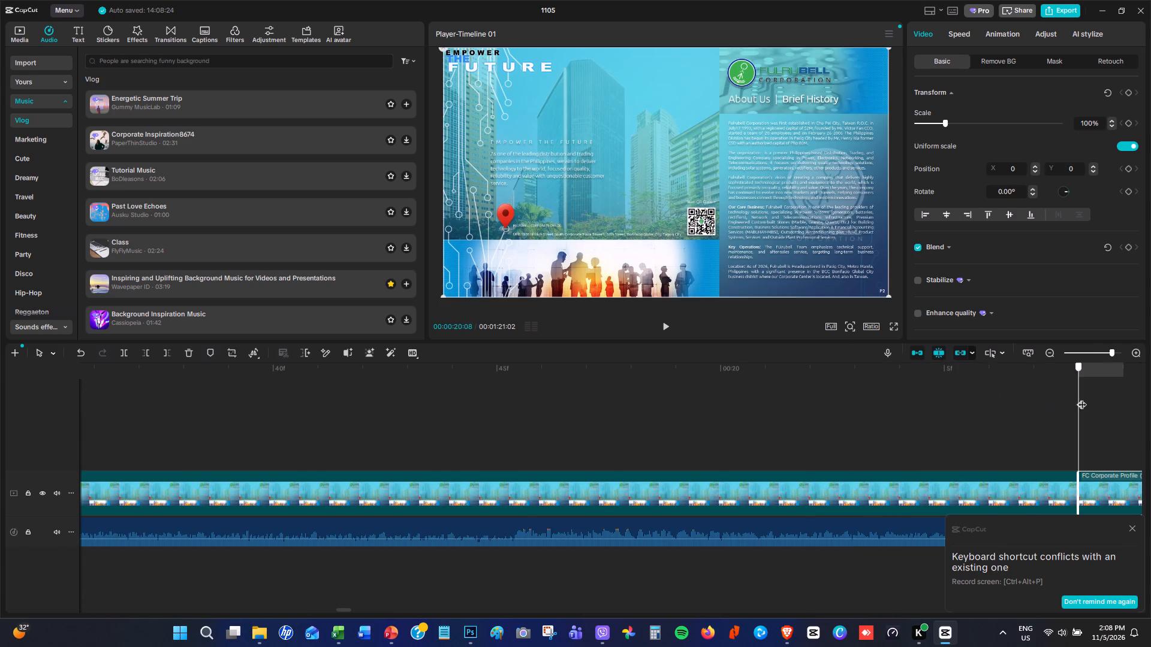
left_click_drag(1082, 398, 373, 401)
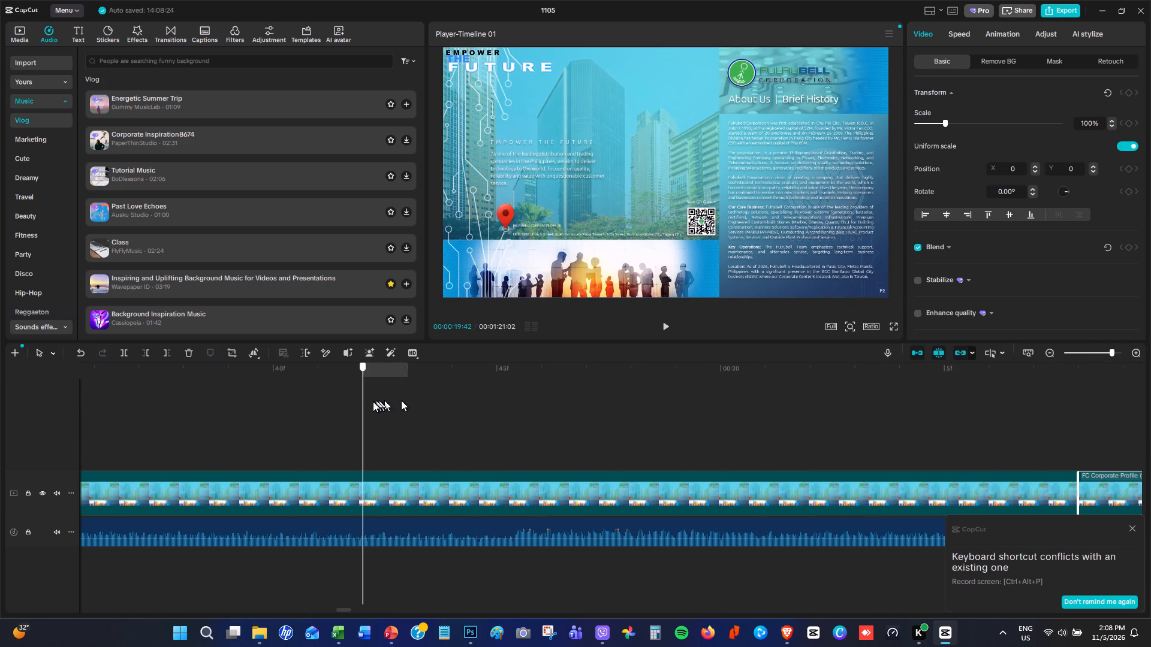
left_click_drag(373, 401, 911, 427)
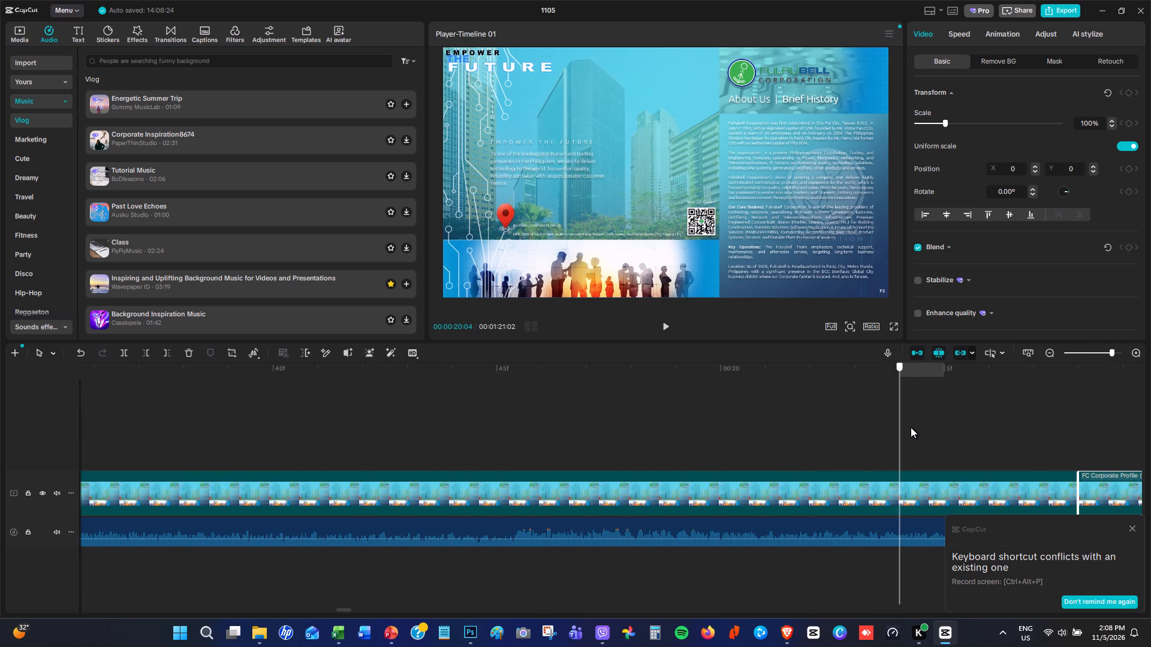
left_click_drag(911, 427, 917, 428)
left_click(915, 481)
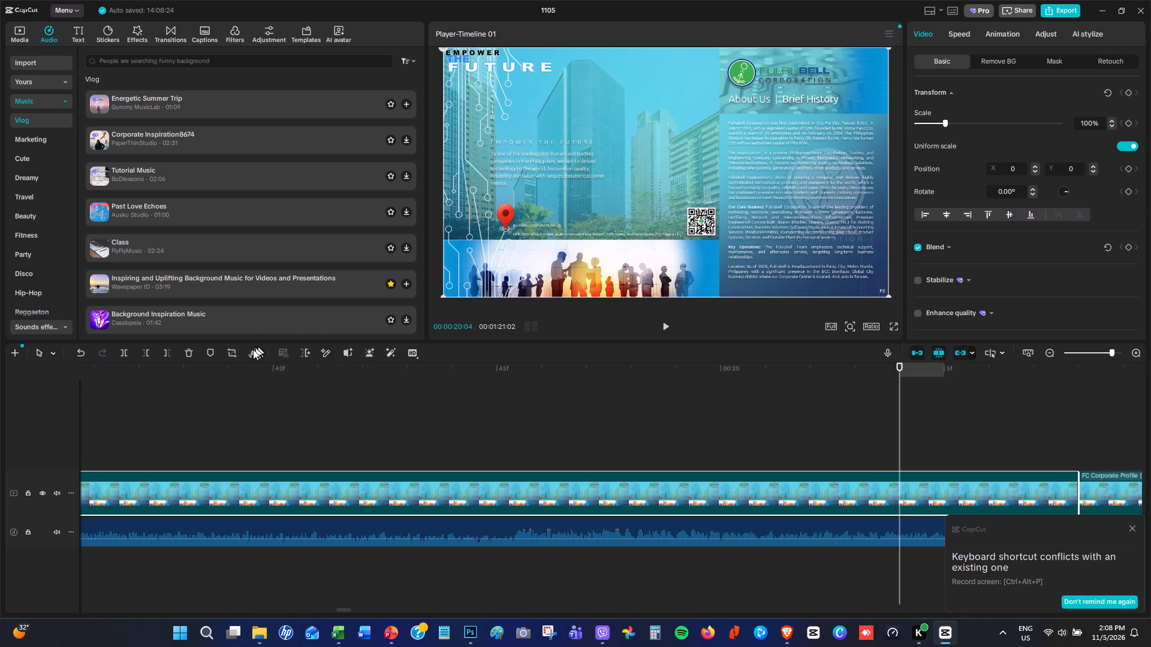
left_click(126, 353)
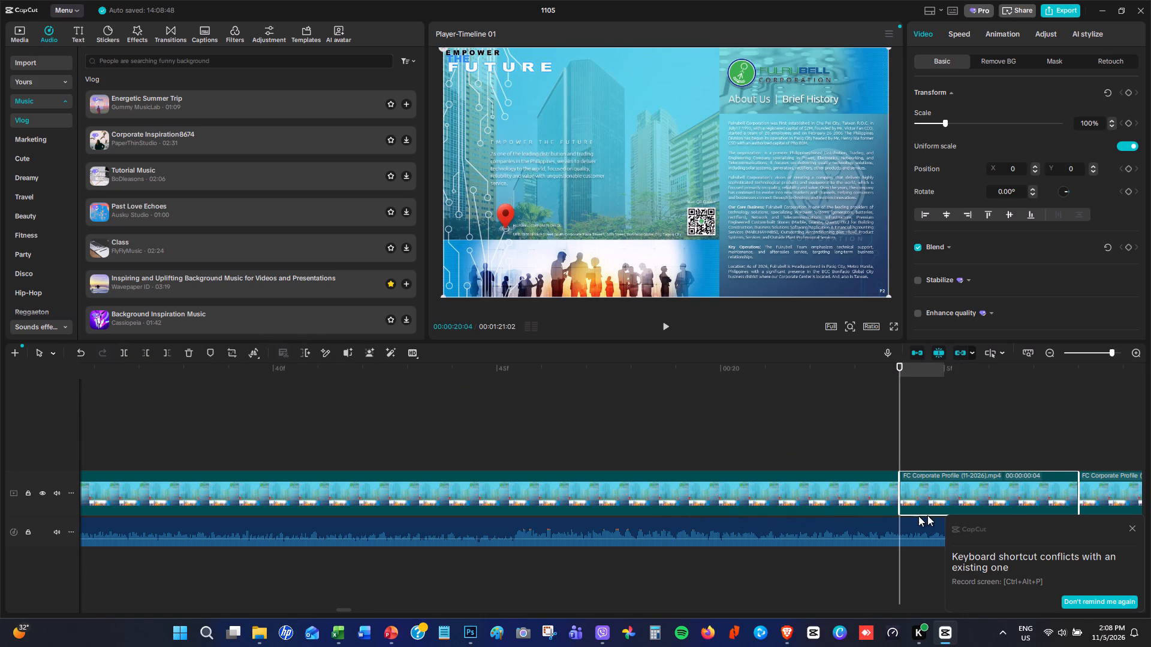
Add a freeze frame at 00:00:20:04, at the end of the About Us | Brief History slide.
left_click(950, 488)
right_click(950, 488)
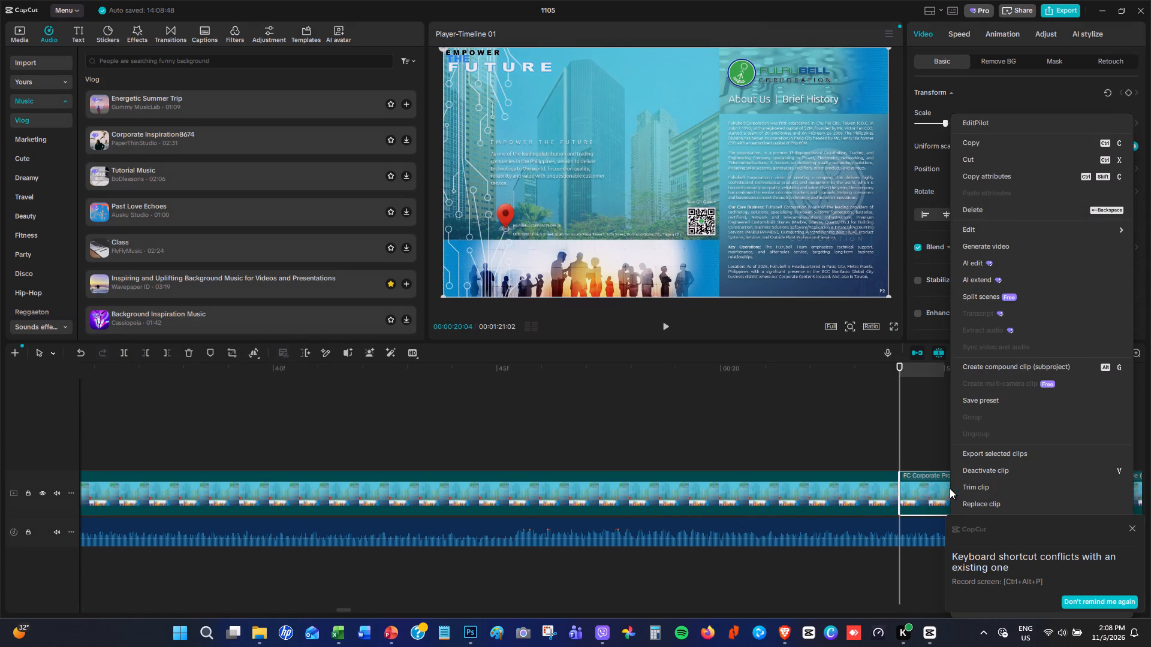
left_click(984, 225)
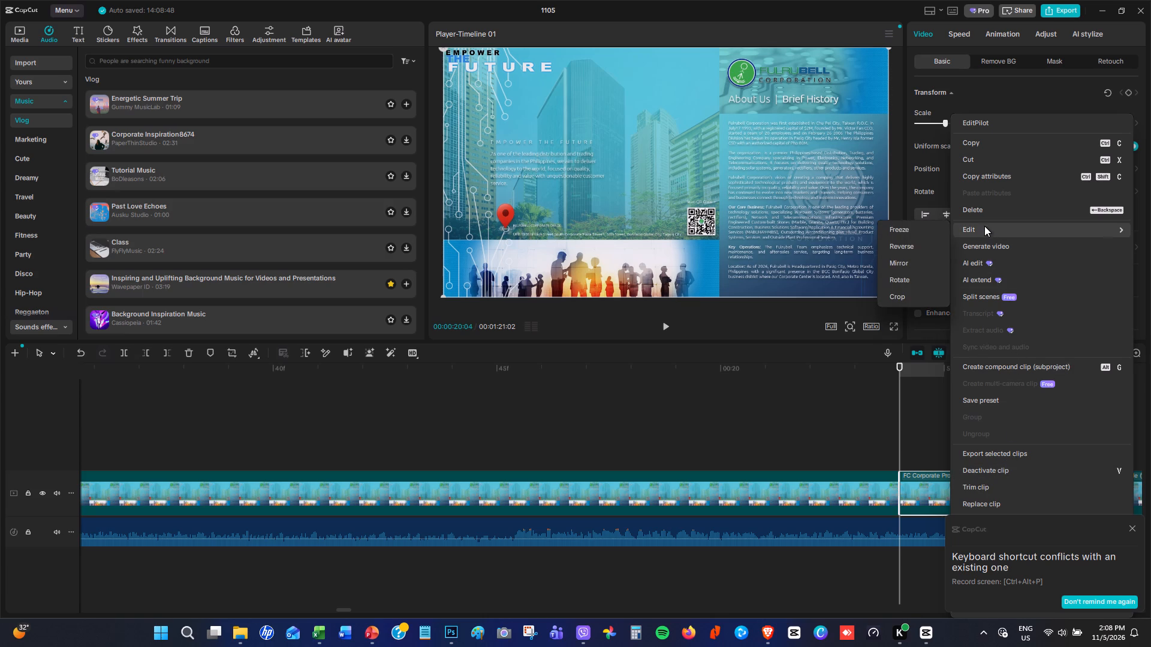
left_click(911, 226)
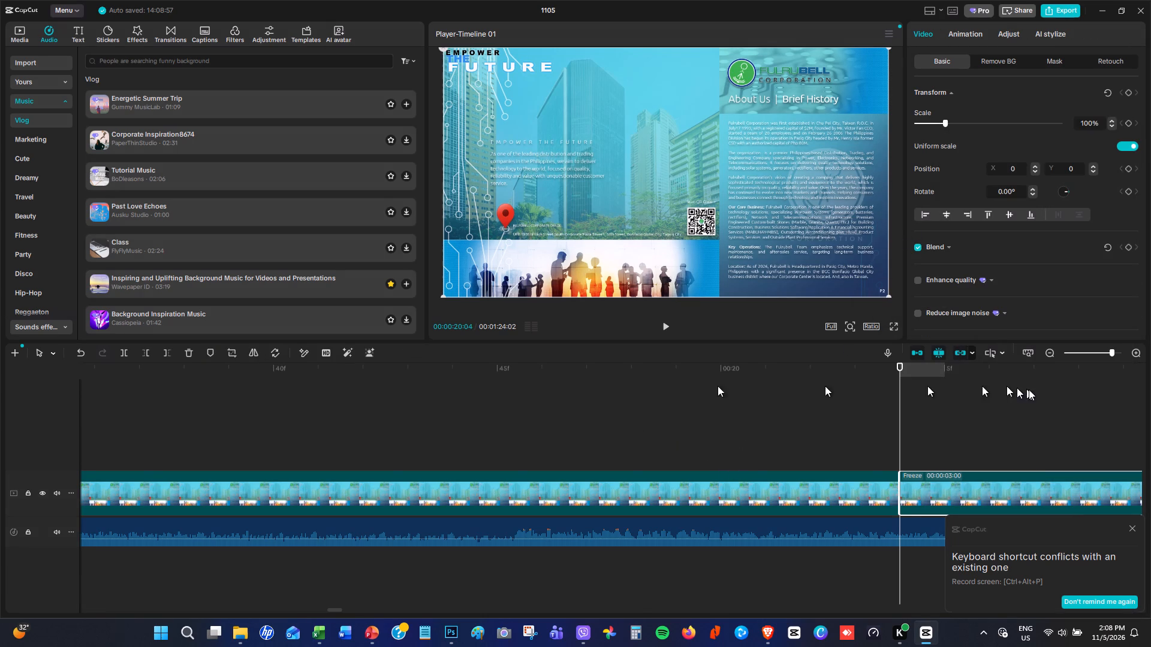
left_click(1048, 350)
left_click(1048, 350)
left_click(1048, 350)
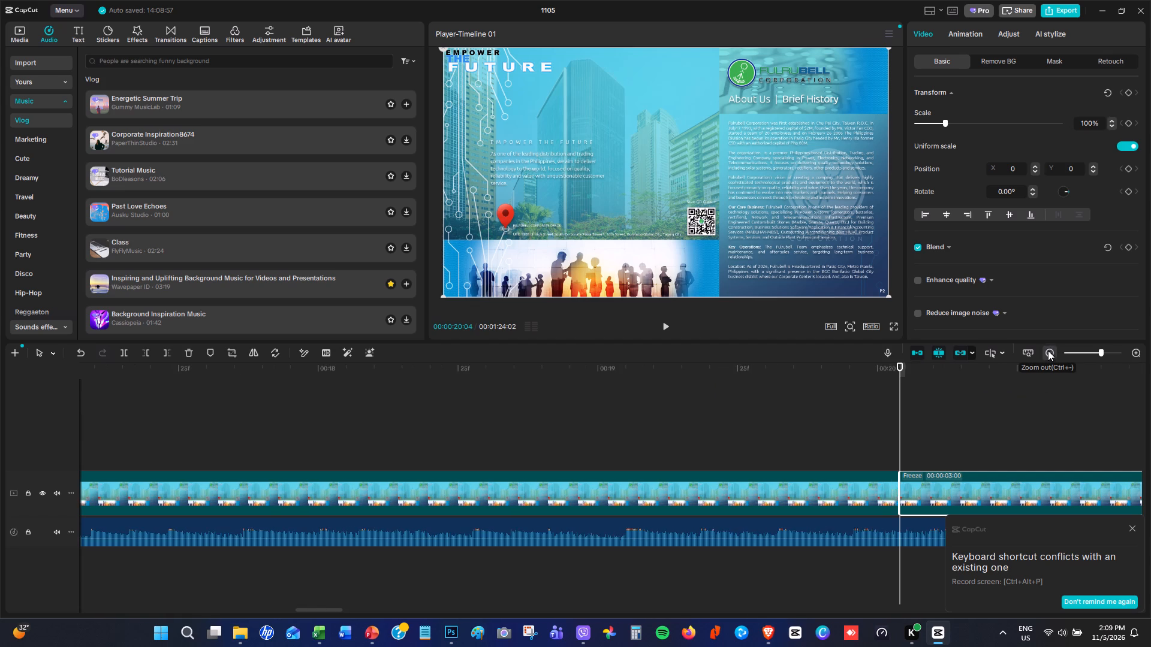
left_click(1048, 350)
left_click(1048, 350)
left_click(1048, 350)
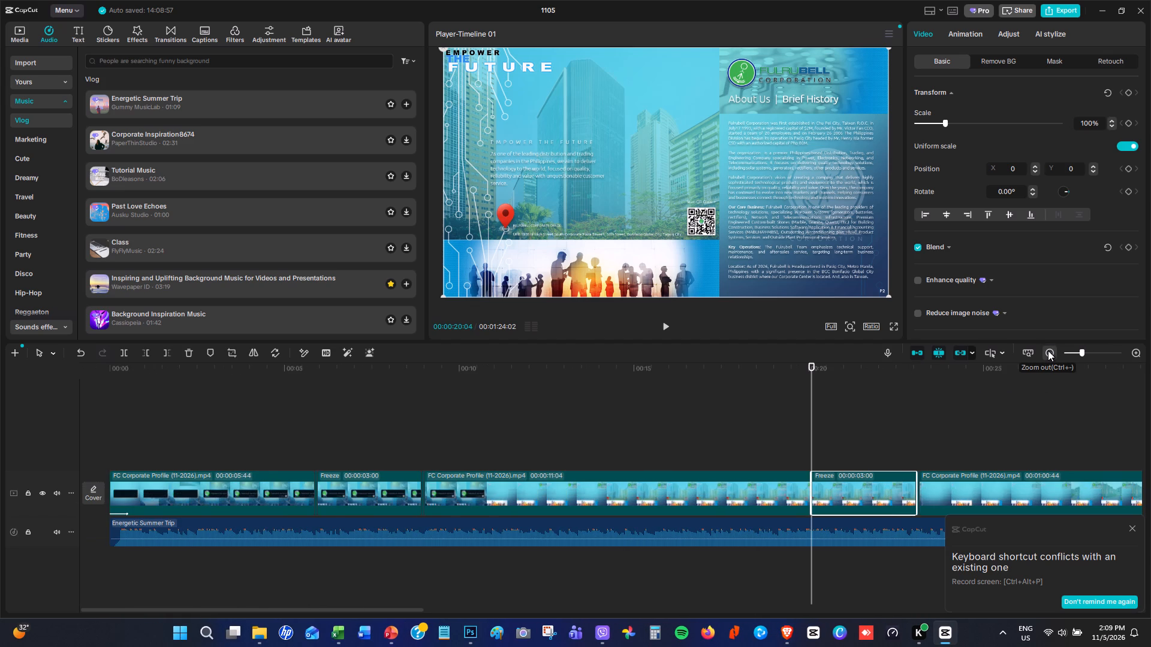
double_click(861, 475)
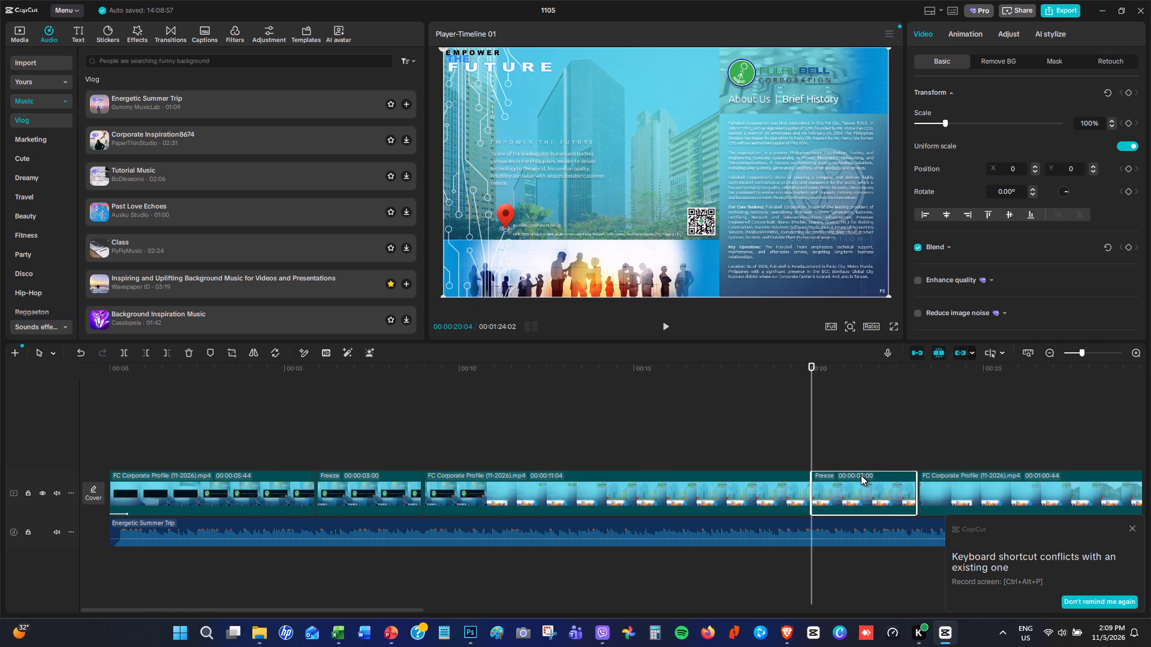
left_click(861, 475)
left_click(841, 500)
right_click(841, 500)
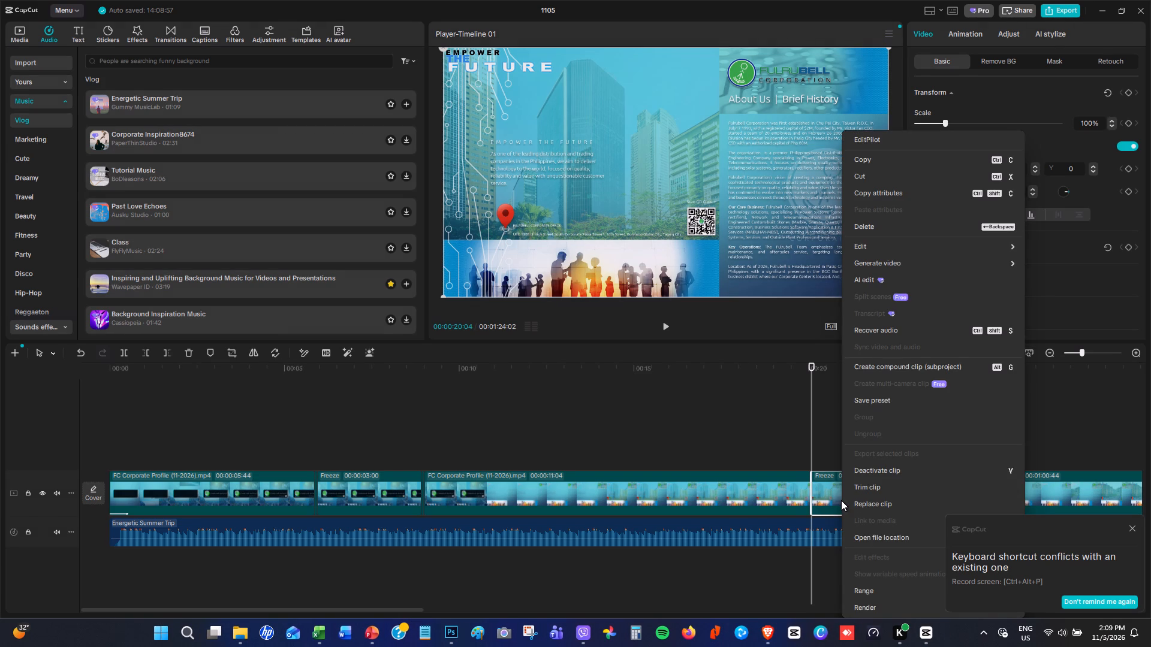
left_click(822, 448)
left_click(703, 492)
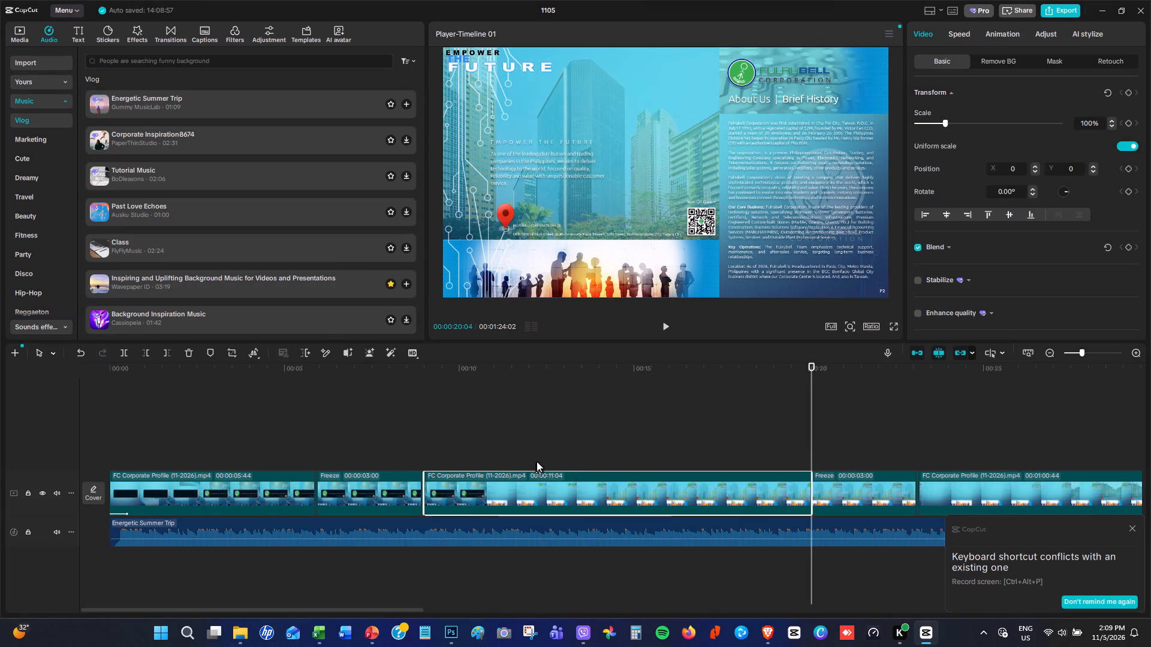
Preview the opening seconds briefly and set the title slide clip before the first freeze frame to 1.20x speed.
left_click(191, 404)
left_click(134, 413)
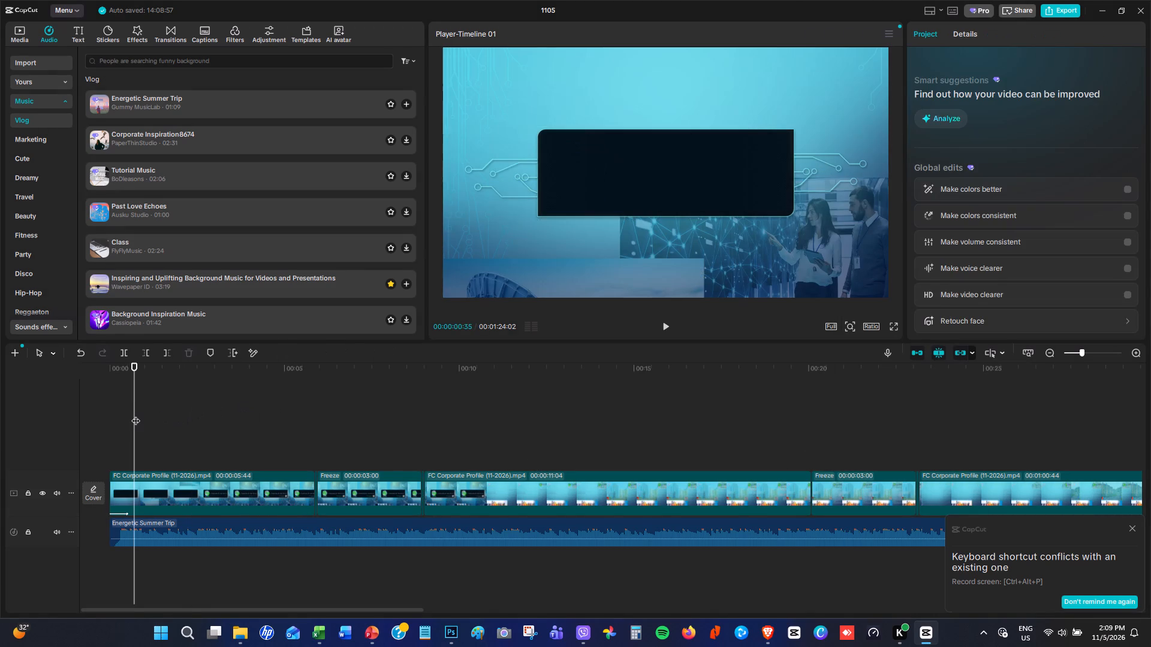
key("space")
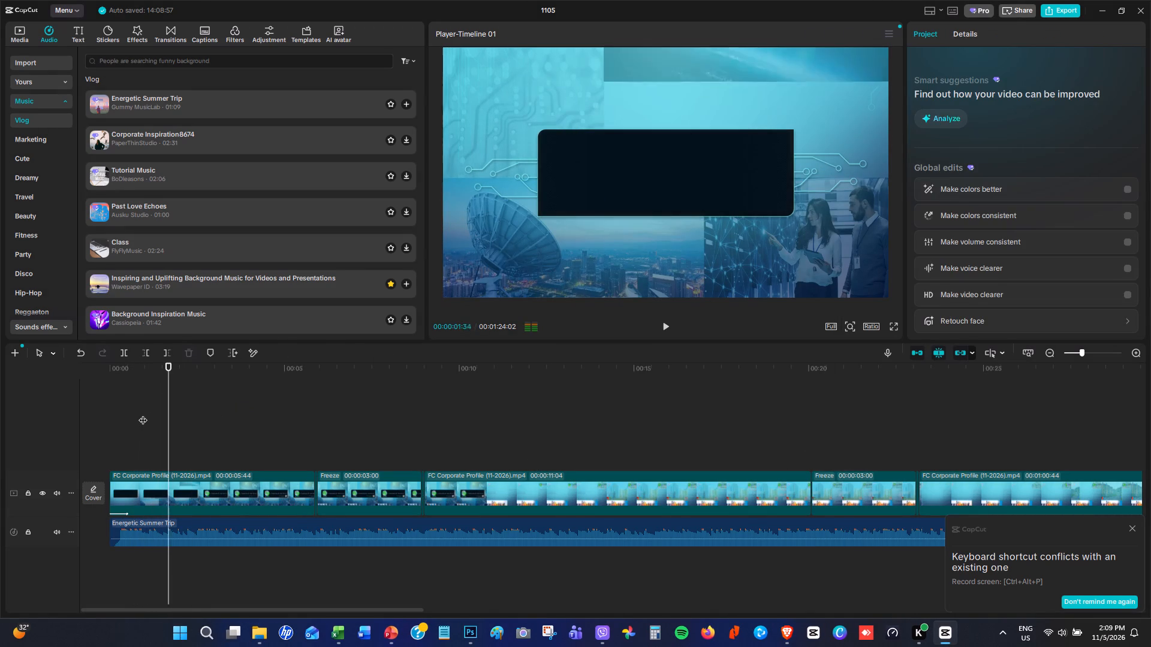
key("space")
left_click(189, 486)
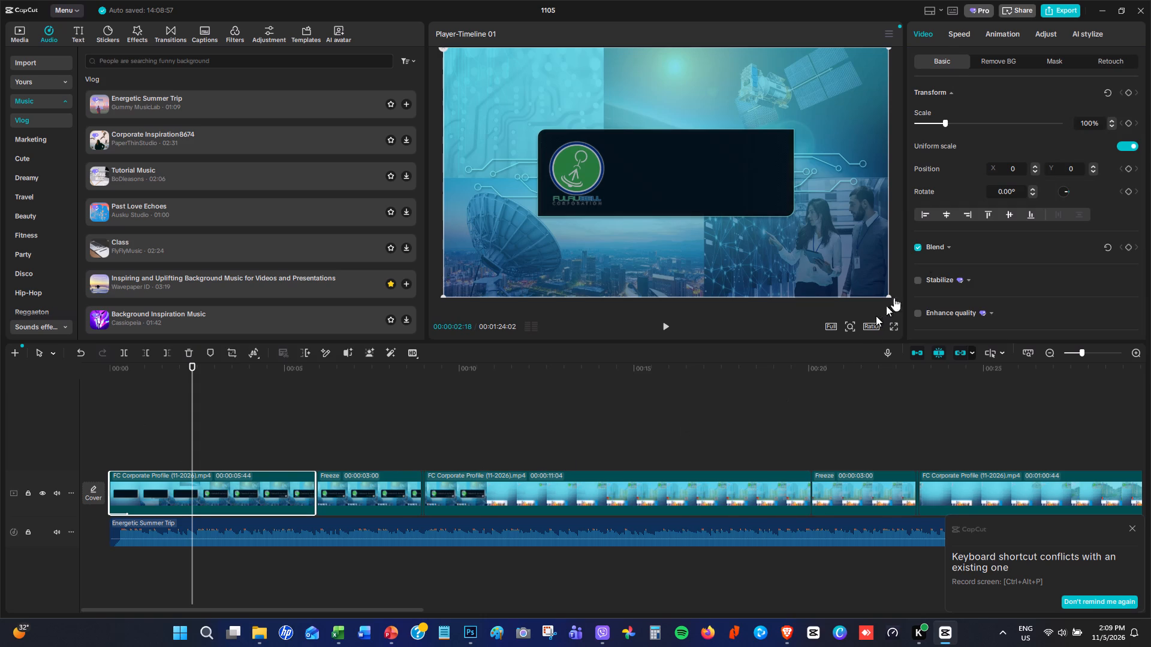
left_click(957, 34)
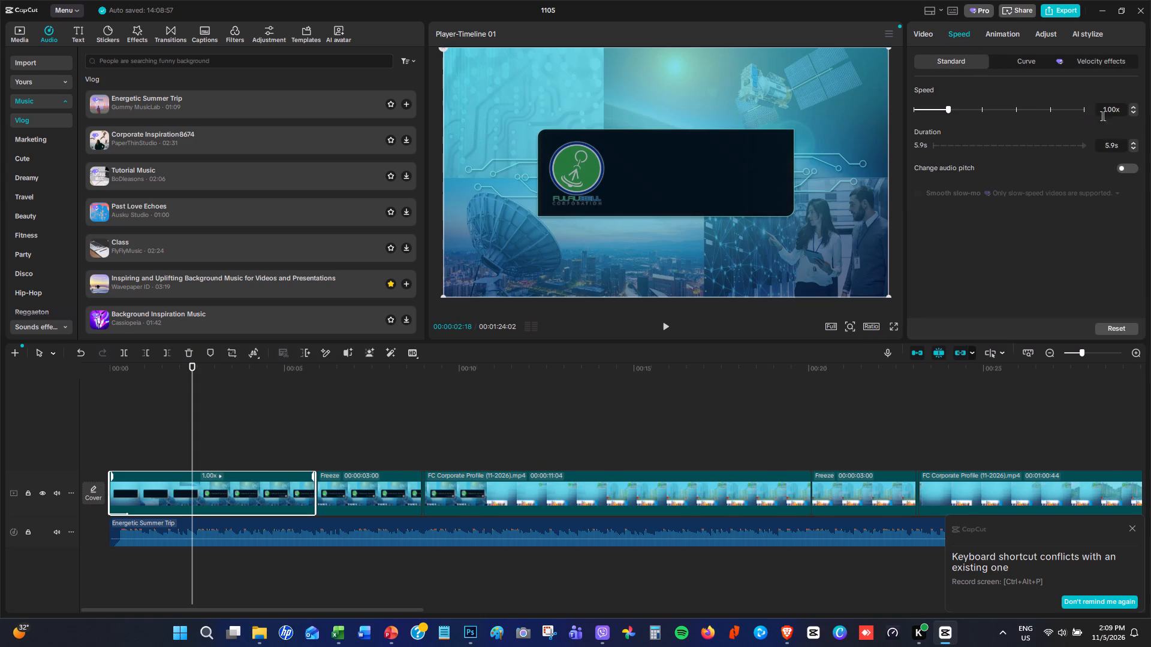
left_click(1135, 107)
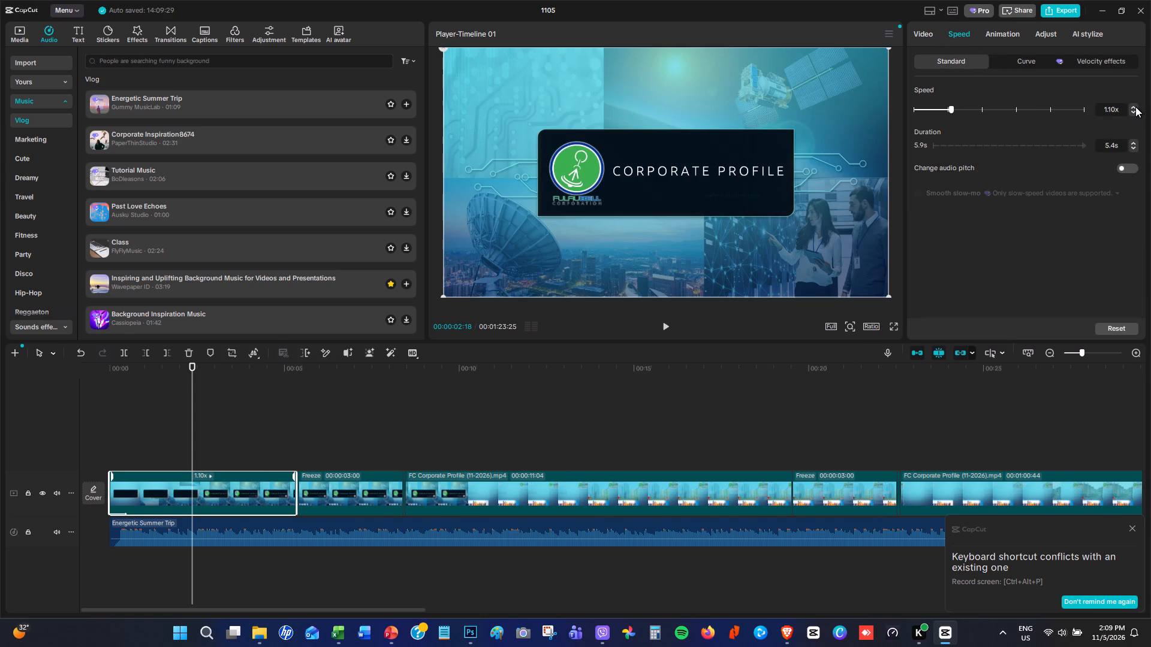
left_click(1135, 107)
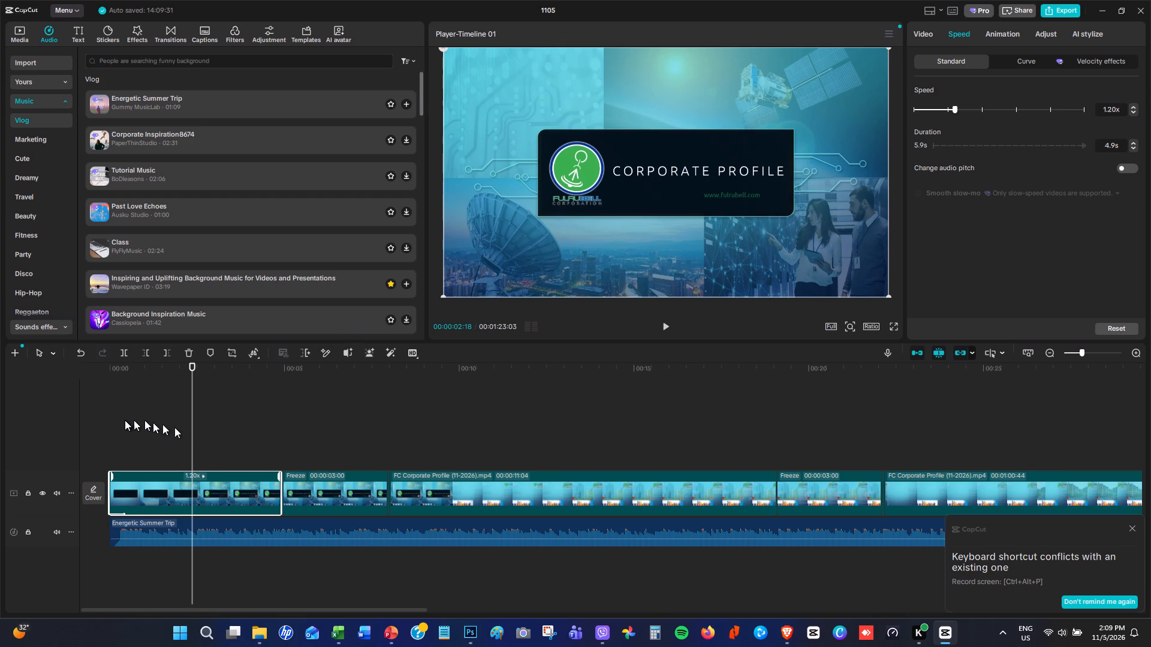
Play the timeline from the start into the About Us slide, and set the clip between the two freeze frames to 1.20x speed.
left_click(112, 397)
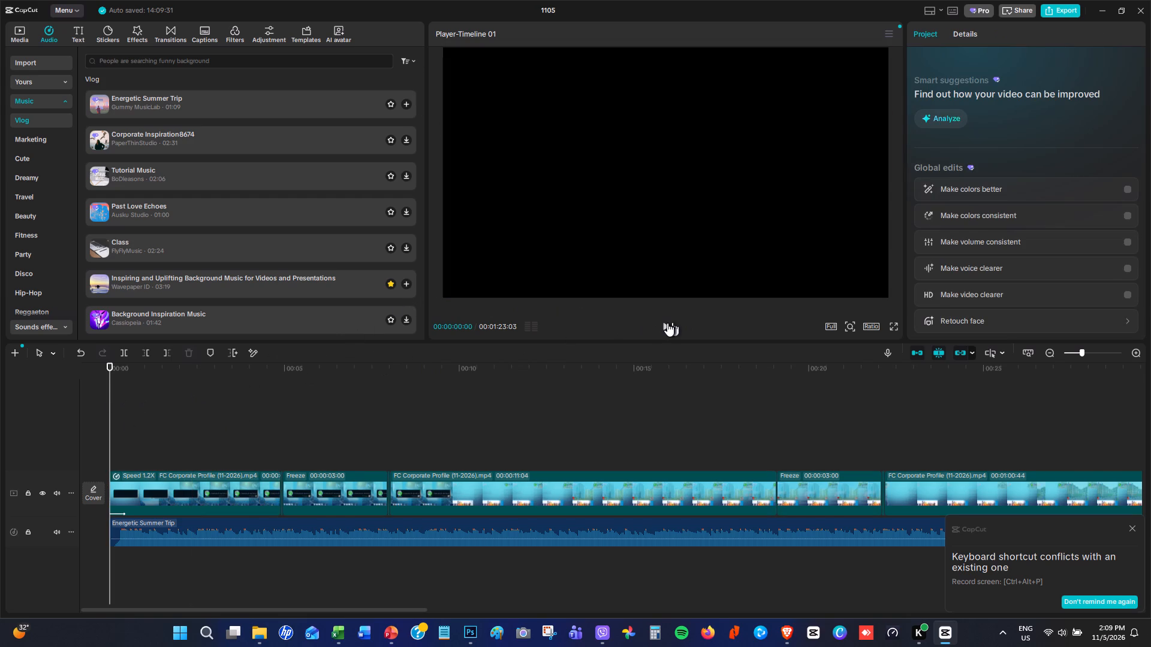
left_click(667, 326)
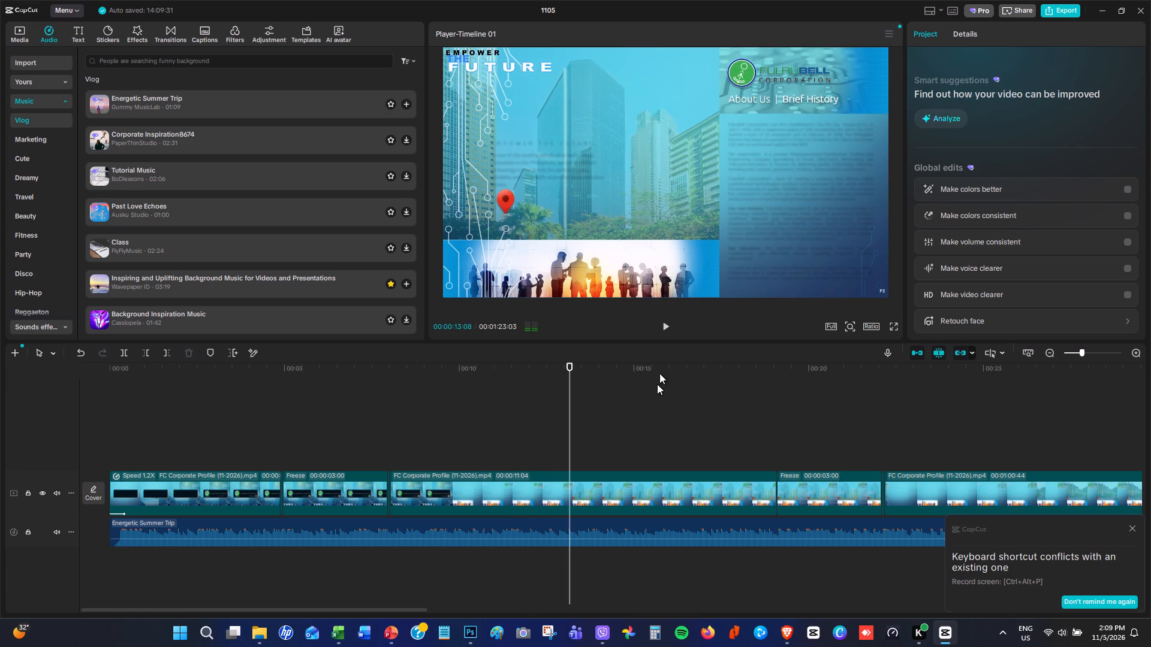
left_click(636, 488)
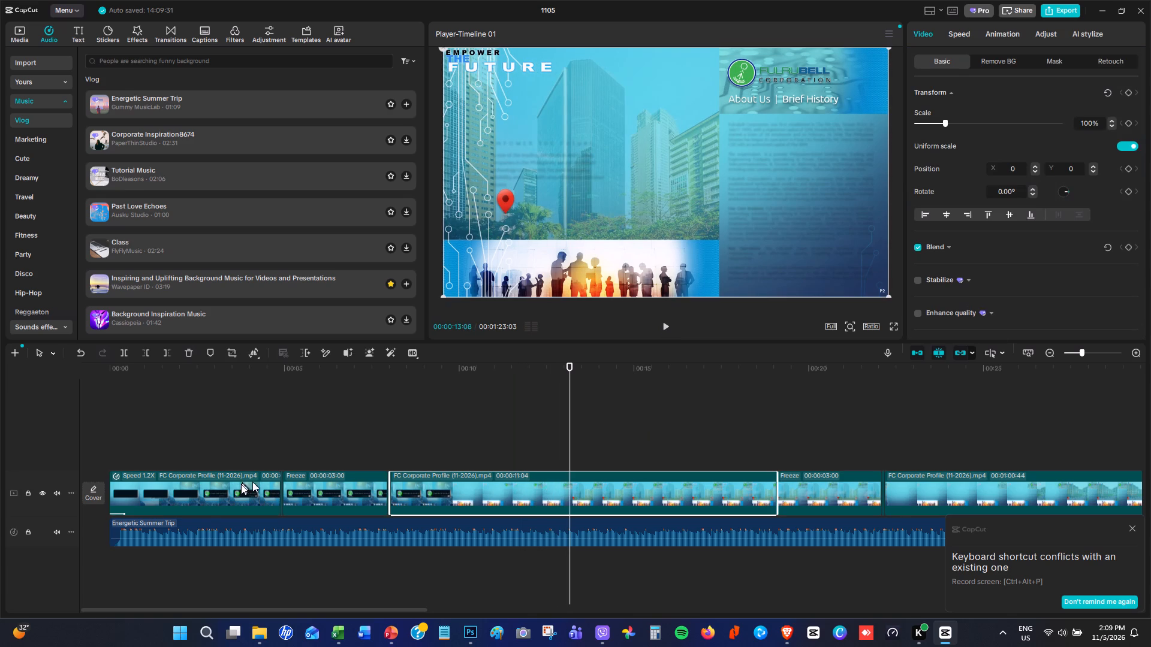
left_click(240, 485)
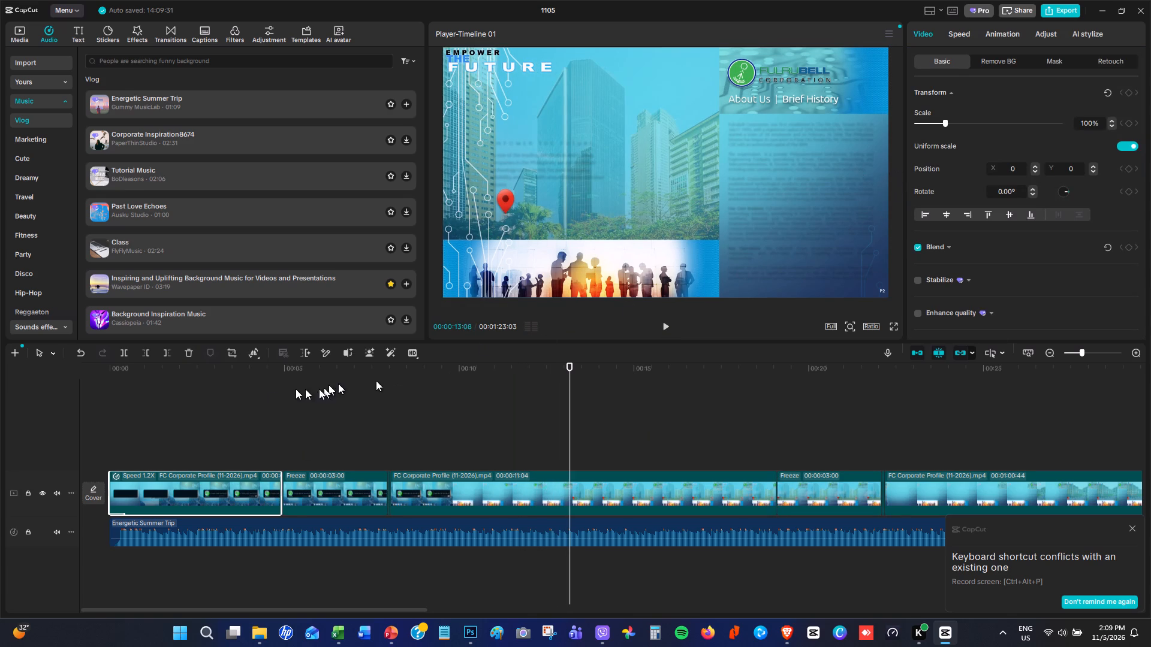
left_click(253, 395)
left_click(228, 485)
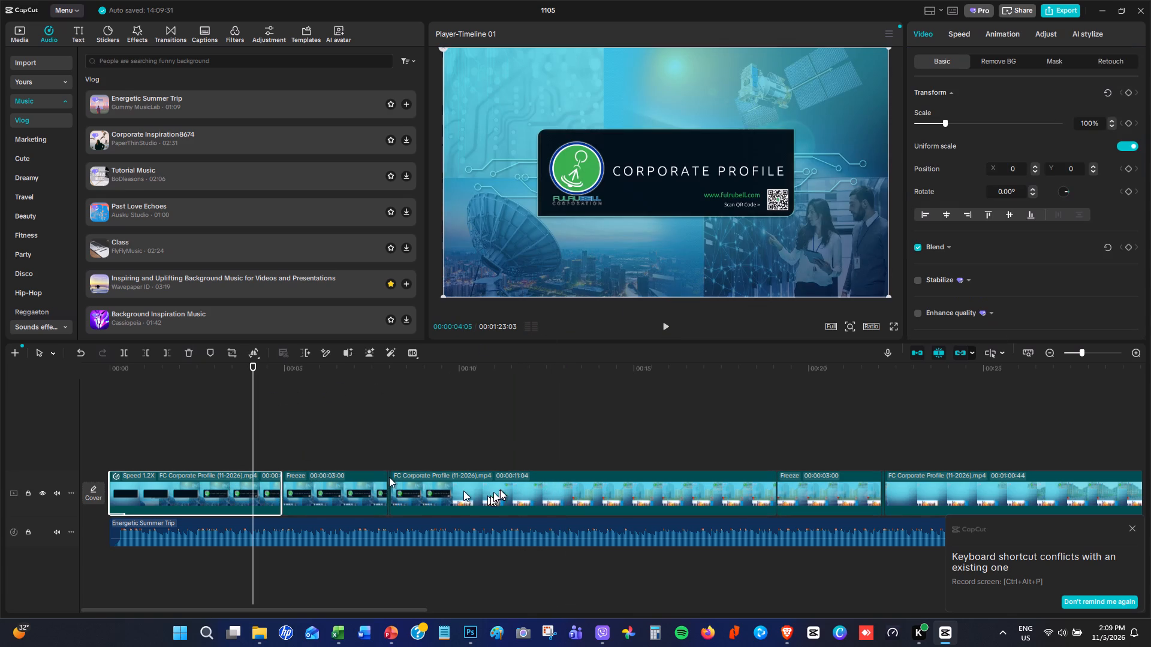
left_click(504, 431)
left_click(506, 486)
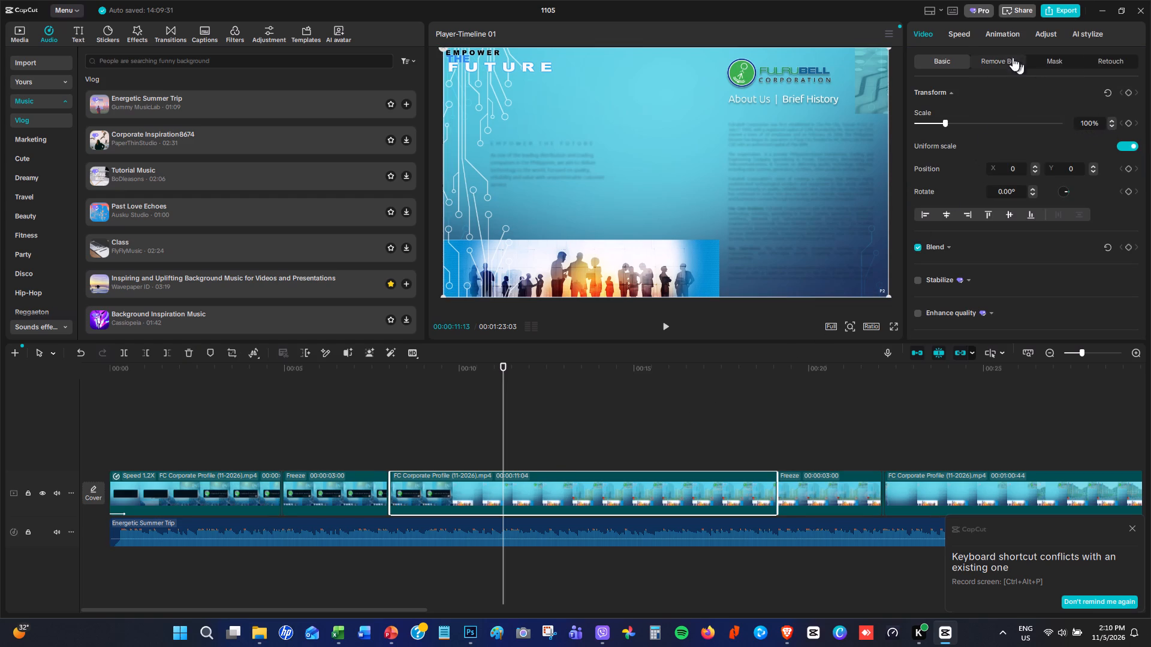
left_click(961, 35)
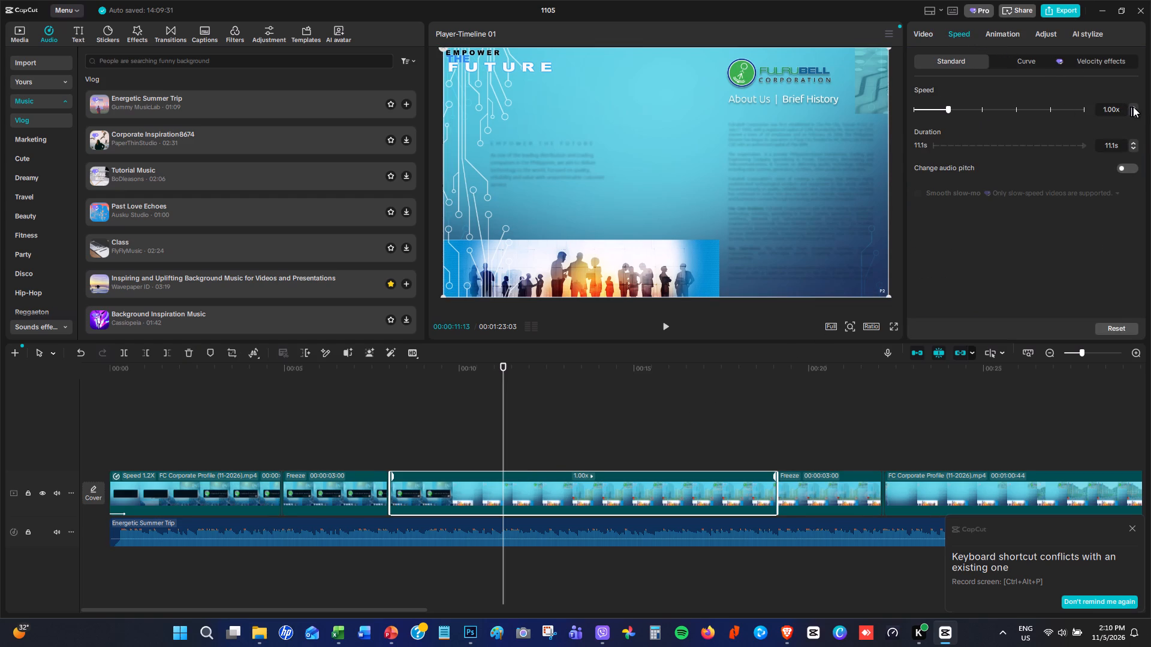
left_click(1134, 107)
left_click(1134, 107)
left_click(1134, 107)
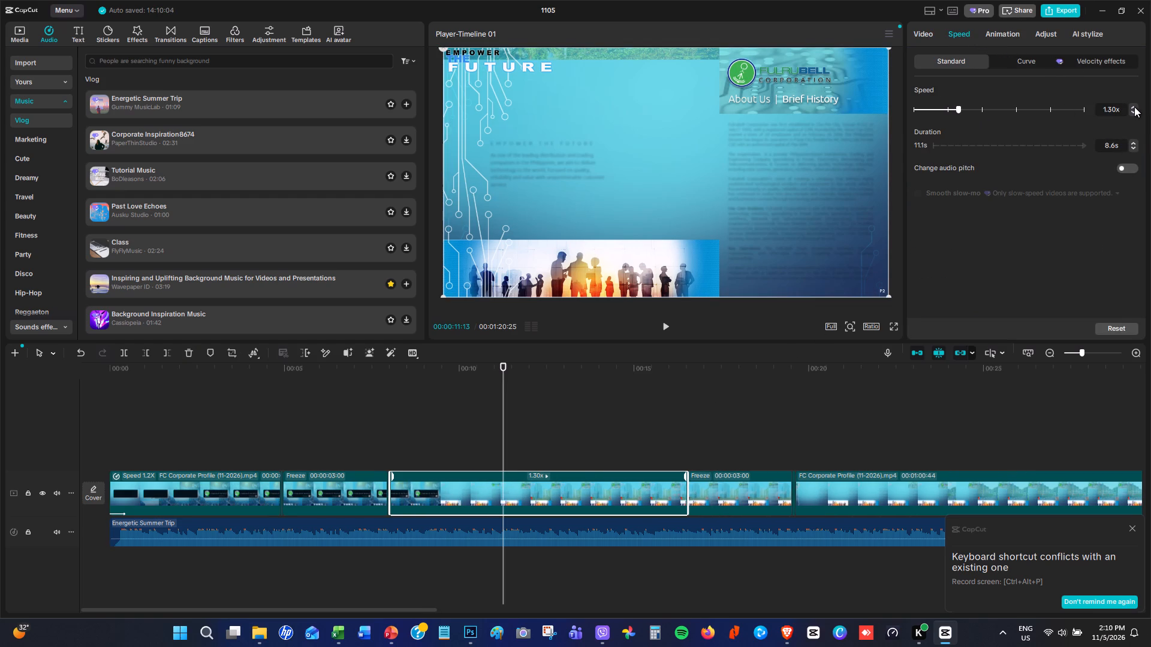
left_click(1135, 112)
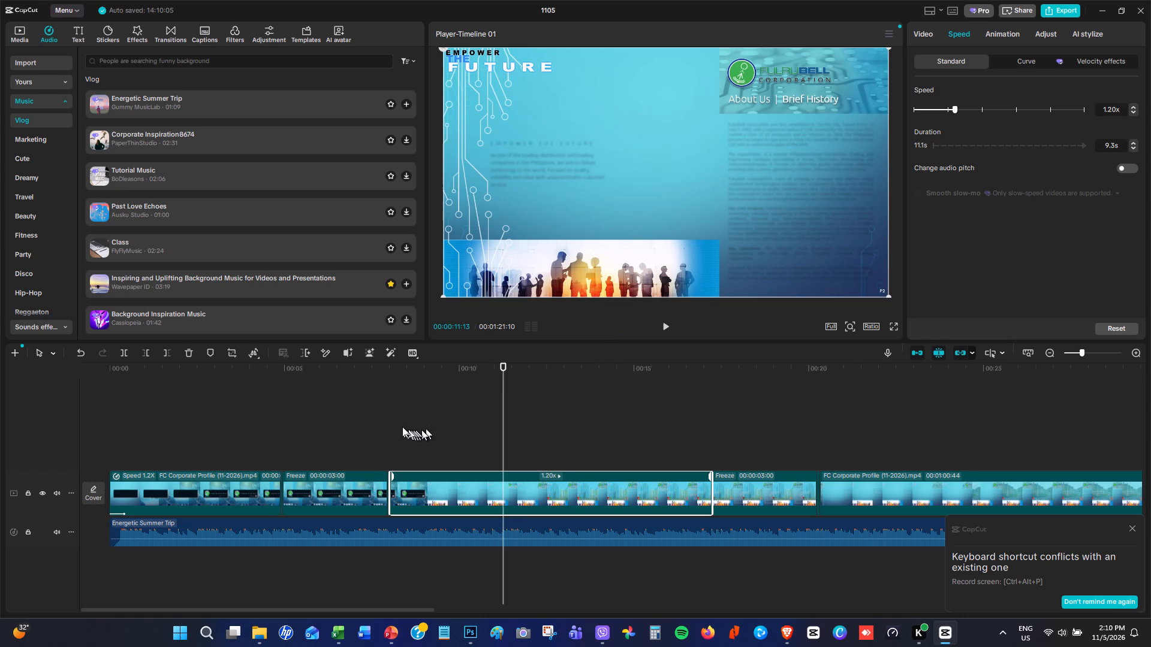
Replay the About Us slide from the end of the title freeze, and set its clip's playback speed to 1.40x.
left_click(377, 413)
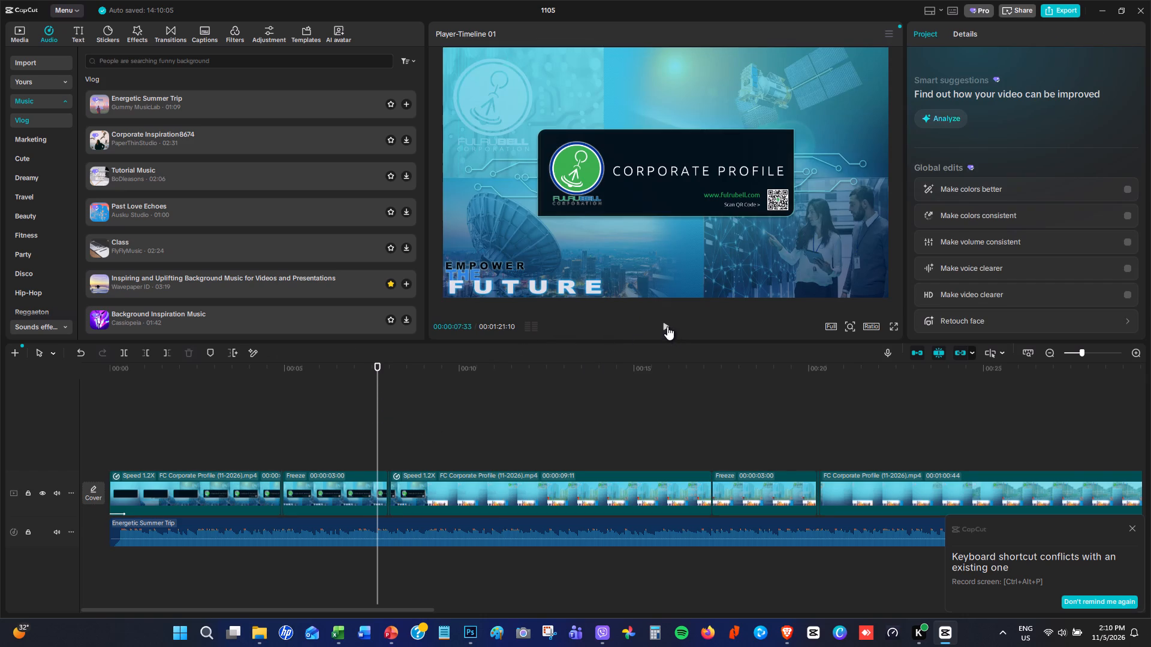
left_click(667, 326)
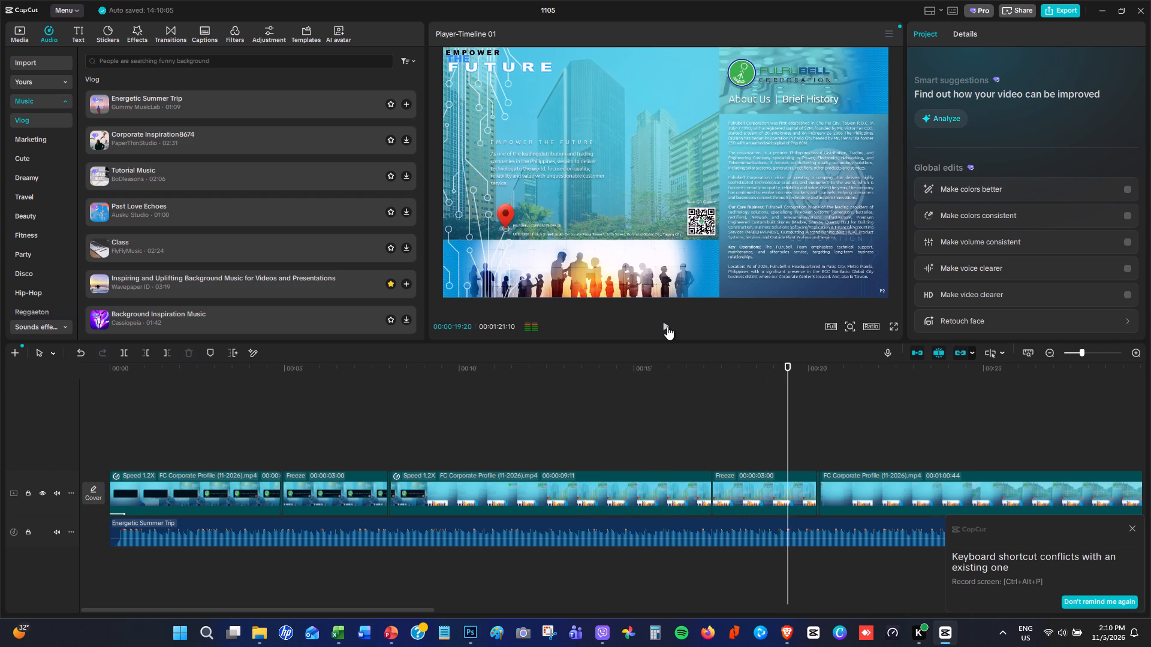
left_click(667, 326)
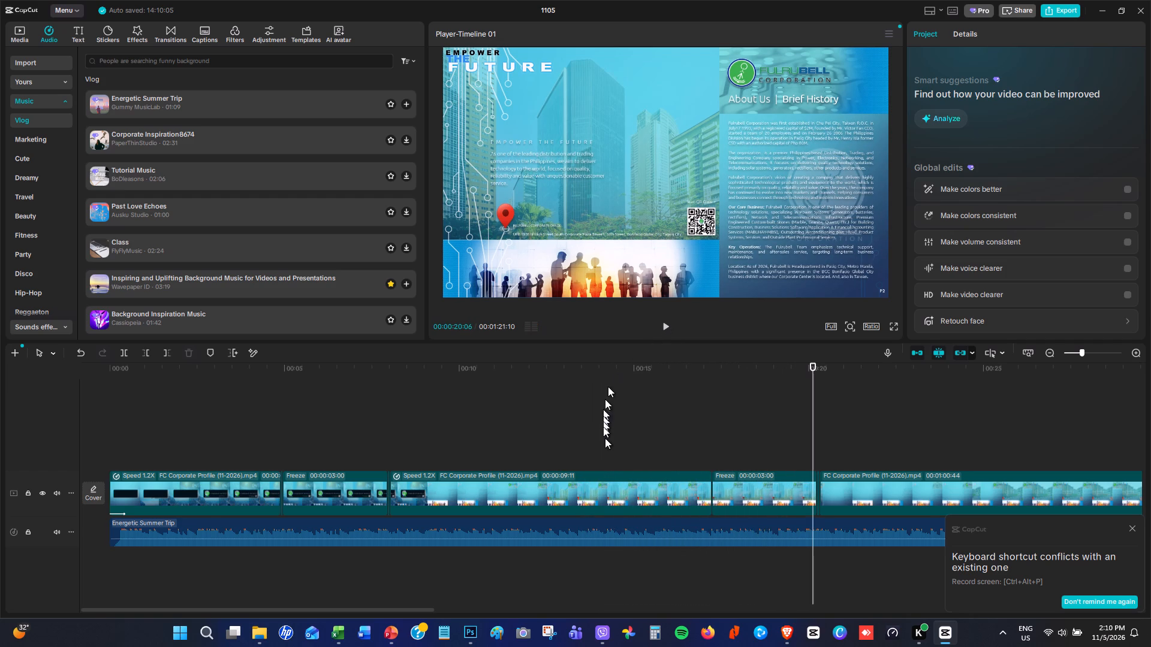
left_click(611, 485)
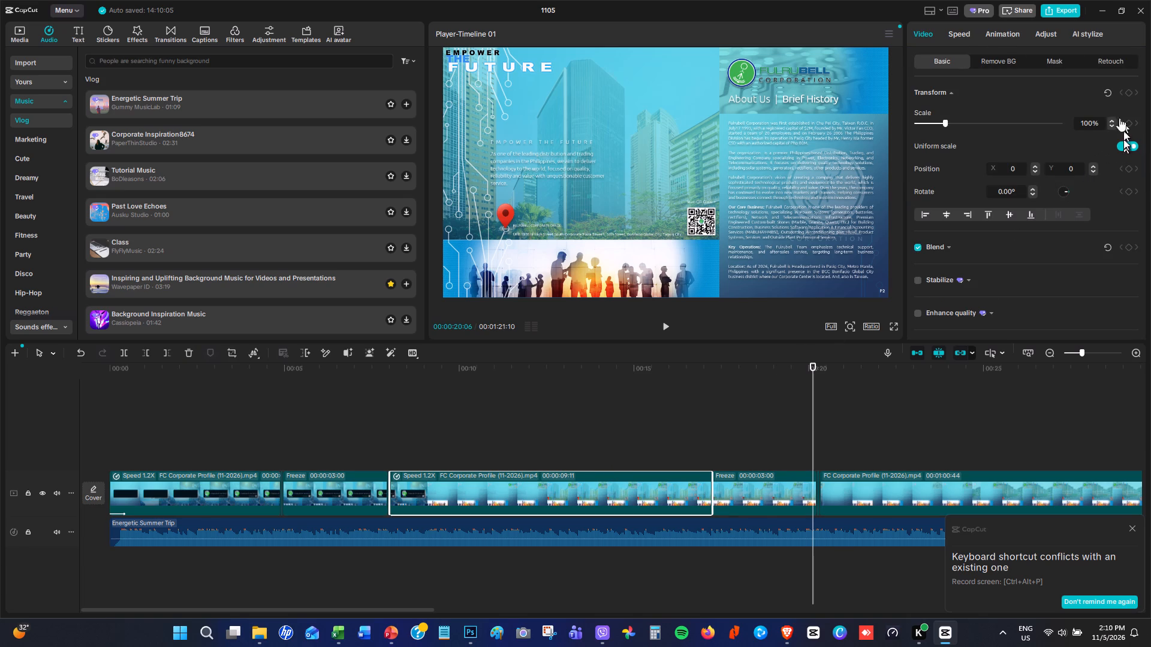
left_click(957, 33)
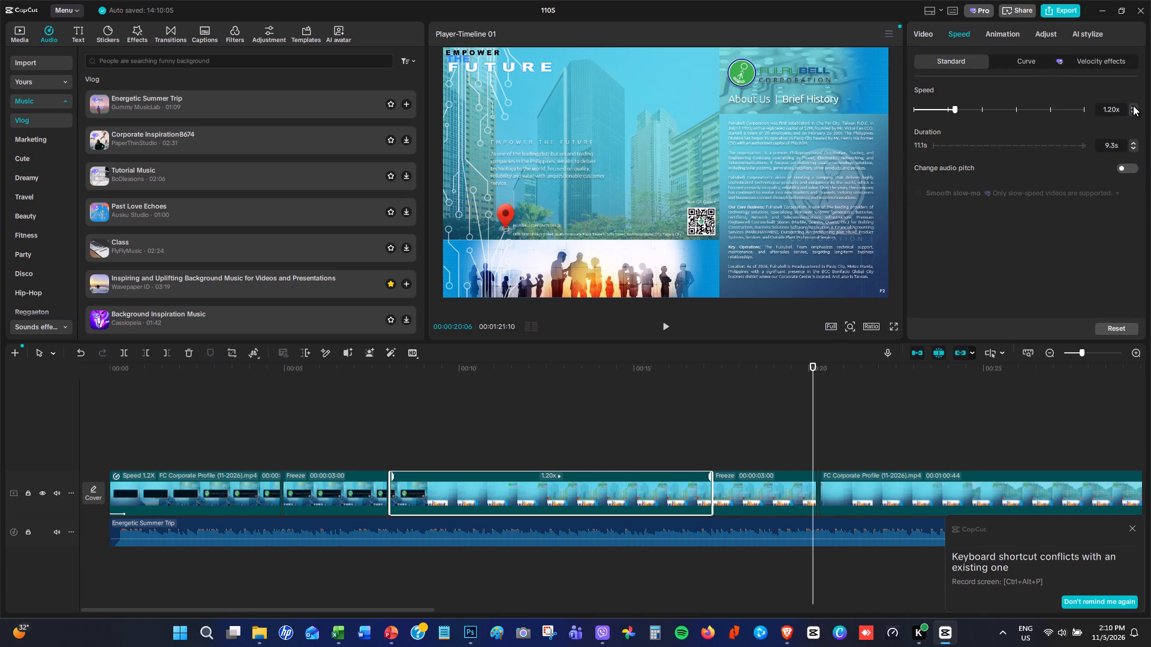
left_click(1134, 105)
left_click(1134, 105)
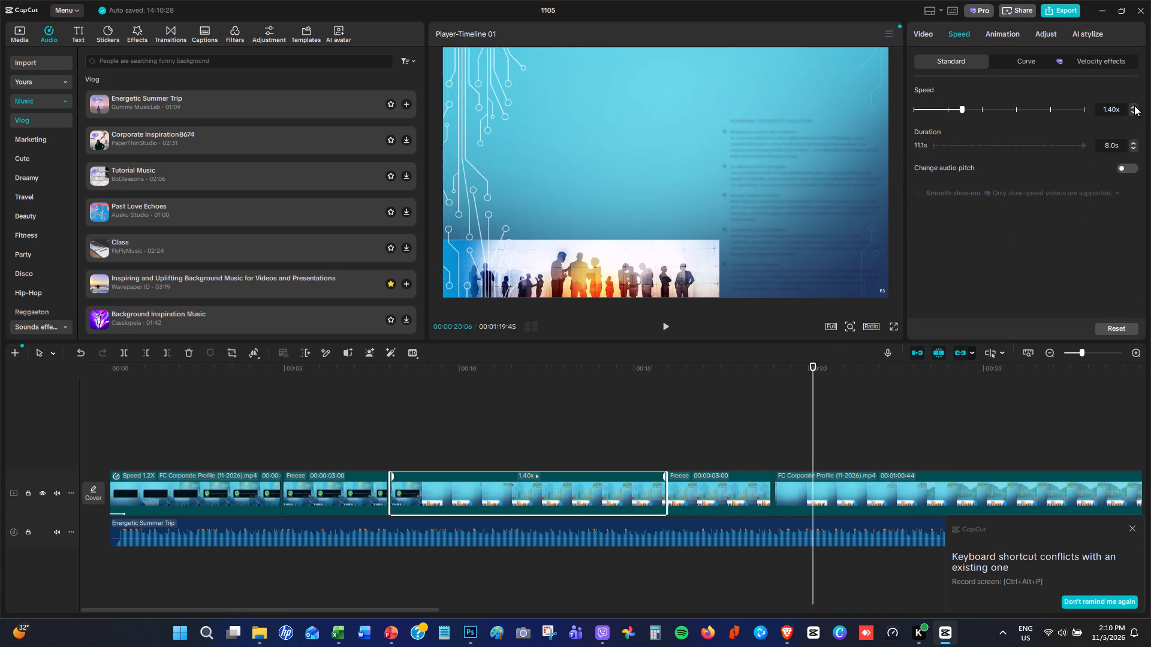
Replay from the end of the title freeze through the About Us freeze frame to check the pacing into the following slide.
left_click(362, 399)
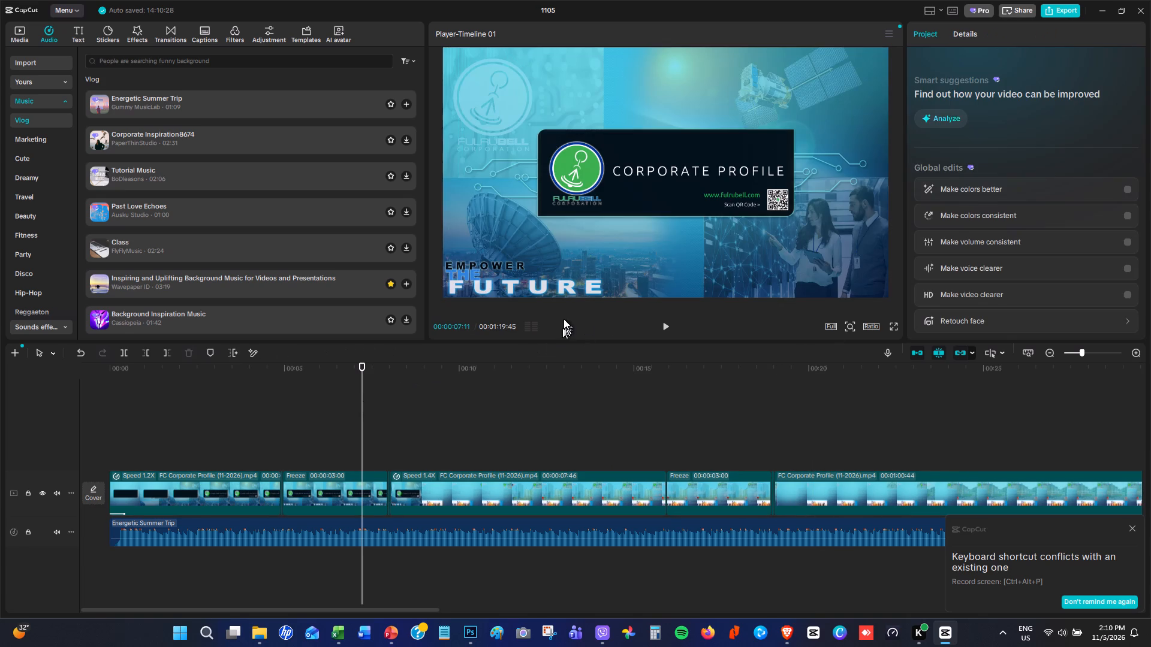
left_click(666, 325)
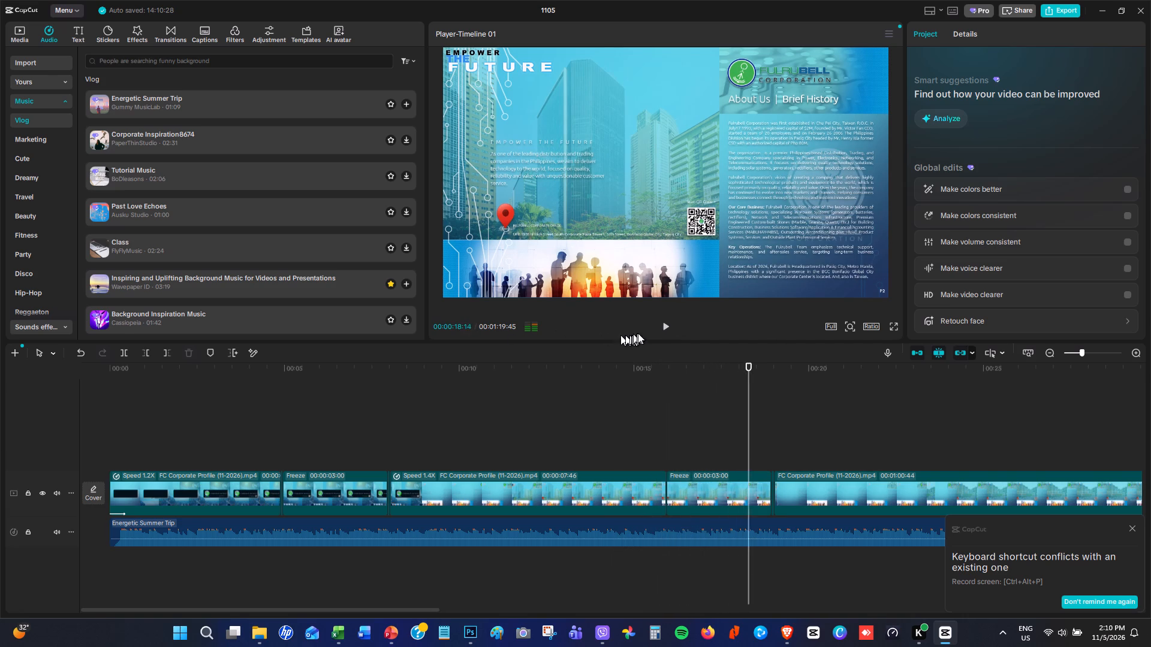
left_click(665, 326)
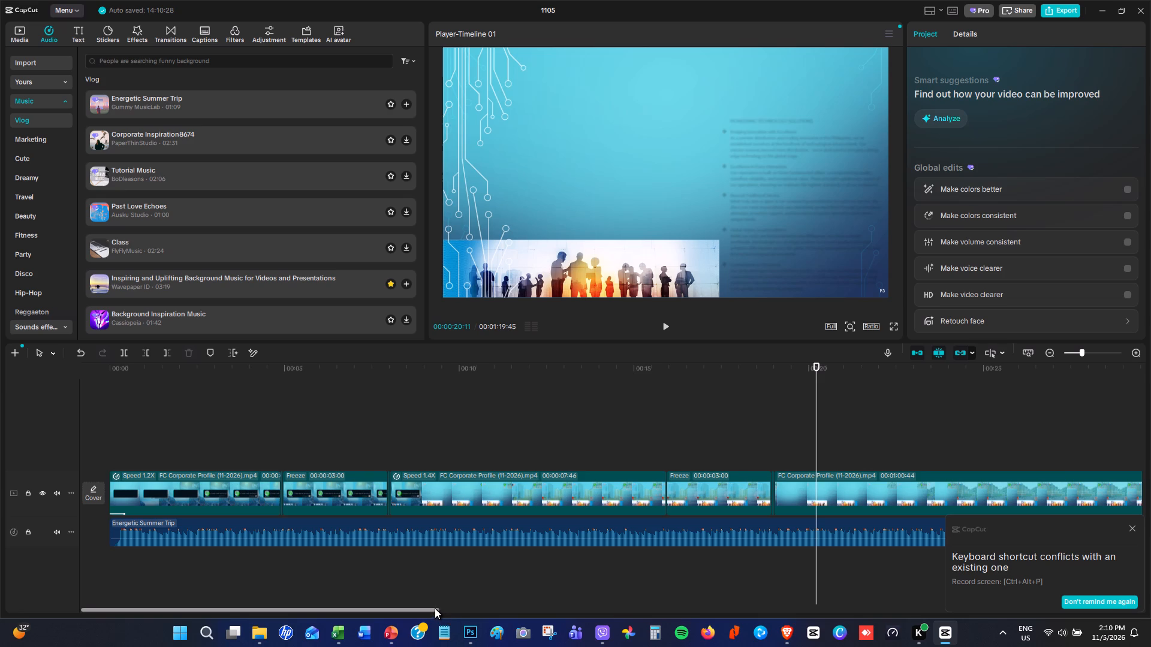
left_click_drag(435, 608, 532, 612)
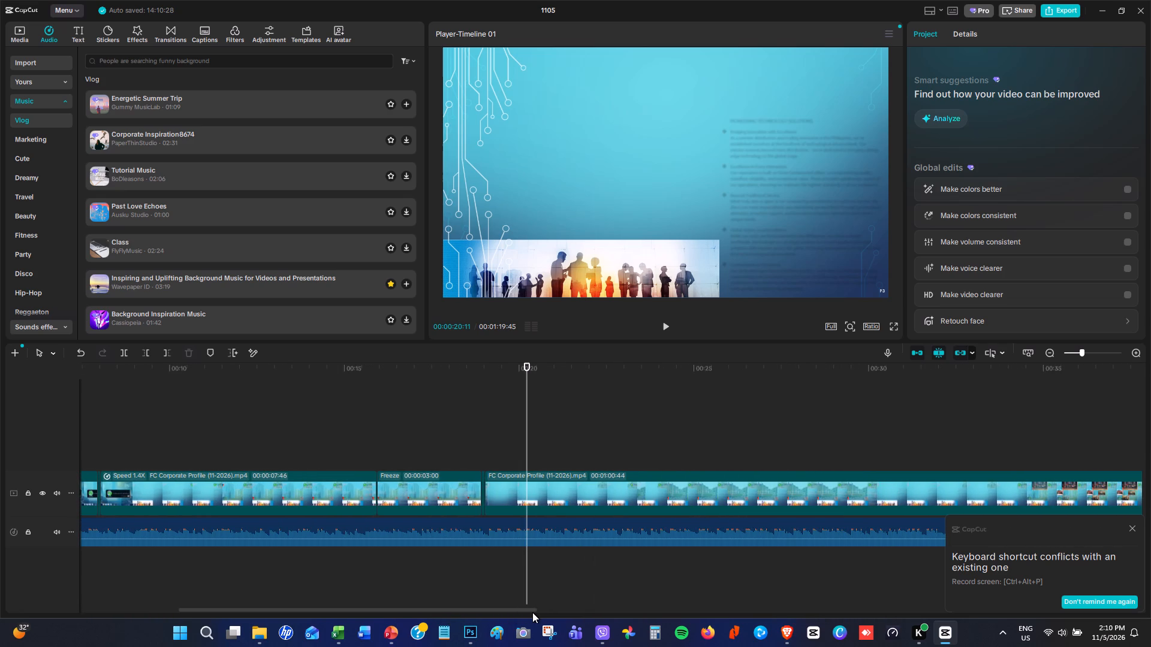
left_click_drag(532, 612, 420, 609)
left_click(495, 415)
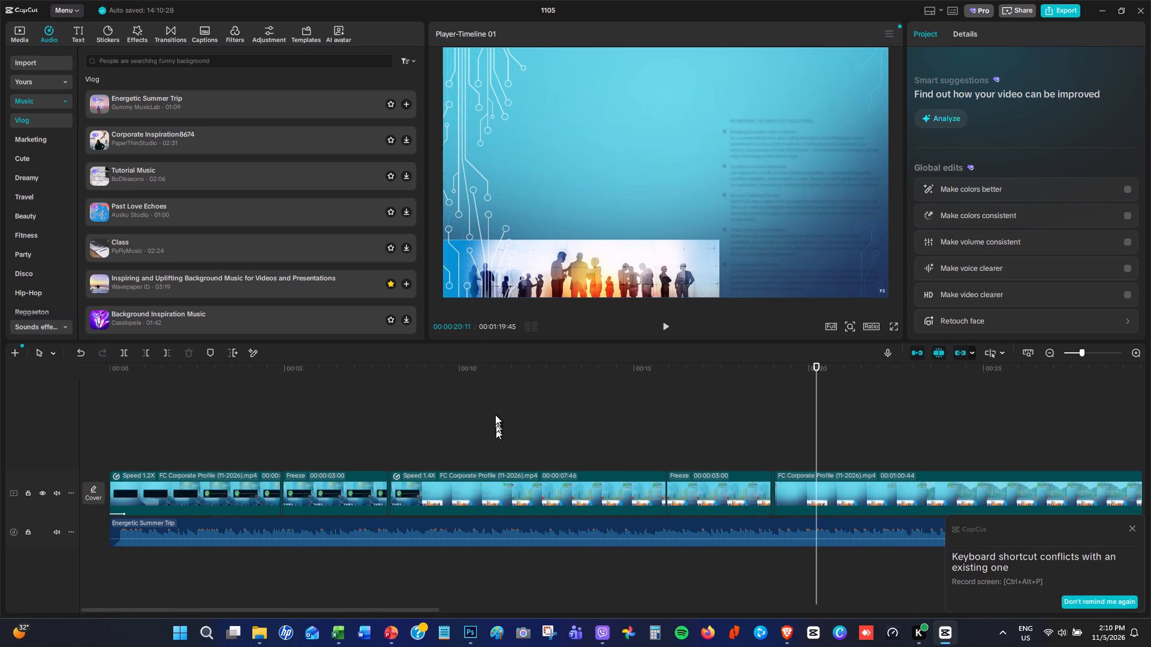
Set the About Us clip between the two freeze frames to 1.50x speed.
left_click(516, 496)
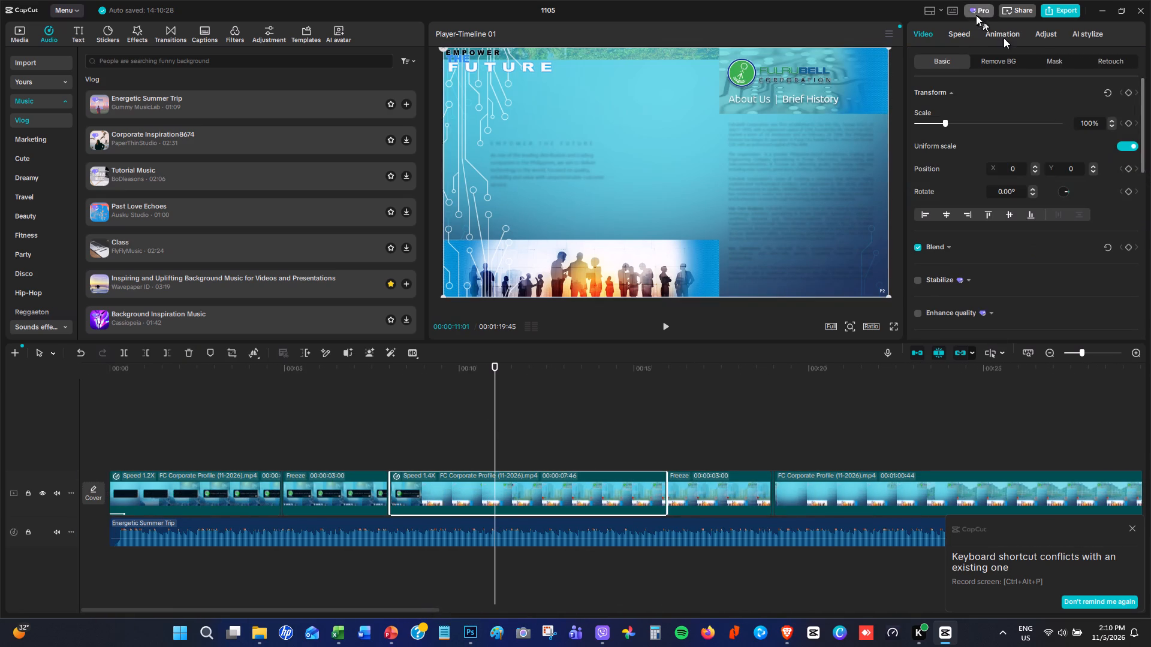
left_click(963, 30)
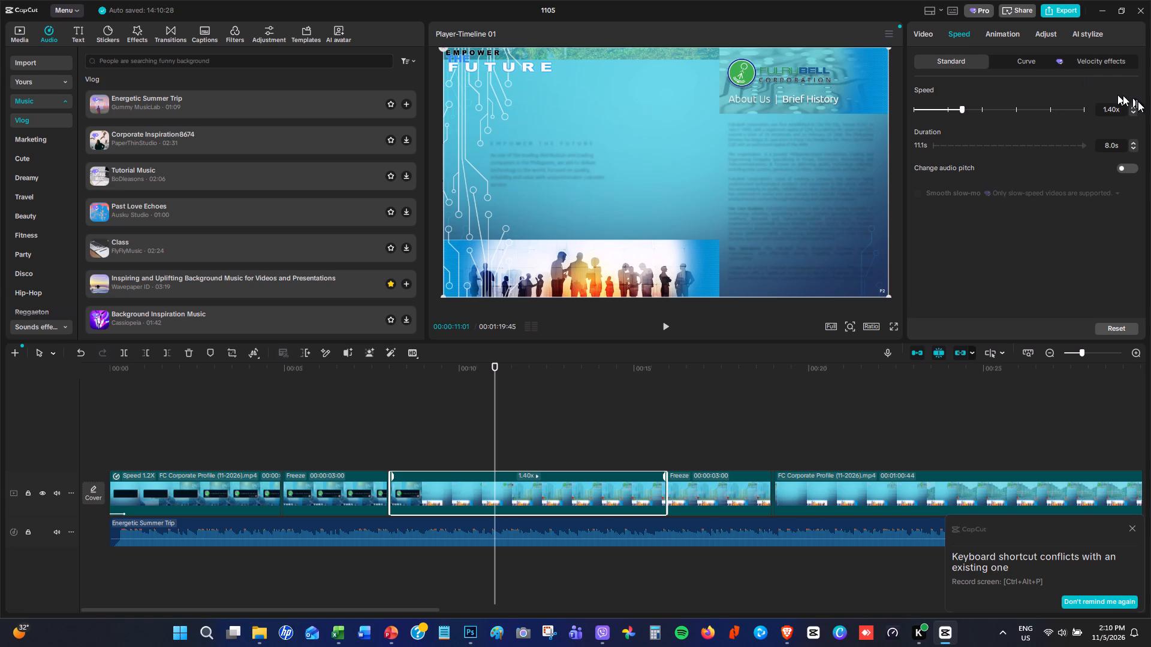
left_click(1134, 105)
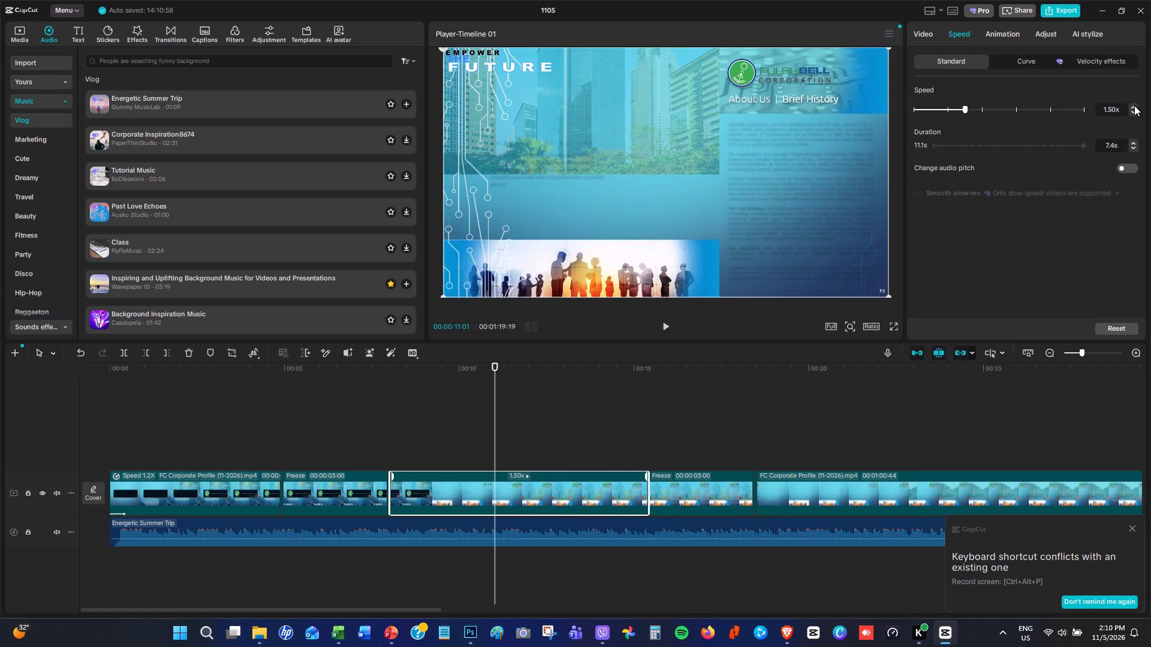
Replay from the end of the title freeze frame through the About Us slide into the following slide to check the pacing.
left_click(375, 422)
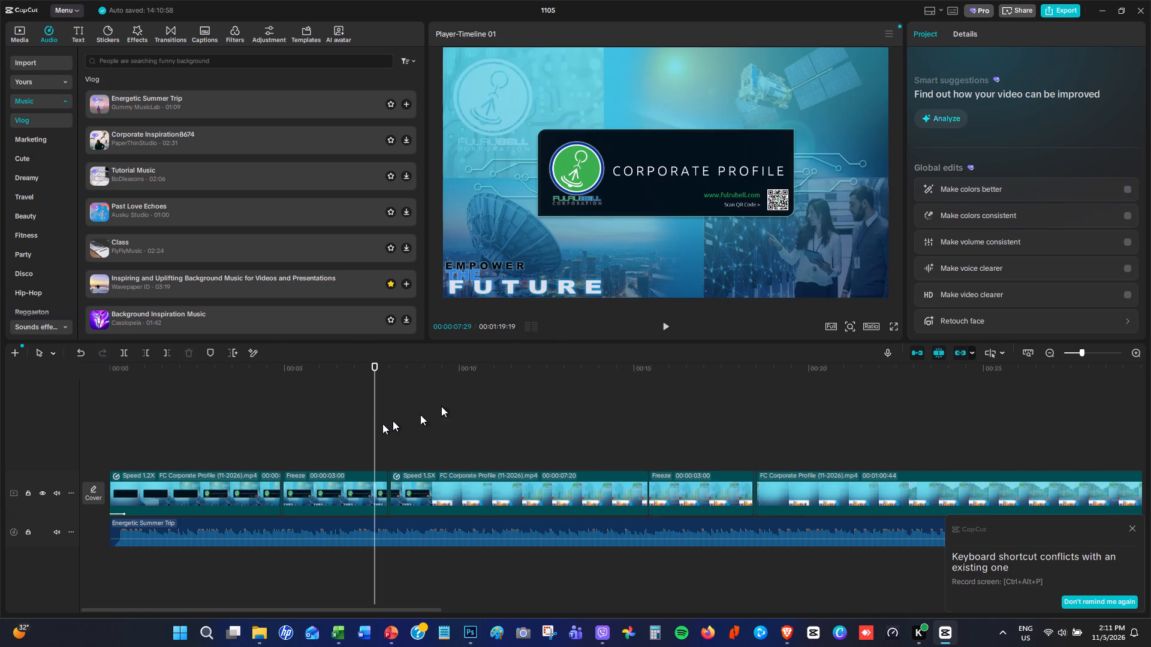
left_click(664, 325)
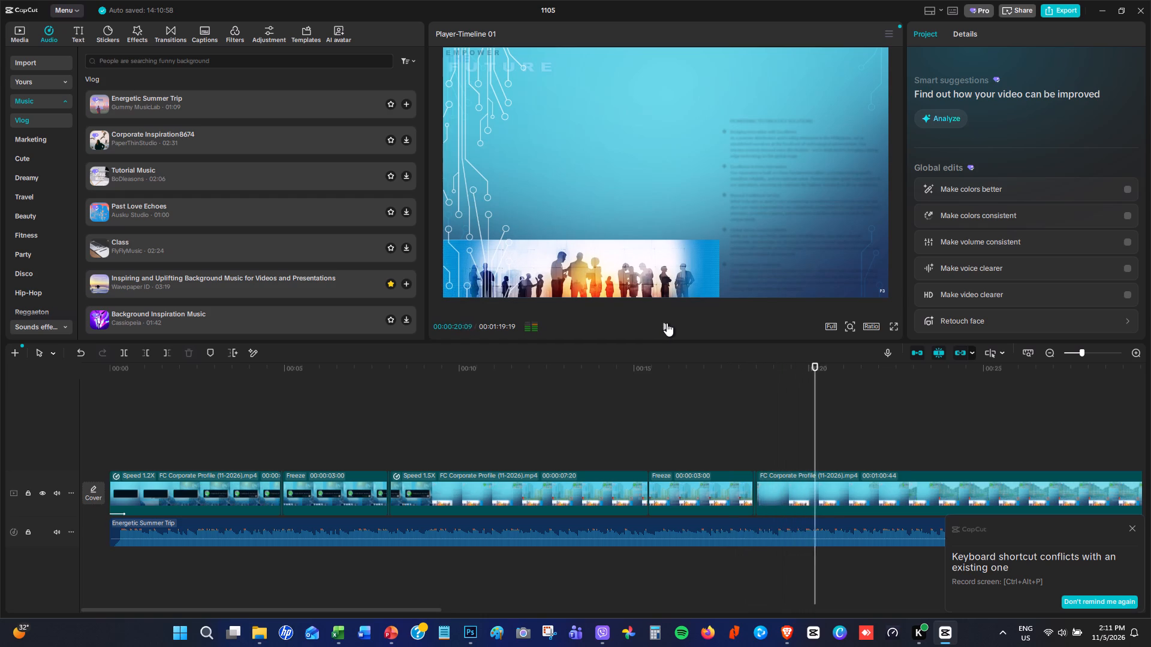
left_click(667, 323)
Scrub around the end of the About Us freeze frame and inspect the options available for that freeze clip.
left_click_drag(420, 608, 546, 616)
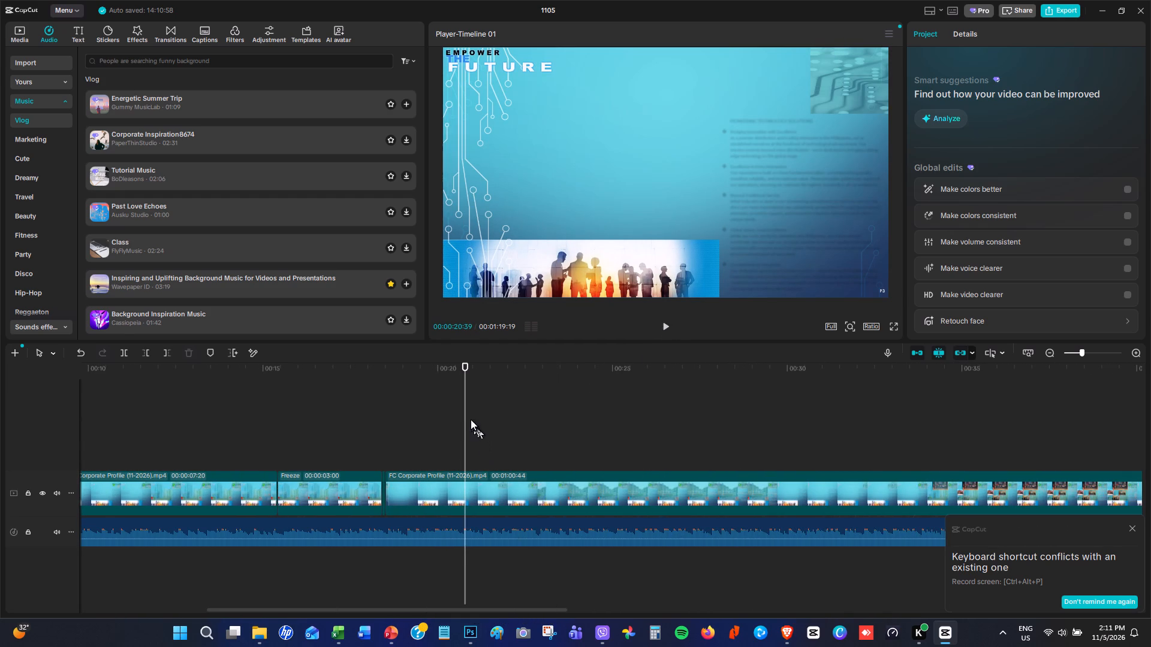
left_click_drag(465, 406, 381, 410)
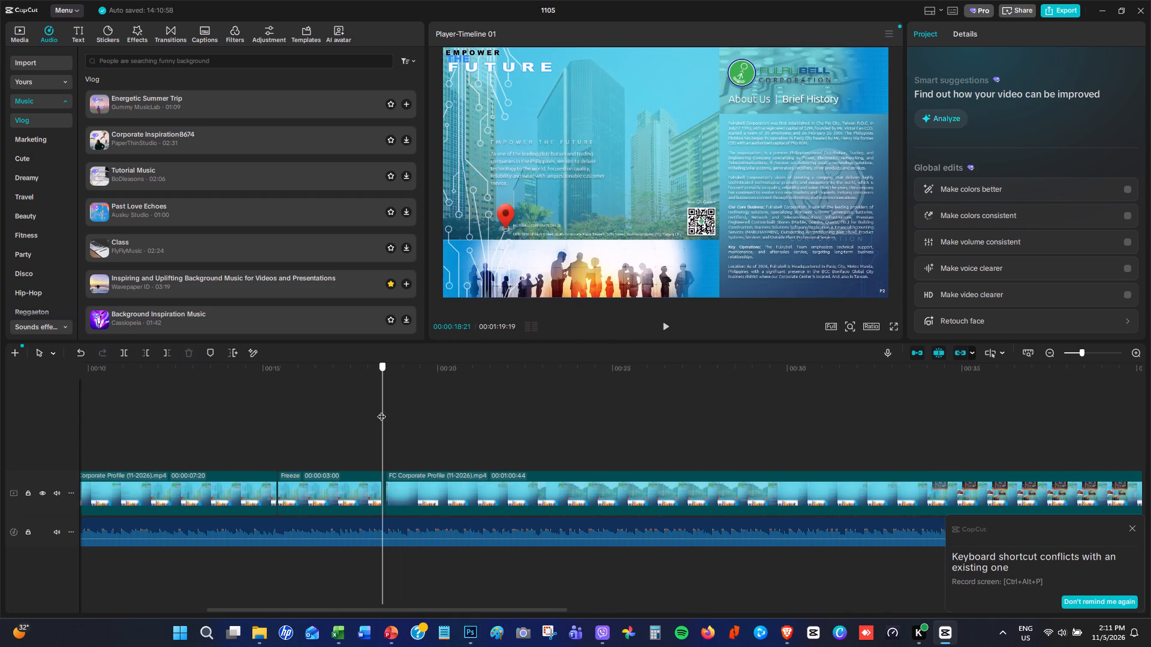
left_click_drag(381, 410, 396, 412)
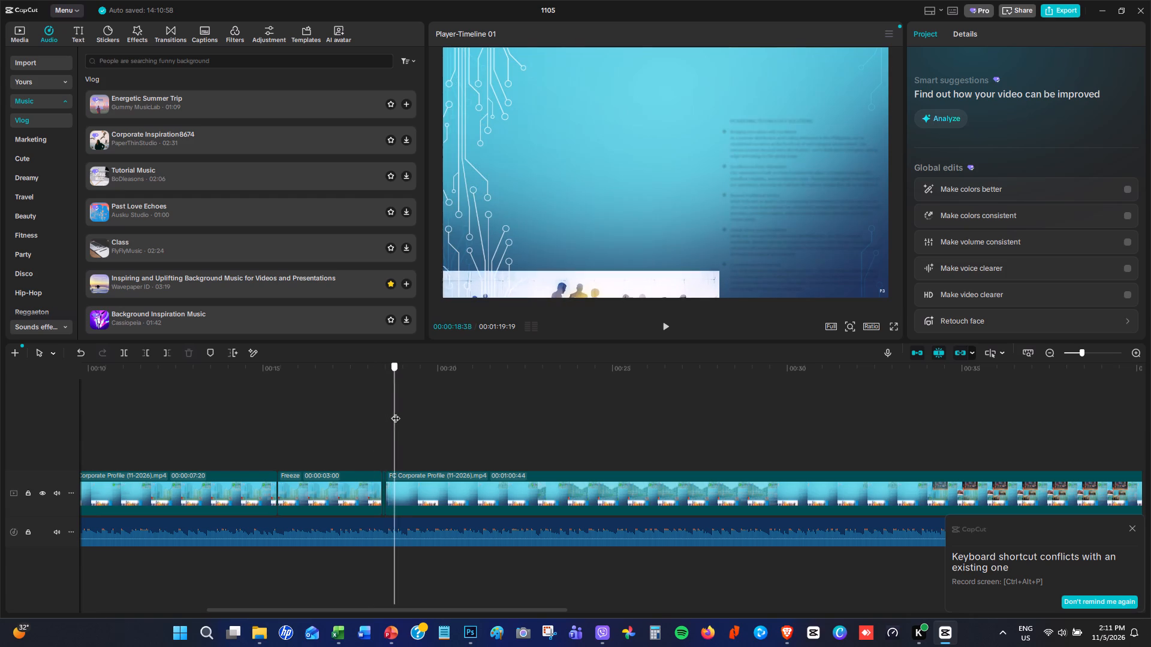
left_click_drag(396, 412, 302, 414)
left_click(329, 495)
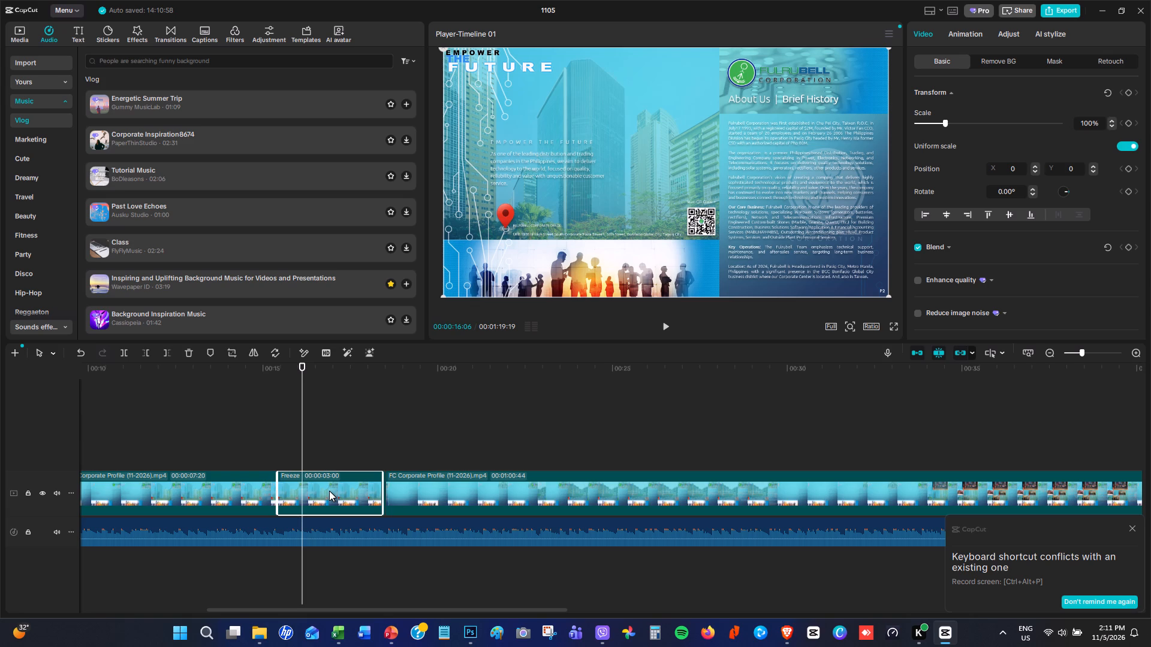
double_click(326, 475)
double_click(326, 475)
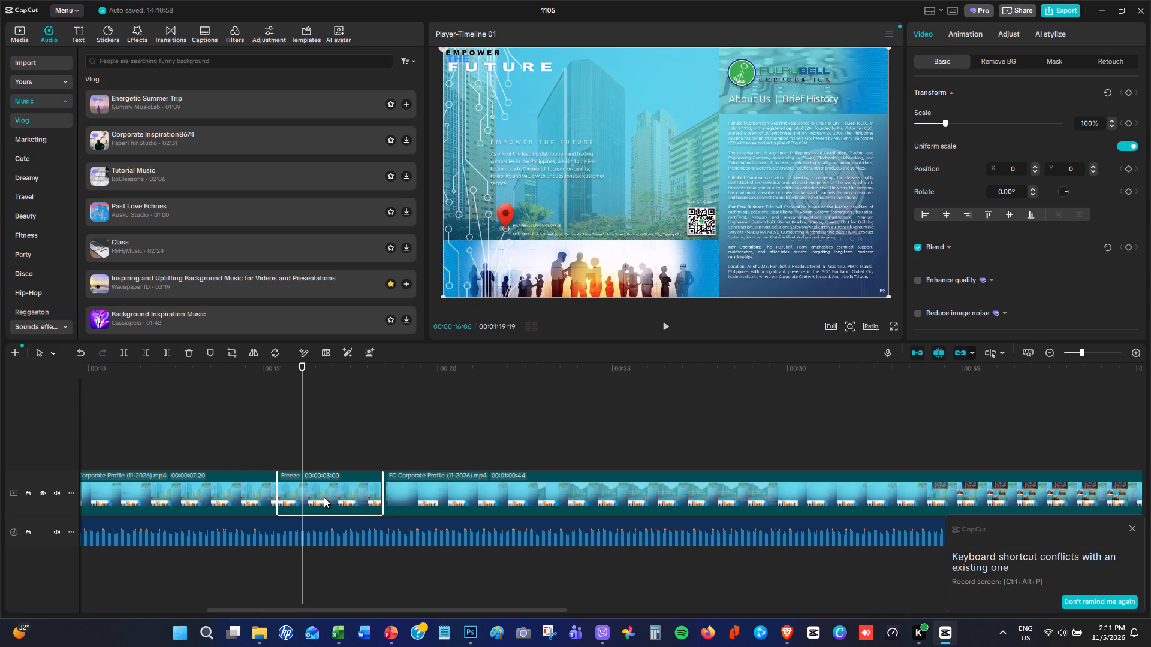
right_click(324, 497)
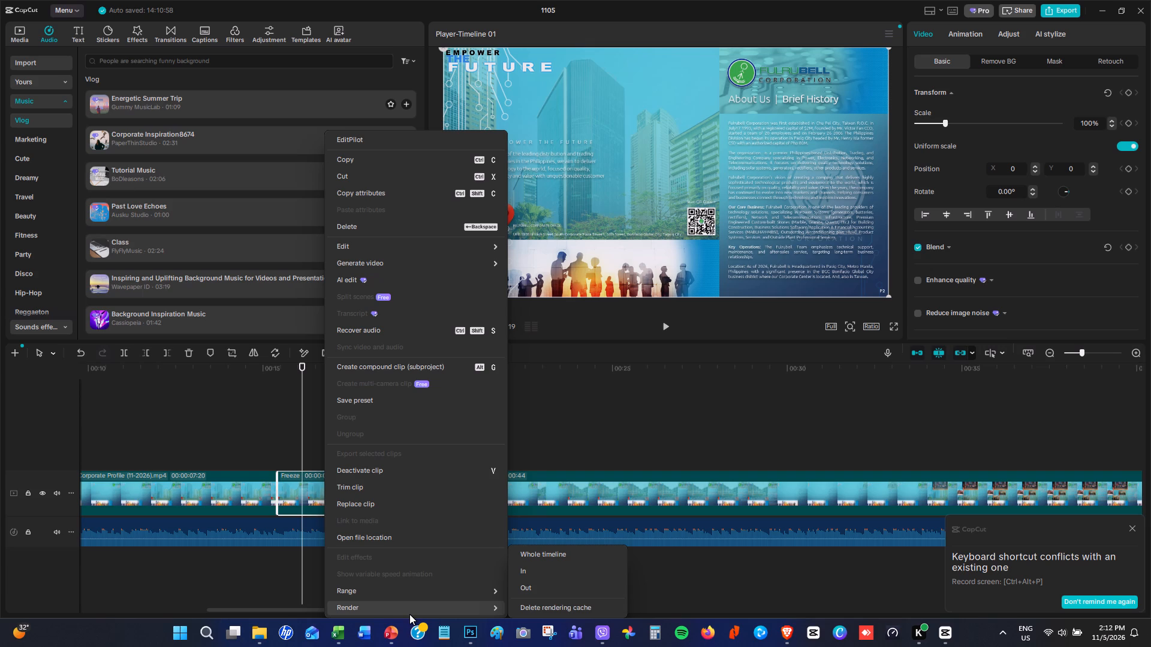
left_click(276, 410)
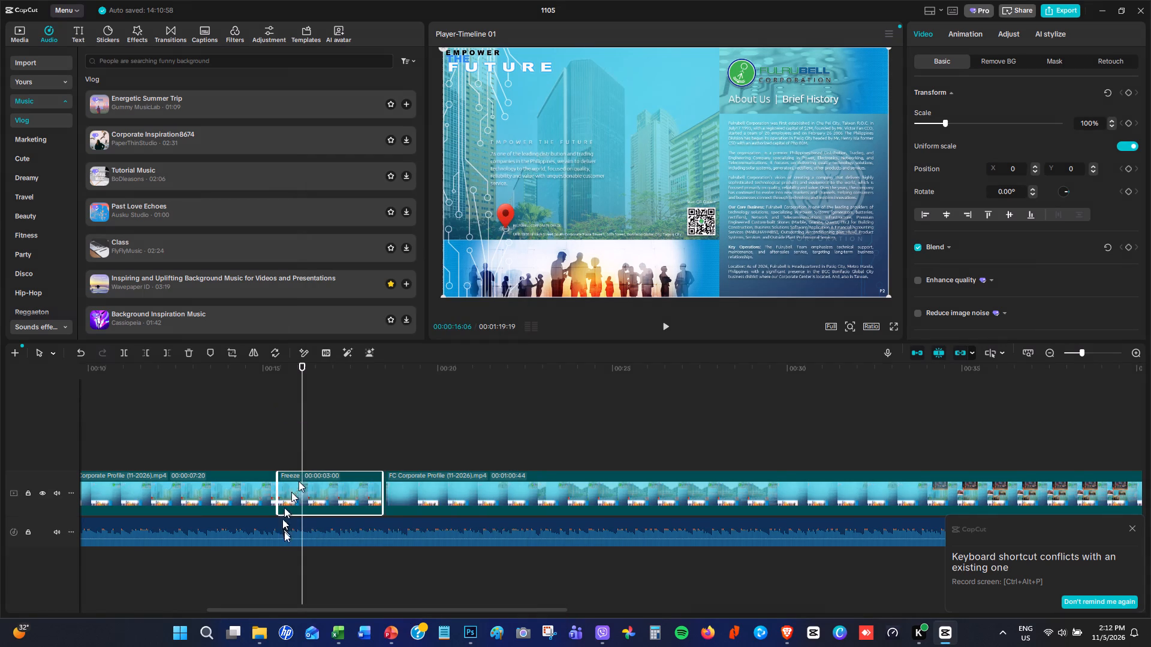
Examine the adjustment settings of the title slide's freeze frame, from LUT and colour through lightness and effects.
left_click_drag(414, 609, 368, 610)
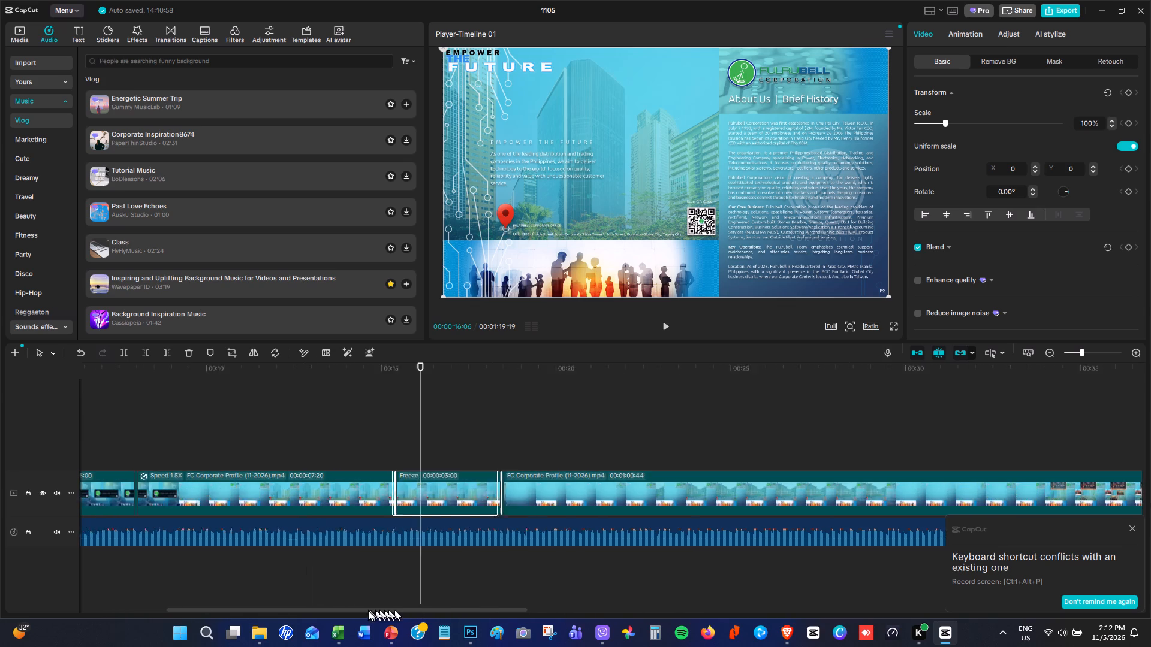
left_click_drag(368, 610, 264, 612)
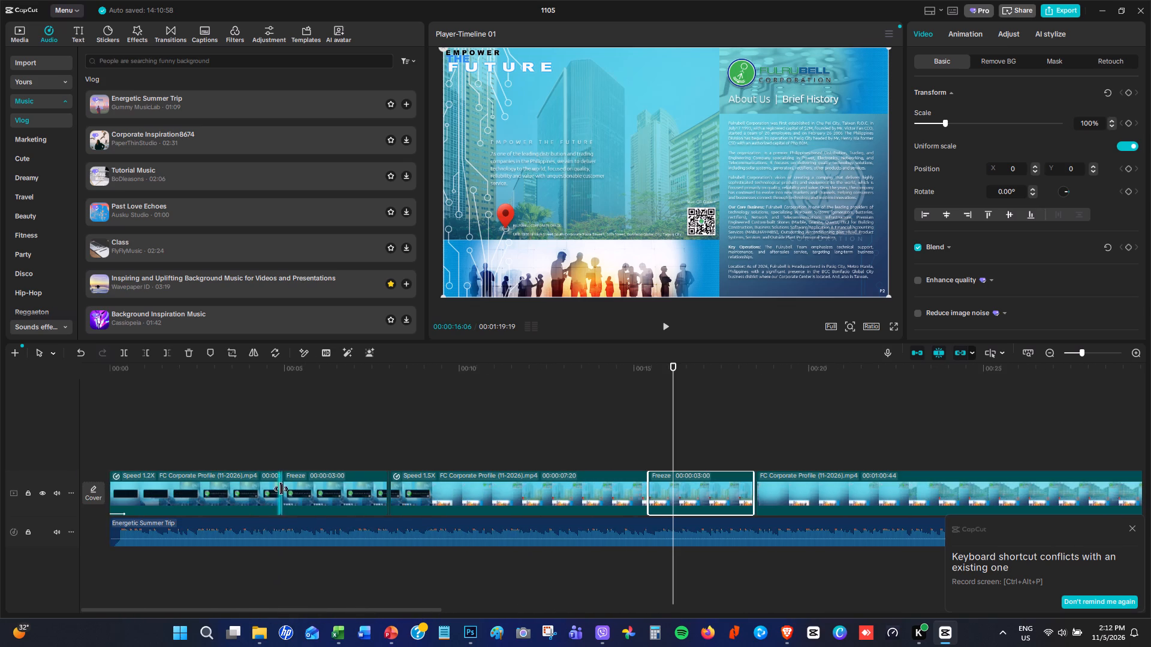
left_click(319, 430)
left_click(341, 485)
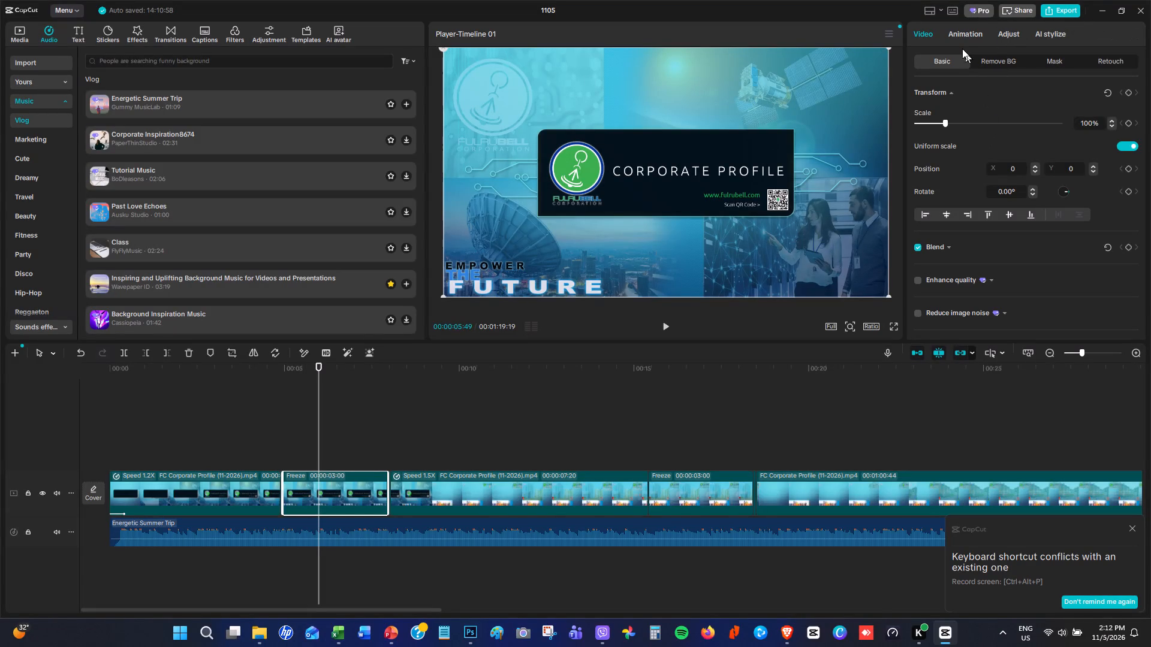
left_click(1012, 32)
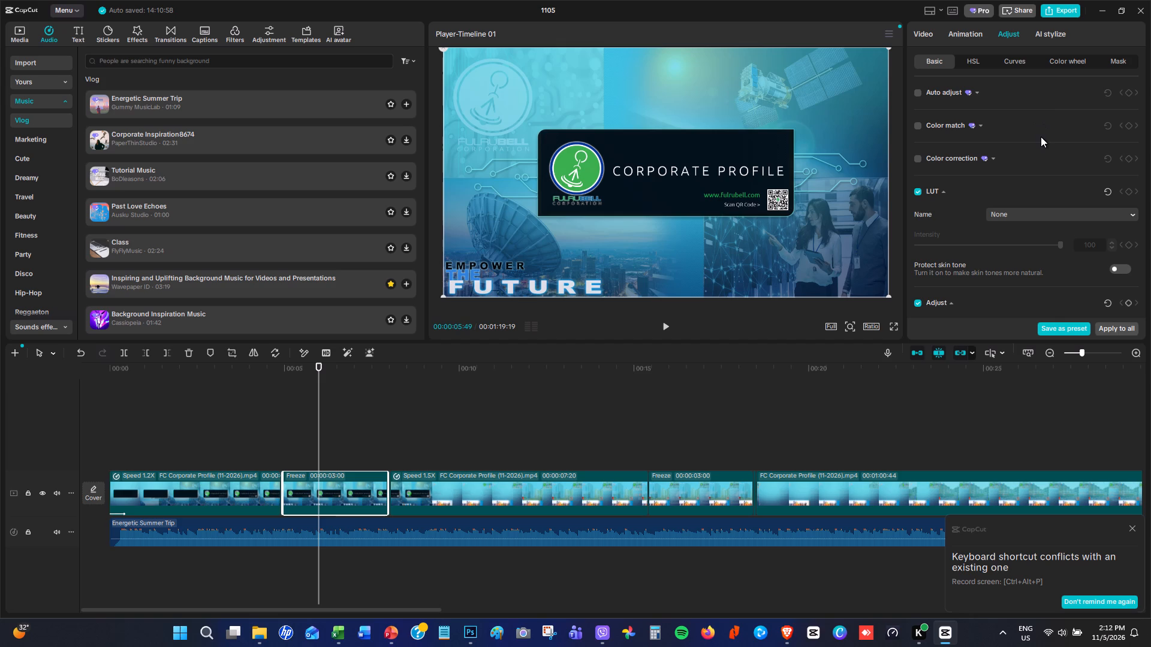
scroll(1041, 137, "down", 3)
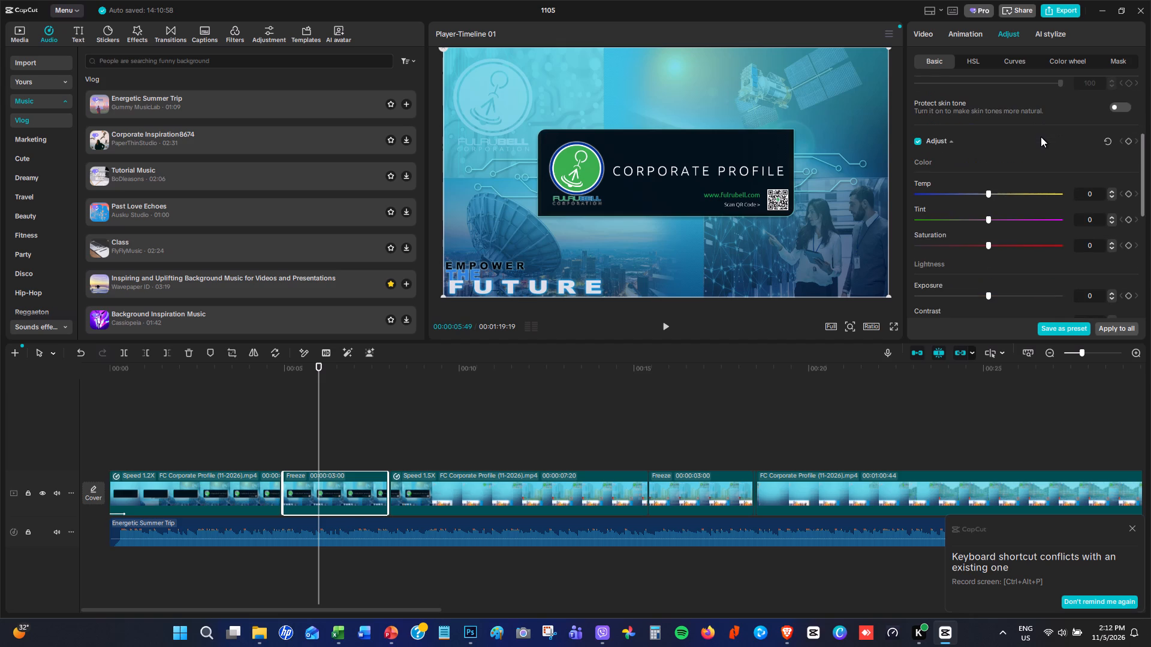
scroll(1041, 137, "down", 8)
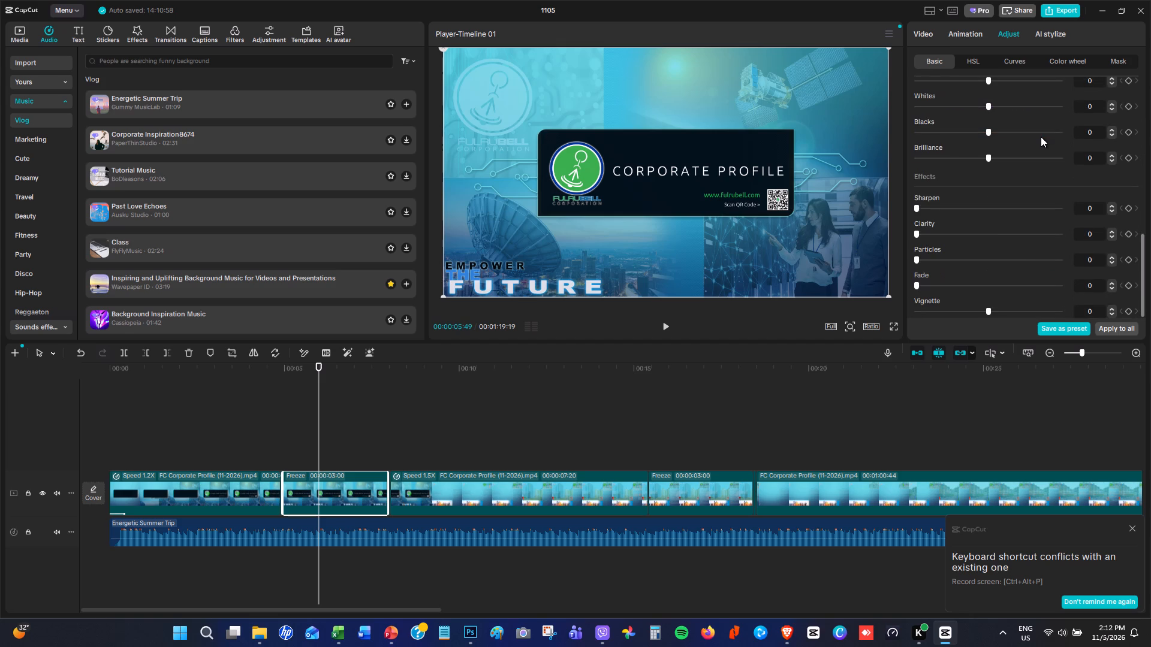
scroll(1041, 137, "down", 2)
scroll(1038, 135, "up", 8)
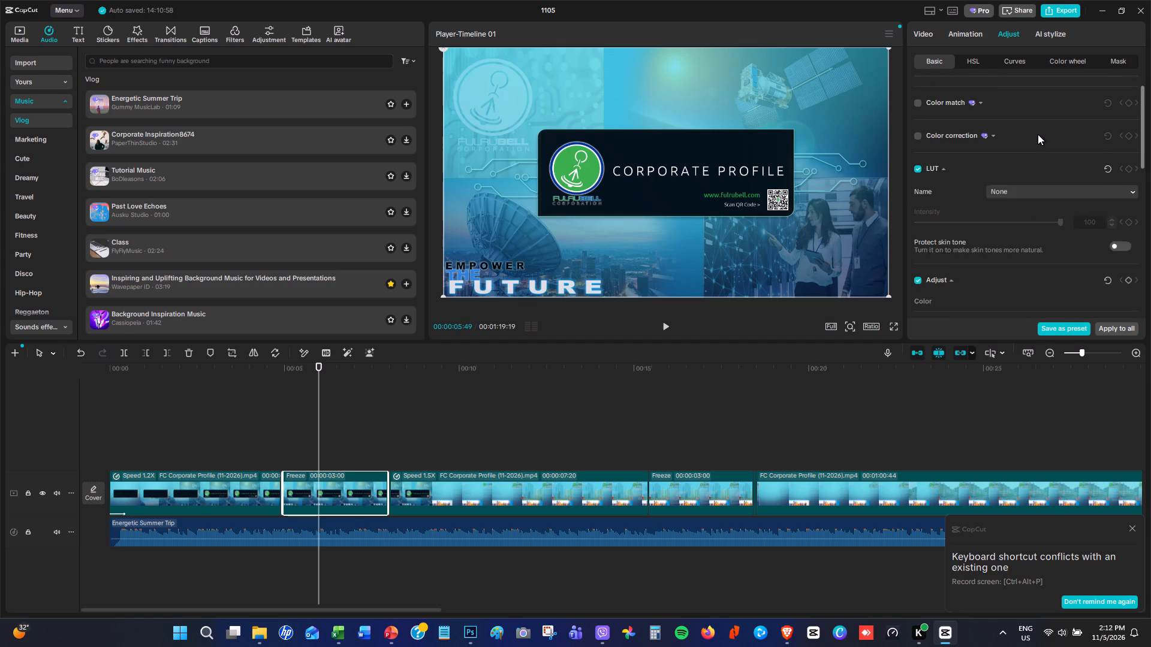
scroll(1038, 134, "up", 4)
scroll(1038, 134, "down", 4)
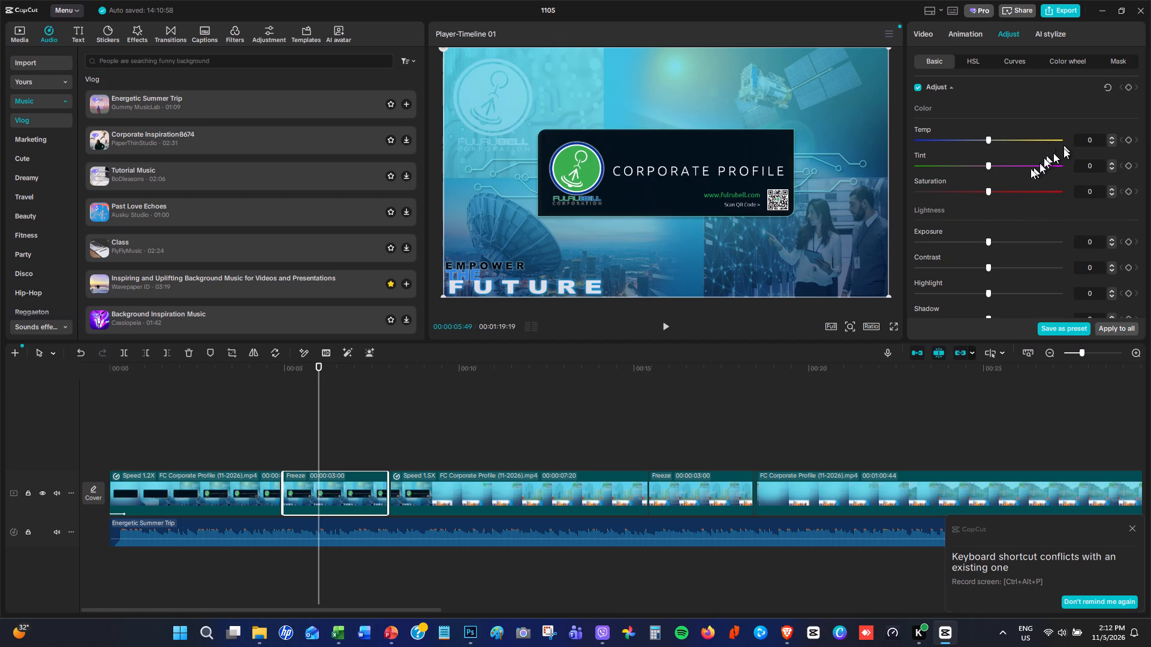
Set the title slide clip before the first freeze frame to 1.50x speed.
left_click(195, 419)
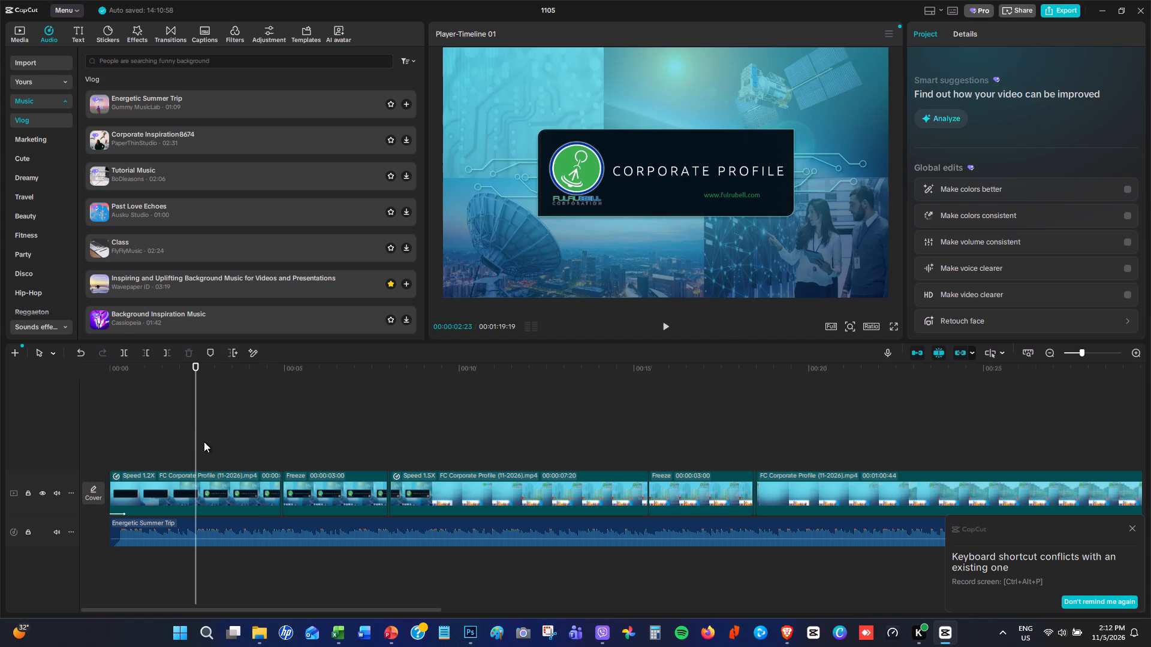
left_click(211, 487)
left_click(197, 415)
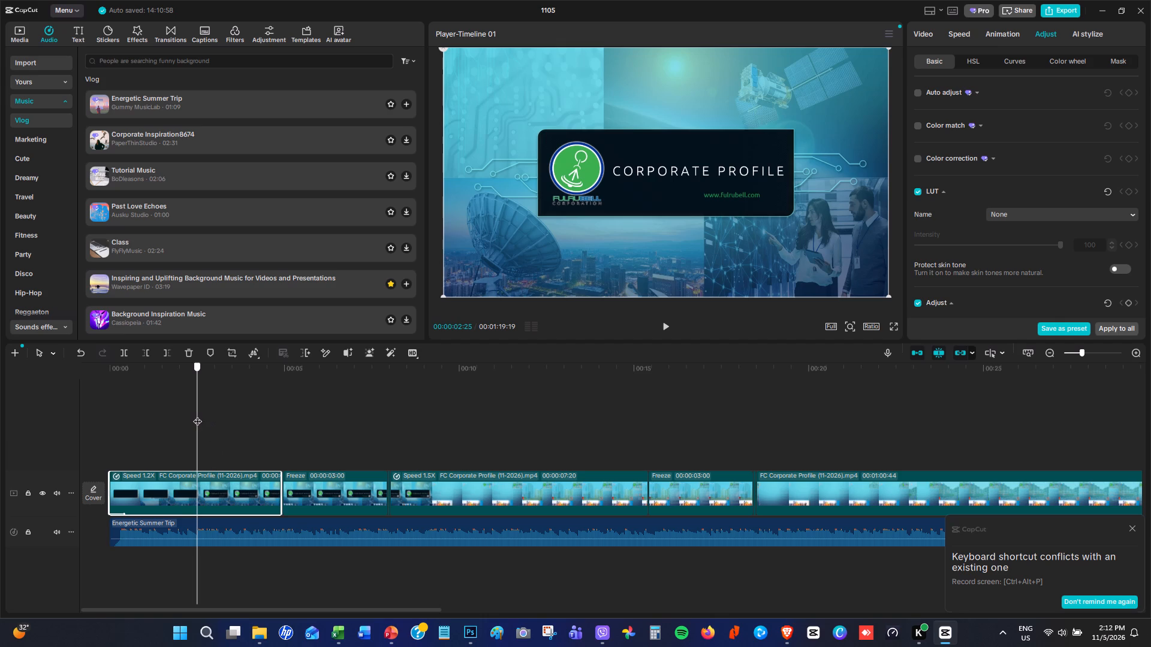
left_click(206, 489)
left_click(960, 38)
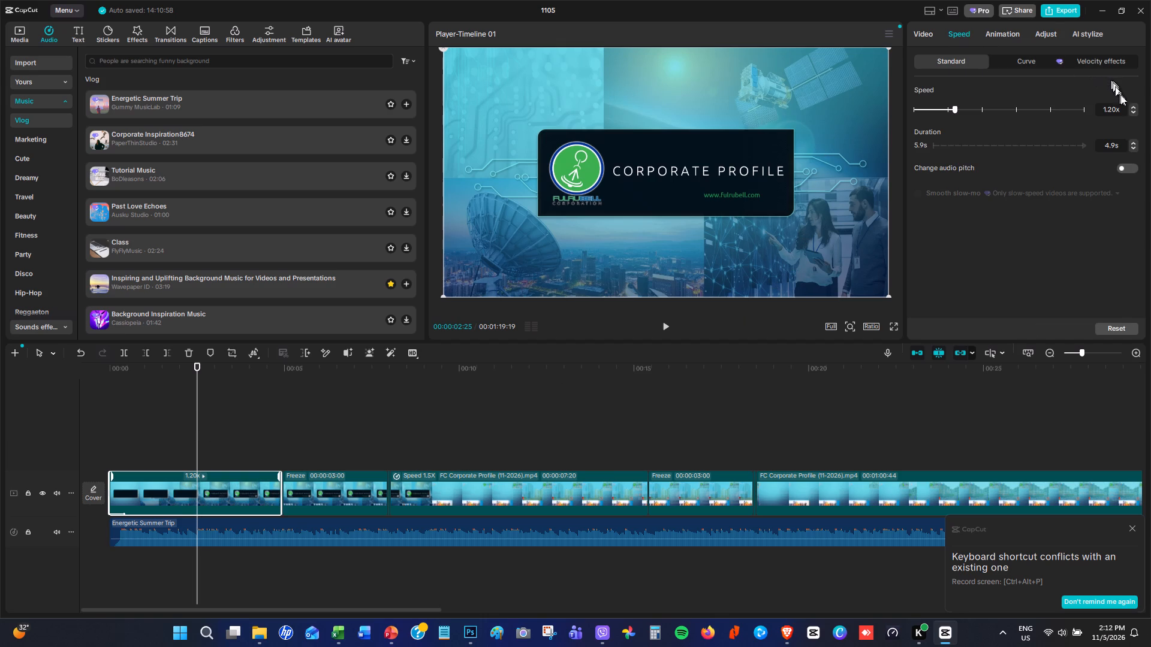
left_click(1135, 105)
left_click(1135, 105)
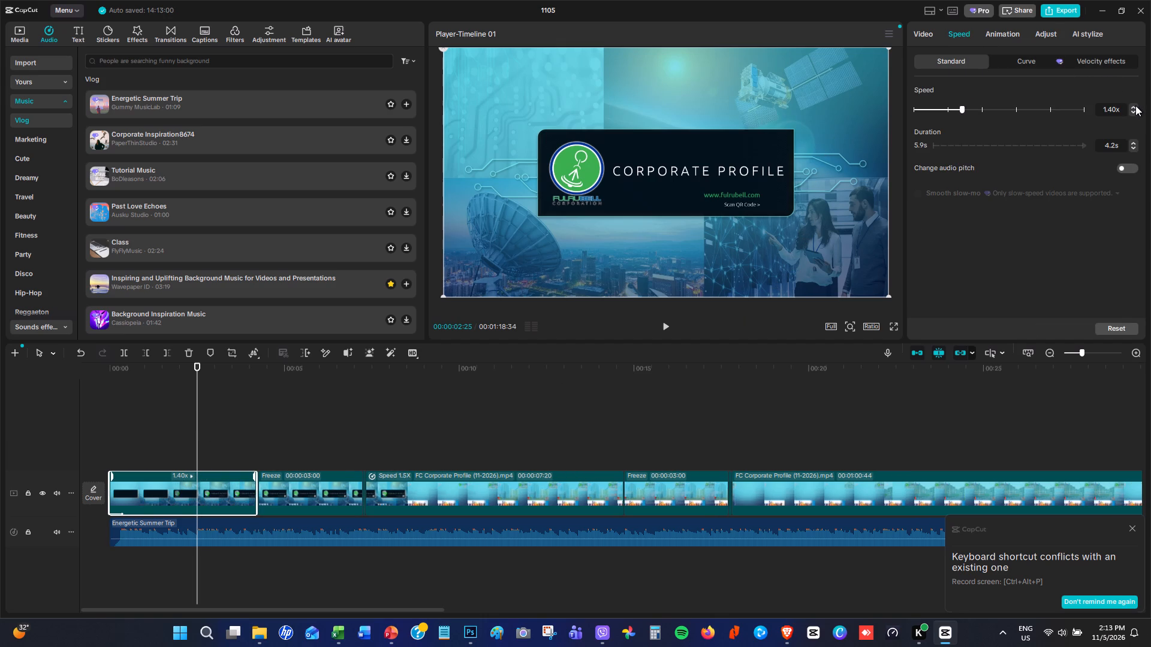
left_click(1135, 105)
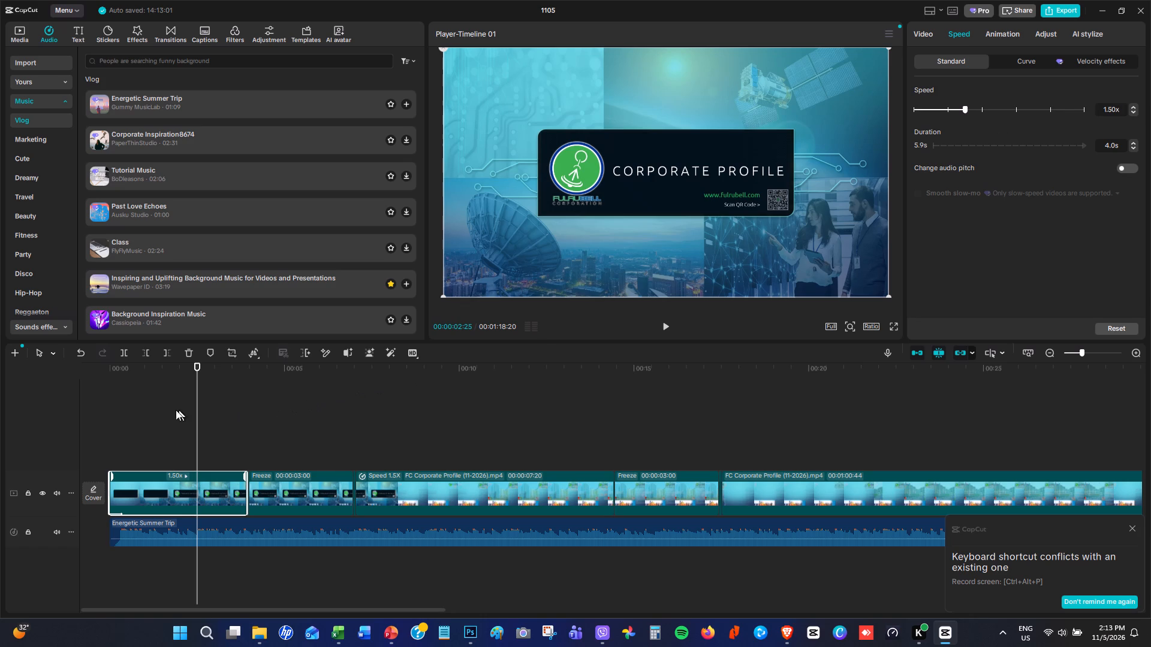
Play the timeline from the opening of the title slide through the About Us freeze frame into the following slide.
left_click(120, 409)
left_click(111, 403)
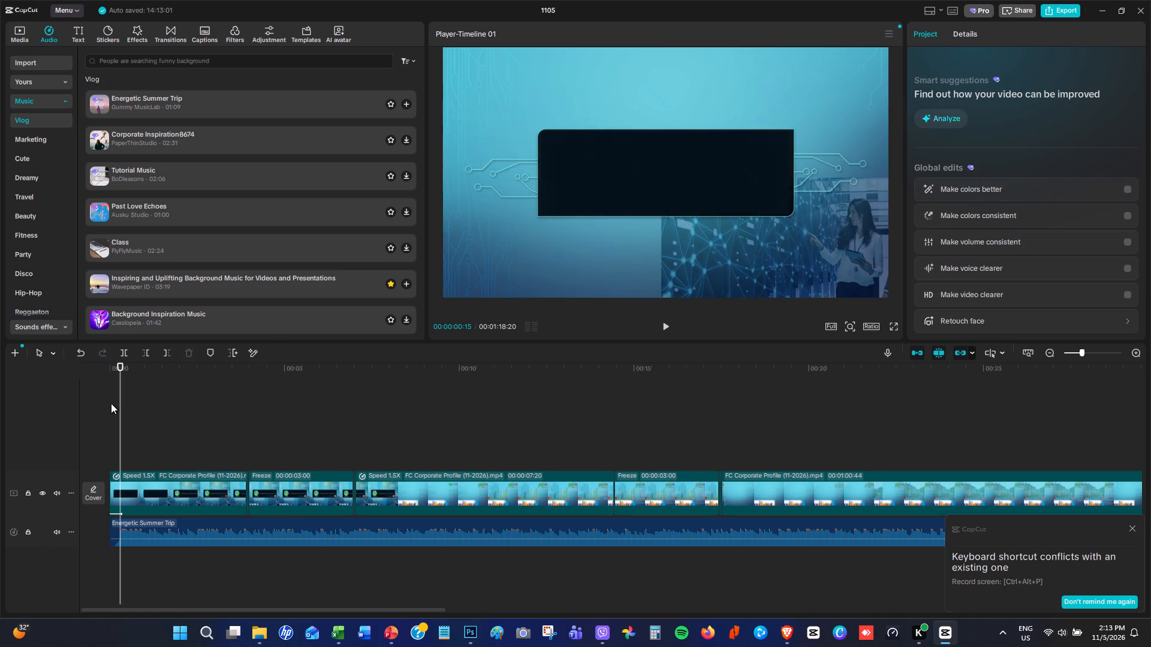
left_click(664, 323)
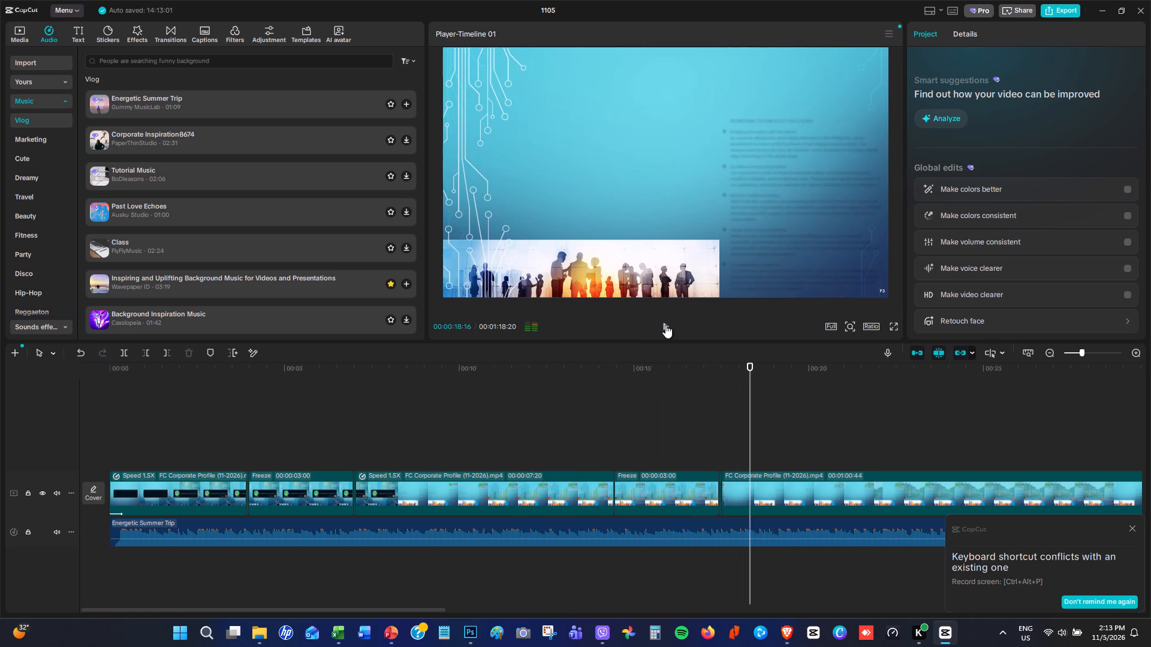
left_click(665, 325)
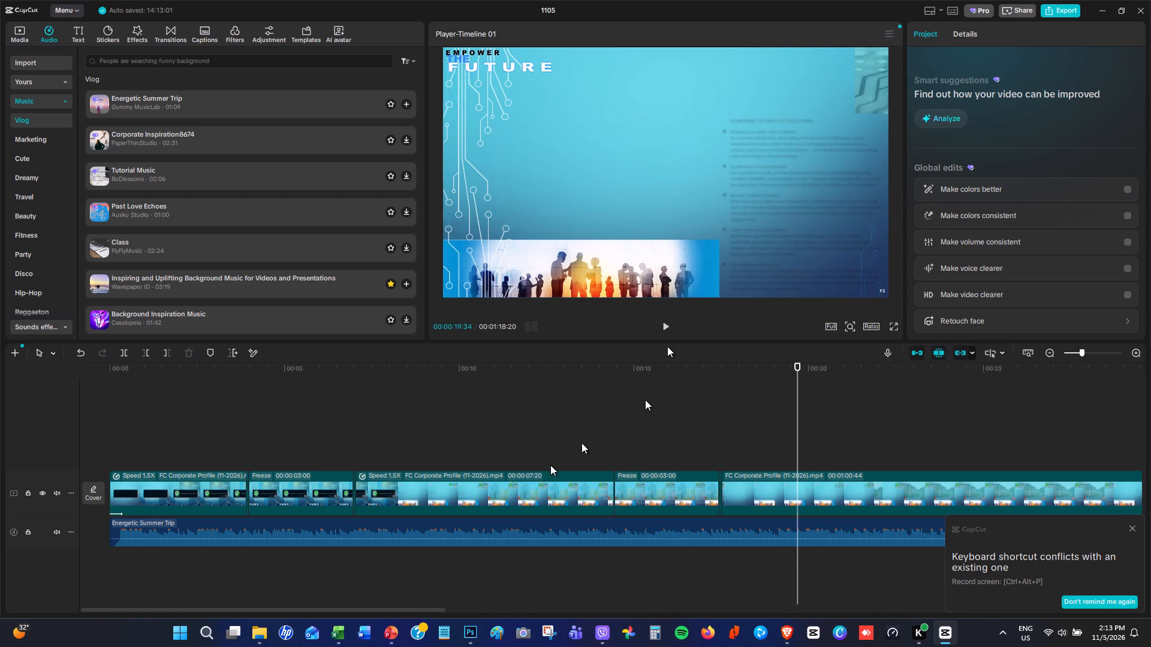
Split the long presentation clip at the end of the Our Team slide, at 00:00:38:07.
left_click_drag(429, 611, 507, 615)
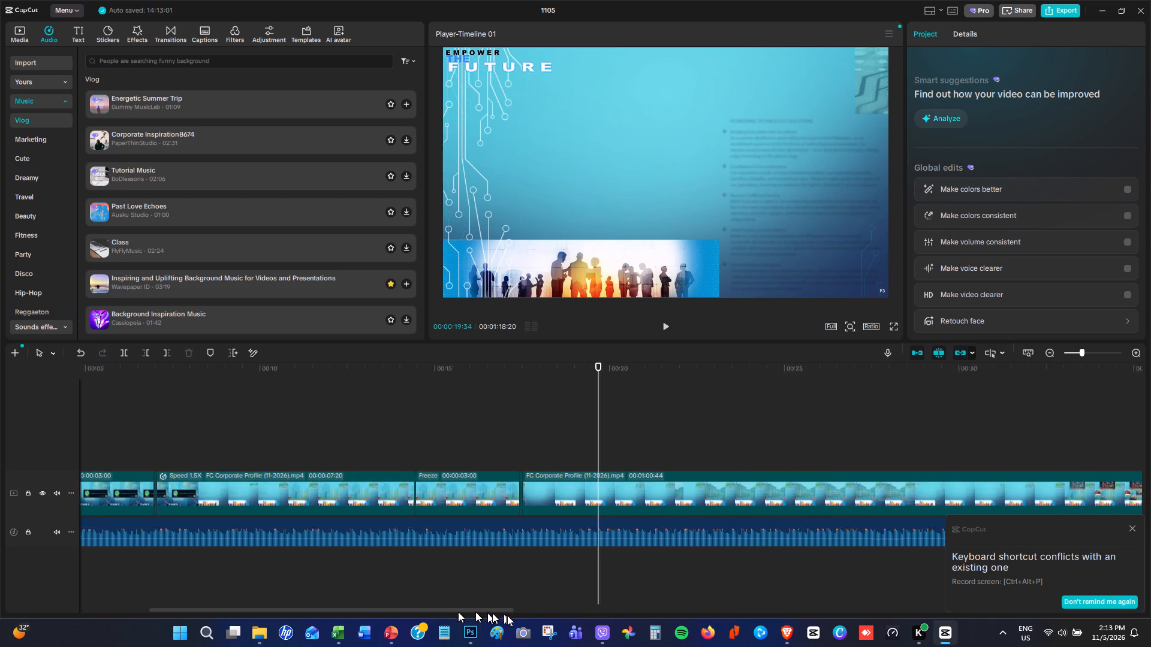
left_click_drag(507, 615, 599, 619)
left_click_drag(300, 370, 708, 400)
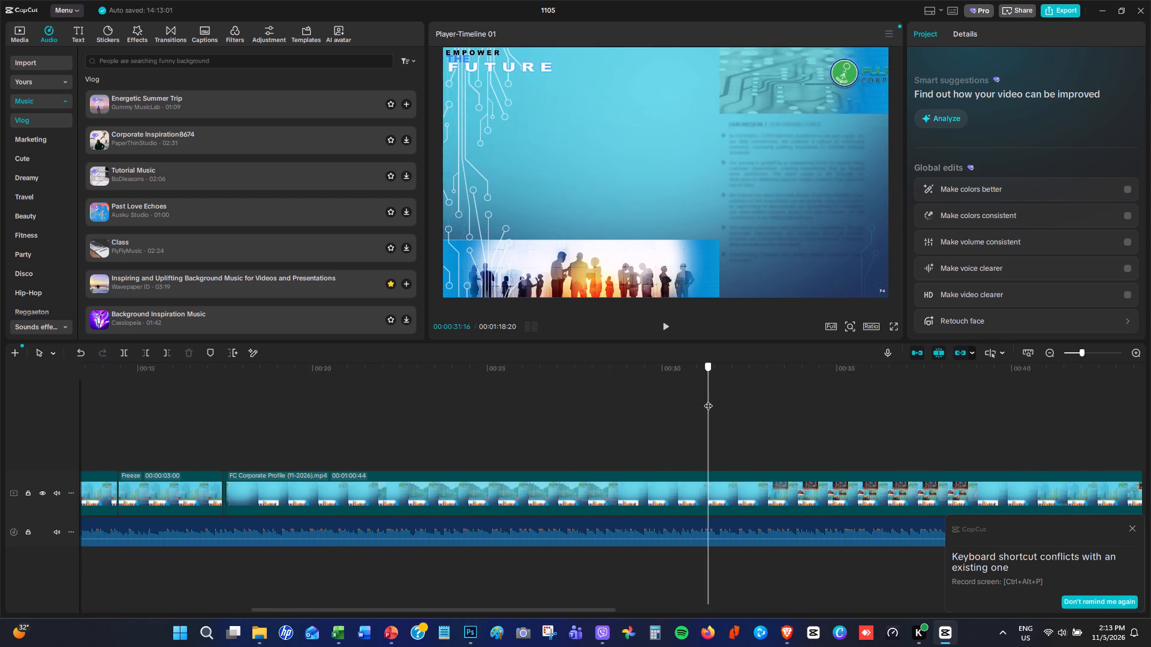
left_click_drag(708, 400, 644, 410)
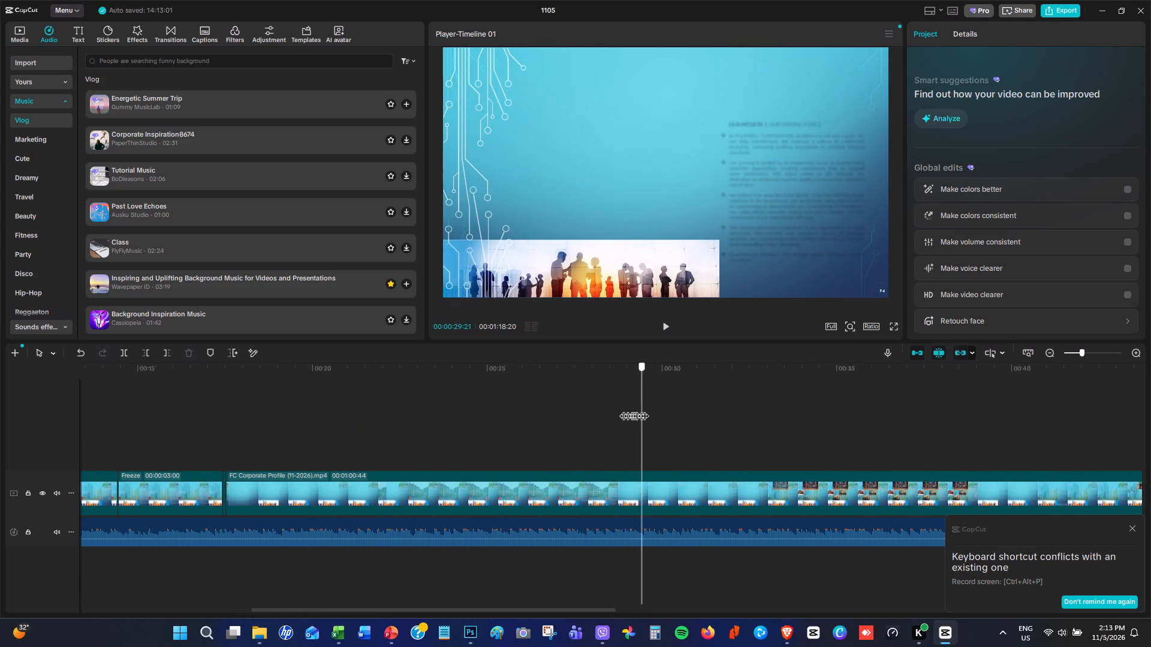
left_click_drag(644, 410, 794, 418)
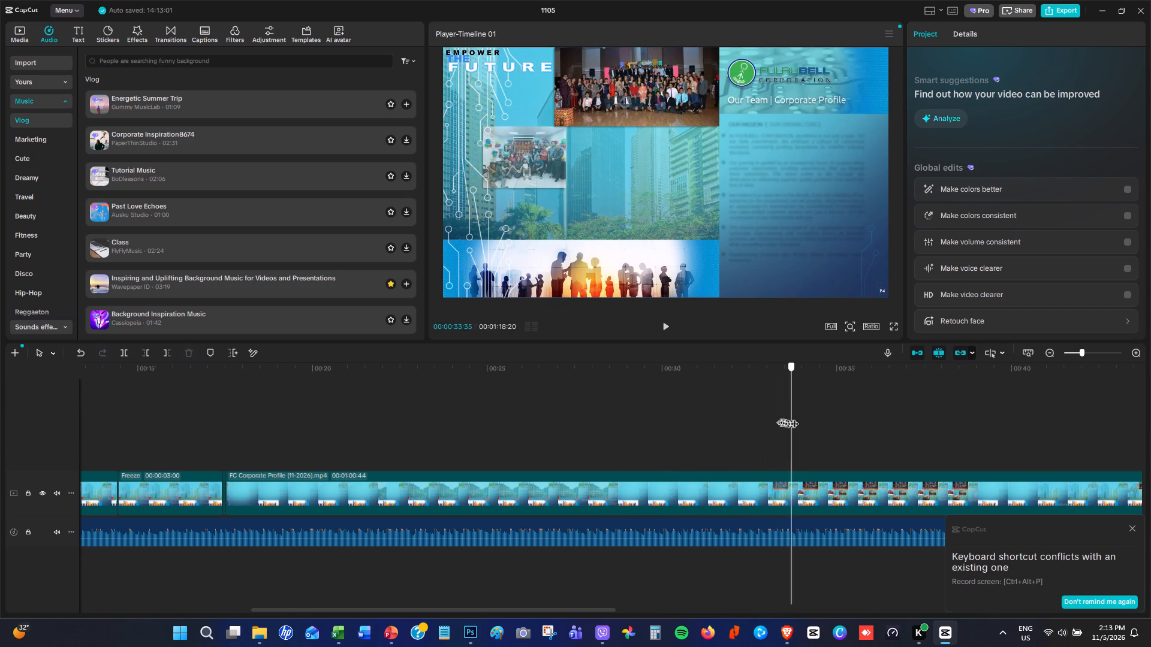
left_click_drag(794, 418, 863, 426)
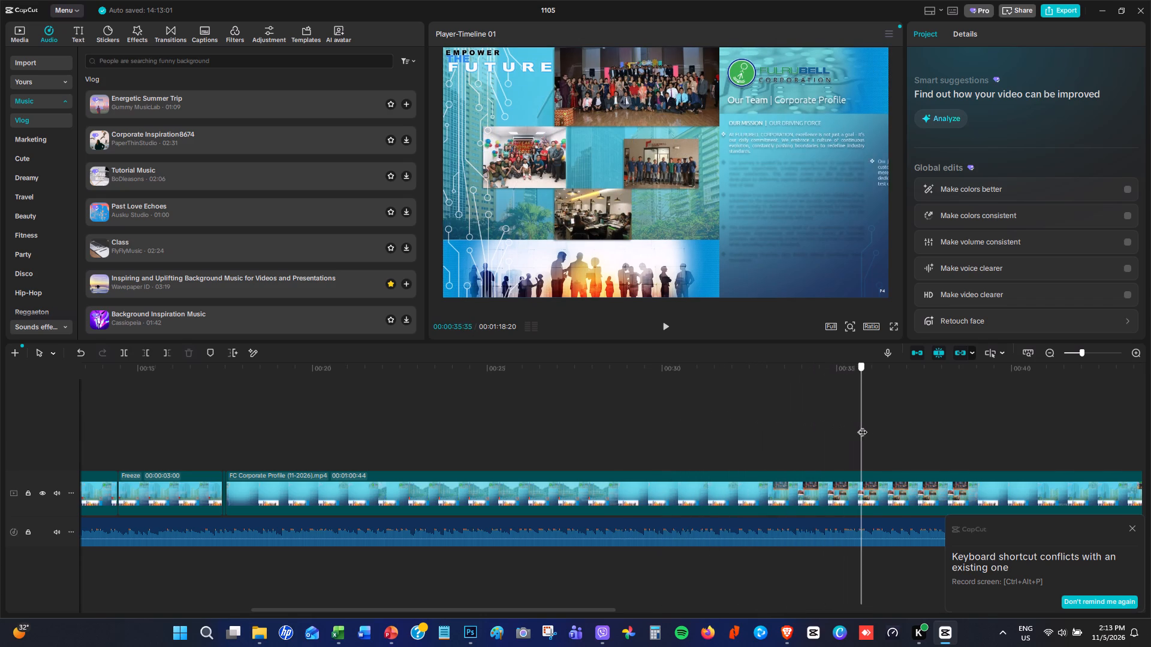
left_click_drag(863, 426, 945, 428)
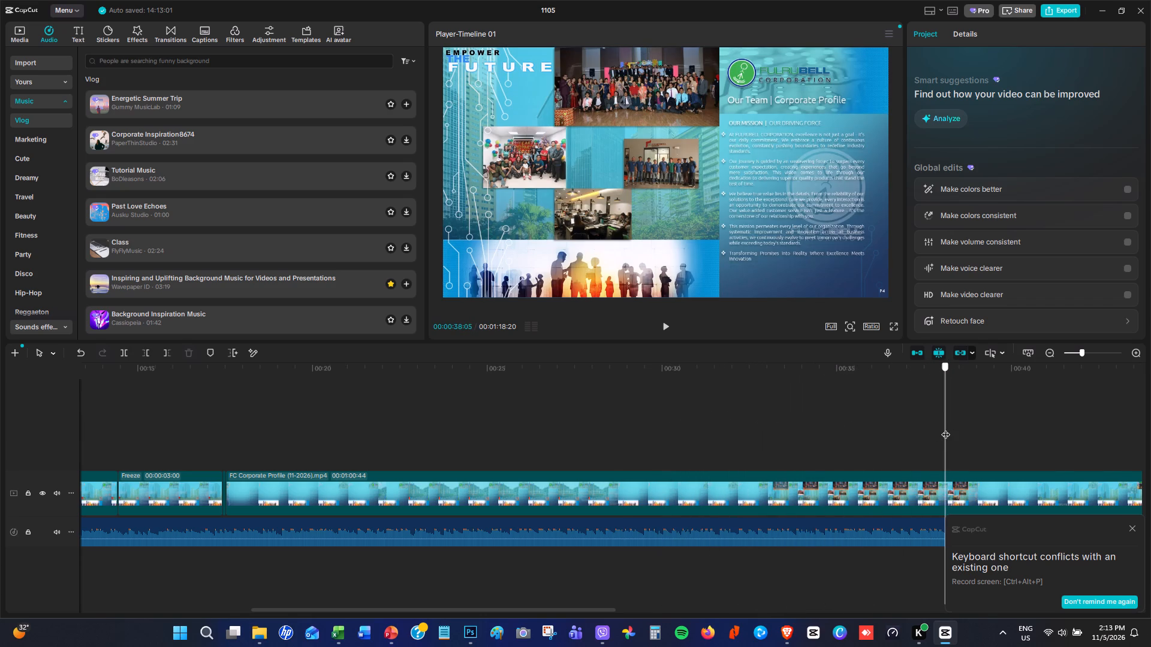
left_click_drag(945, 428, 941, 430)
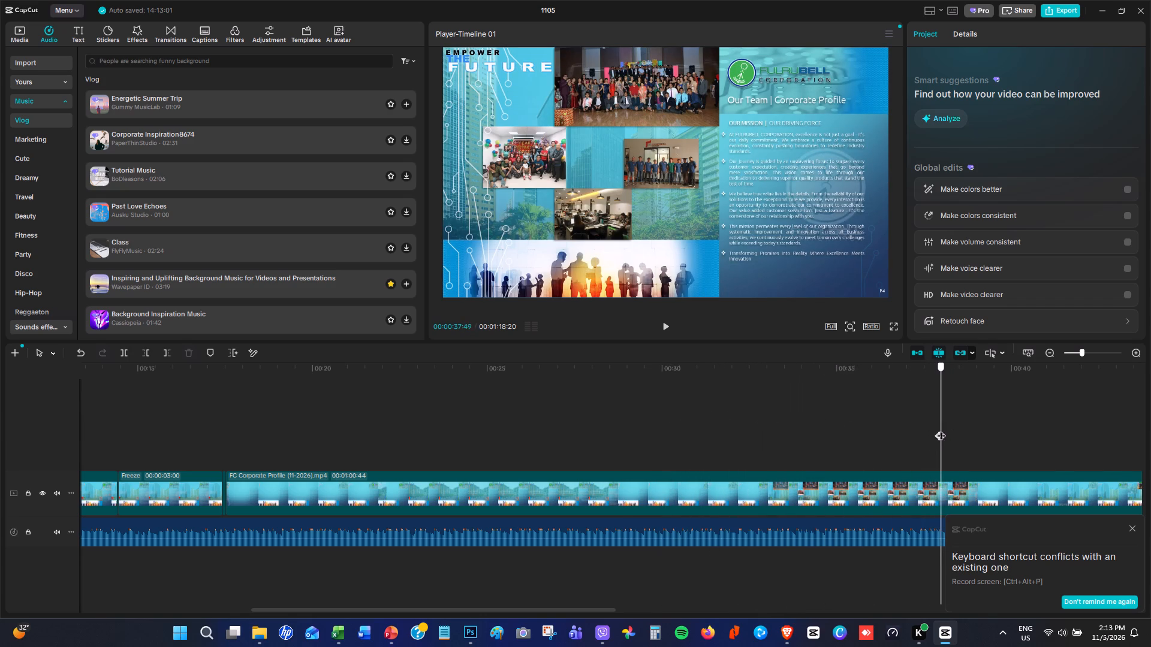
left_click_drag(941, 430, 947, 431)
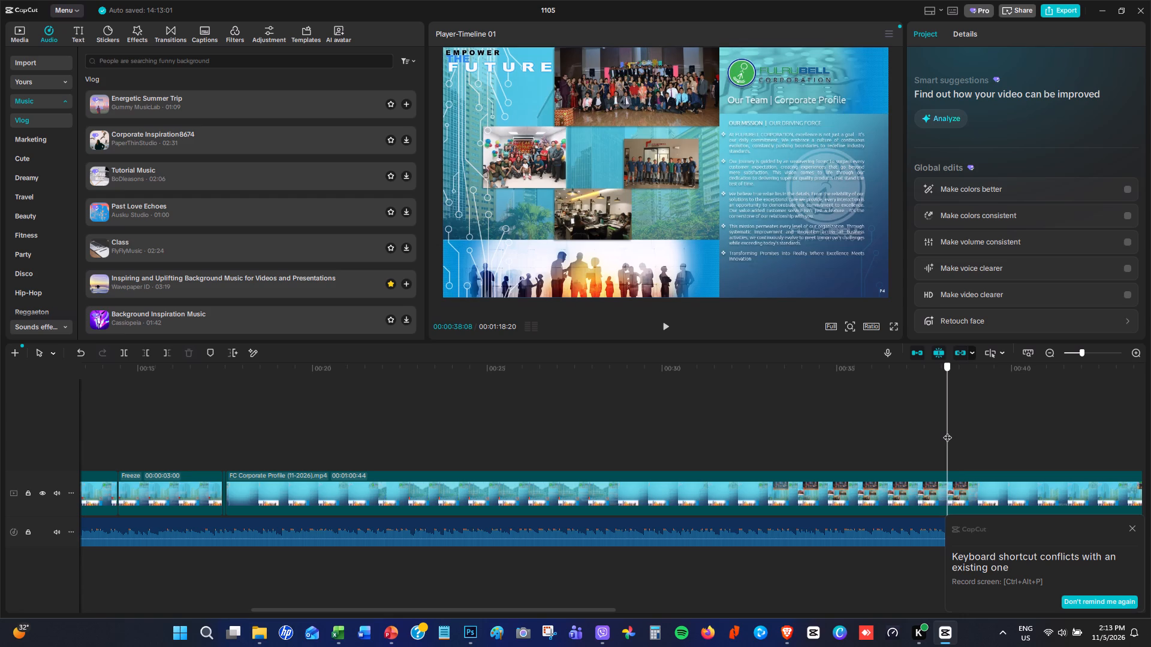
left_click_drag(947, 431, 947, 431)
left_click(941, 483)
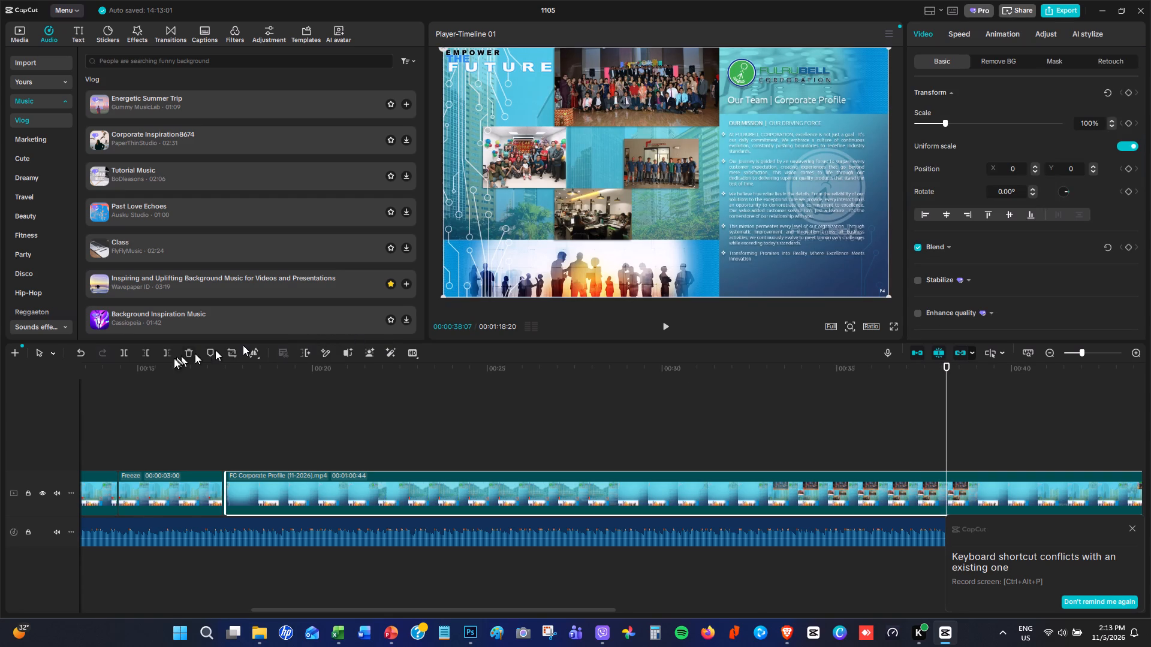
left_click(123, 355)
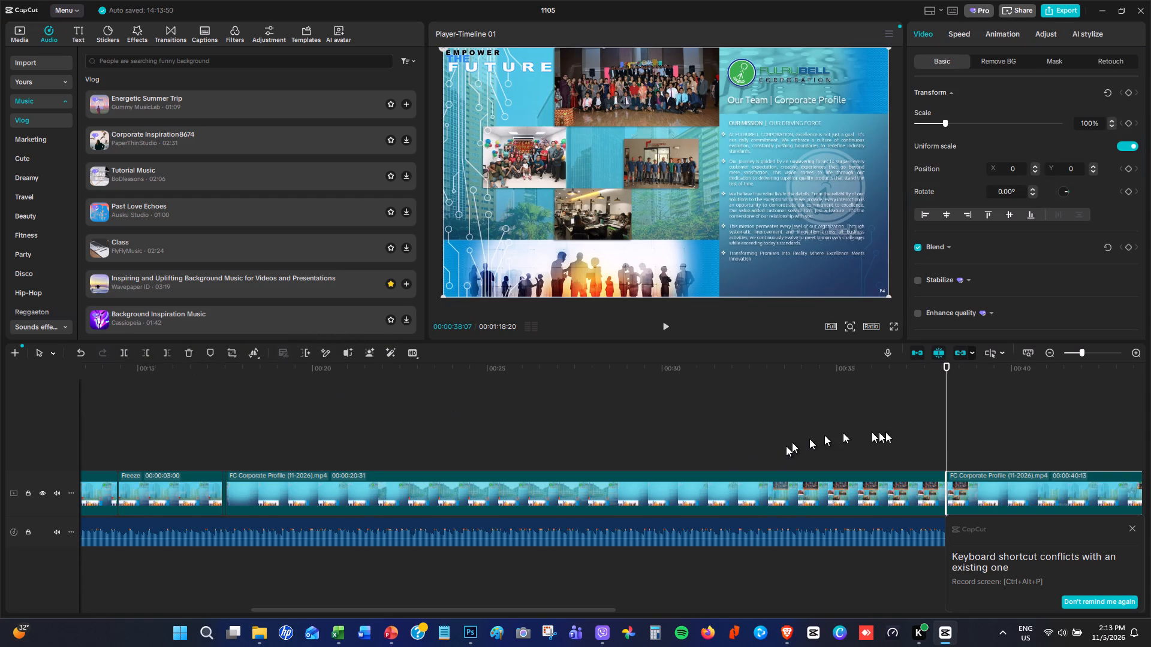
Split the Our Team clip again a few frames before its end, at 00:00:38:03, with the slide's text fully shown.
left_click(901, 421)
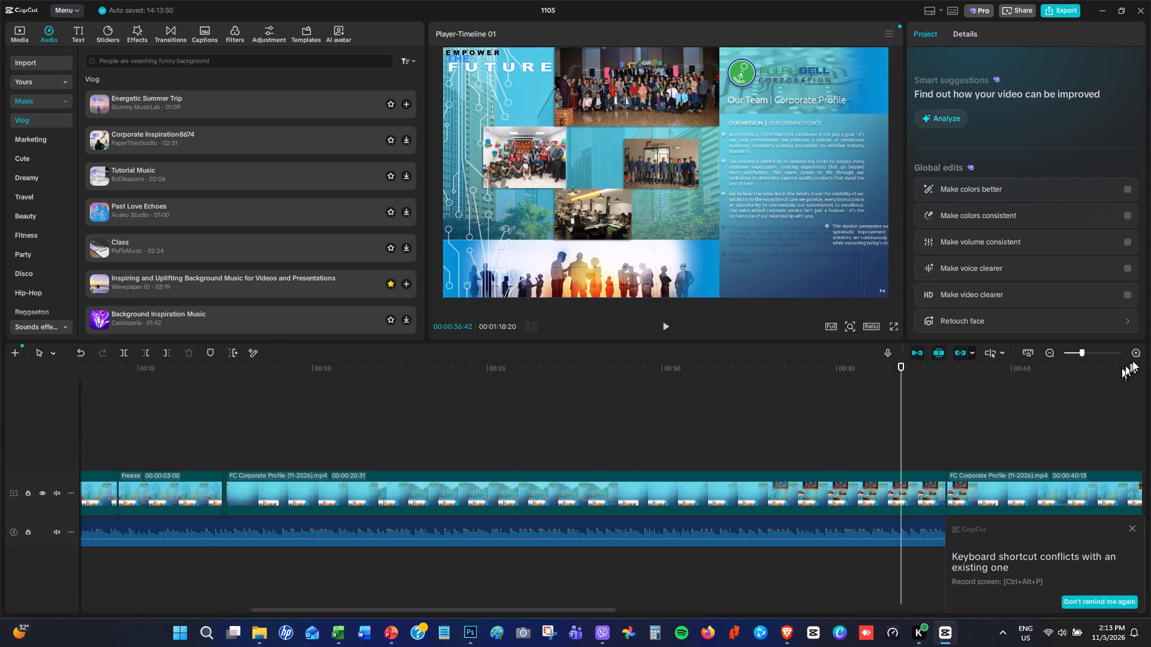
triple_click(1139, 354)
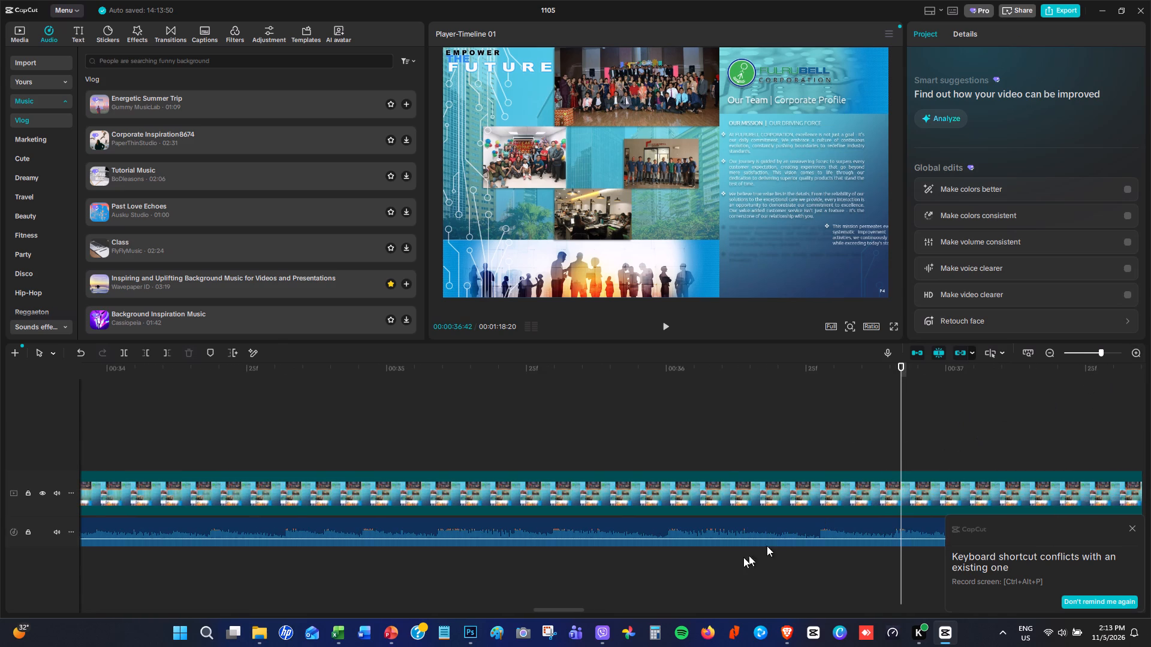
left_click_drag(579, 606, 613, 611)
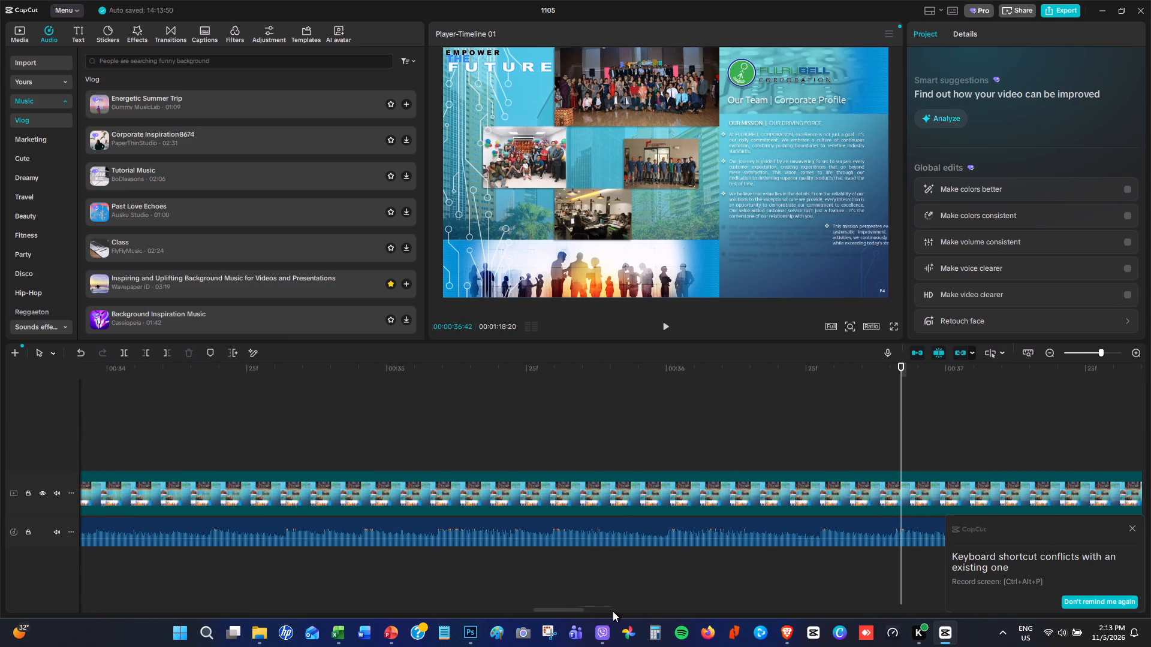
left_click_drag(613, 611, 608, 609)
left_click_drag(580, 610, 612, 615)
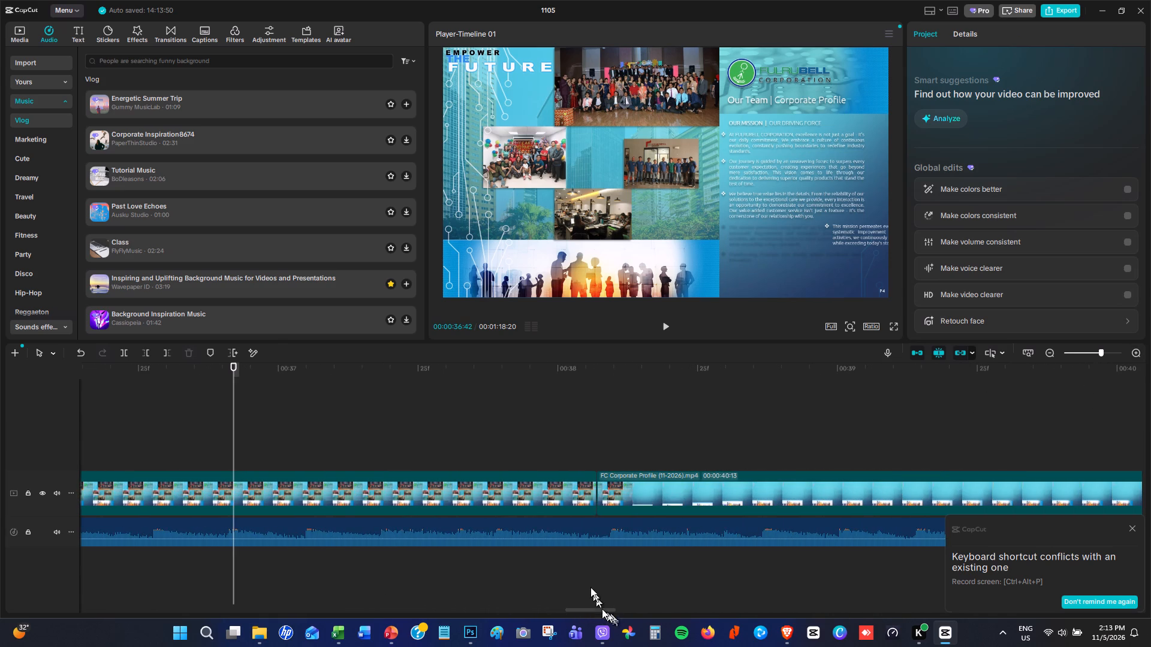
left_click_drag(234, 370, 252, 375)
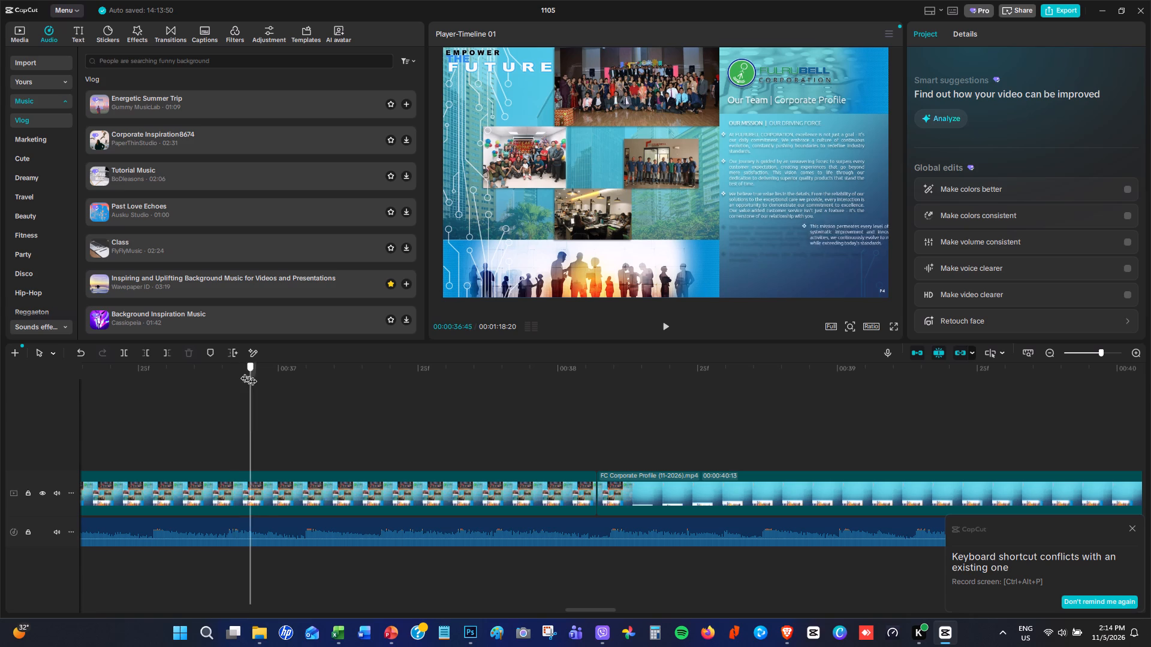
left_click_drag(252, 375, 457, 413)
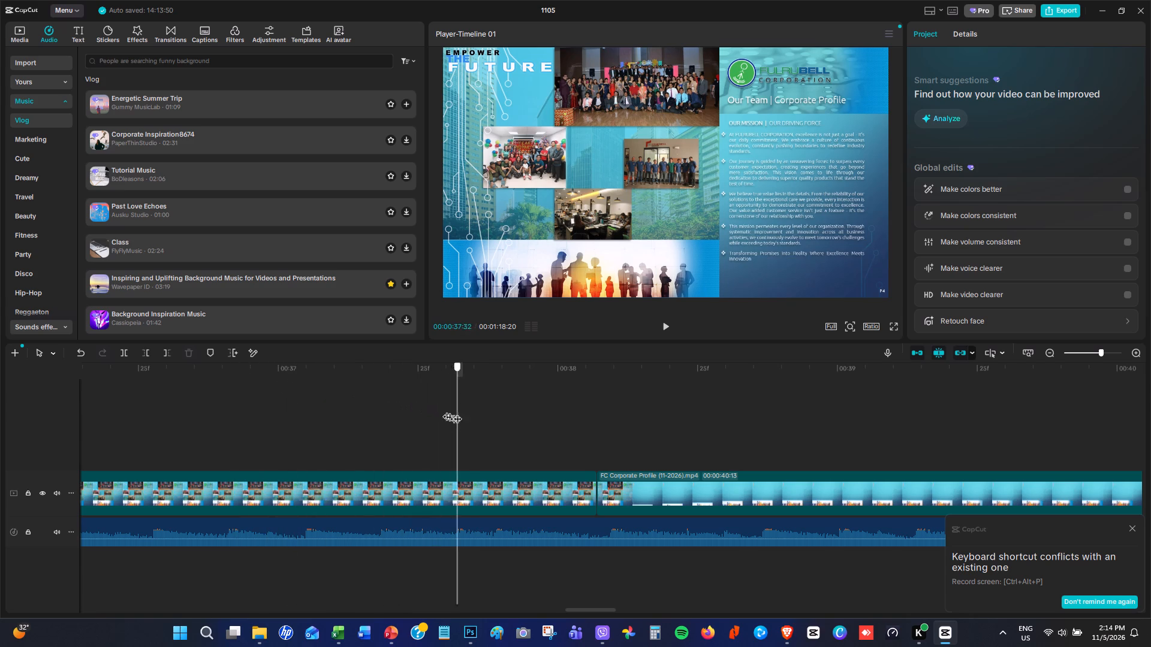
left_click_drag(457, 413, 545, 424)
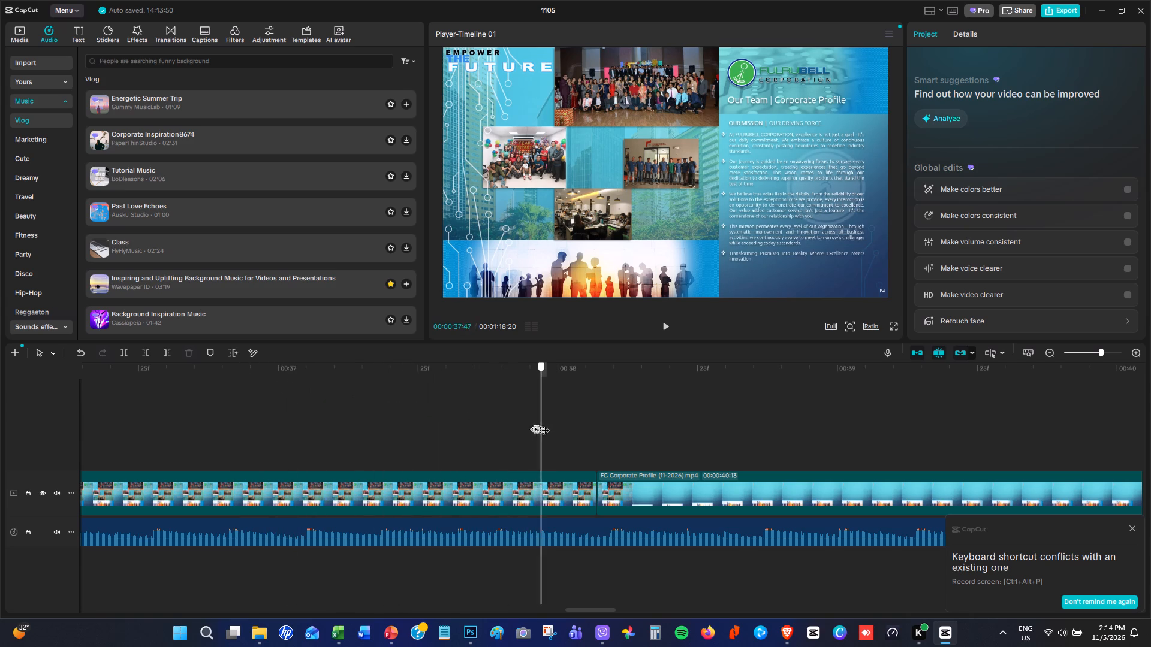
left_click_drag(545, 424, 580, 430)
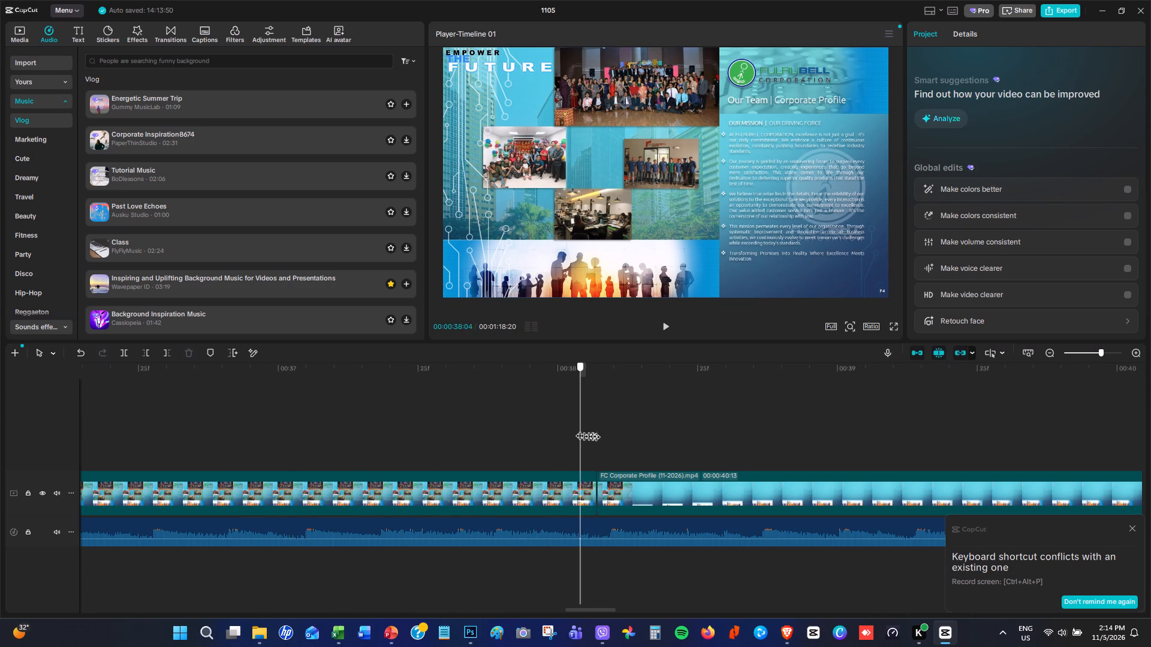
left_click_drag(580, 430, 556, 434)
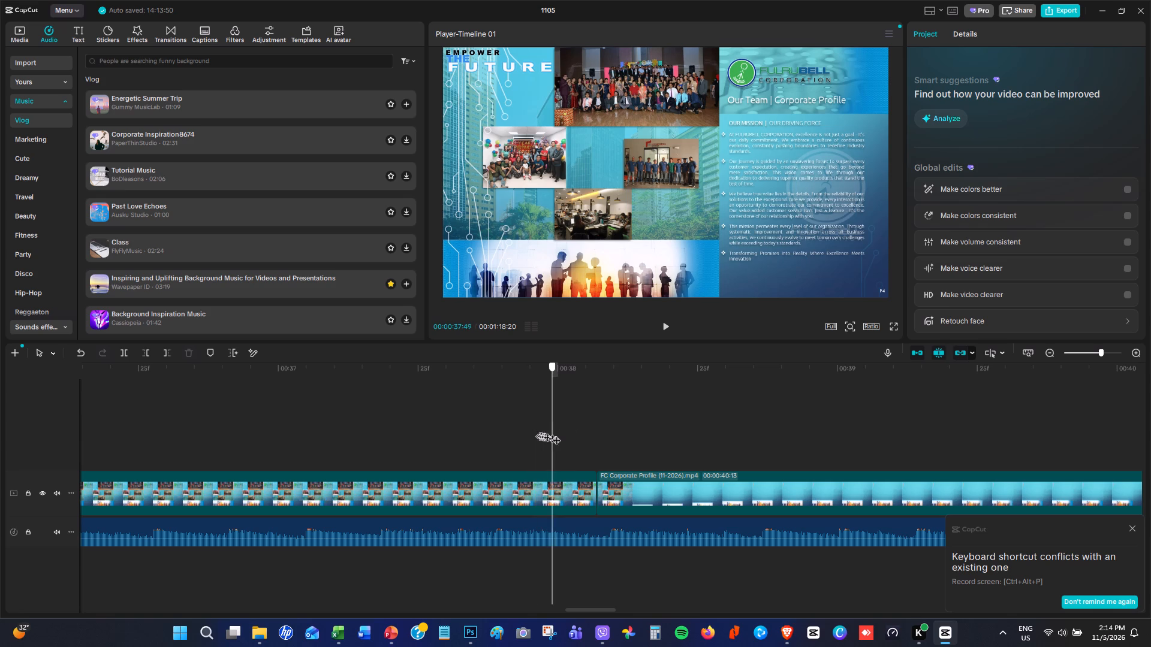
left_click_drag(556, 434, 568, 434)
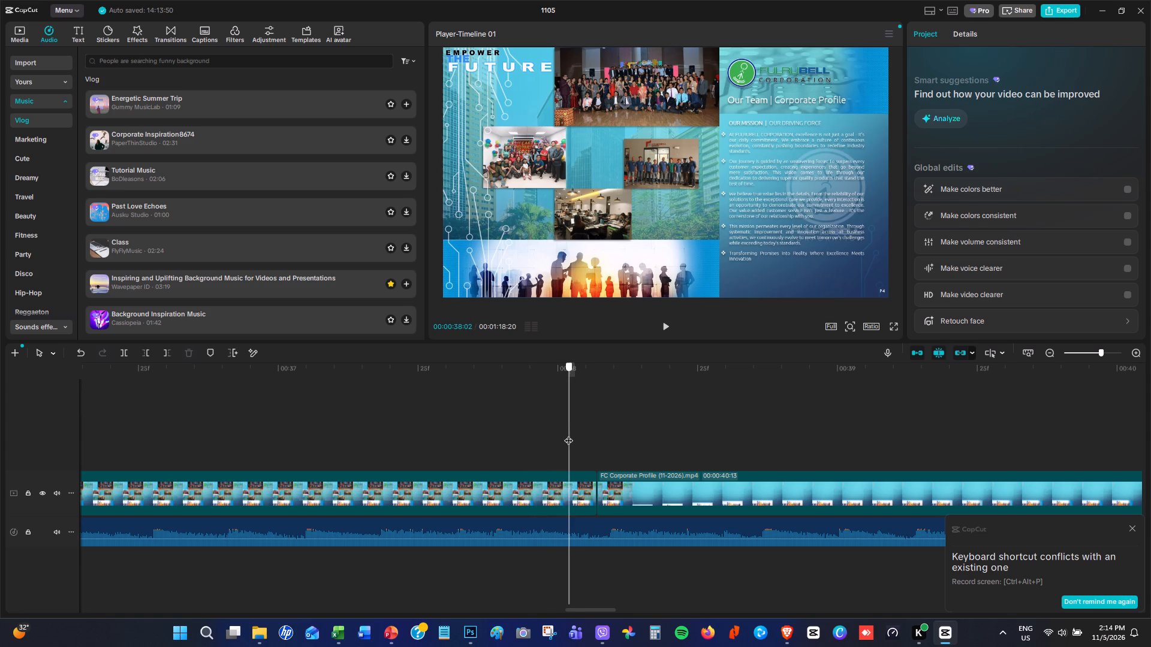
left_click_drag(568, 434, 573, 435)
left_click(549, 488)
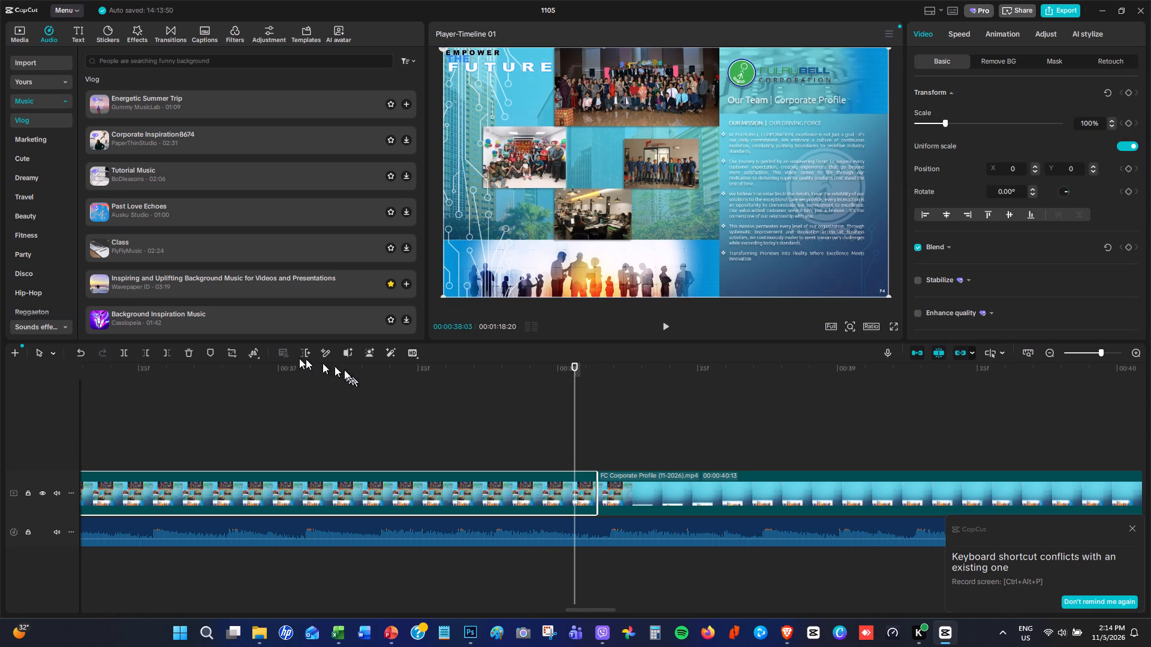
left_click(124, 350)
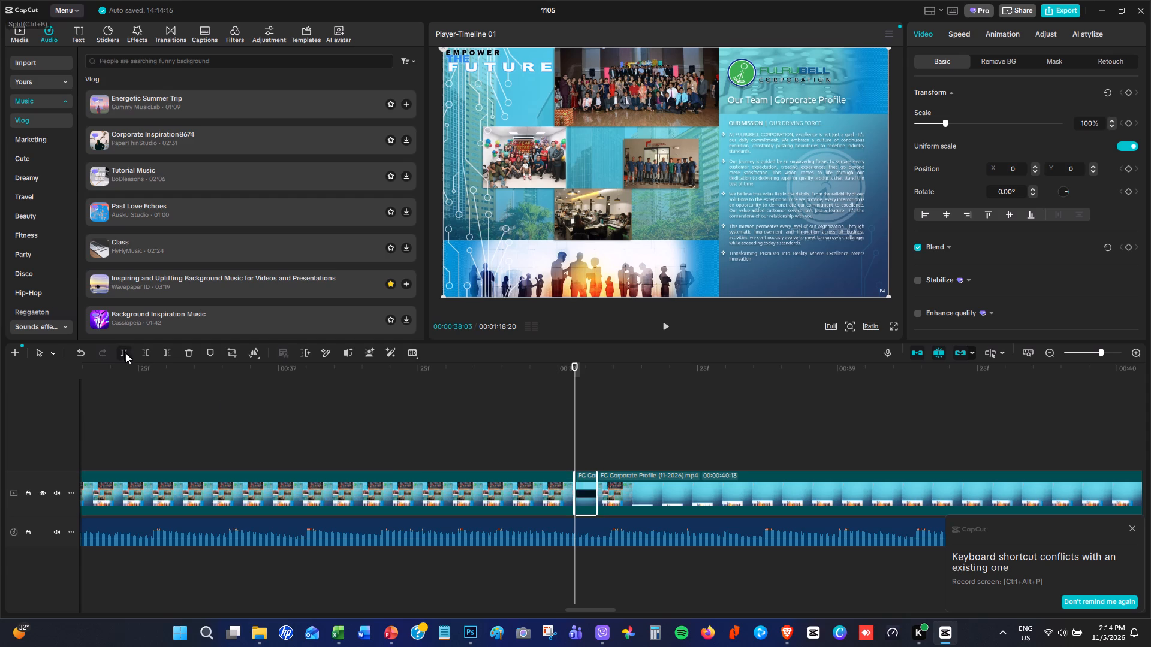
Insert a 3-second freeze frame at the start of the short leftover piece ending the Our Team slide.
left_click(584, 488)
right_click(586, 488)
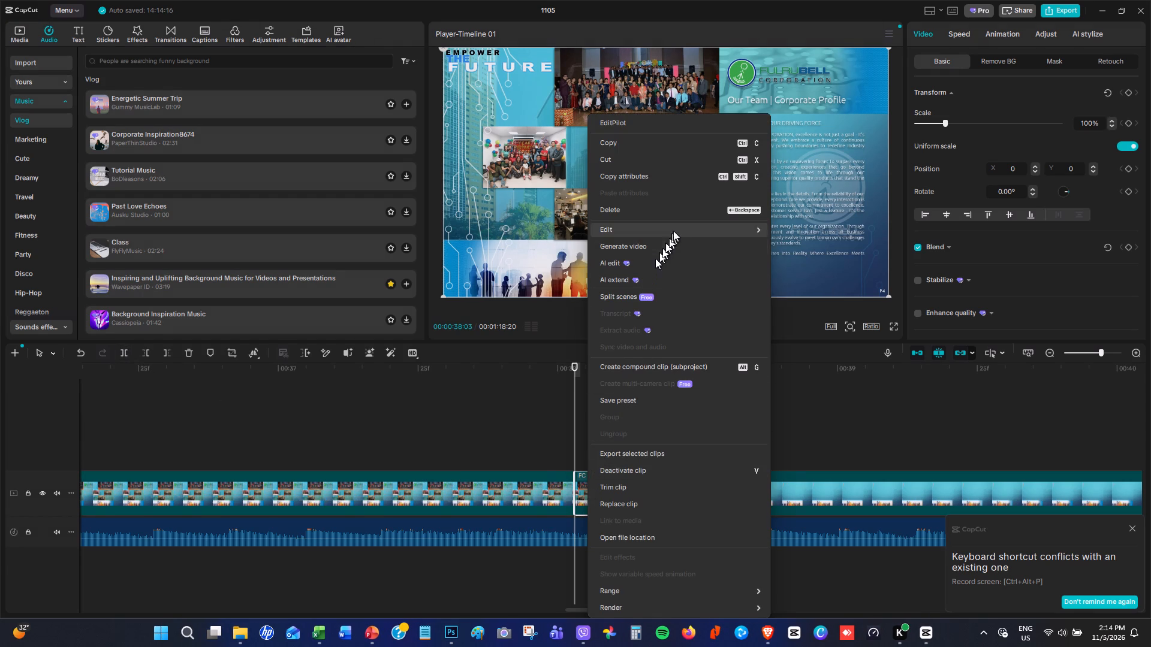
left_click(680, 226)
left_click(813, 228)
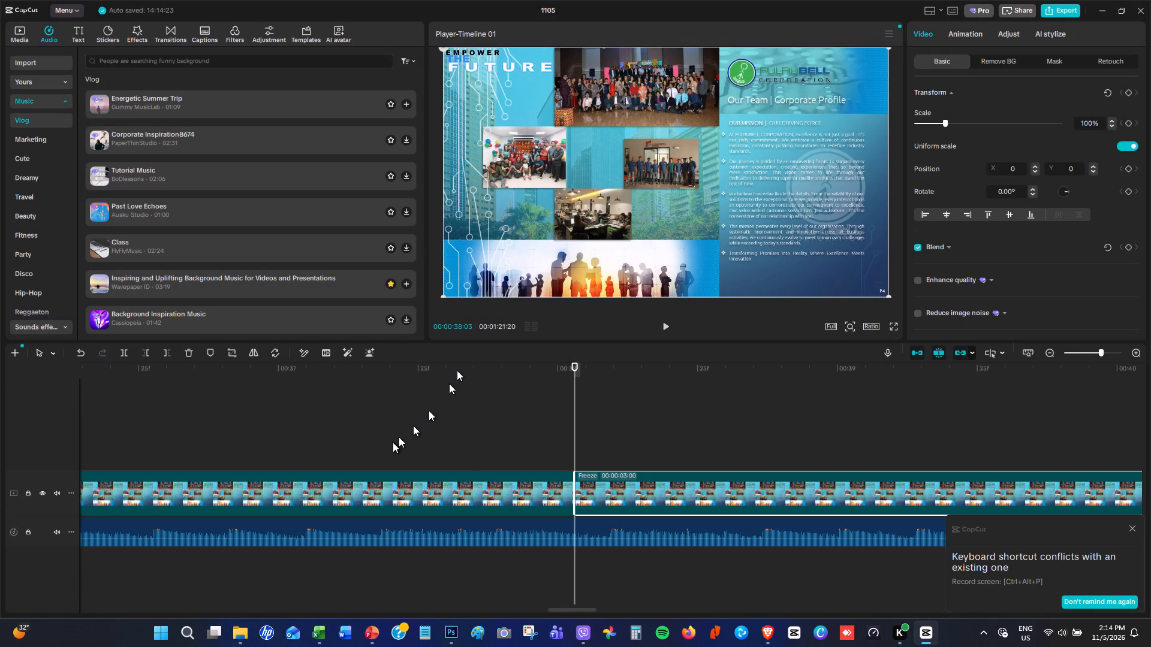
Set the Our Team clip before the new freeze frame to 1.50x speed.
left_click(369, 441)
left_click(390, 492)
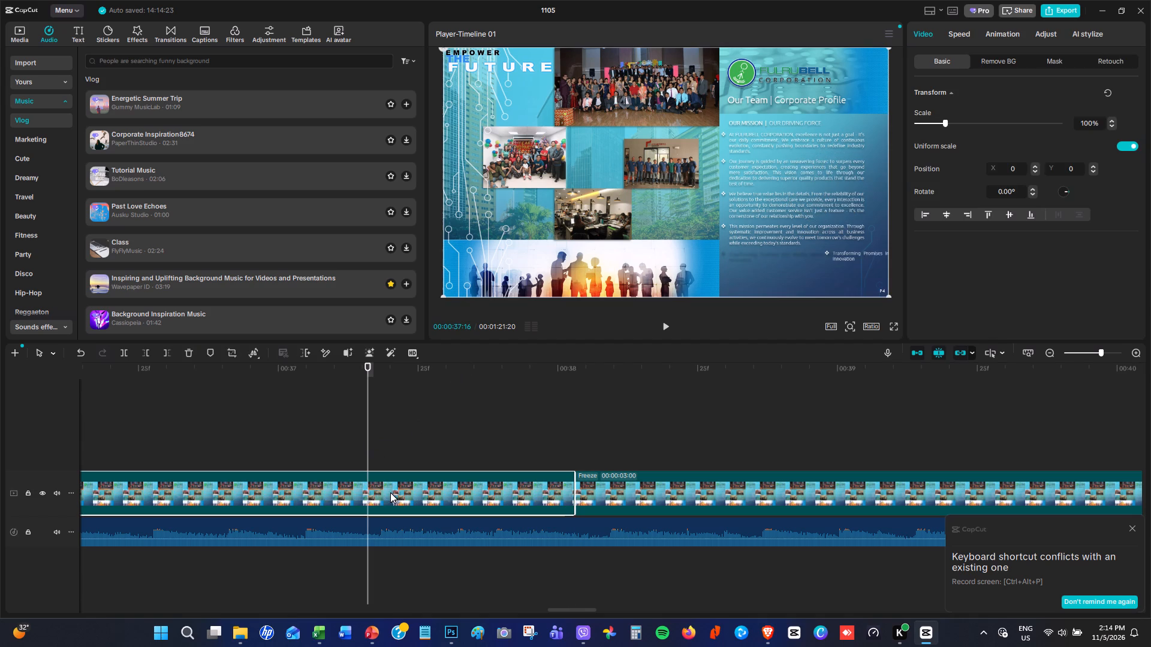
left_click(966, 37)
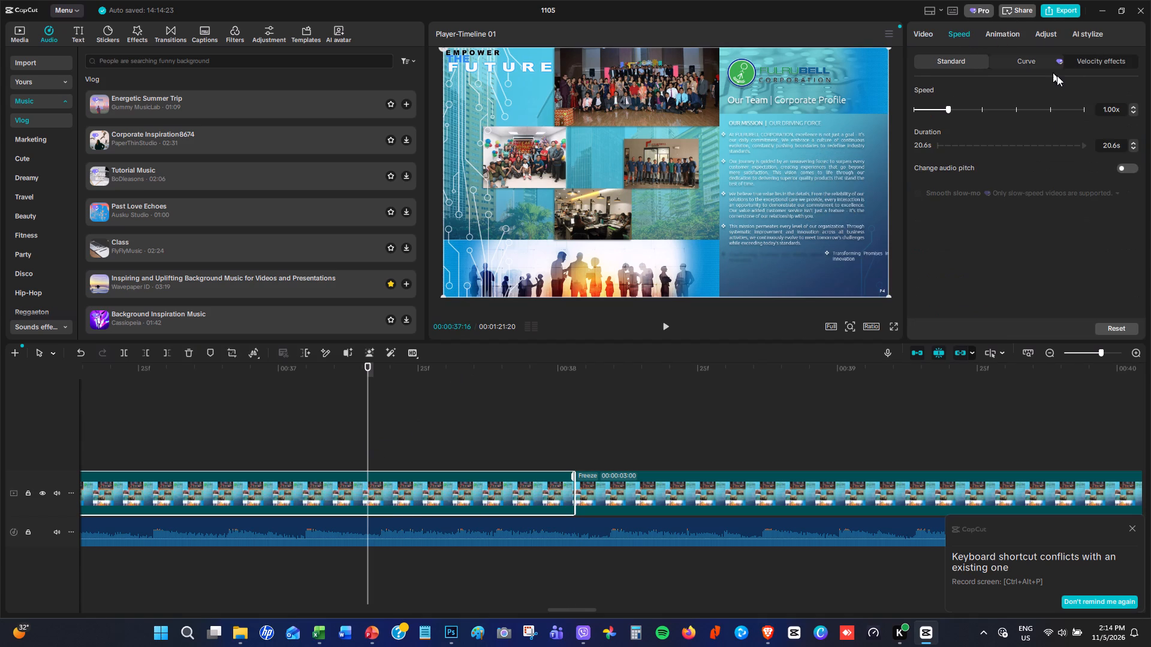
left_click(1135, 105)
left_click(1135, 106)
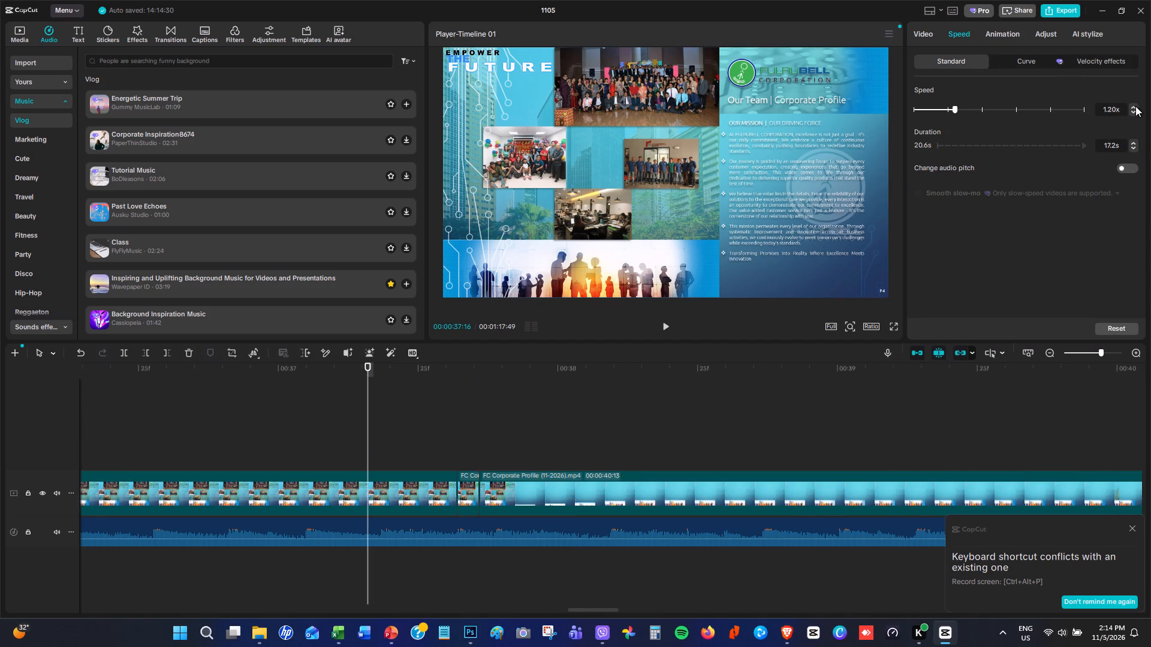
left_click(1135, 106)
left_click(1135, 106)
left_click(1135, 106)
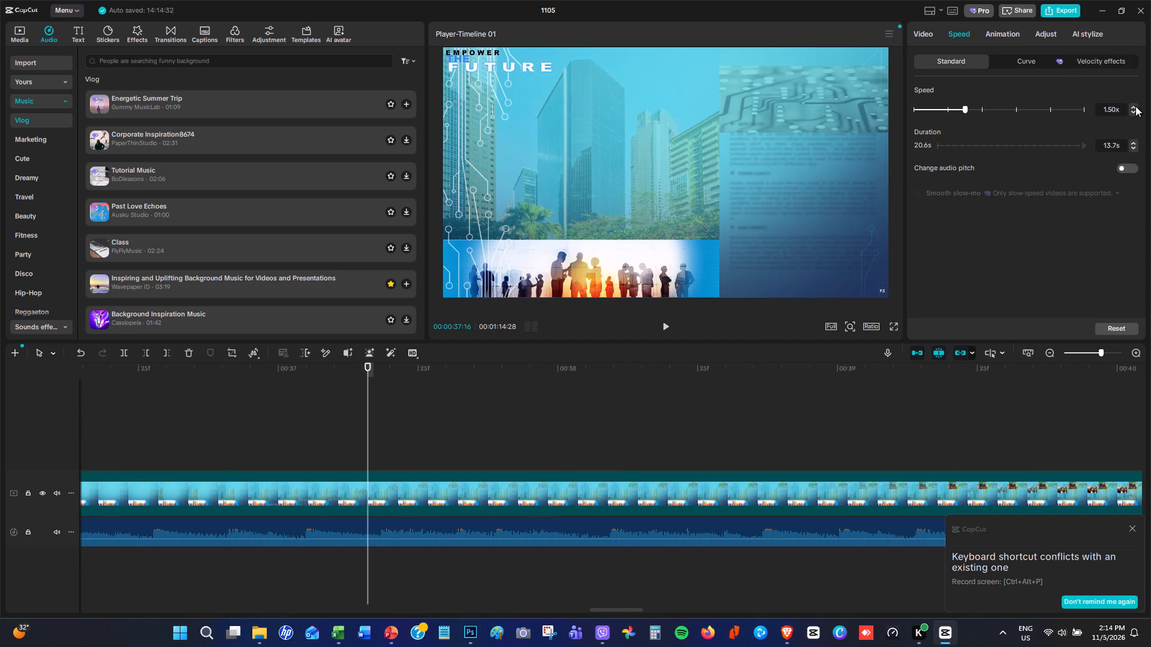
Play the timeline from the Our Team slide through its freeze frame into the opening of the following slide.
left_click(1051, 353)
left_click(1051, 353)
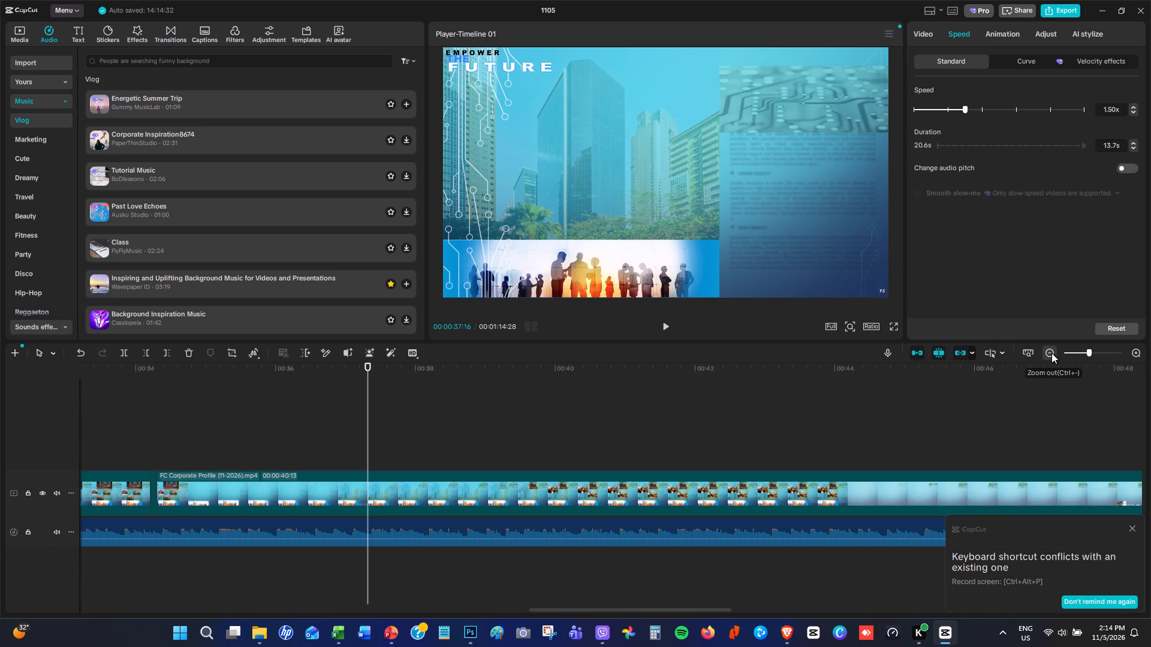
left_click(1051, 353)
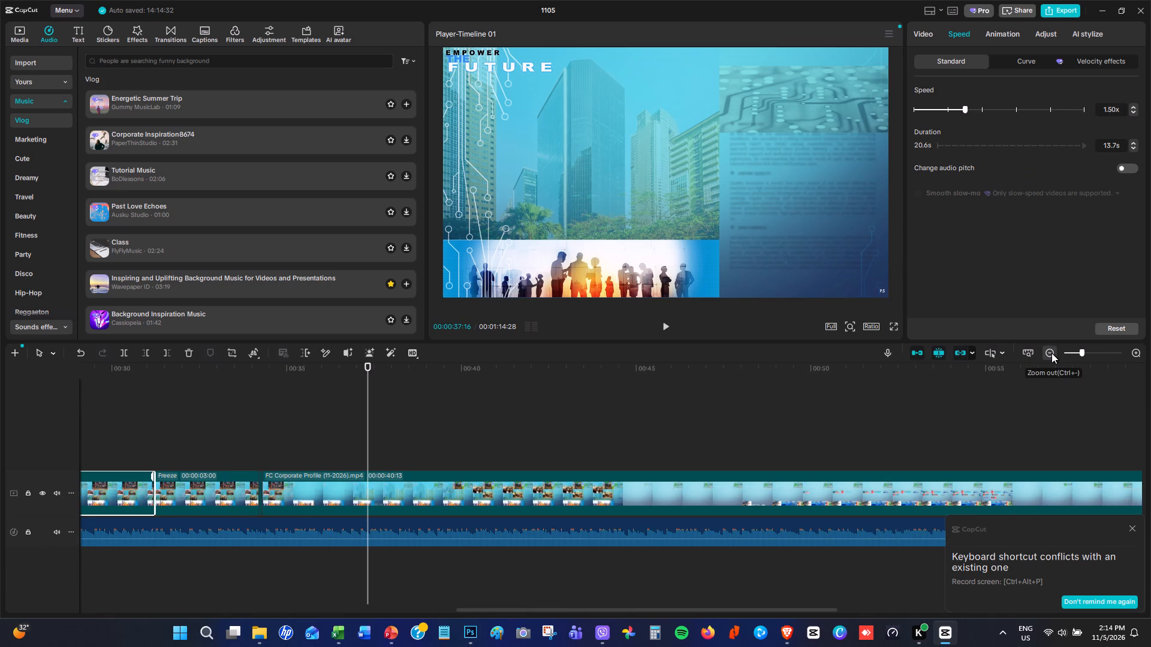
left_click(1051, 353)
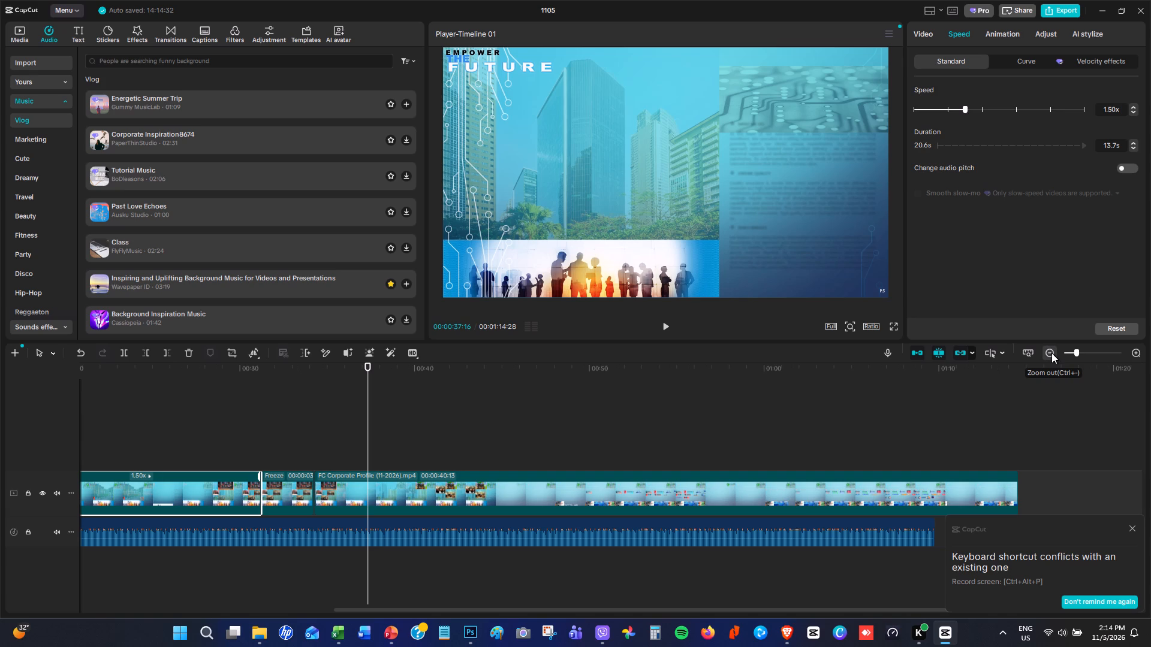
left_click(228, 419)
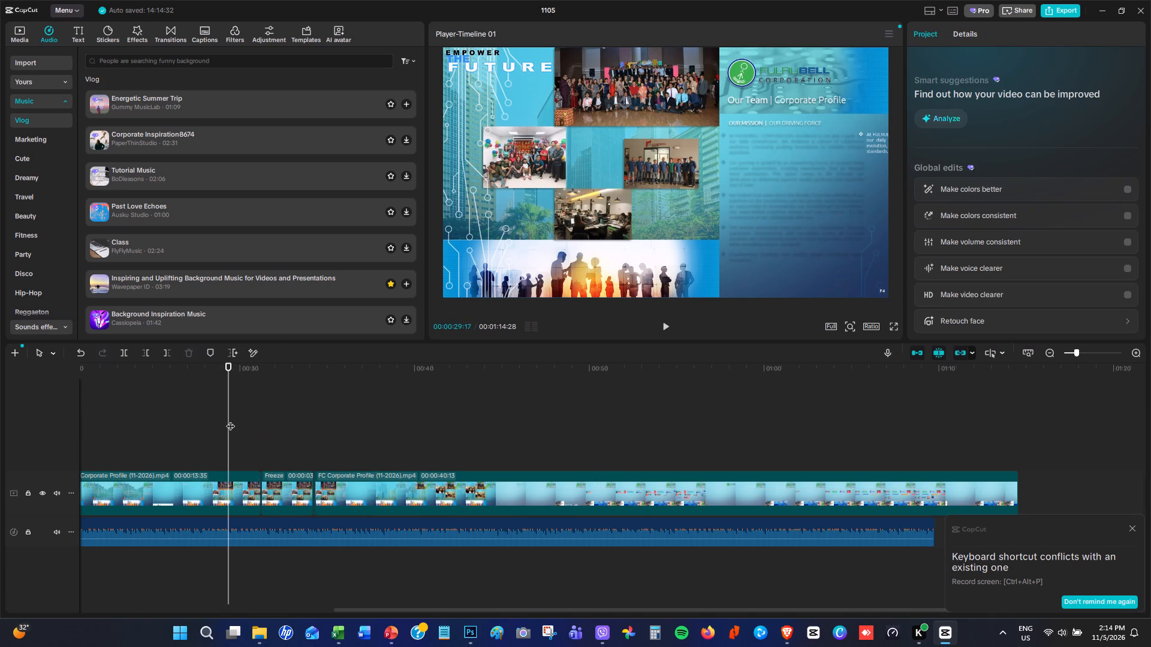
left_click(668, 326)
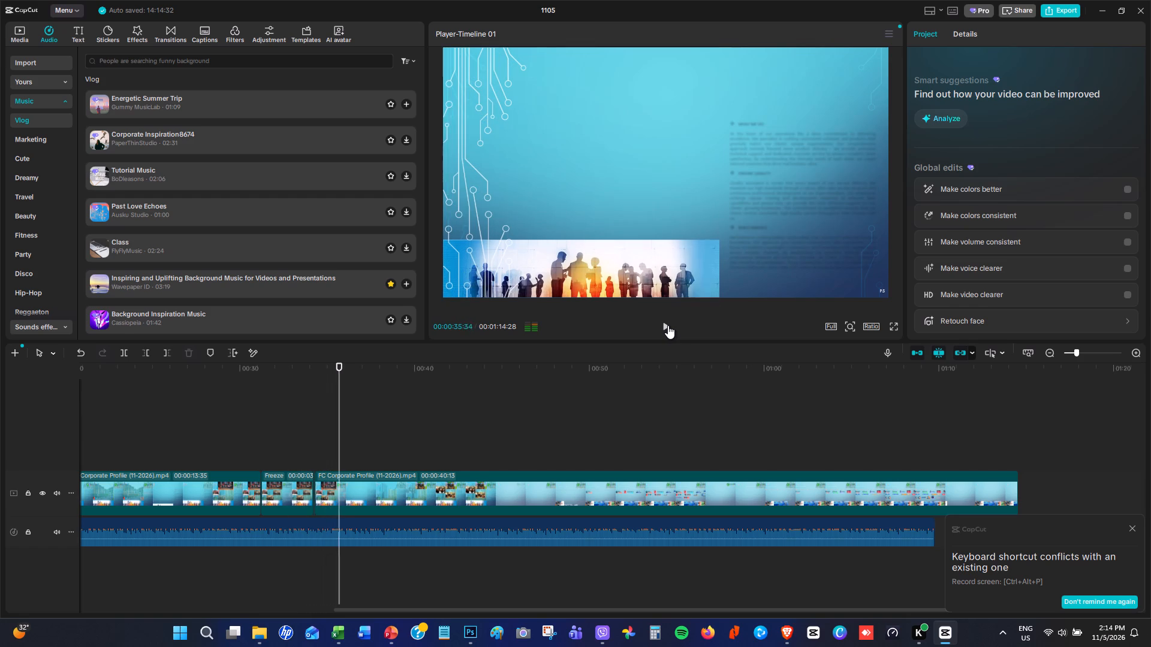
left_click(668, 325)
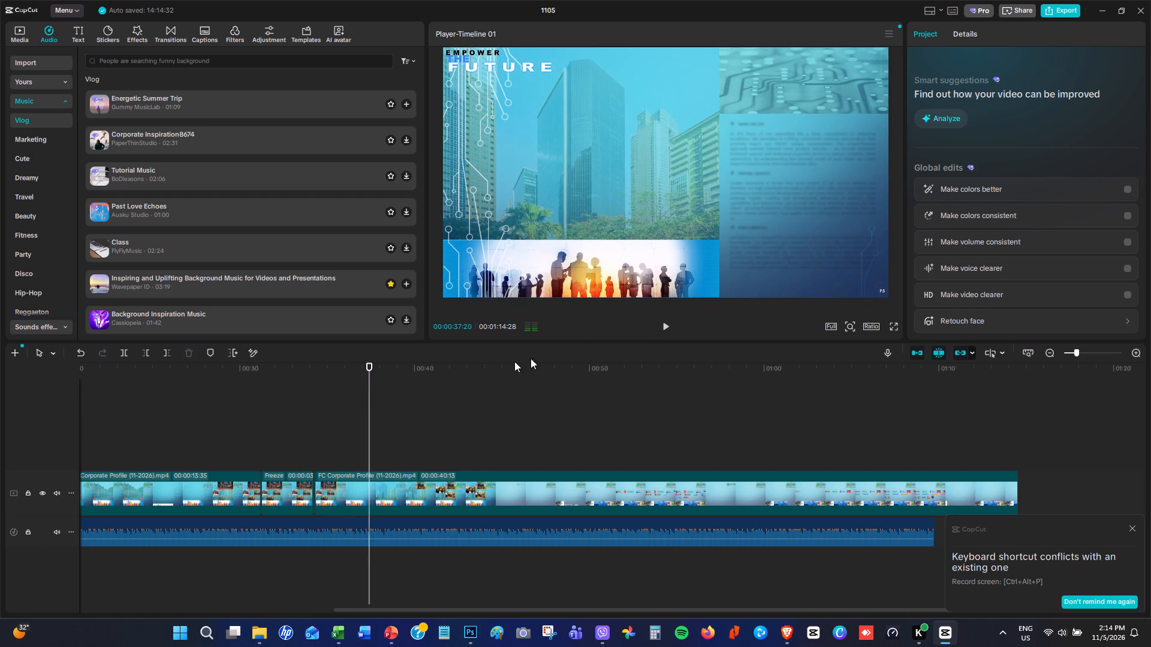
Split the main clip at 00:00:43:44, at the last frames of the Our Team slide with office photos, before the following slide opens.
left_click_drag(367, 370, 516, 376)
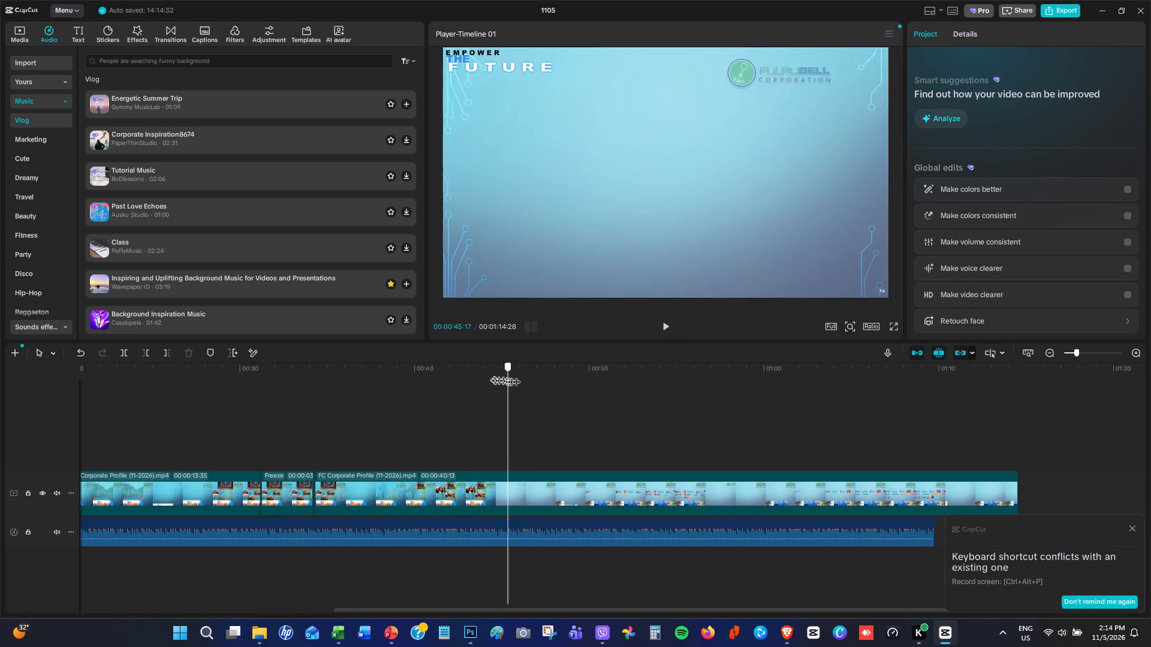
left_click_drag(516, 376, 480, 384)
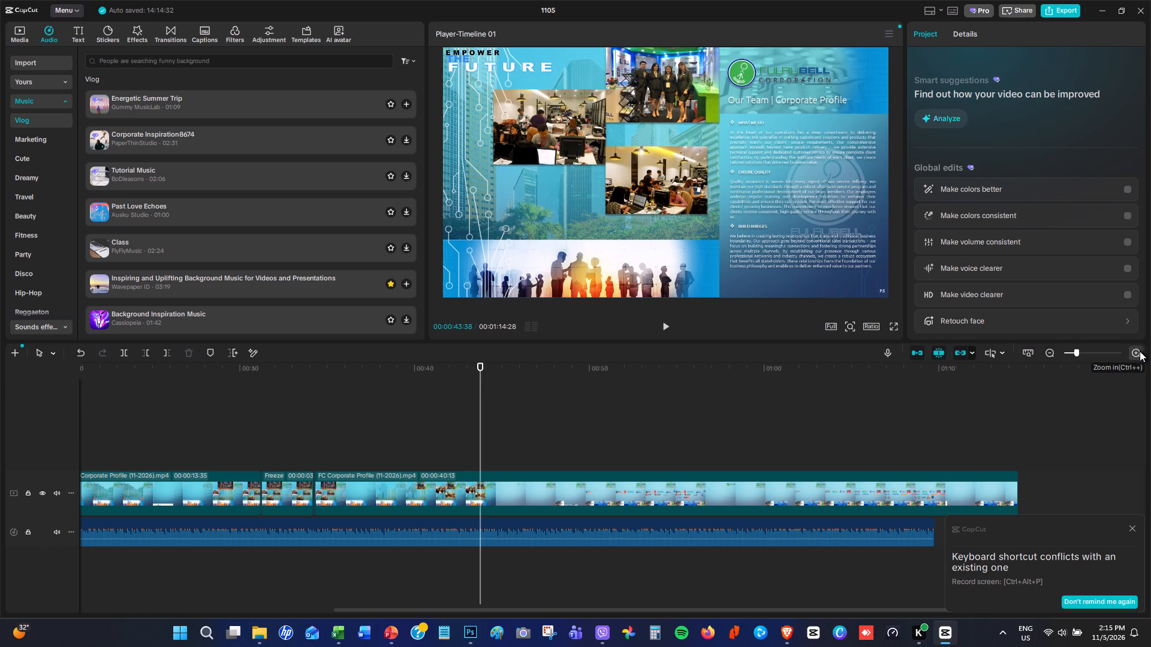
double_click(1140, 352)
left_click(1140, 352)
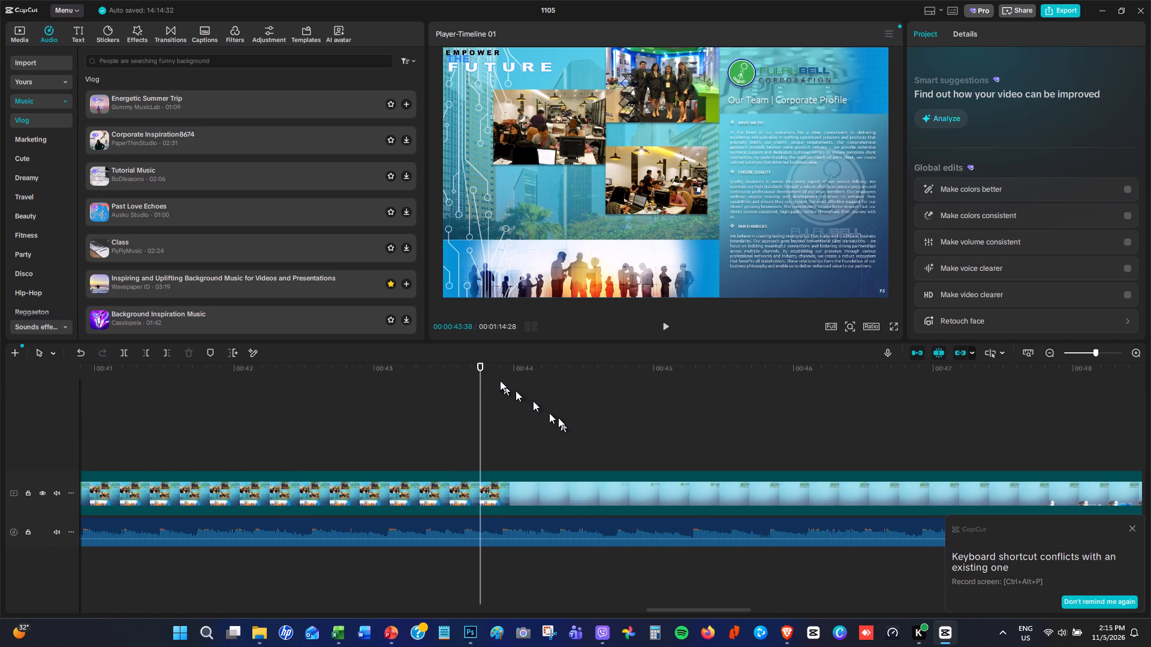
left_click_drag(483, 368, 489, 370)
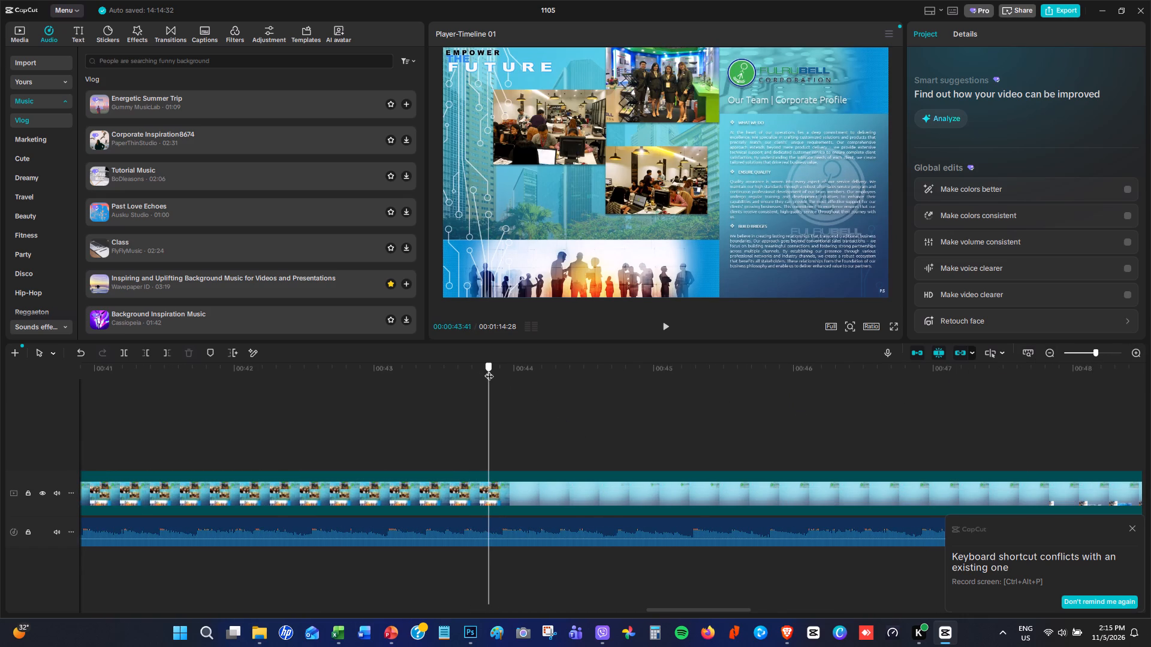
left_click_drag(489, 370, 505, 375)
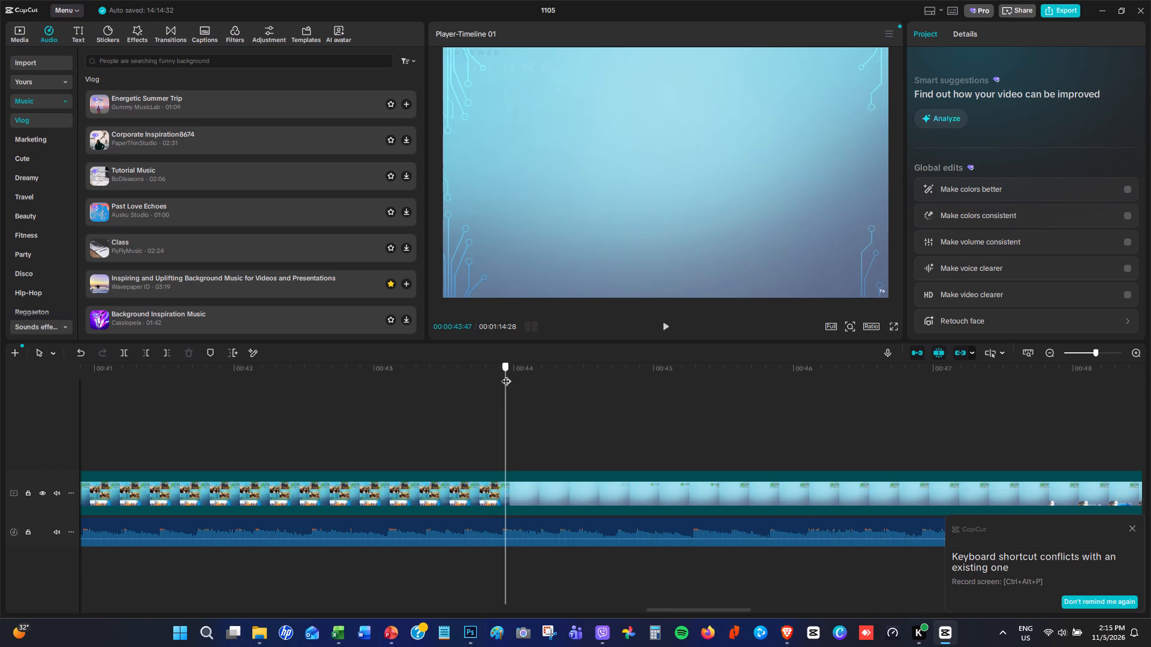
left_click_drag(505, 375, 499, 376)
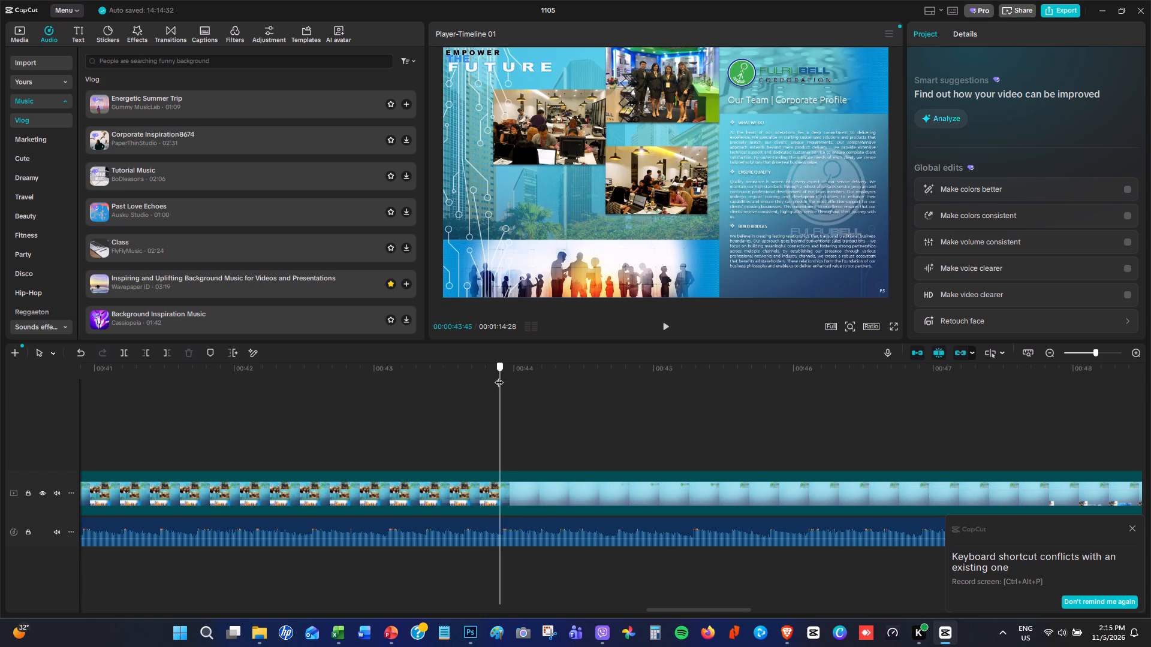
left_click_drag(499, 376, 498, 376)
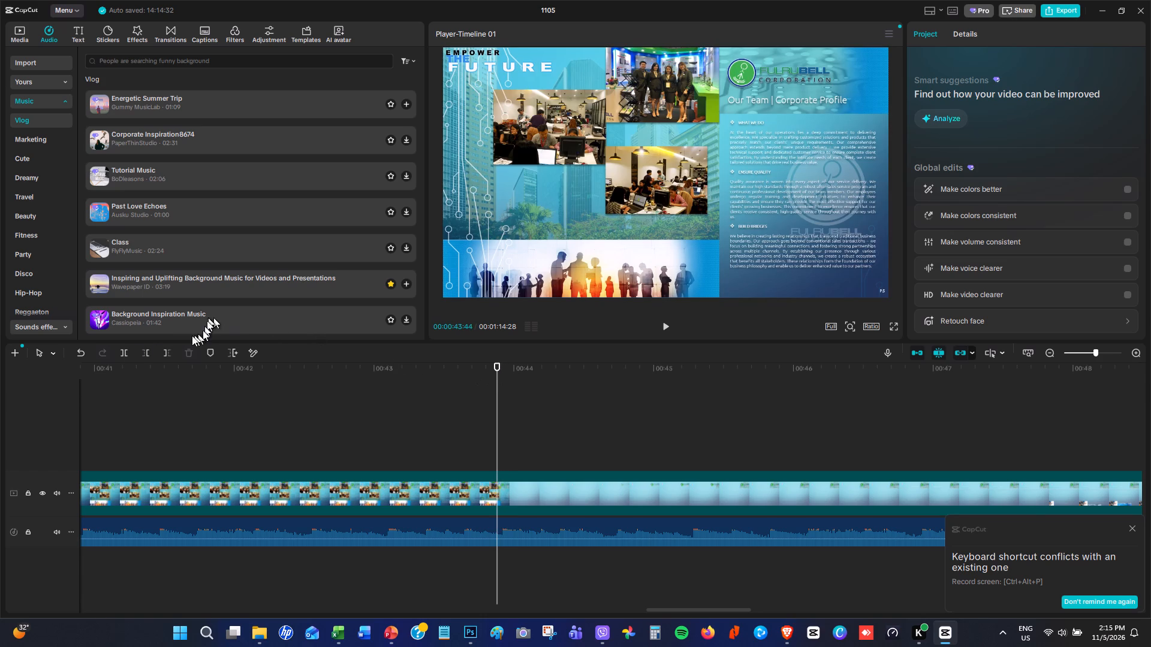
left_click(125, 351)
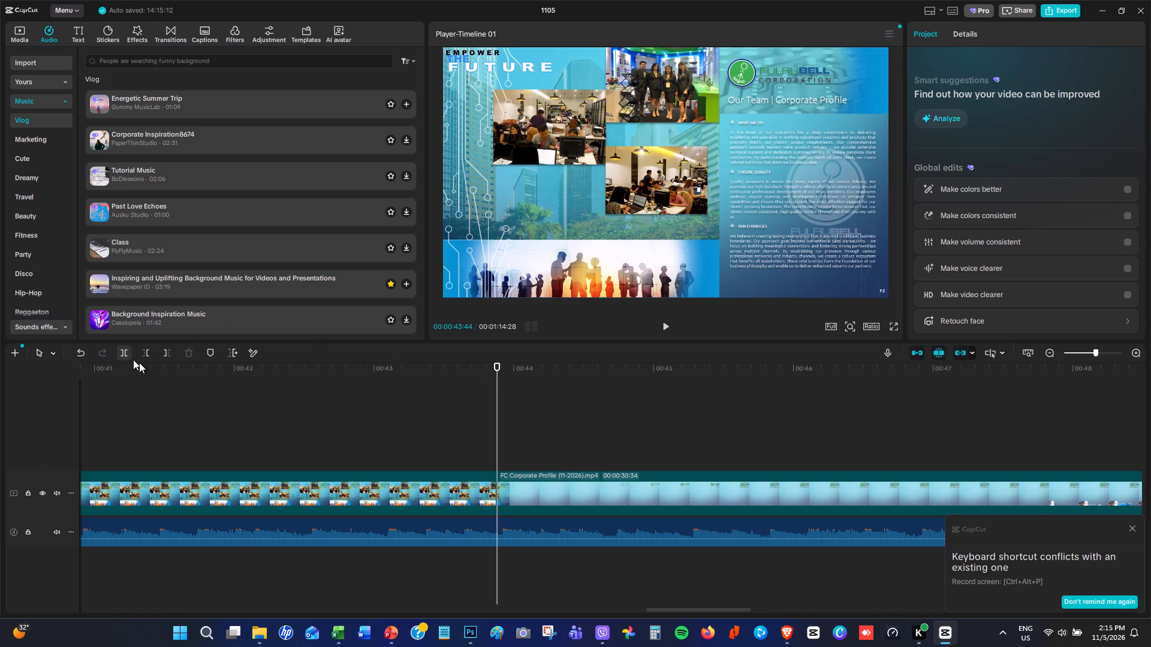
Split the office-photo Our Team clip again a few frames before its end, at 00:00:43:38, with the slide's text fully shown.
left_click_drag(498, 373, 492, 377)
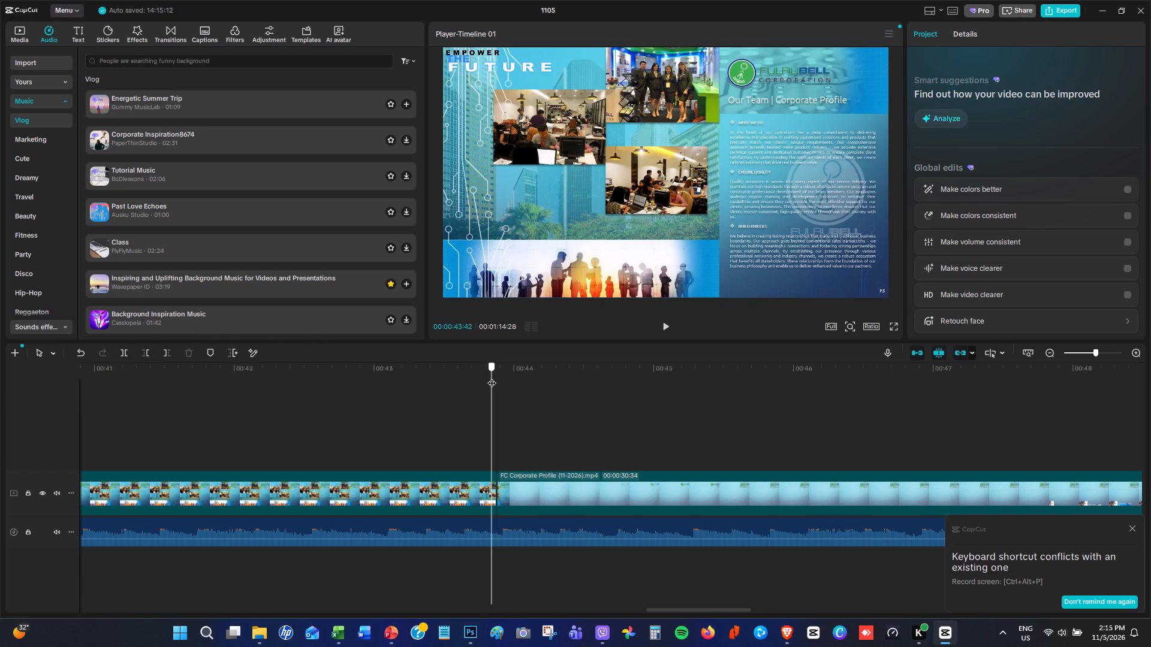
left_click_drag(492, 377, 429, 383)
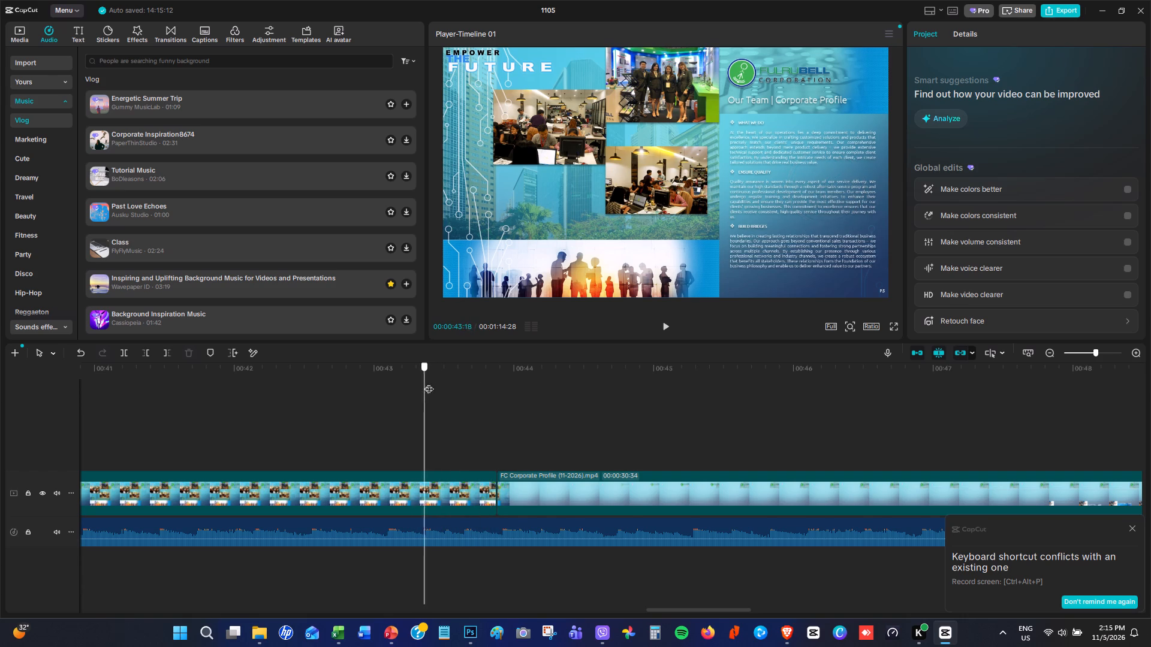
left_click_drag(429, 383, 463, 386)
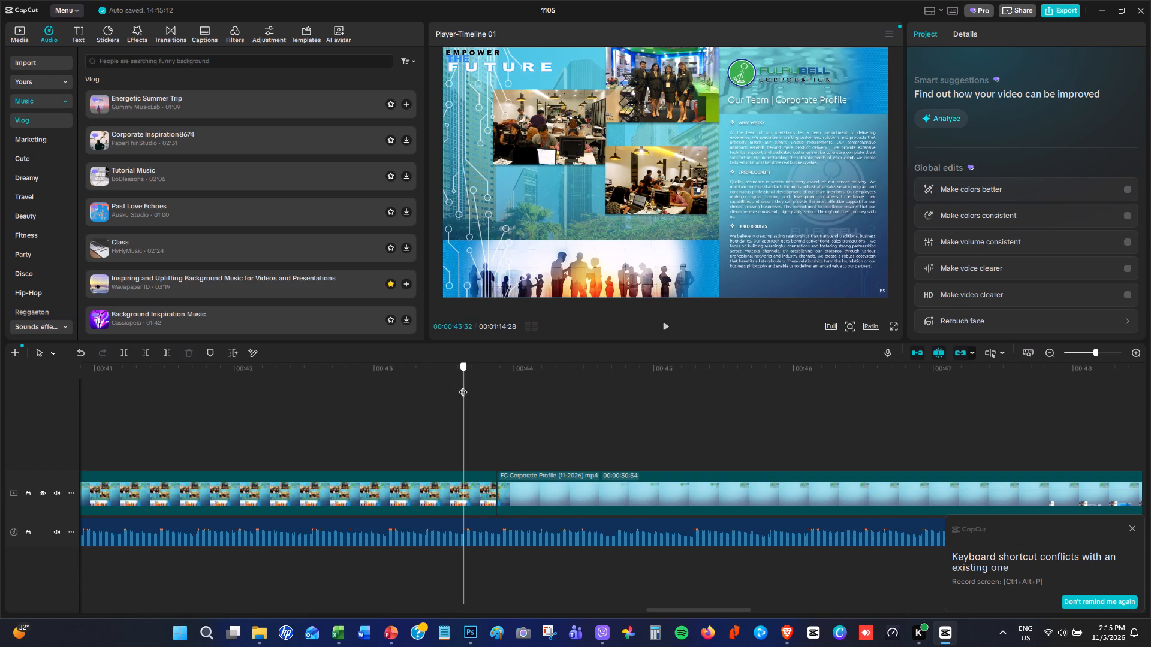
left_click_drag(463, 386, 484, 391)
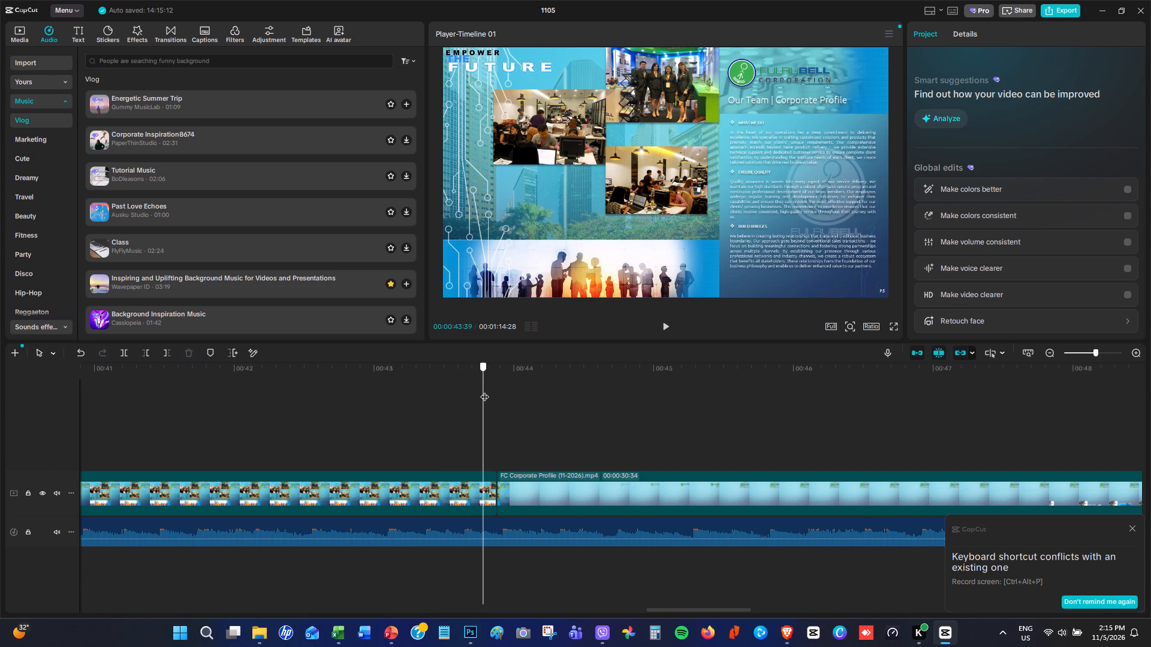
left_click_drag(484, 391, 480, 392)
left_click(487, 485)
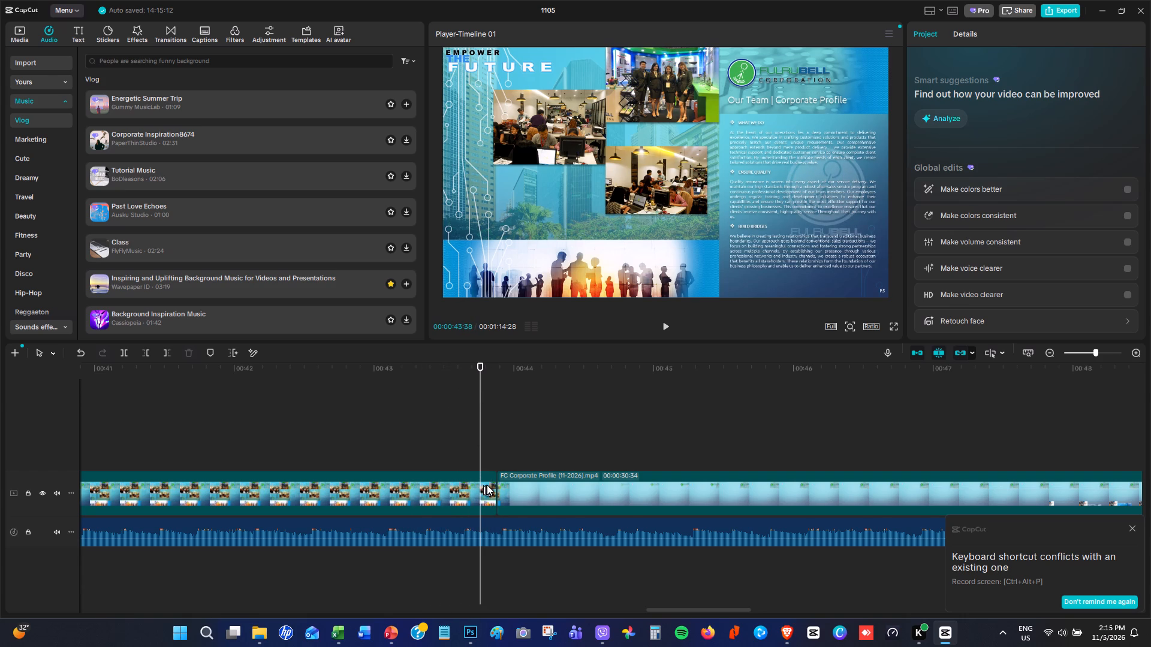
left_click(125, 353)
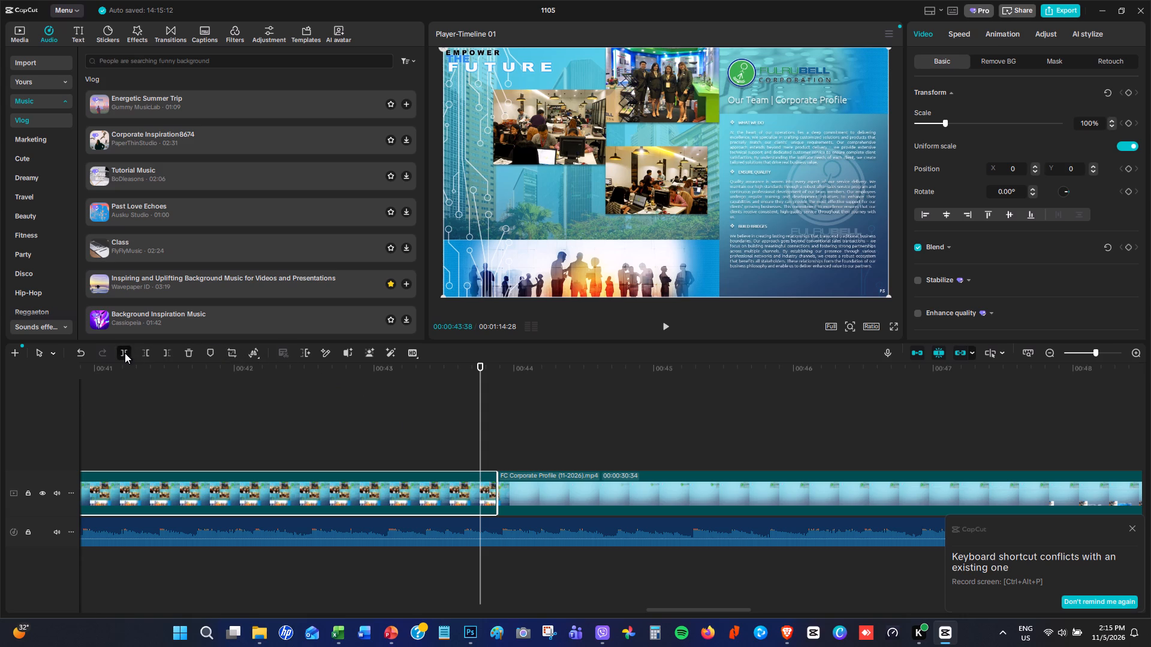
Insert a 3-second freeze frame at the start of the short leftover piece ending the office-photo Our Team slide.
left_click(490, 487)
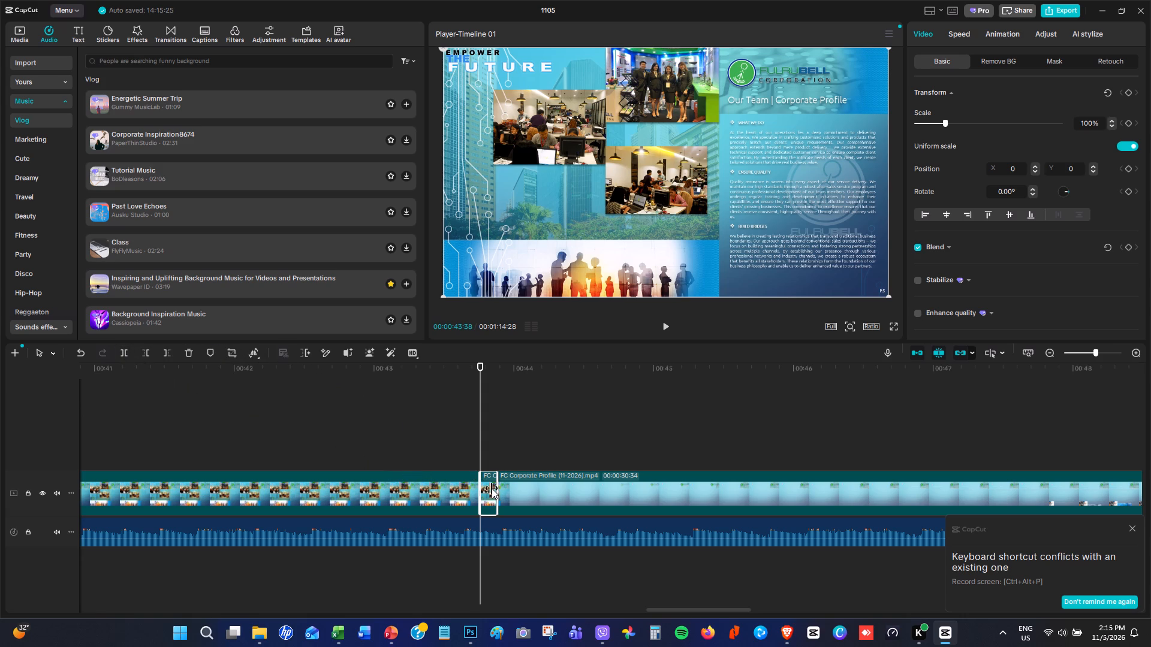
right_click(489, 486)
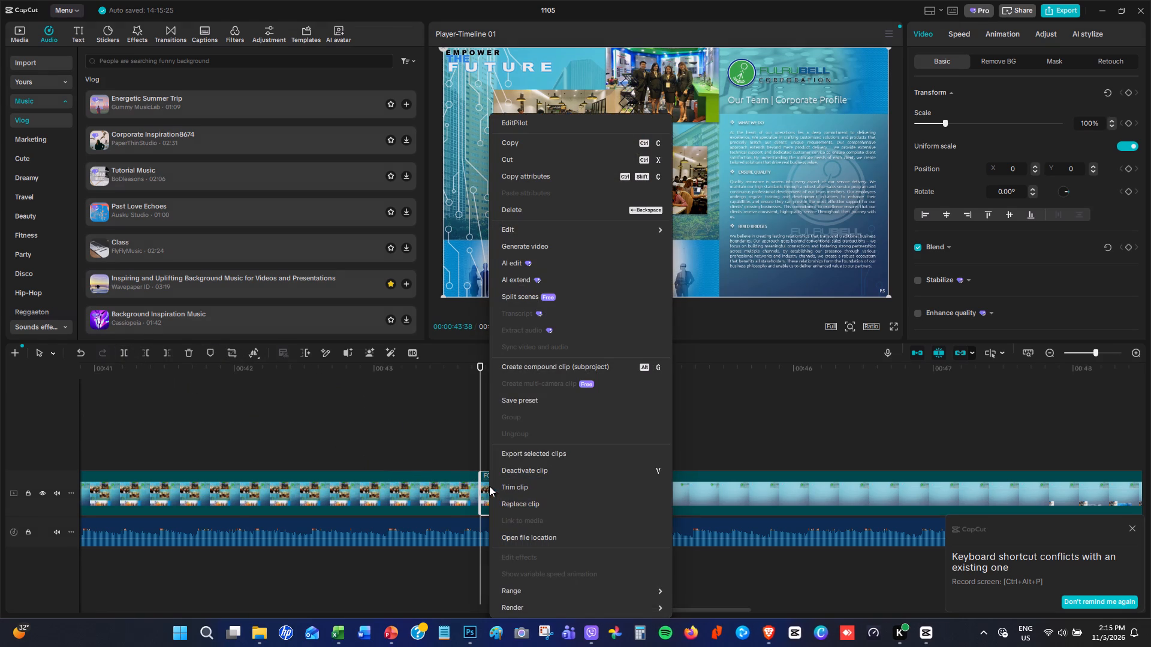
left_click(565, 232)
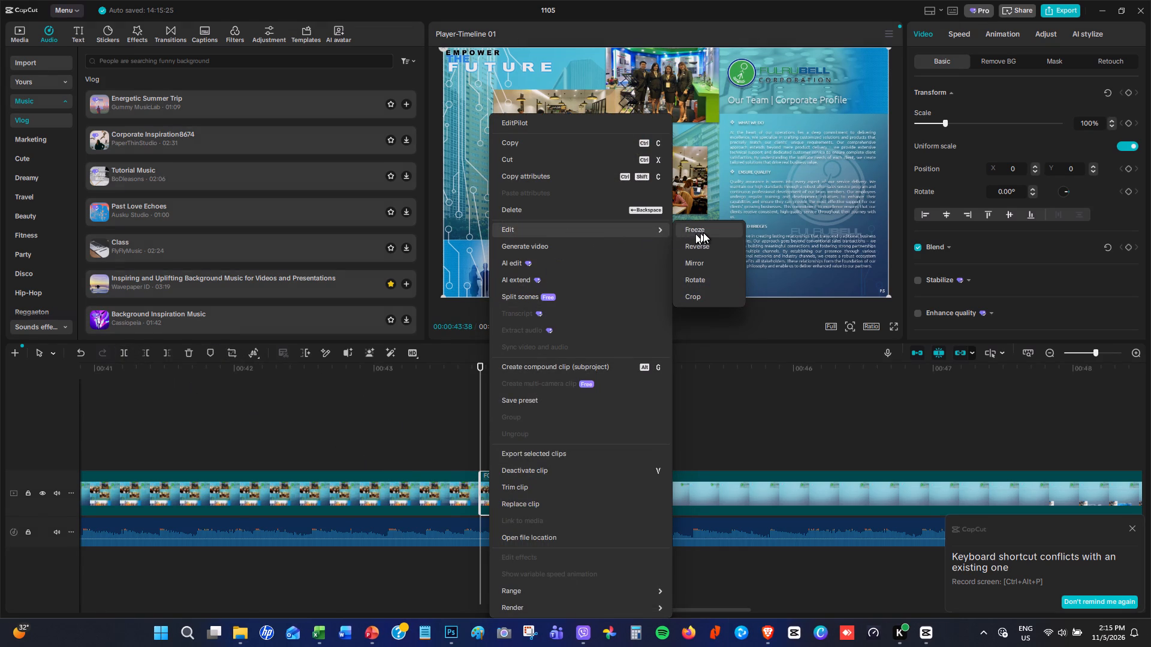
left_click(705, 231)
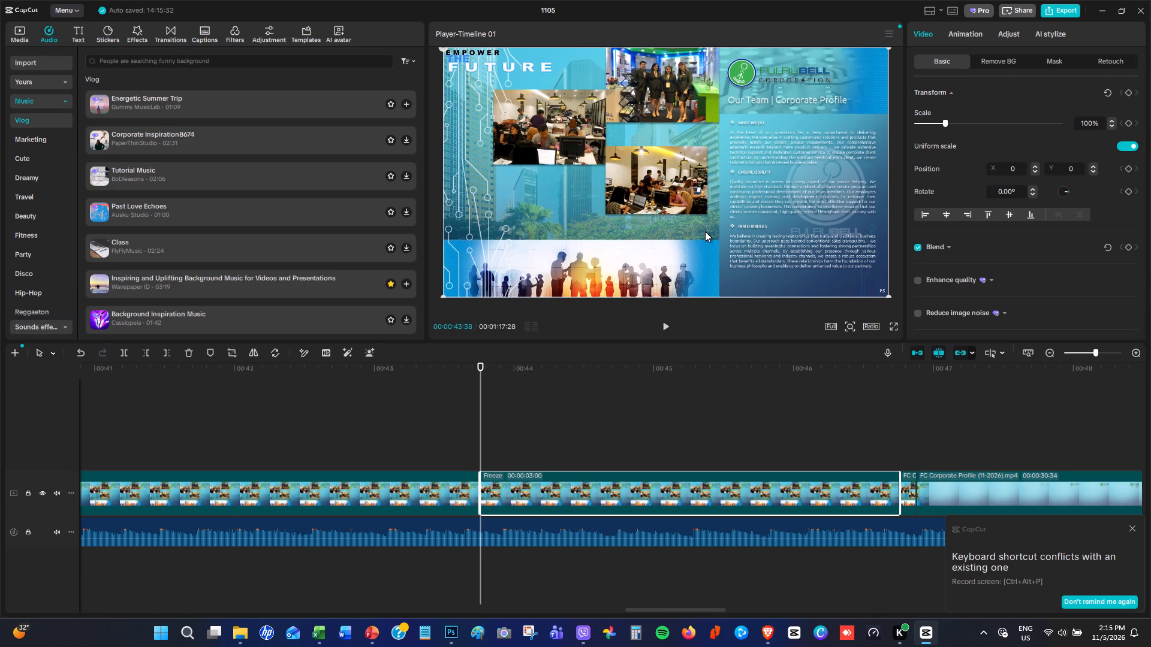
Set the office-photo Our Team clip before the new freeze frame to 1.50x speed.
left_click(254, 433)
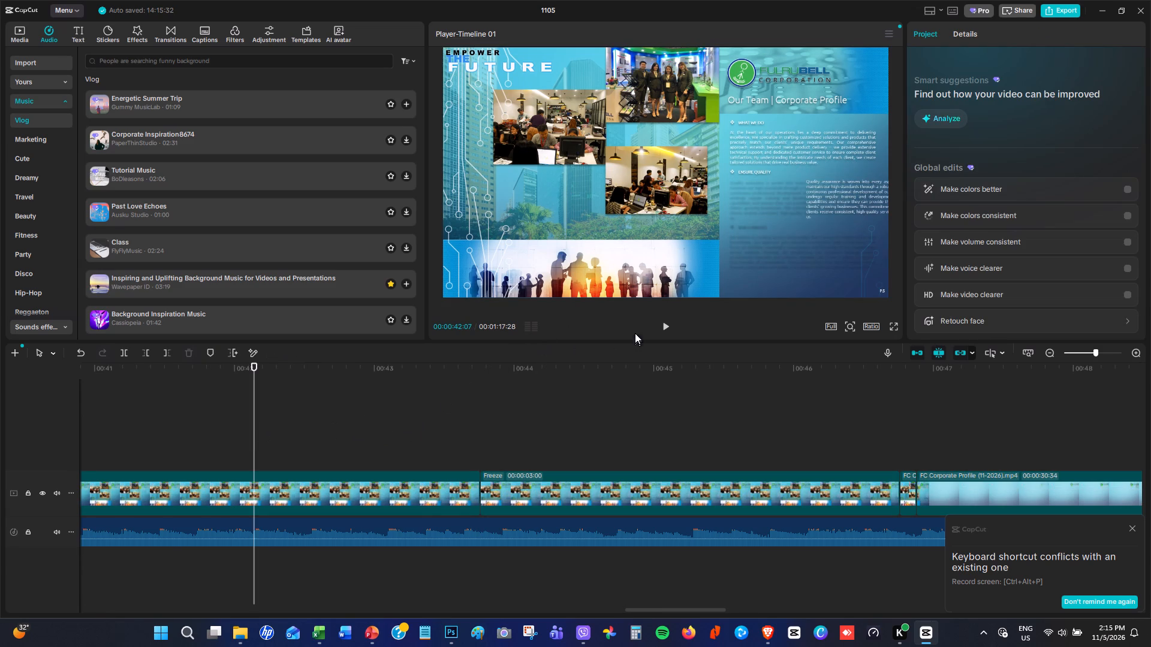
left_click(346, 491)
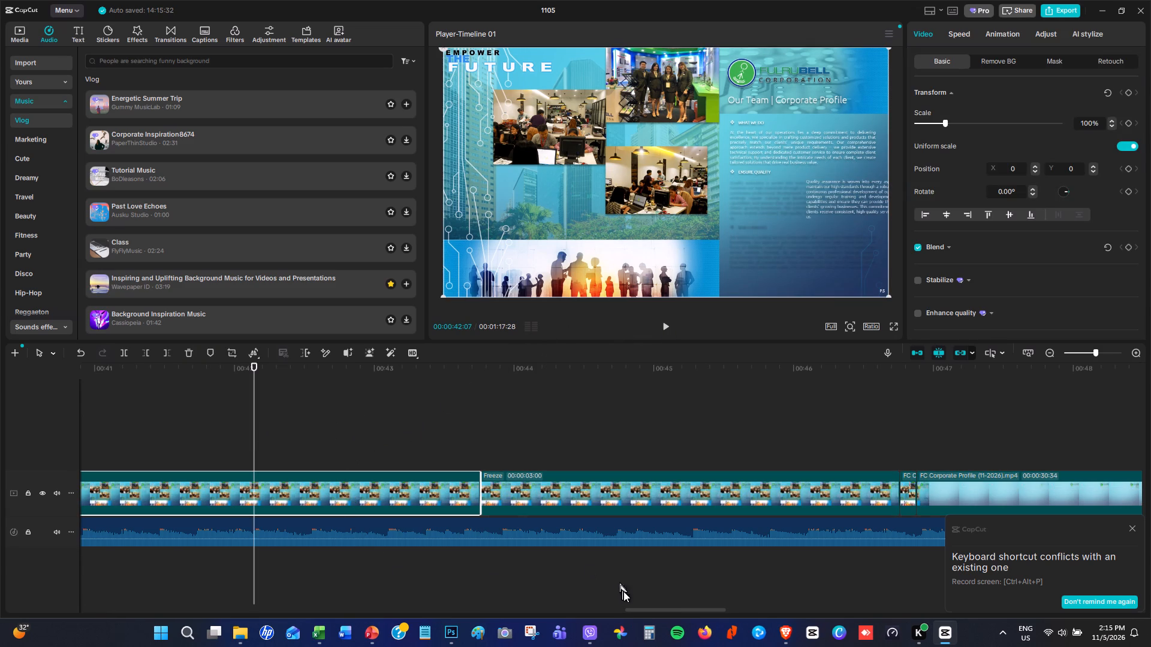
left_click_drag(646, 610, 546, 610)
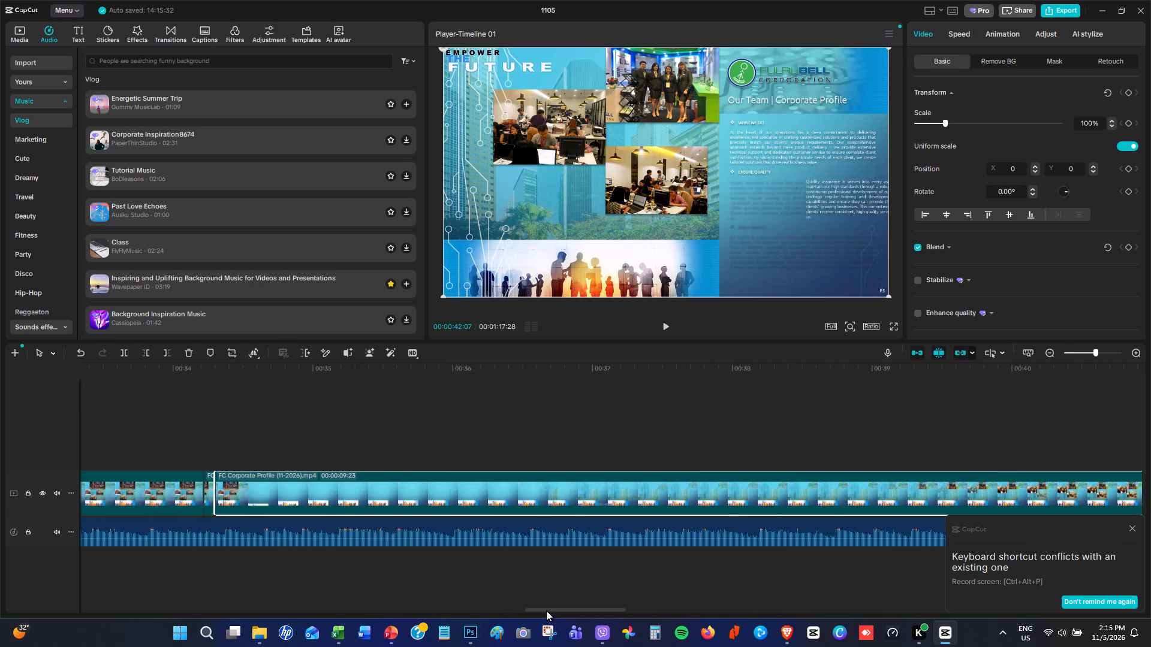
left_click_drag(546, 610, 564, 613)
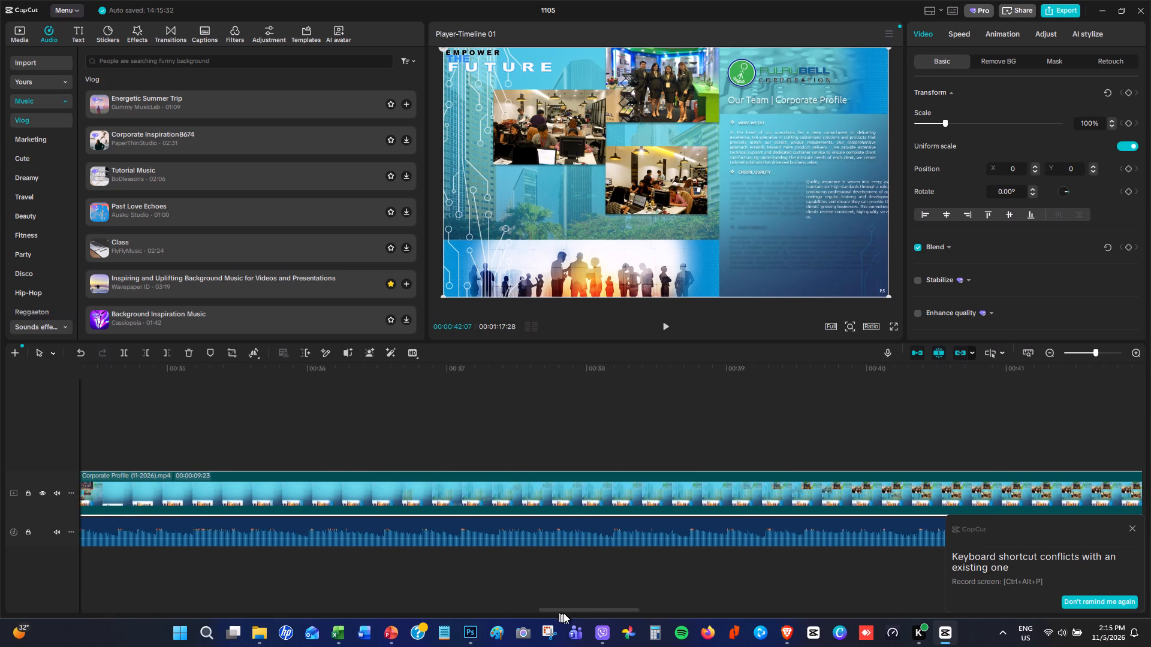
left_click_drag(564, 613, 619, 619)
left_click(529, 486)
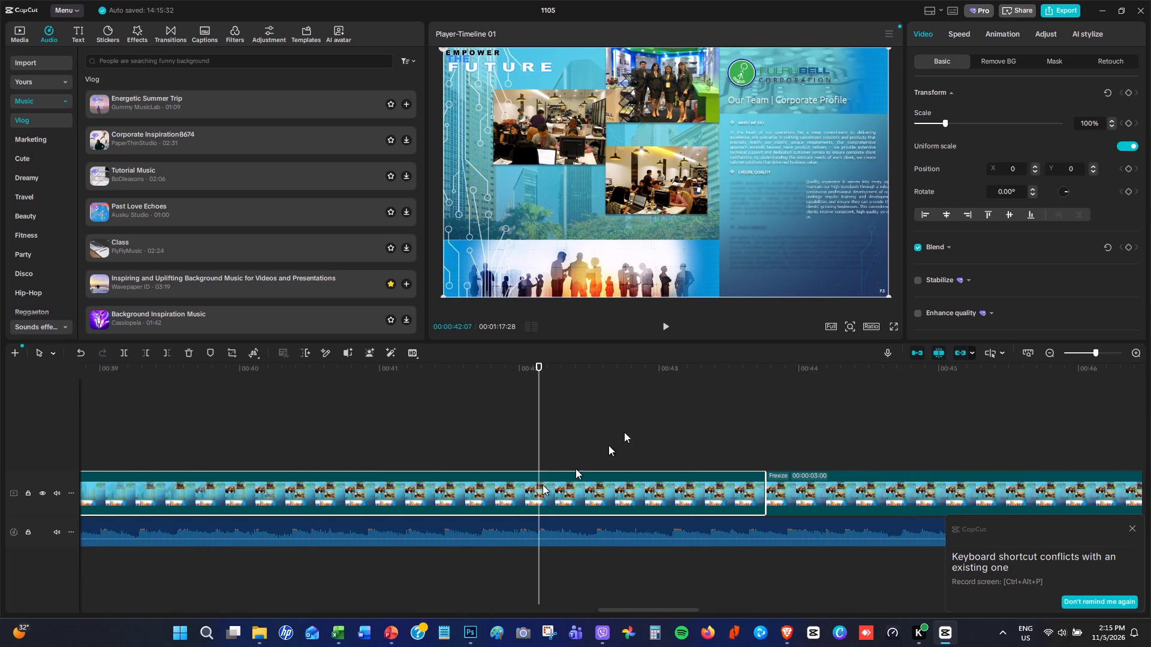
left_click(962, 33)
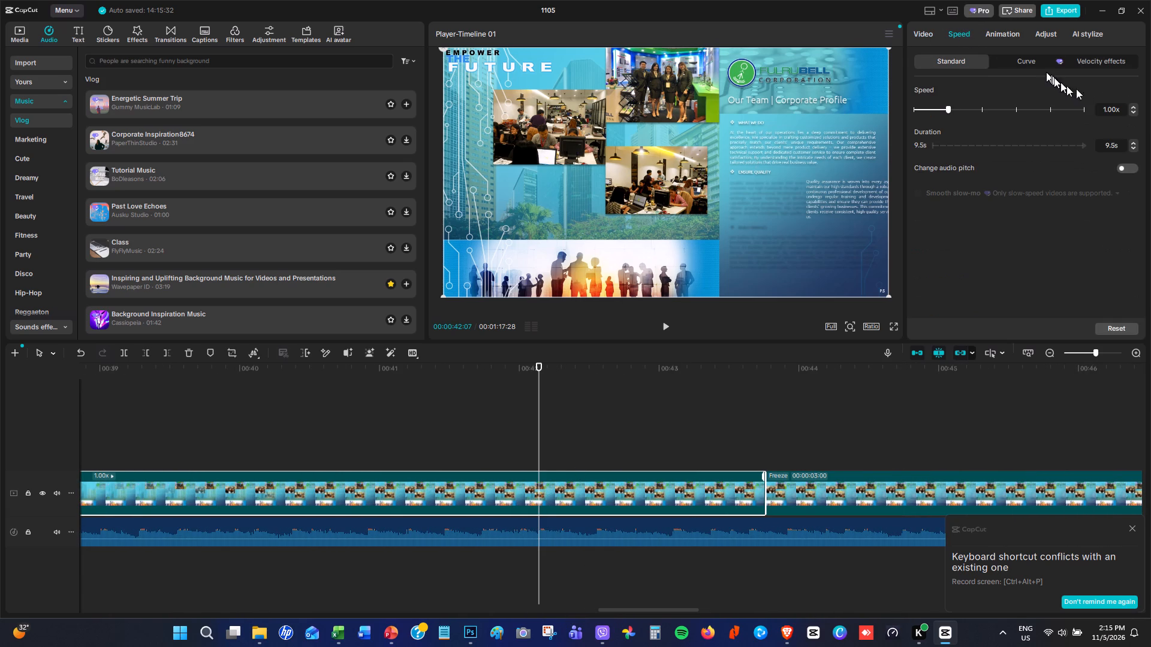
left_click(1132, 106)
triple_click(1132, 106)
left_click(1132, 106)
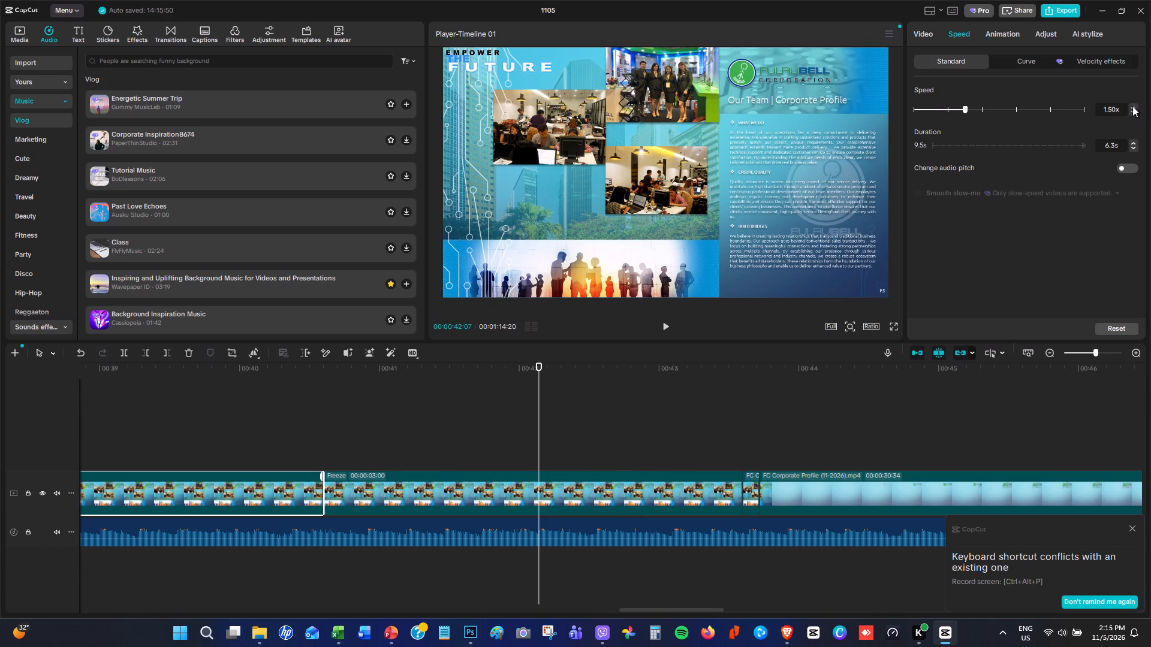
Play the timeline from the end of the sped-up Our Team clip through its freeze frame into the following slide's opening.
left_click(294, 406)
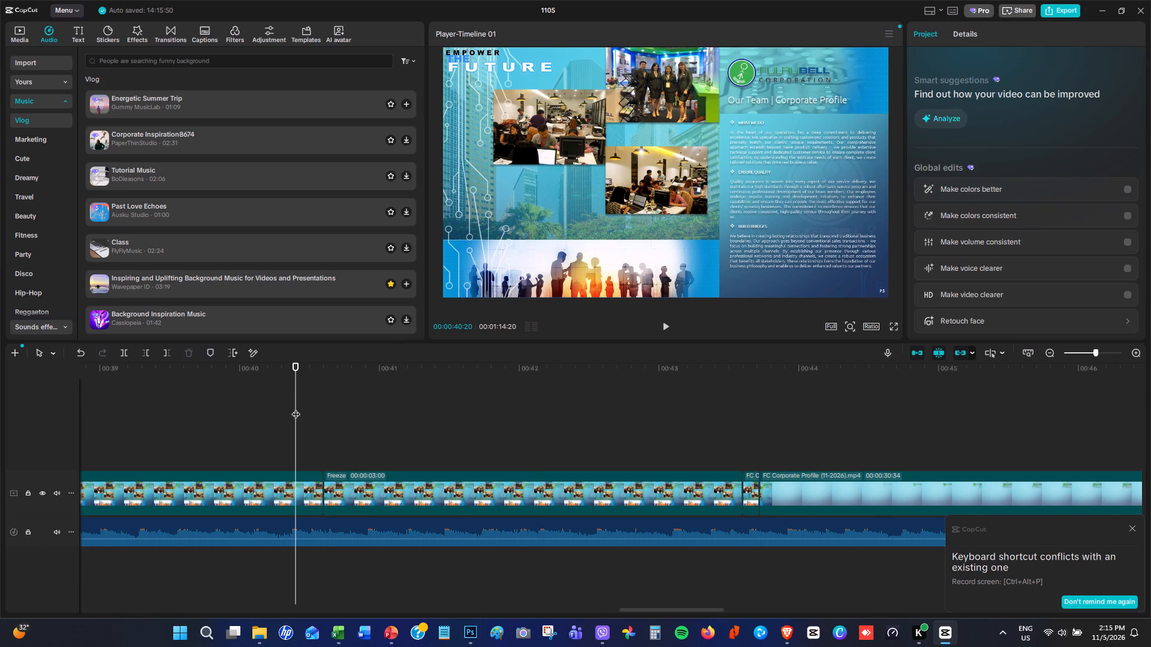
left_click(663, 325)
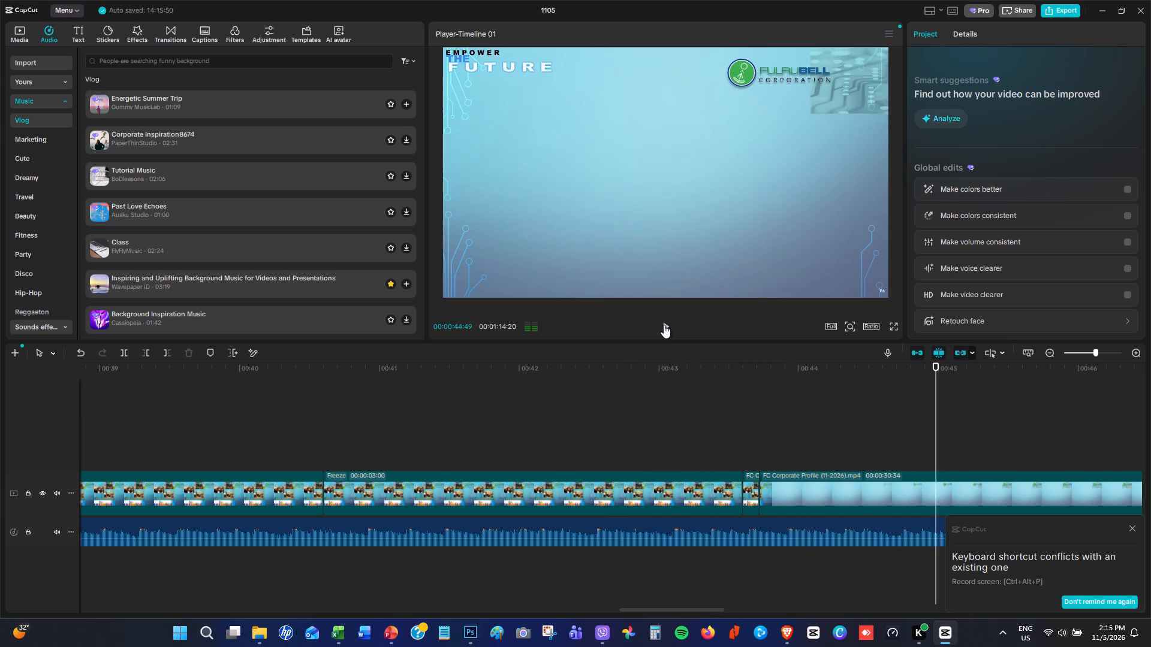
left_click(664, 325)
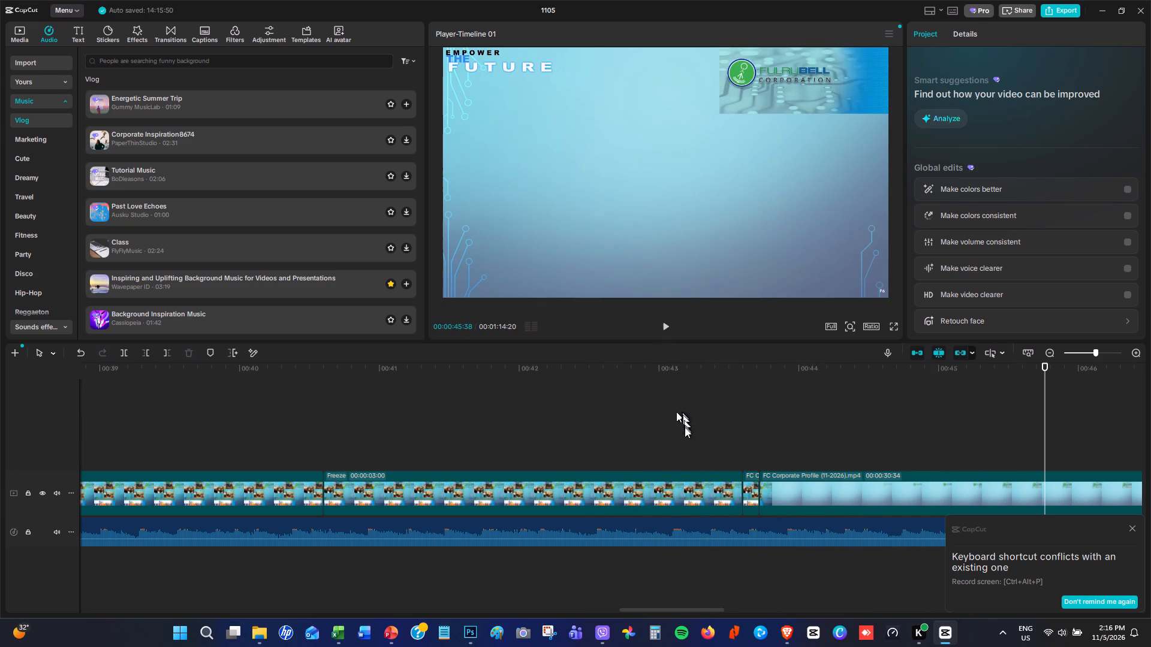
Play the earlier slides up to the change from the Our Company slide into the Our Team slide, checking the Our Company slide's ending.
left_click(1051, 351)
left_click(1051, 351)
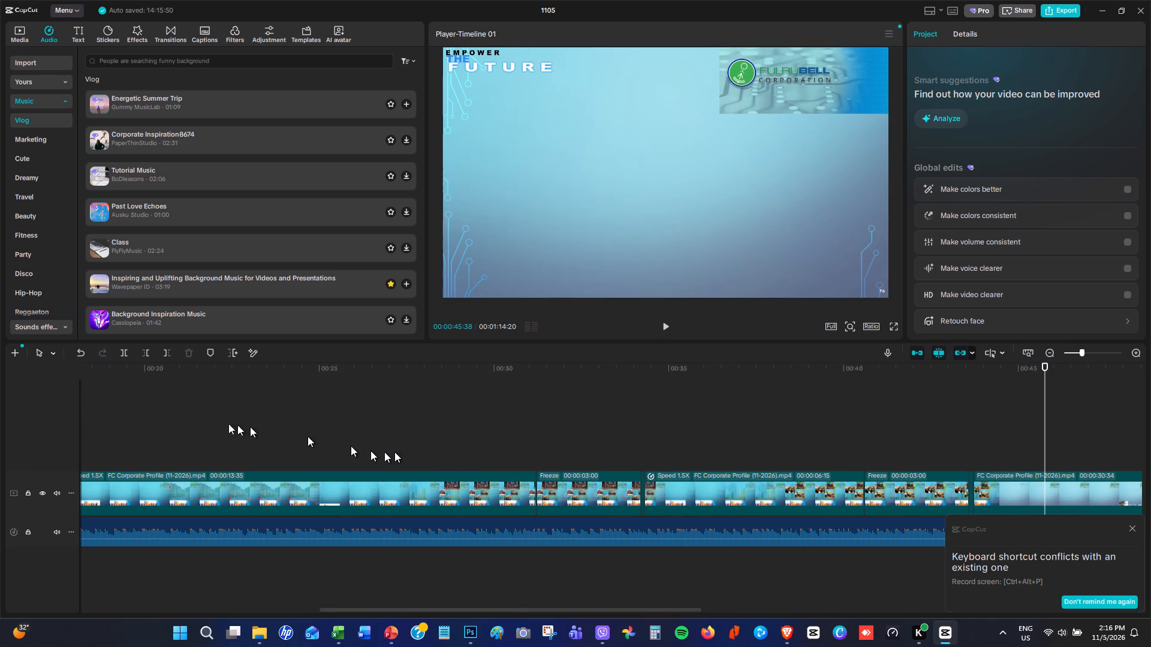
left_click(188, 422)
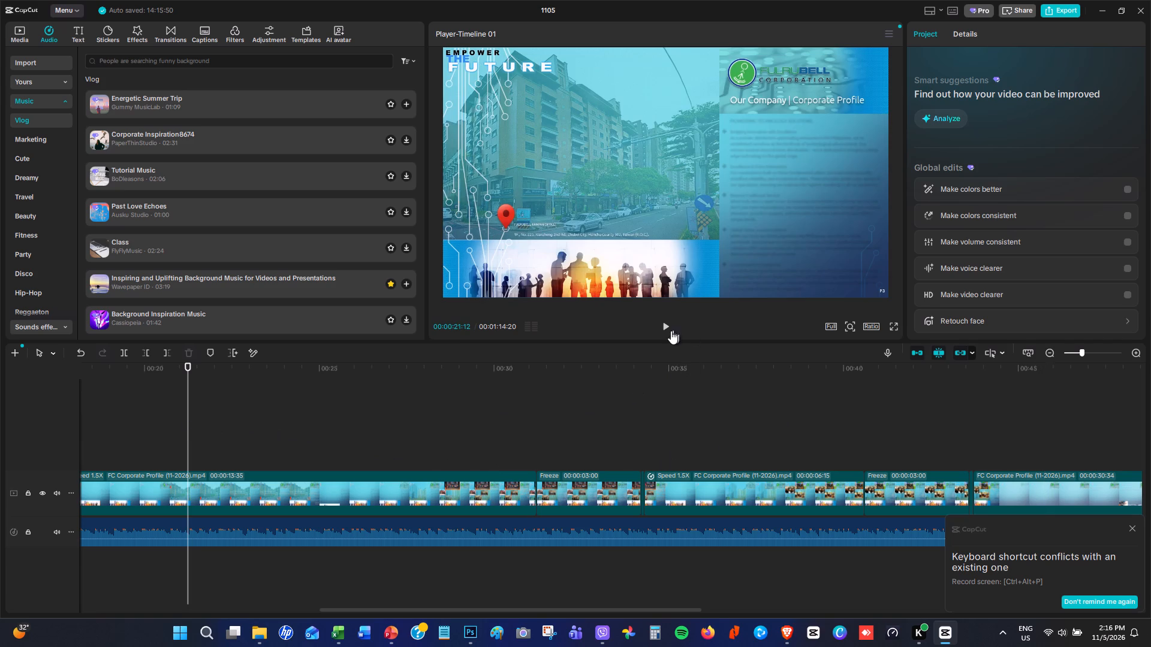
left_click(668, 323)
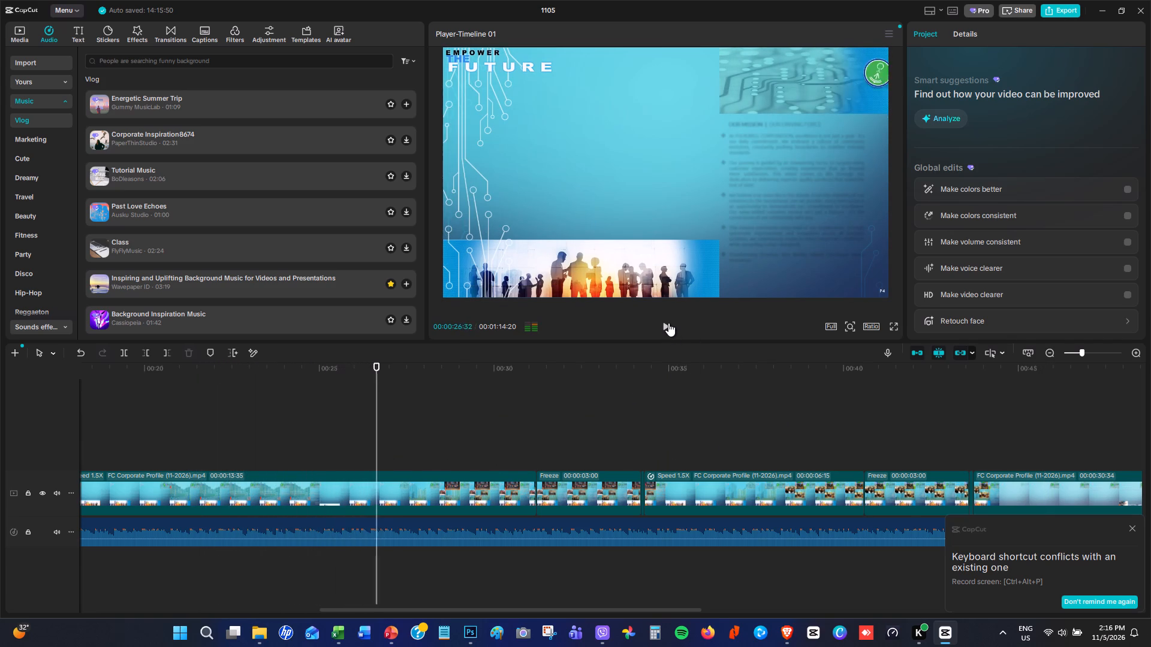
left_click(200, 396)
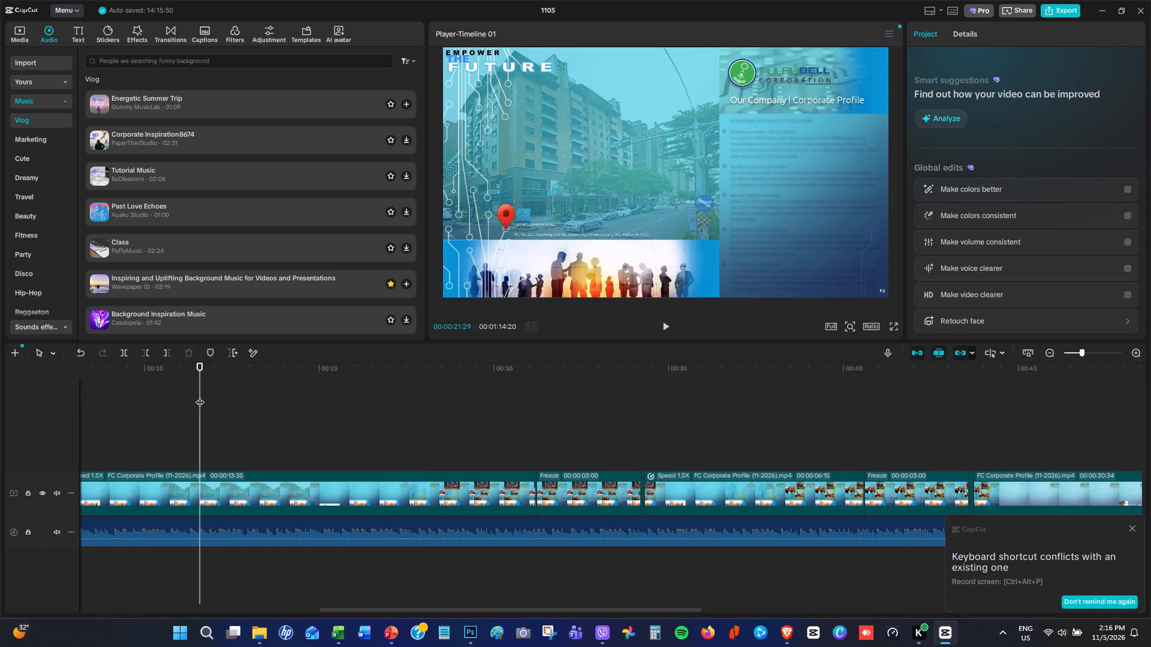
left_click(664, 326)
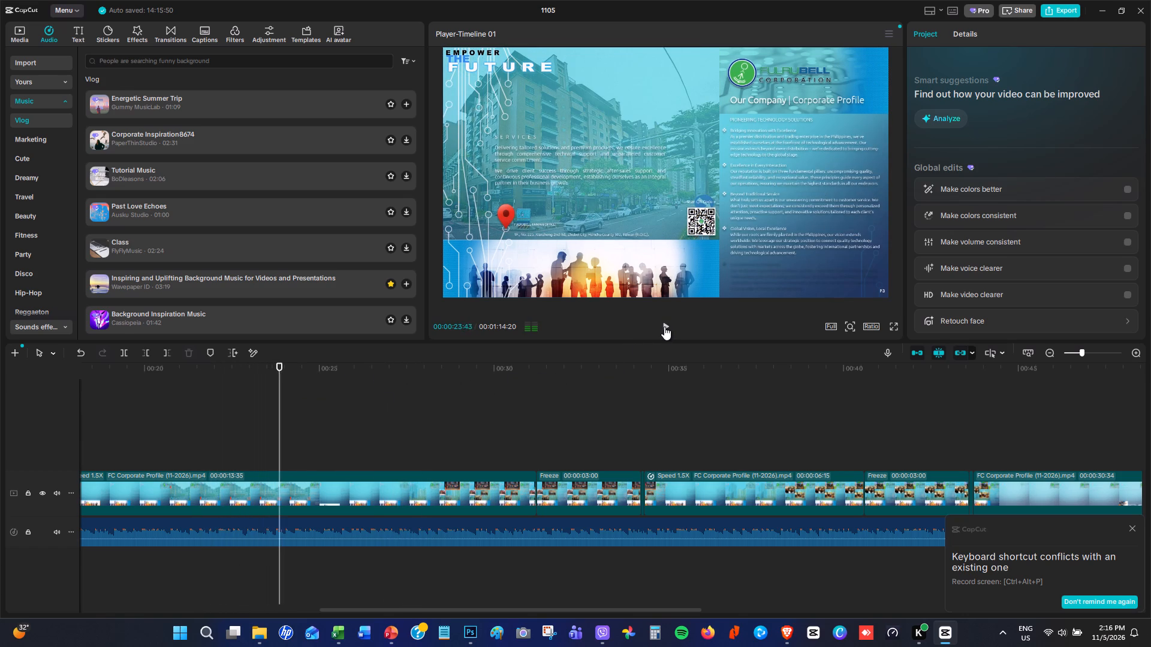
left_click(664, 326)
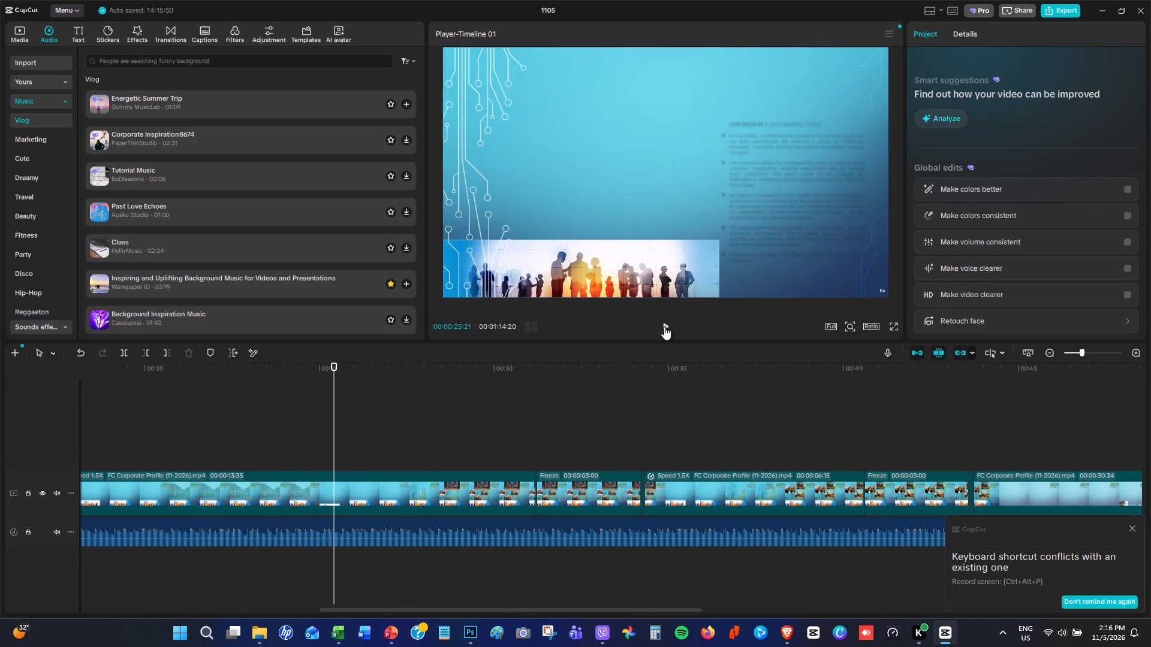
left_click_drag(537, 612, 416, 609)
left_click(246, 405)
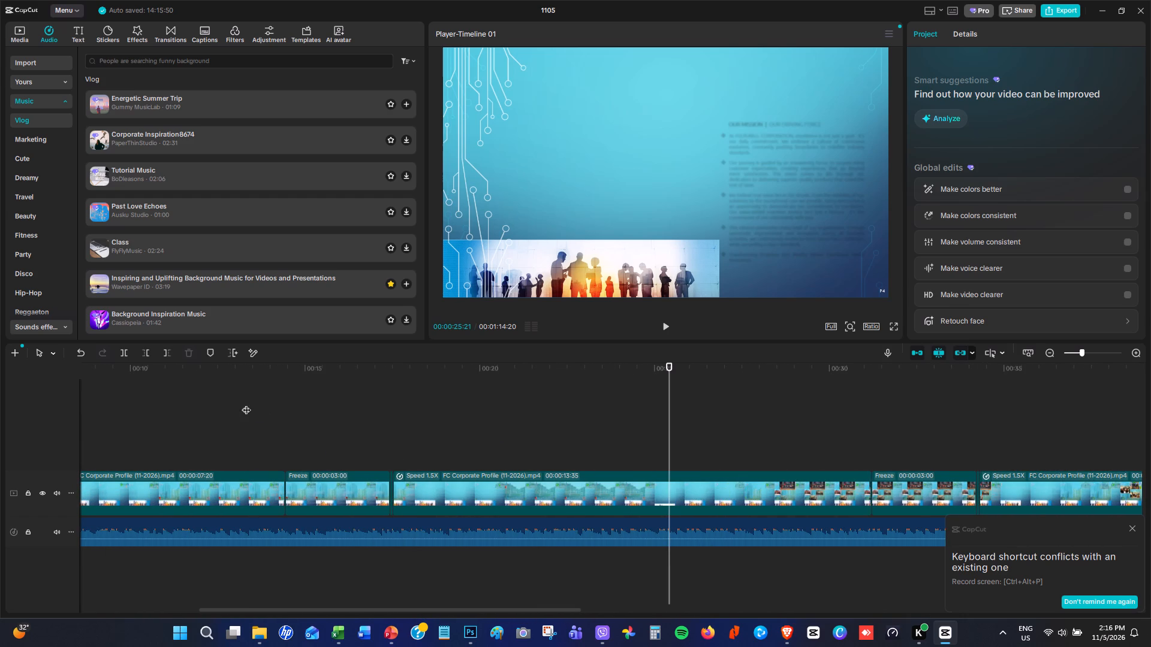
left_click(665, 325)
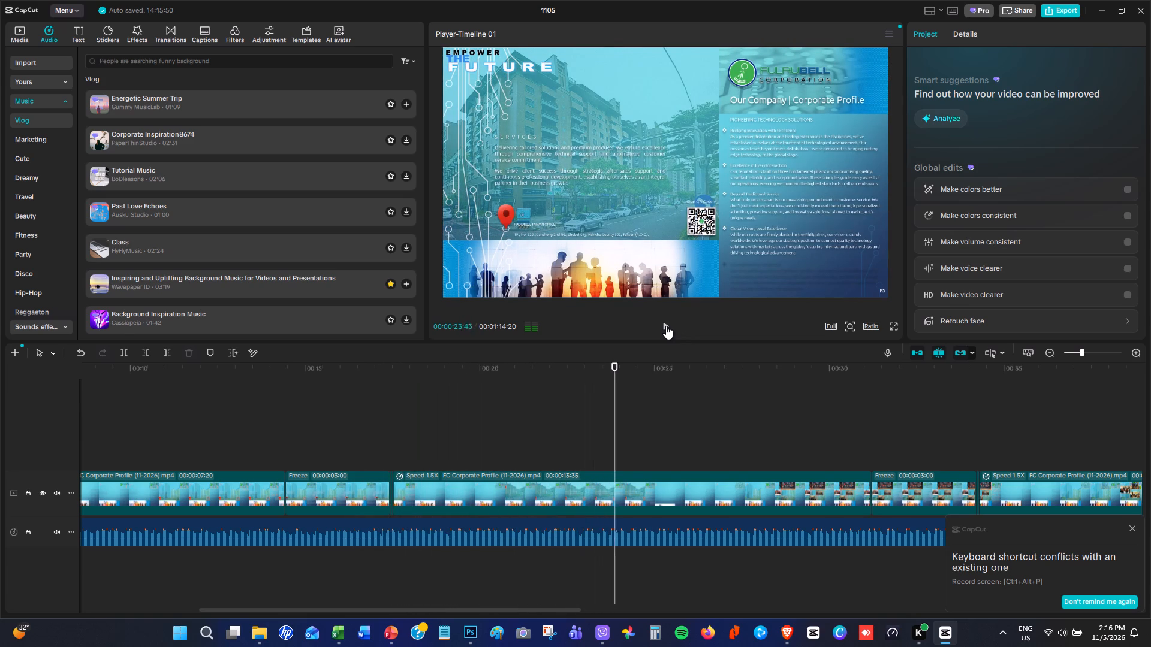
left_click(666, 326)
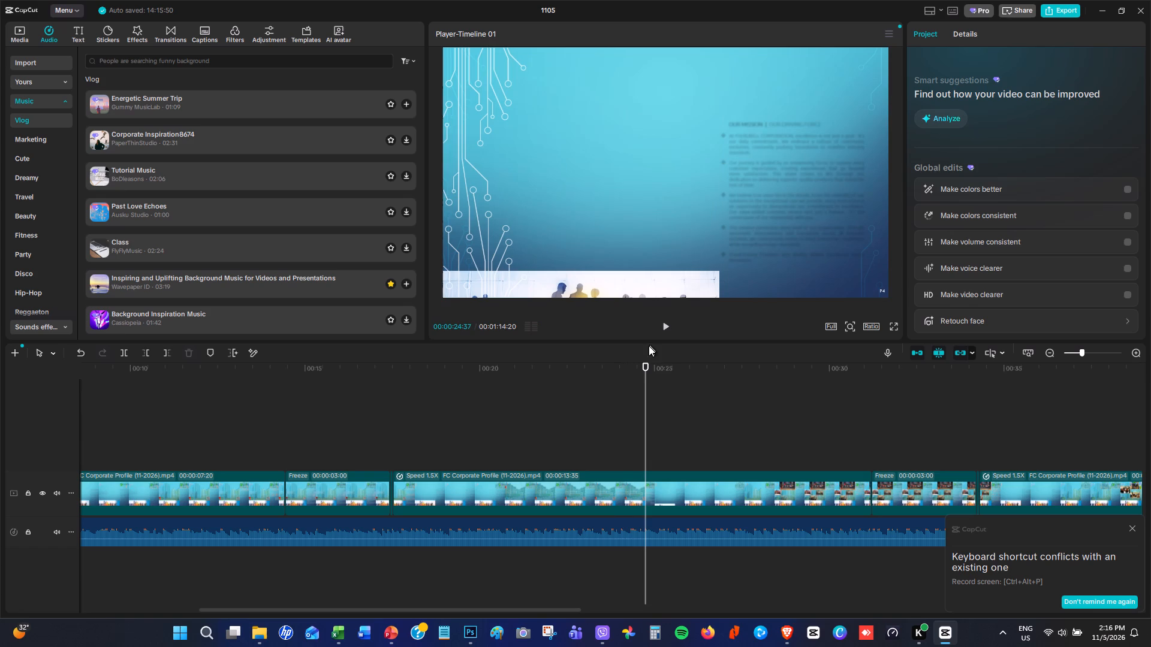
Split the 1.50x clip at 00:00:24:28, at the end of the Our Company slide with its text fully shown.
left_click(1136, 353)
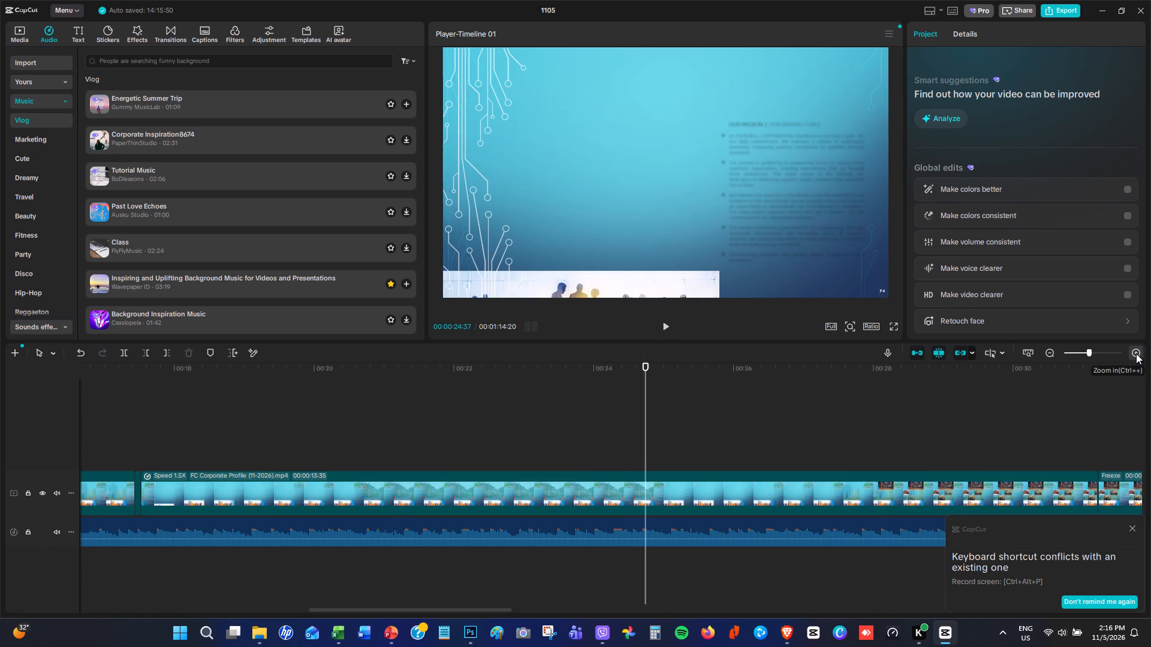
left_click(1136, 353)
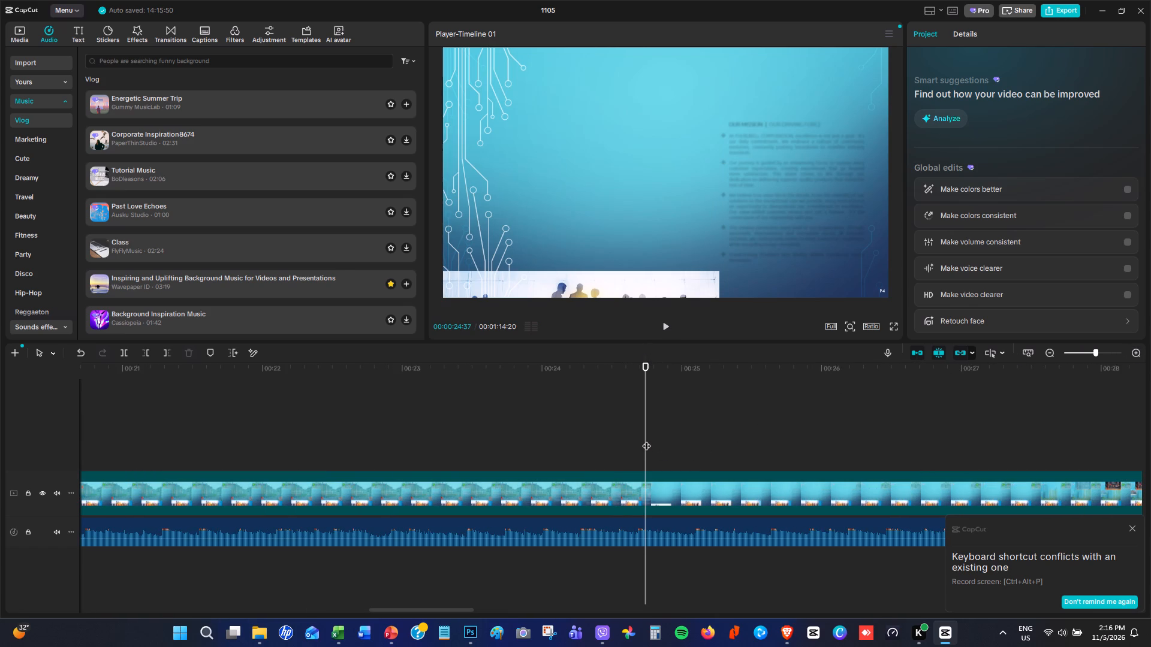
left_click_drag(646, 440, 624, 442)
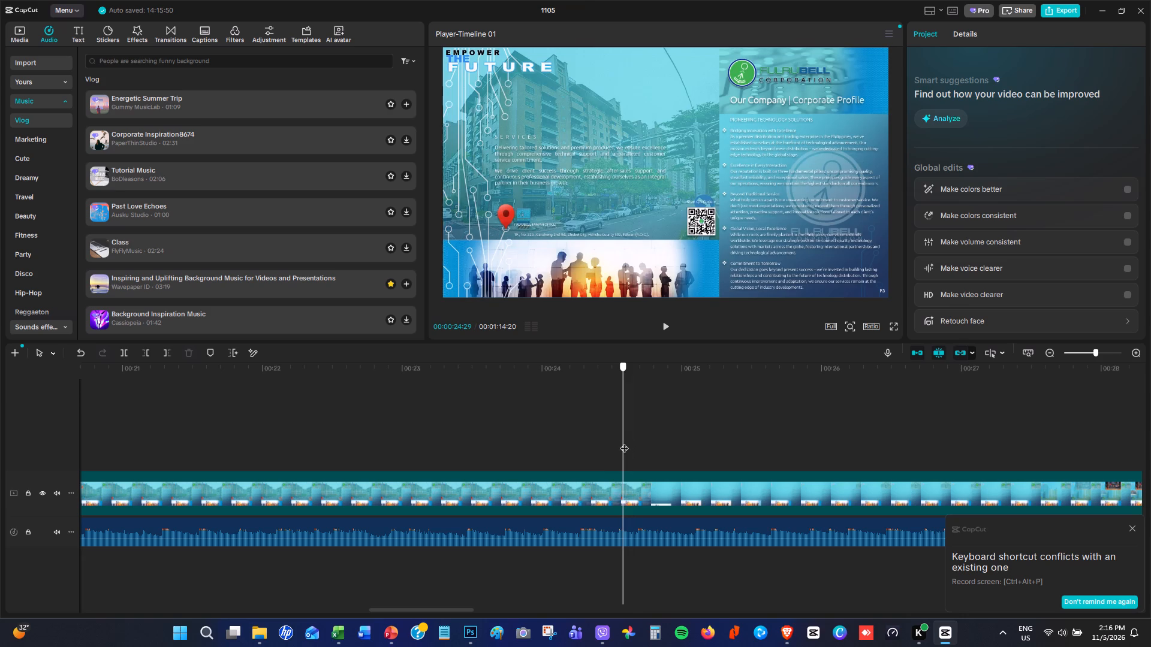
left_click_drag(624, 442, 623, 446)
left_click_drag(623, 446, 622, 446)
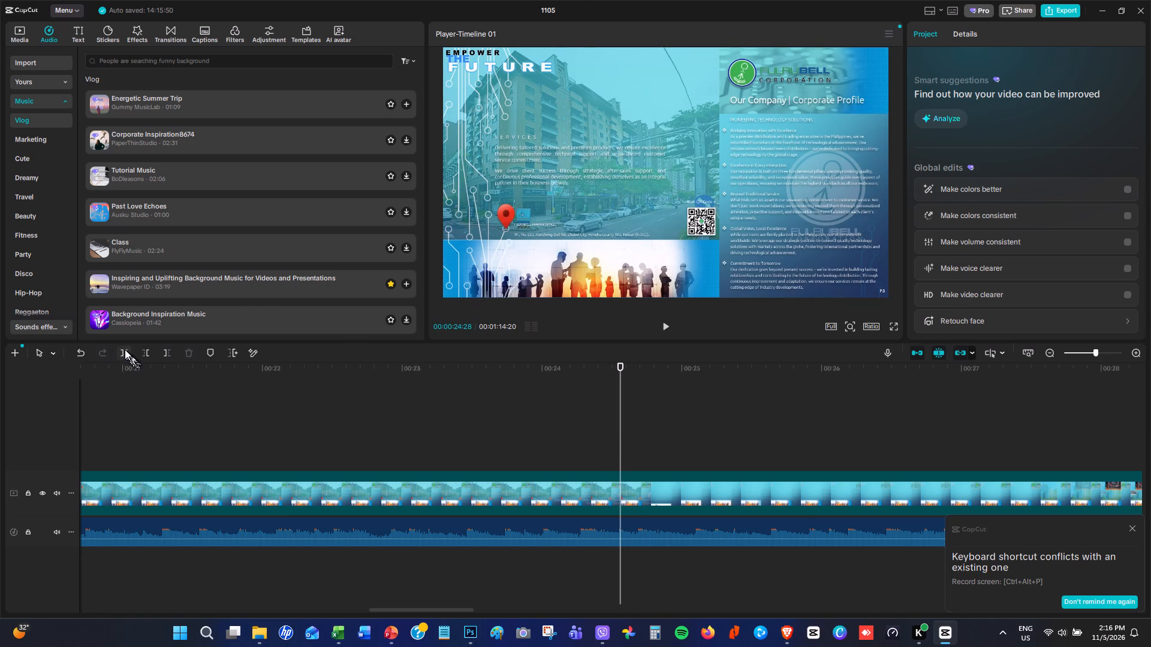
left_click(125, 349)
Split the Our Company clip again a few frames before its end, at 00:00:24:24.
left_click_drag(620, 411, 604, 417)
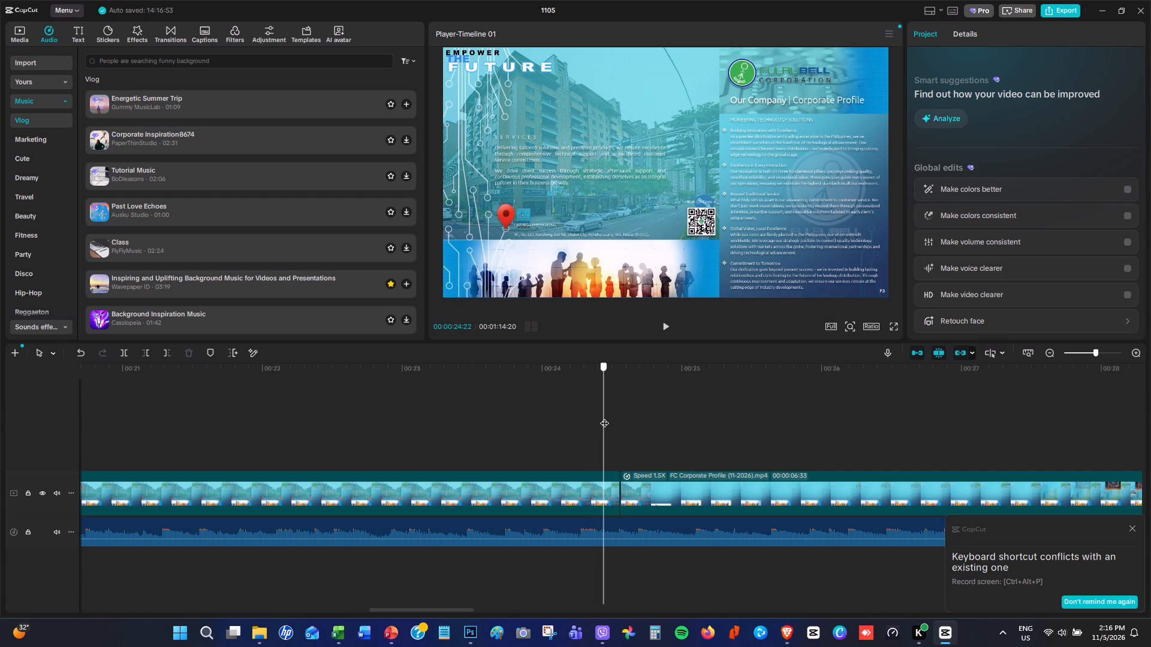
left_click_drag(604, 417, 609, 419)
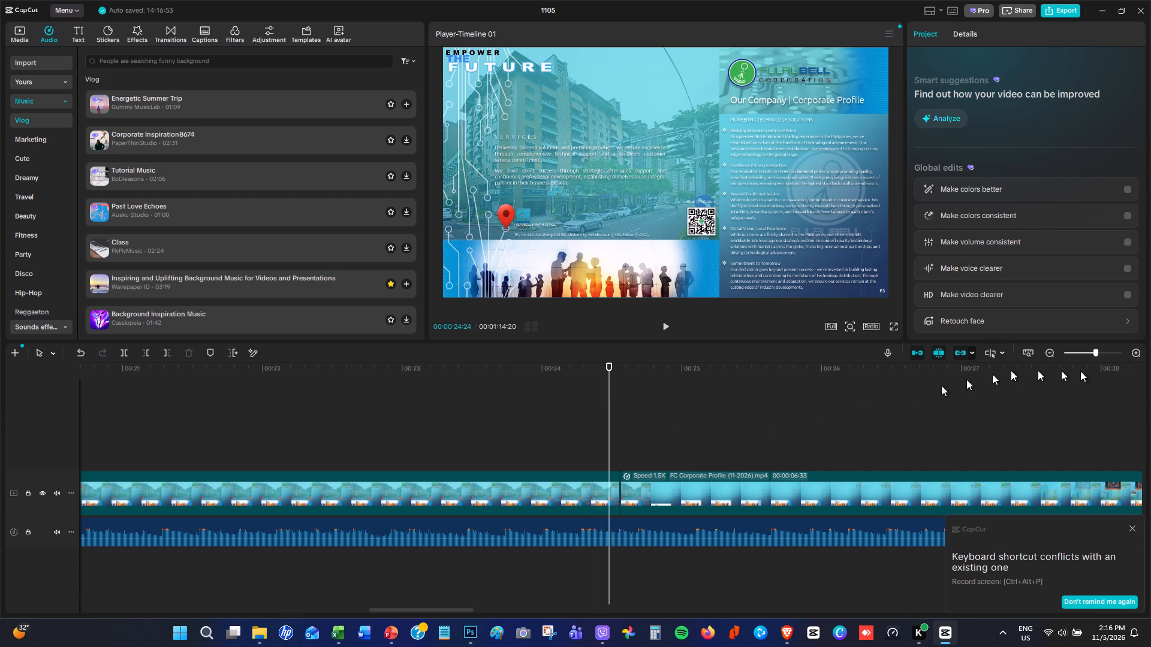
left_click(1139, 352)
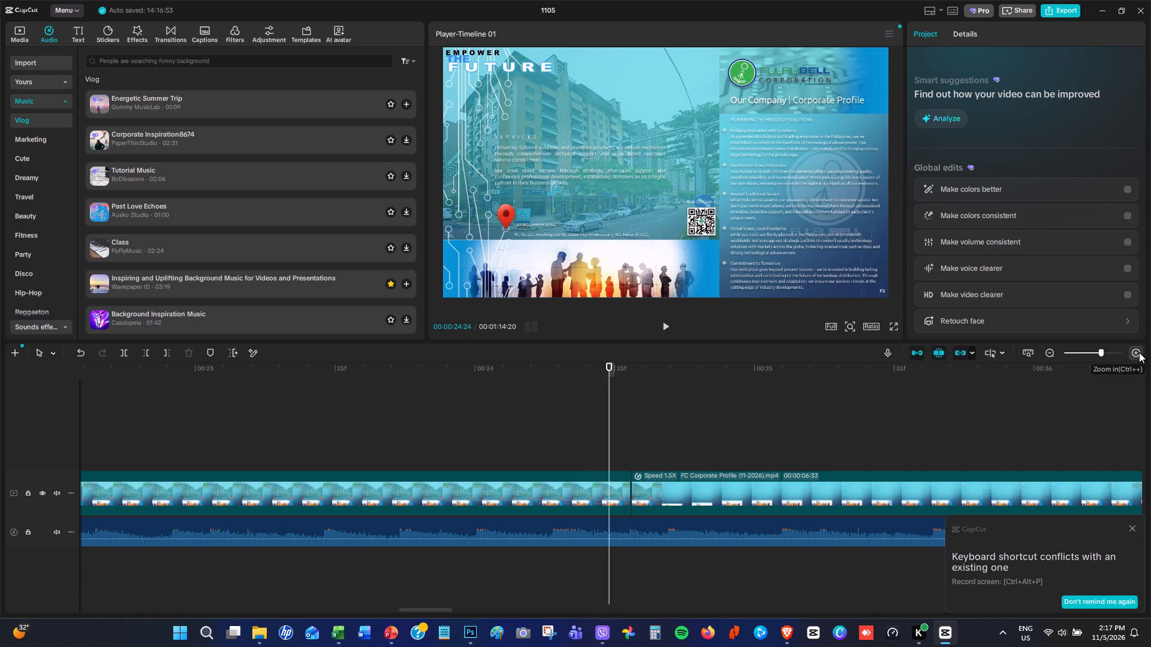
left_click(1139, 353)
left_click(1139, 353)
left_click(1139, 353)
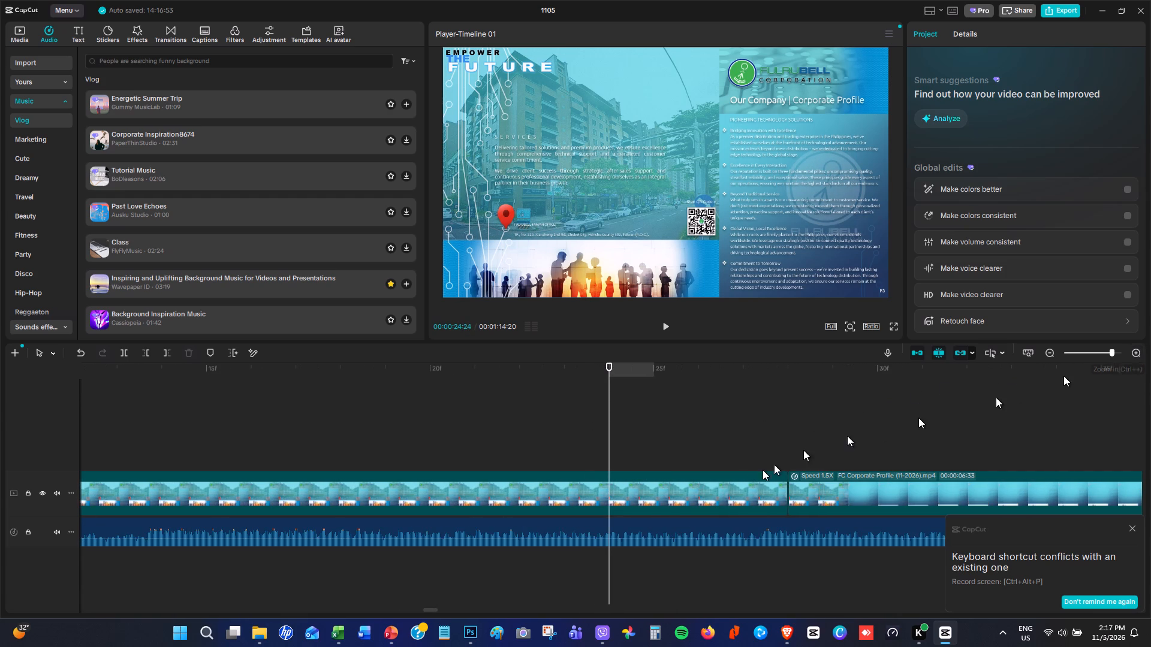
left_click(623, 485)
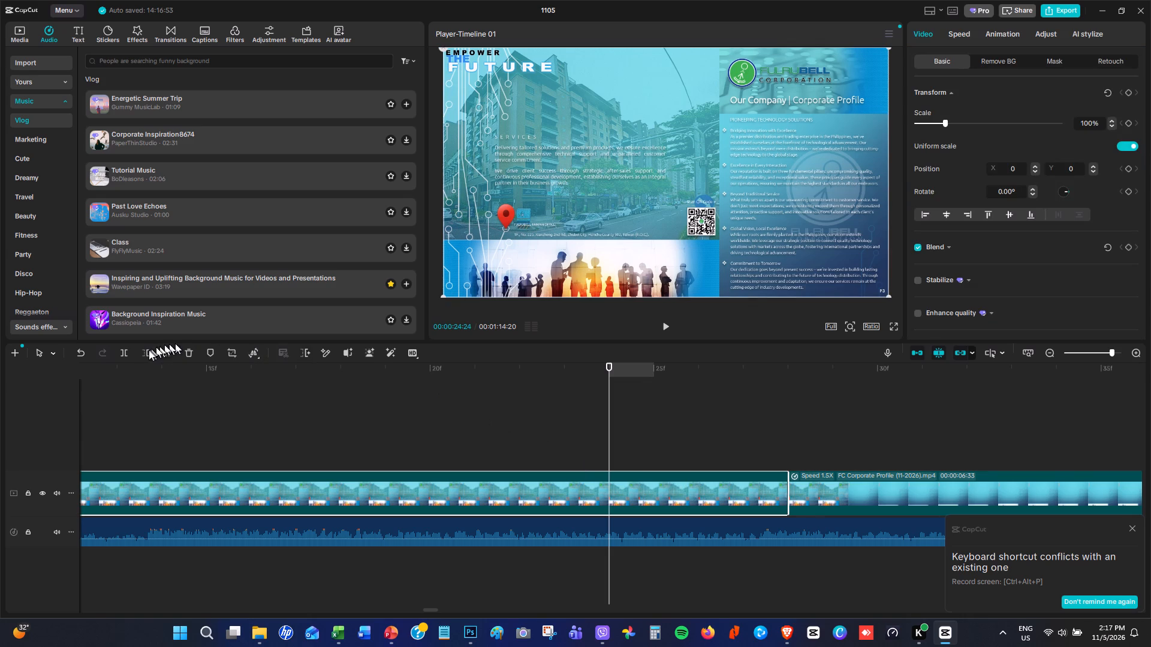
left_click(124, 349)
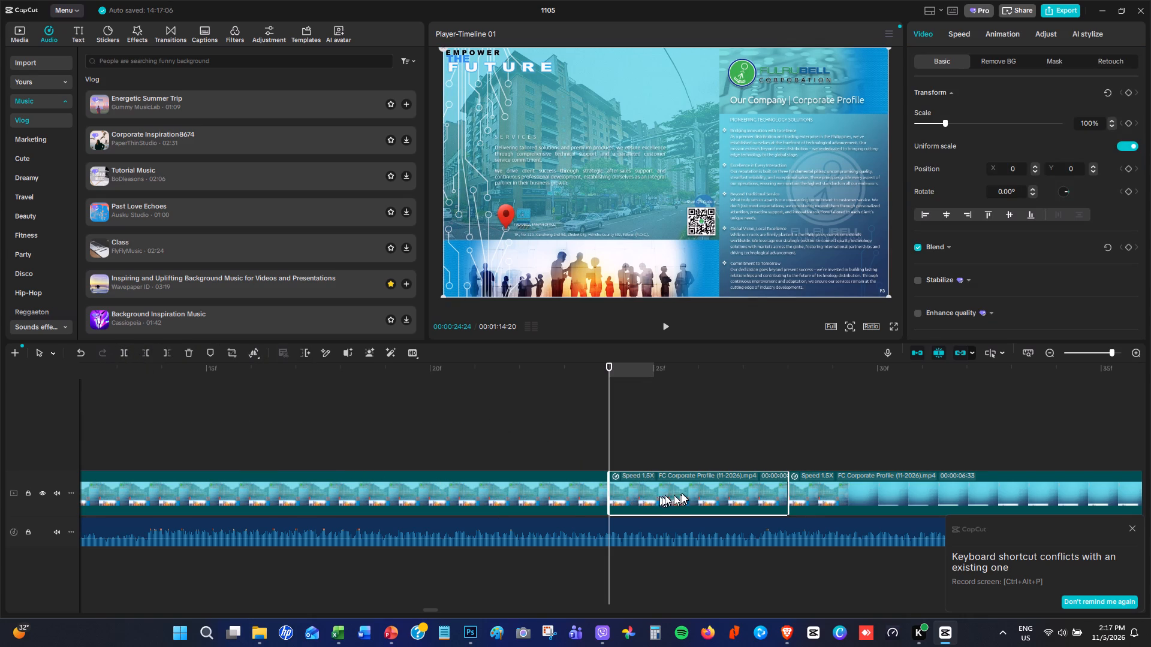
Set the short leftover piece ending the Our Company slide to 1.00x speed.
left_click(682, 493)
right_click(683, 493)
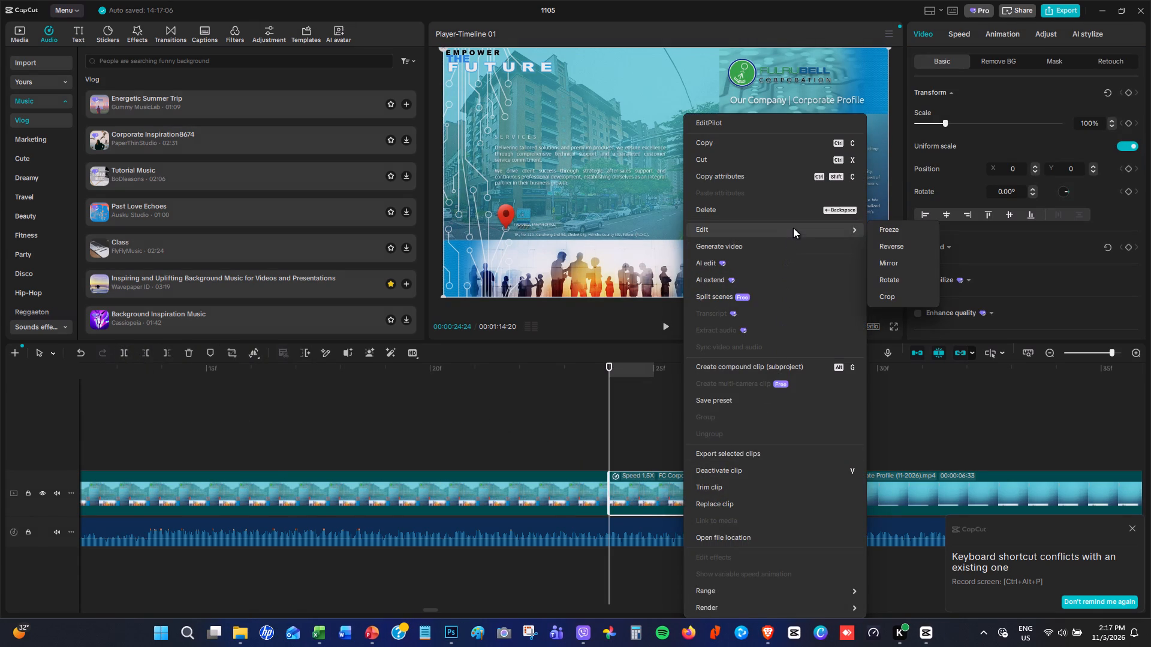
left_click(963, 38)
left_click(963, 35)
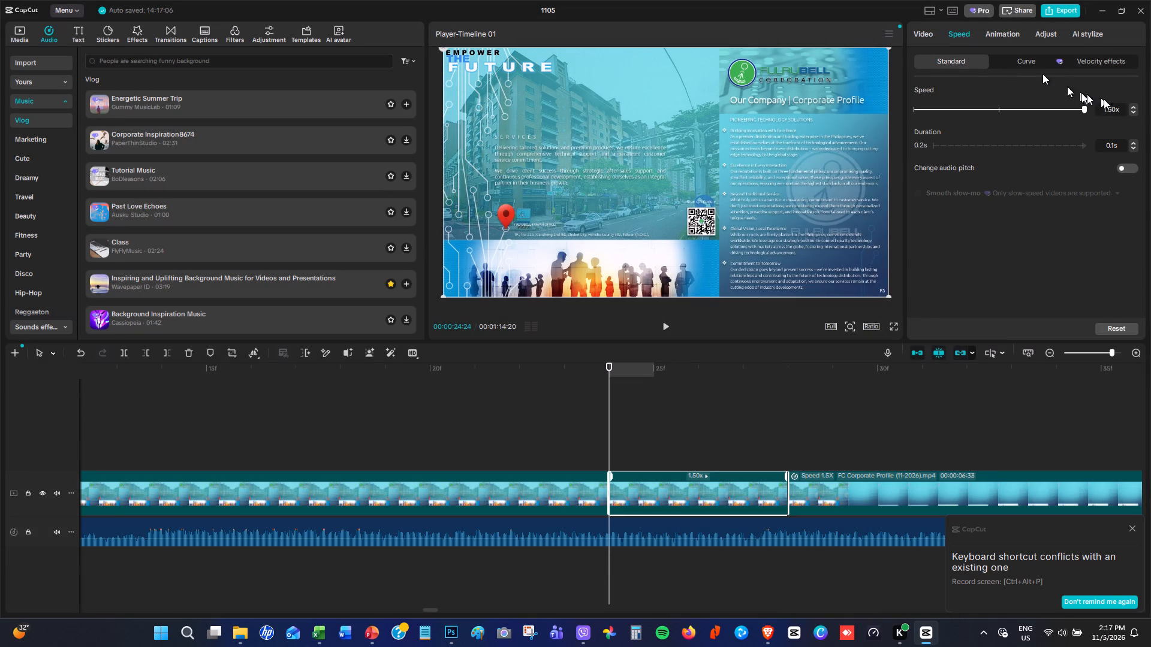
left_click(1134, 111)
left_click(1134, 111)
left_click(1134, 111)
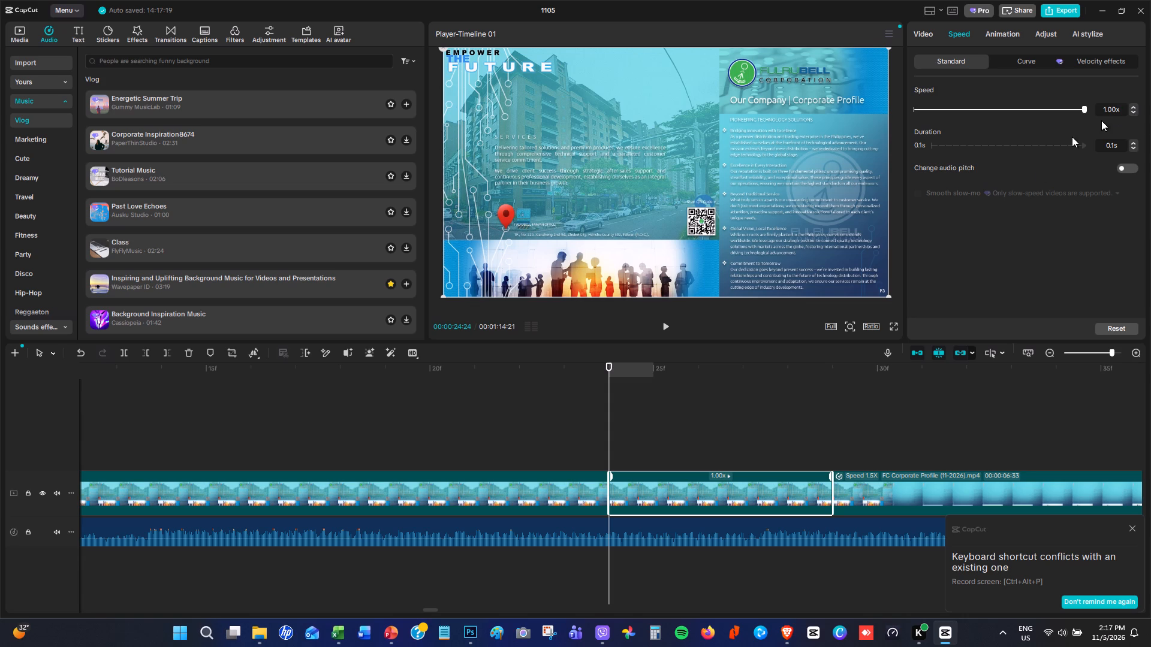
Insert a 3-second freeze frame at 00:00:24:26, inside the short piece ending the Our Company slide.
left_click(681, 419)
left_click(676, 486)
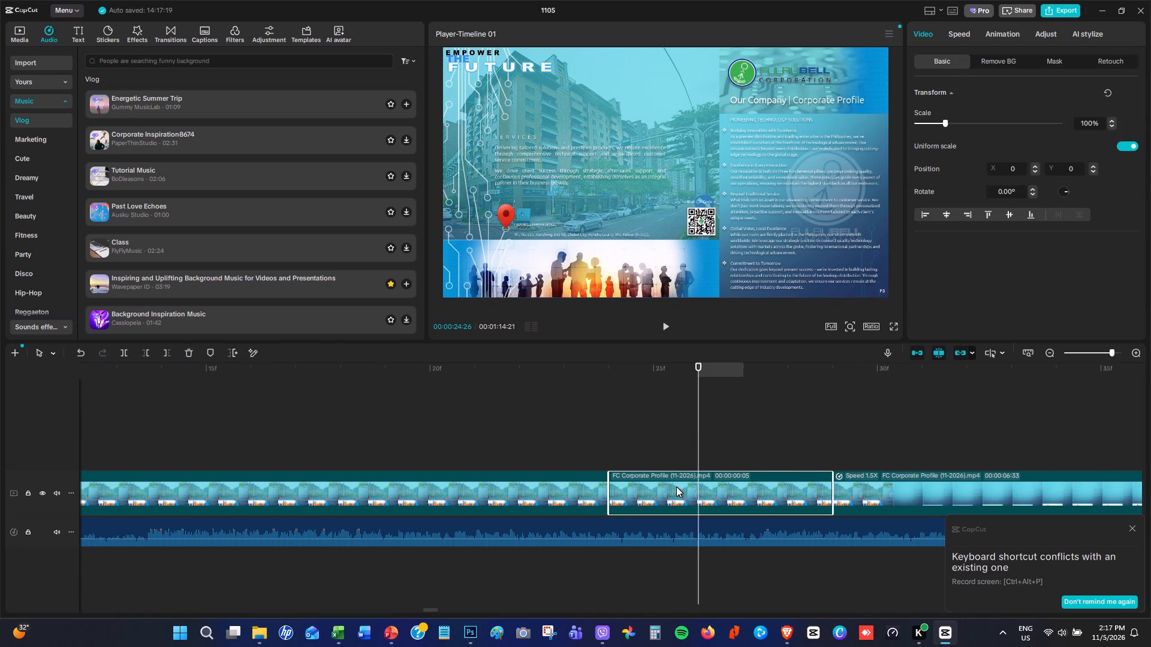
right_click(676, 486)
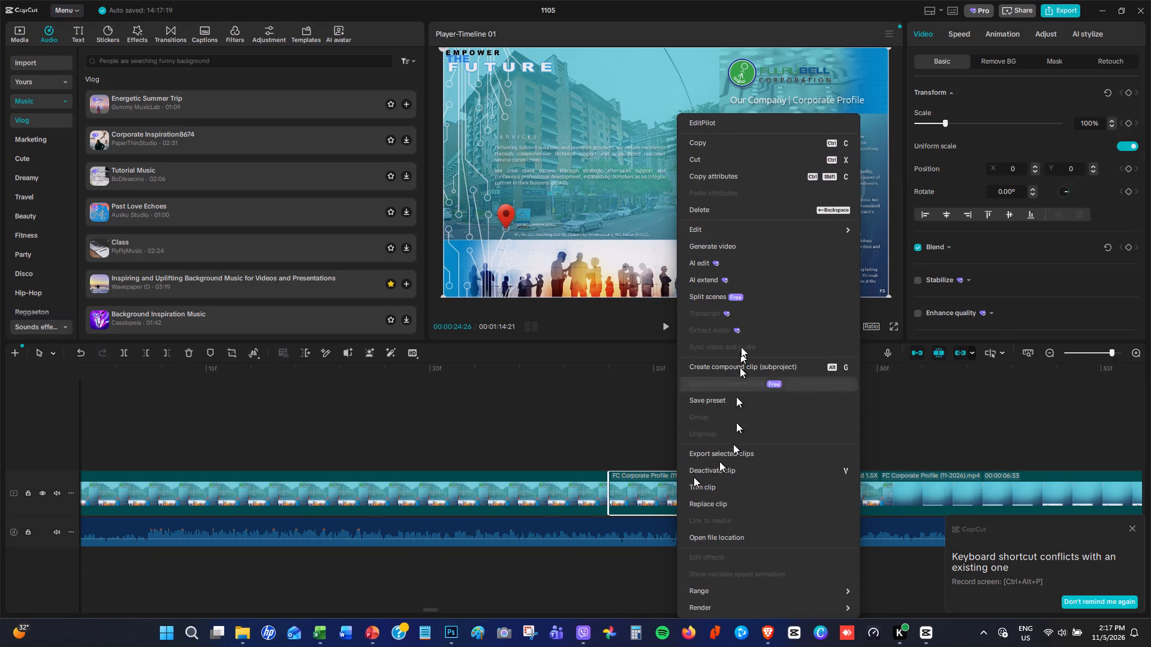
left_click(761, 231)
left_click(878, 231)
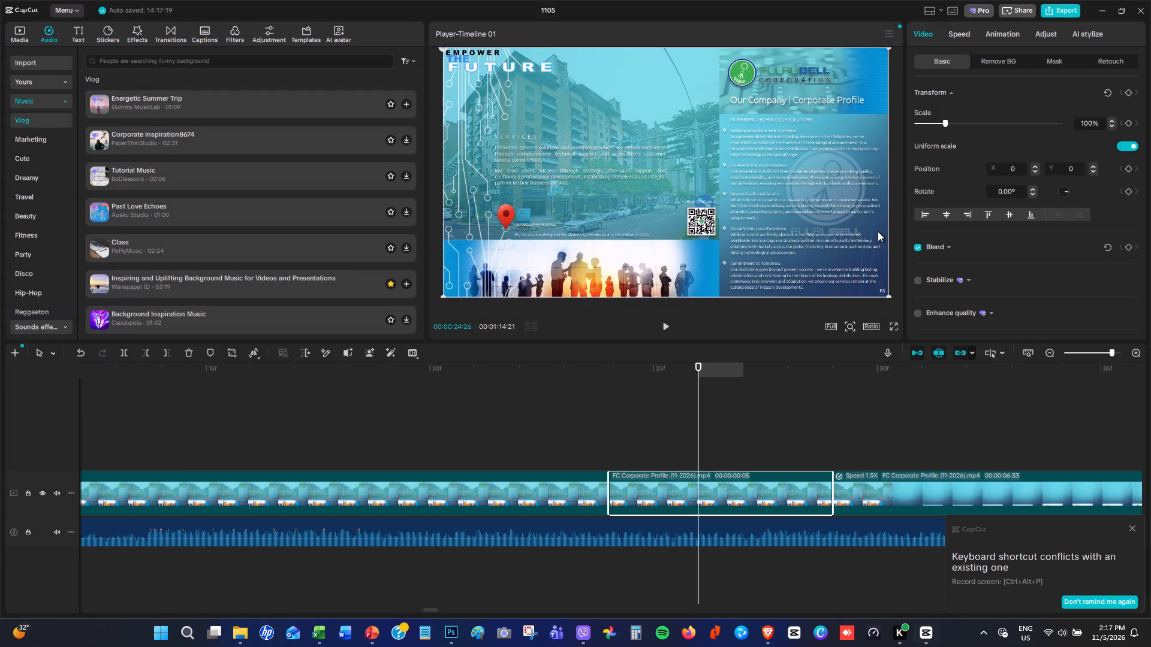
Play the end of the Our Company clip from 00:00:24:21 into its new freeze frame.
left_click(628, 437)
left_click(469, 421)
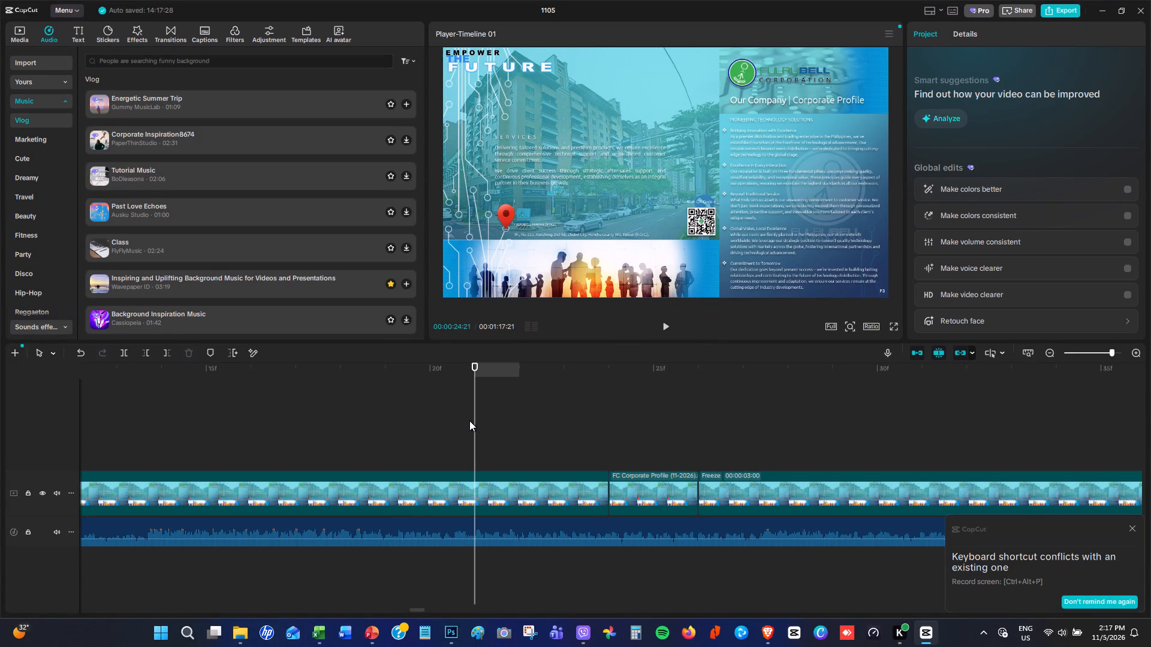
left_click(397, 483)
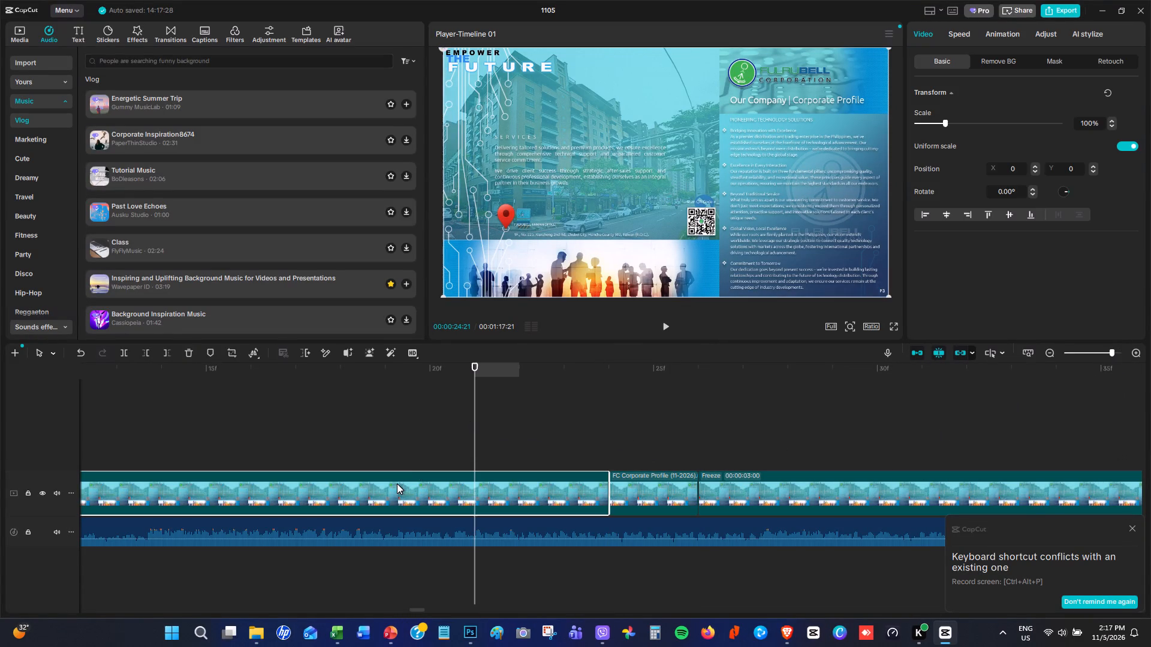
left_click(666, 328)
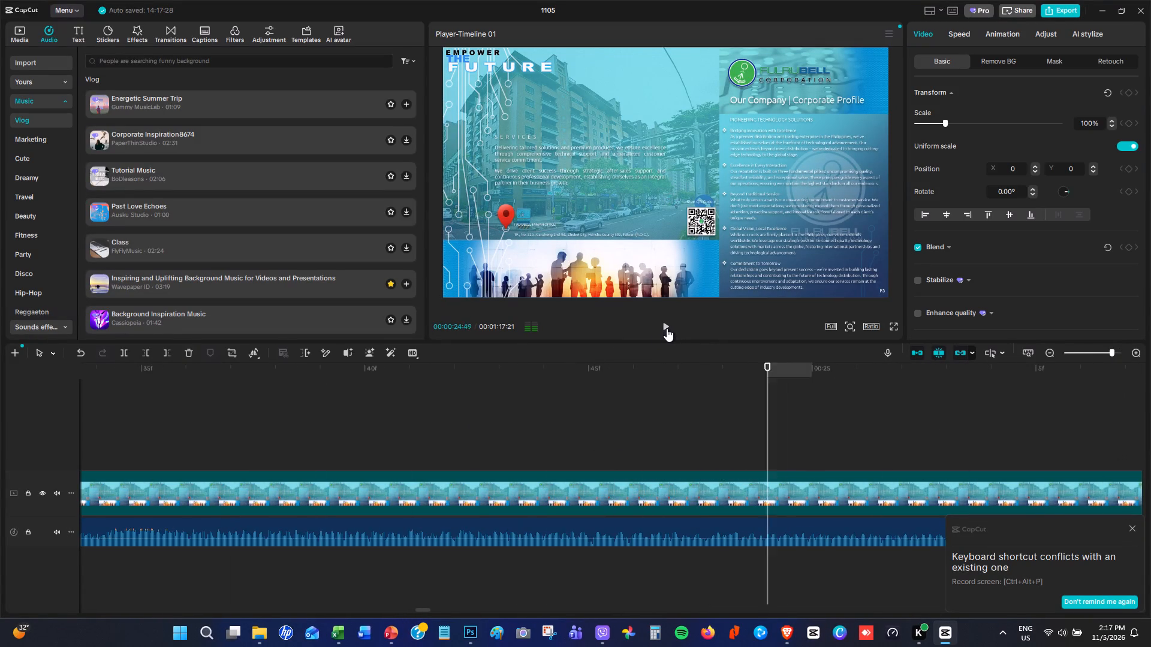
left_click(667, 328)
Play the edited timeline from 00:00:12:36 in the Brief History slide through to the Quality Brands slide to review clips and freezes.
triple_click(1050, 352)
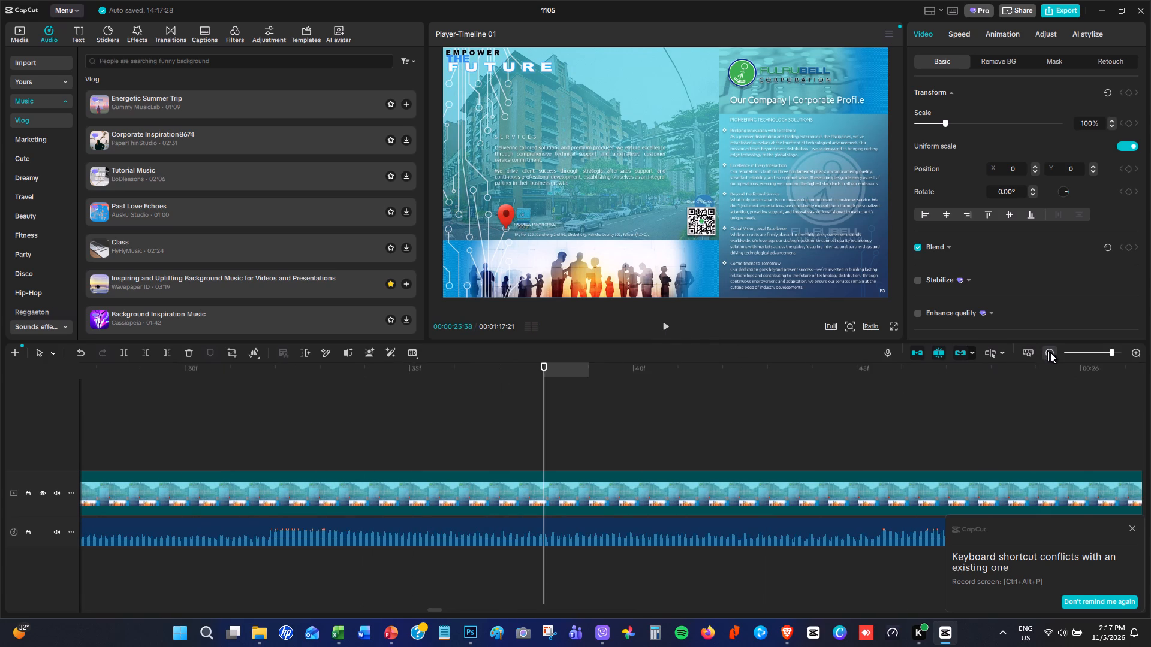
triple_click(1050, 353)
left_click(1050, 353)
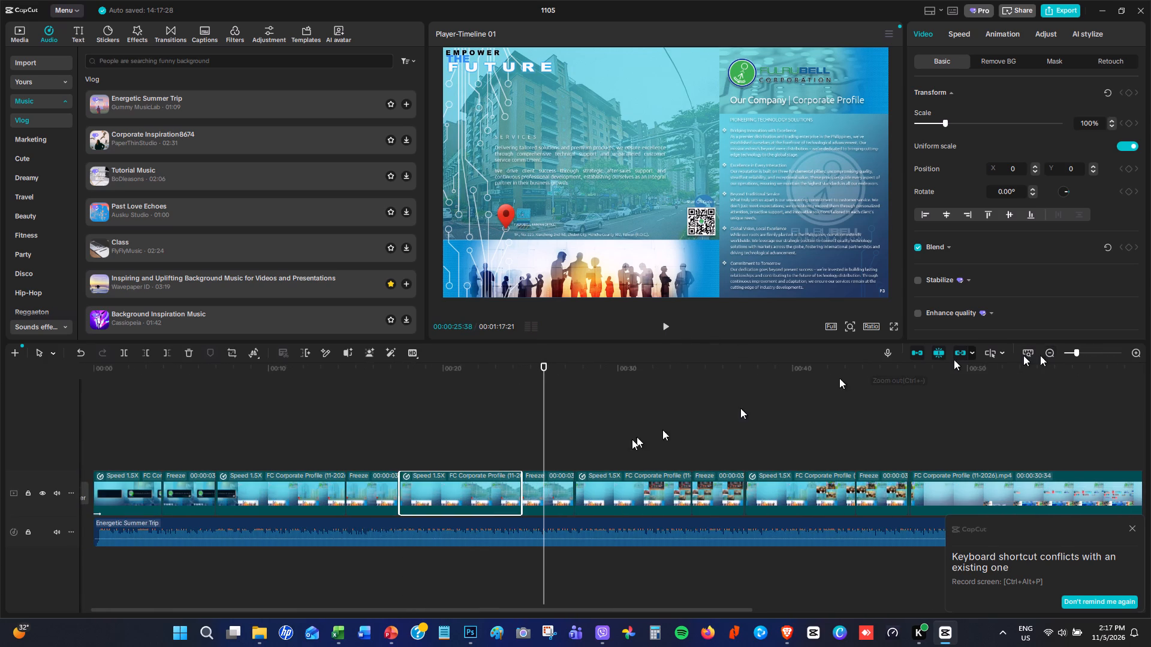
left_click(421, 429)
left_click(316, 411)
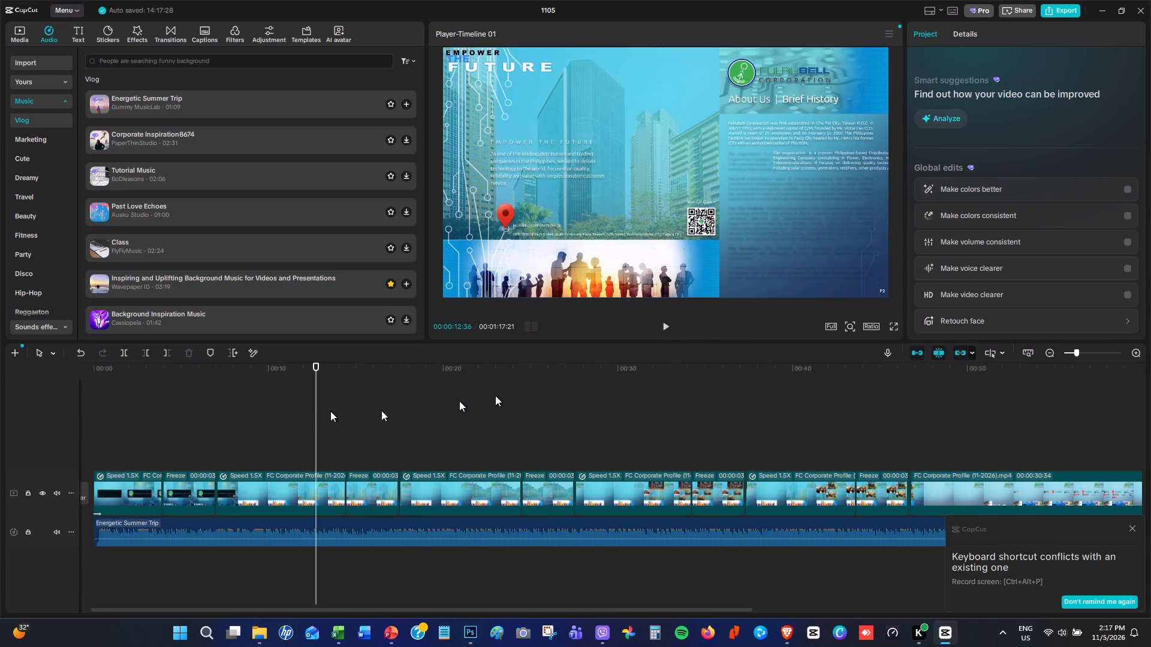
left_click(663, 326)
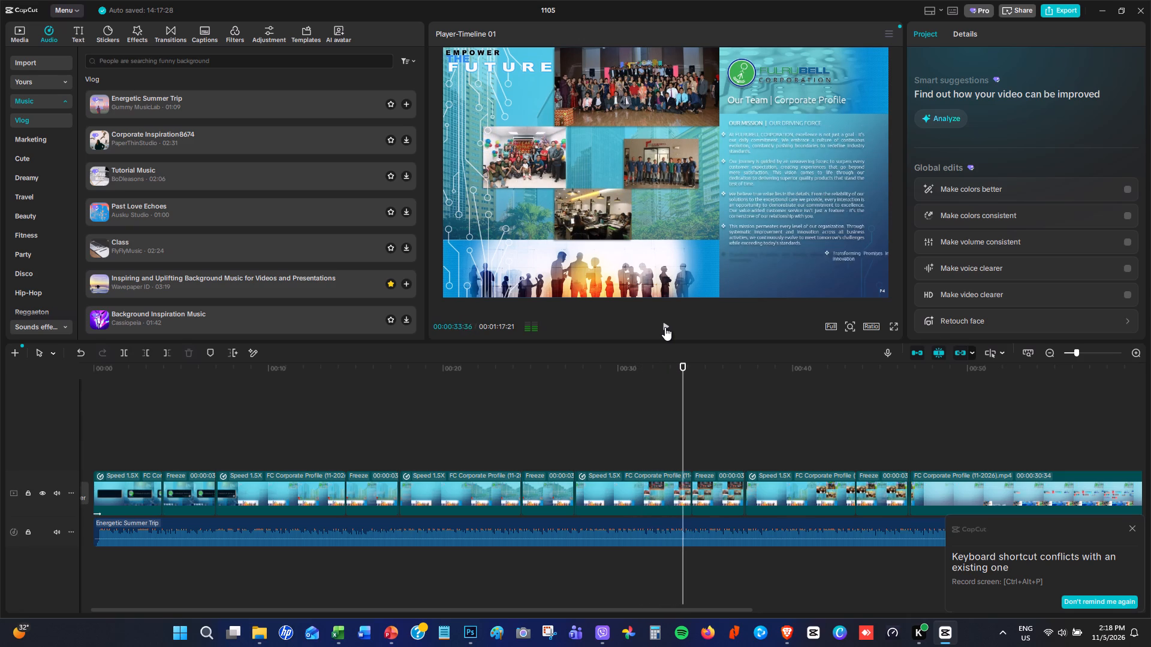
left_click(665, 327)
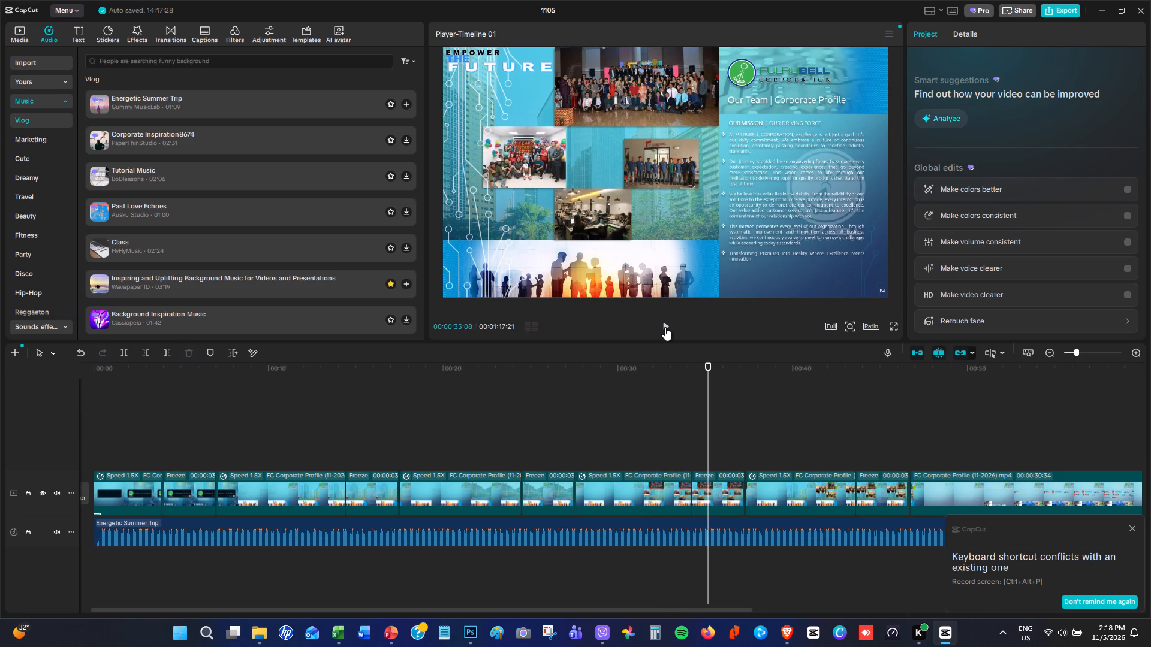
left_click(665, 327)
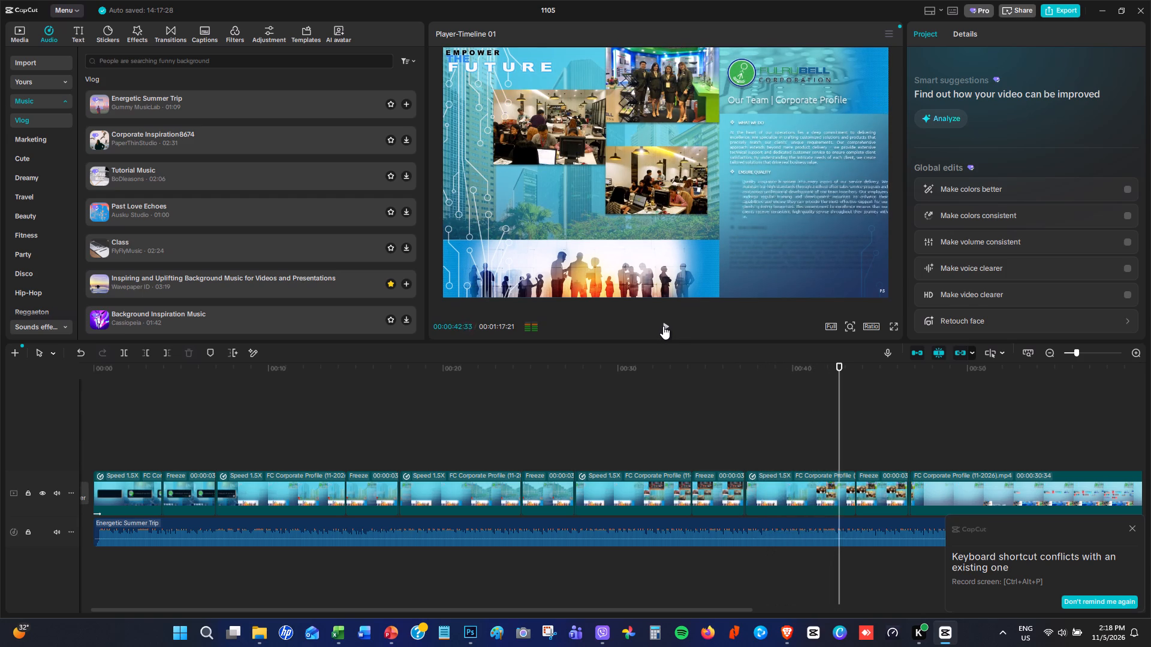
left_click(663, 326)
left_click(663, 326)
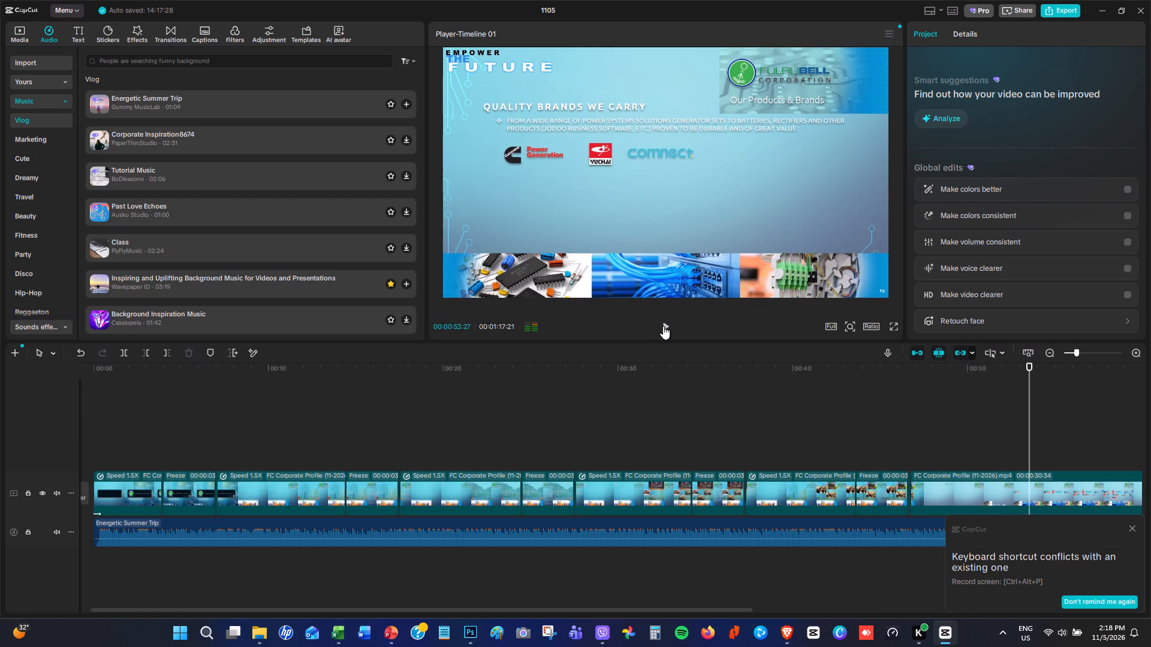
left_click(663, 323)
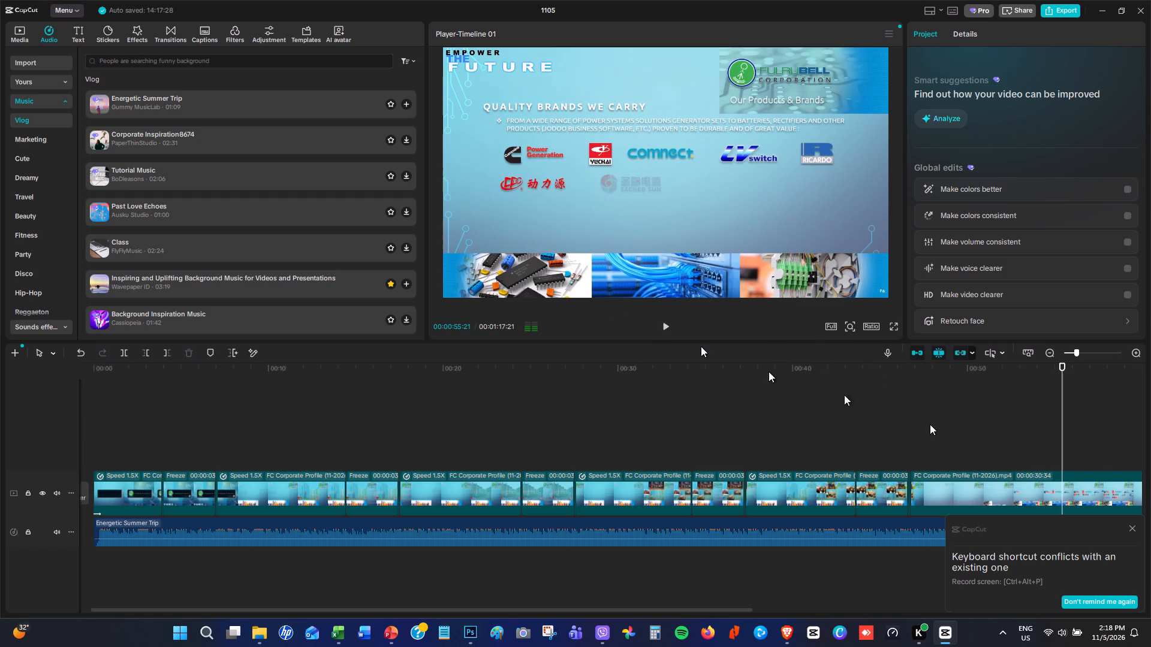
Replay from 00:00:44:31 on the Our Team slide until the Quality Brands slide ends.
left_click(905, 424)
left_click(873, 424)
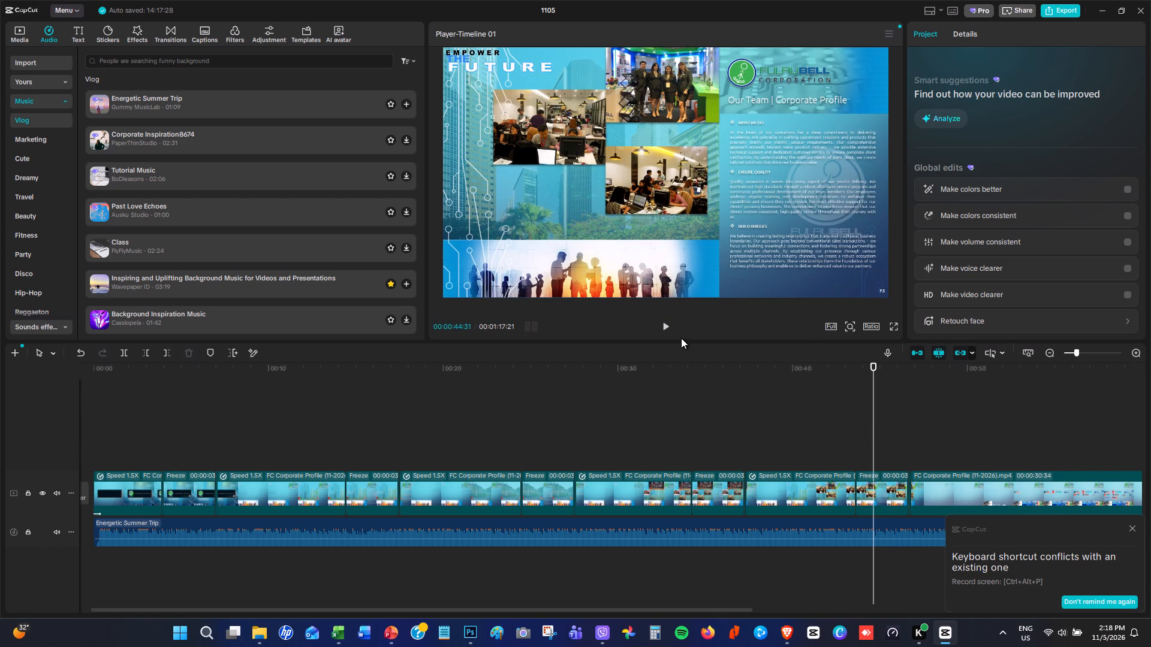
left_click(667, 329)
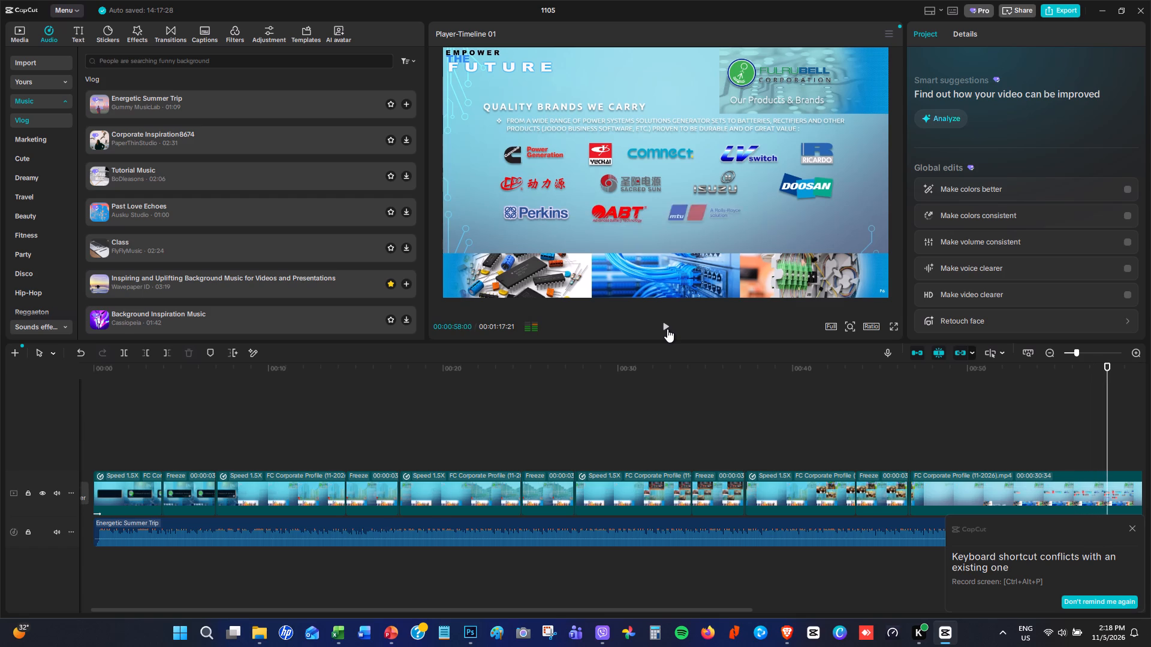
left_click(667, 329)
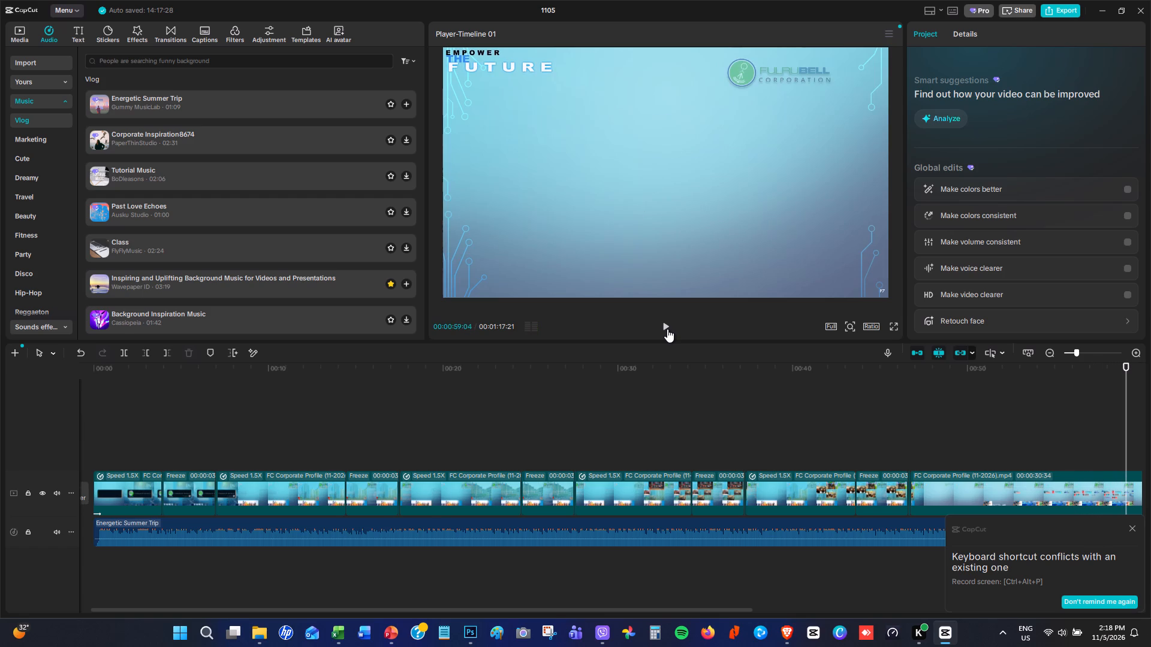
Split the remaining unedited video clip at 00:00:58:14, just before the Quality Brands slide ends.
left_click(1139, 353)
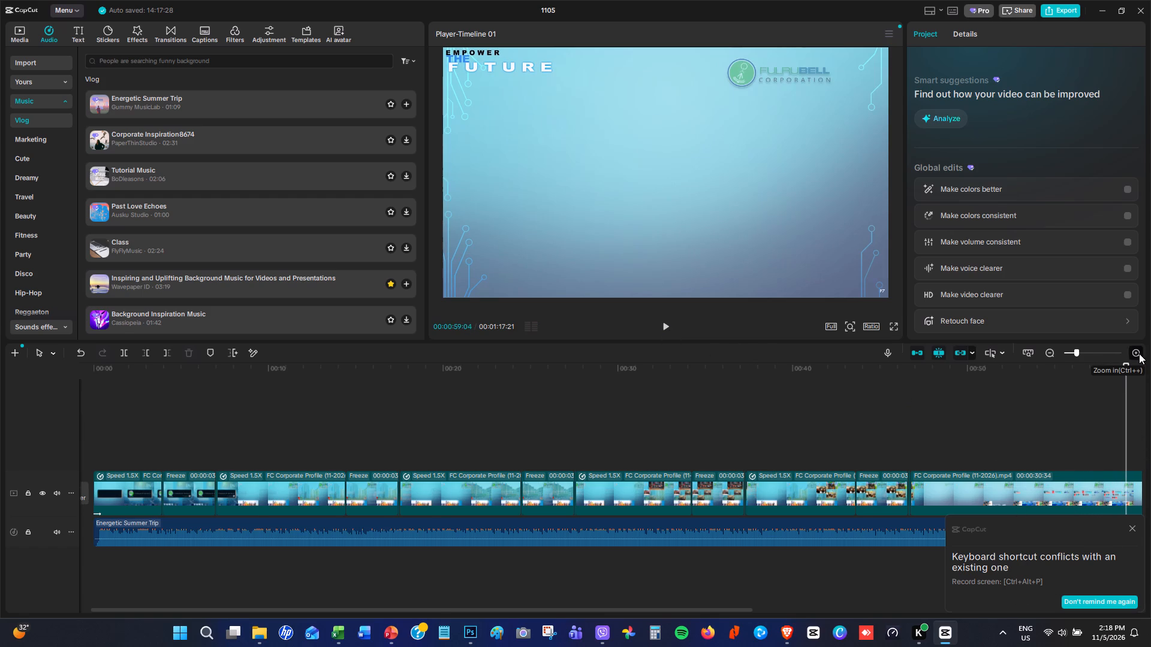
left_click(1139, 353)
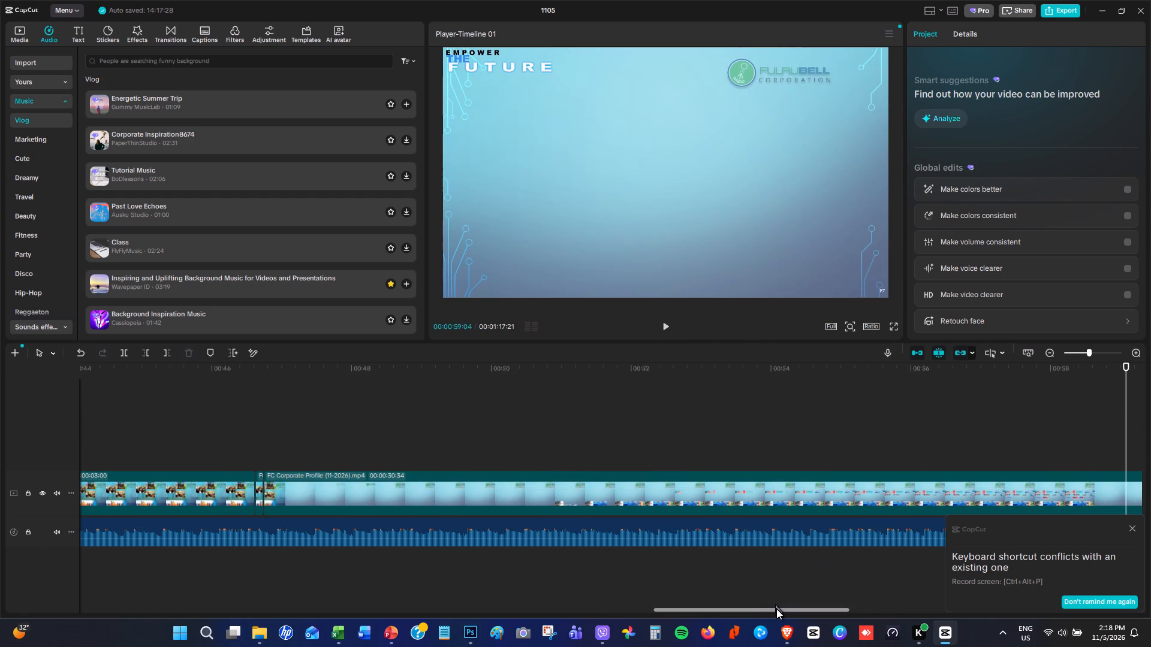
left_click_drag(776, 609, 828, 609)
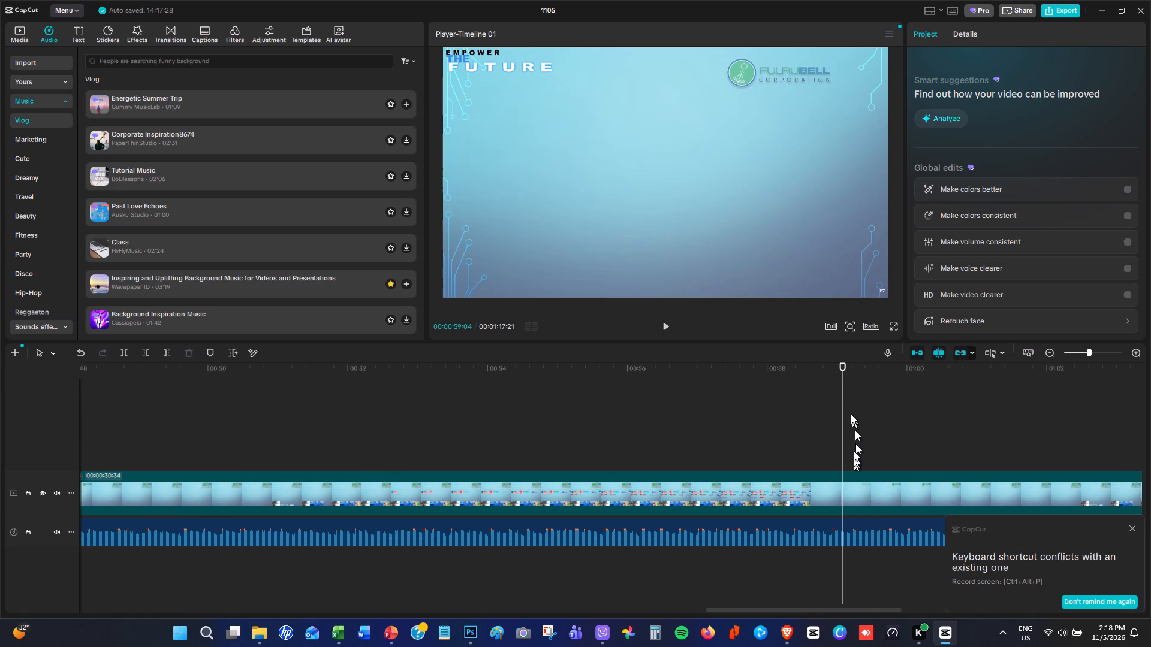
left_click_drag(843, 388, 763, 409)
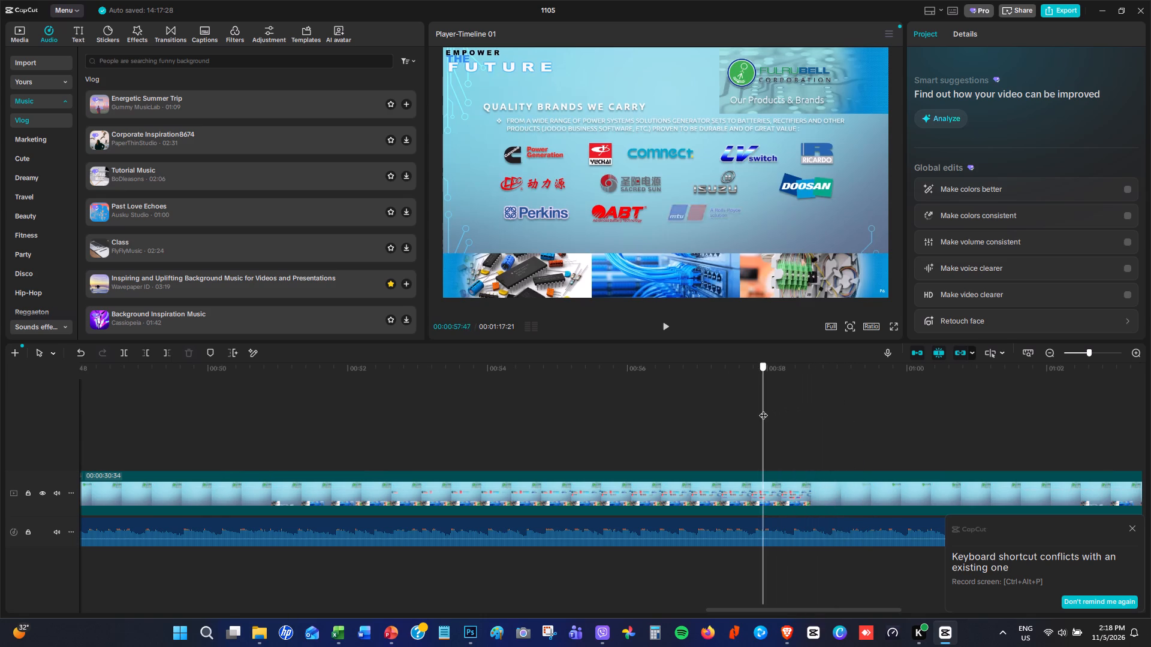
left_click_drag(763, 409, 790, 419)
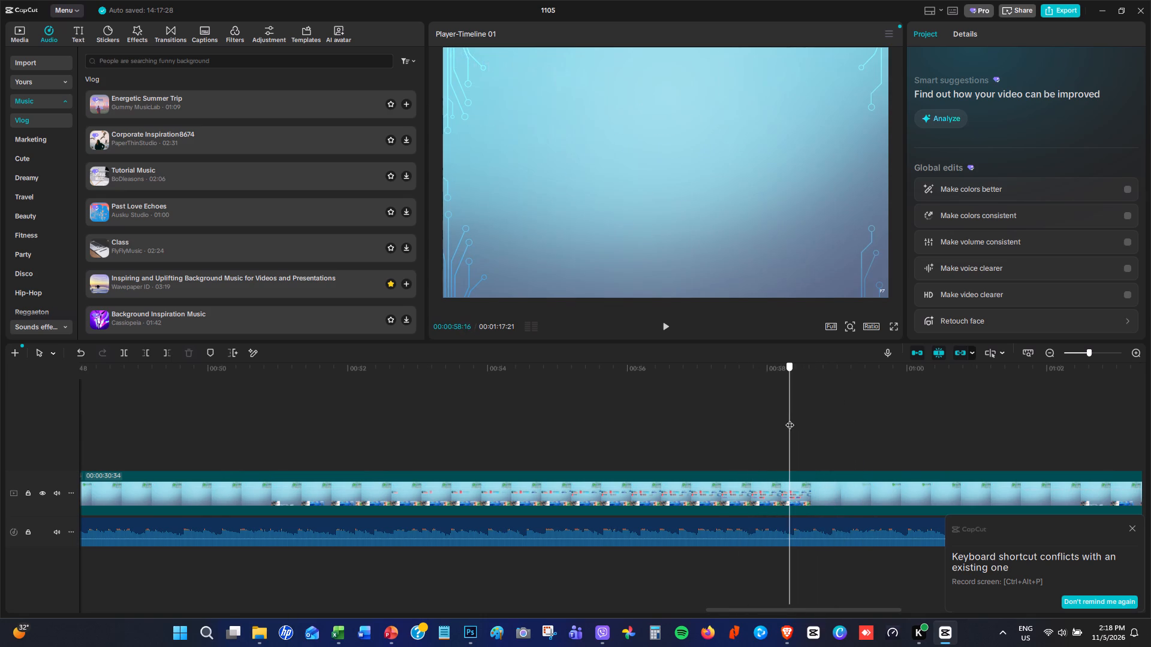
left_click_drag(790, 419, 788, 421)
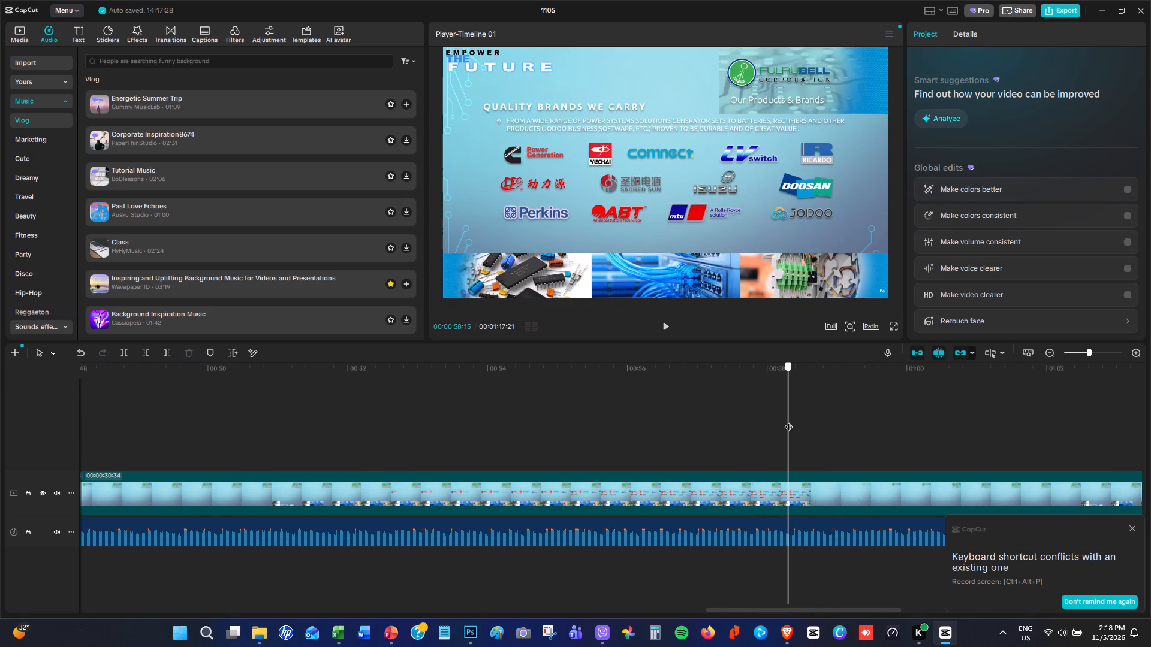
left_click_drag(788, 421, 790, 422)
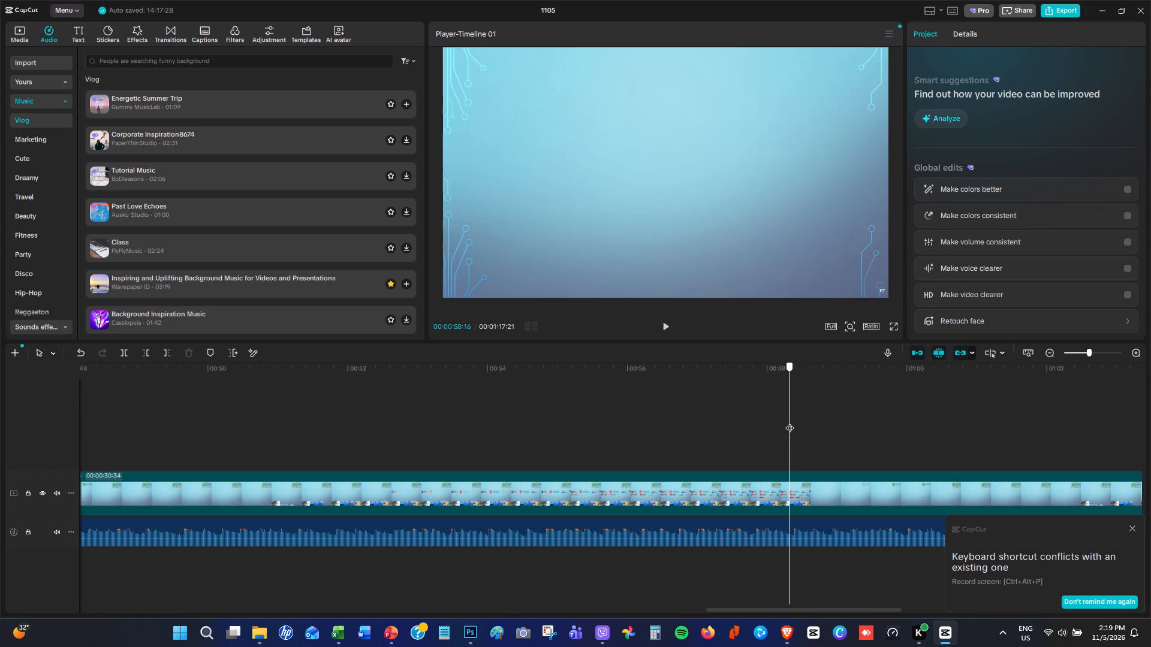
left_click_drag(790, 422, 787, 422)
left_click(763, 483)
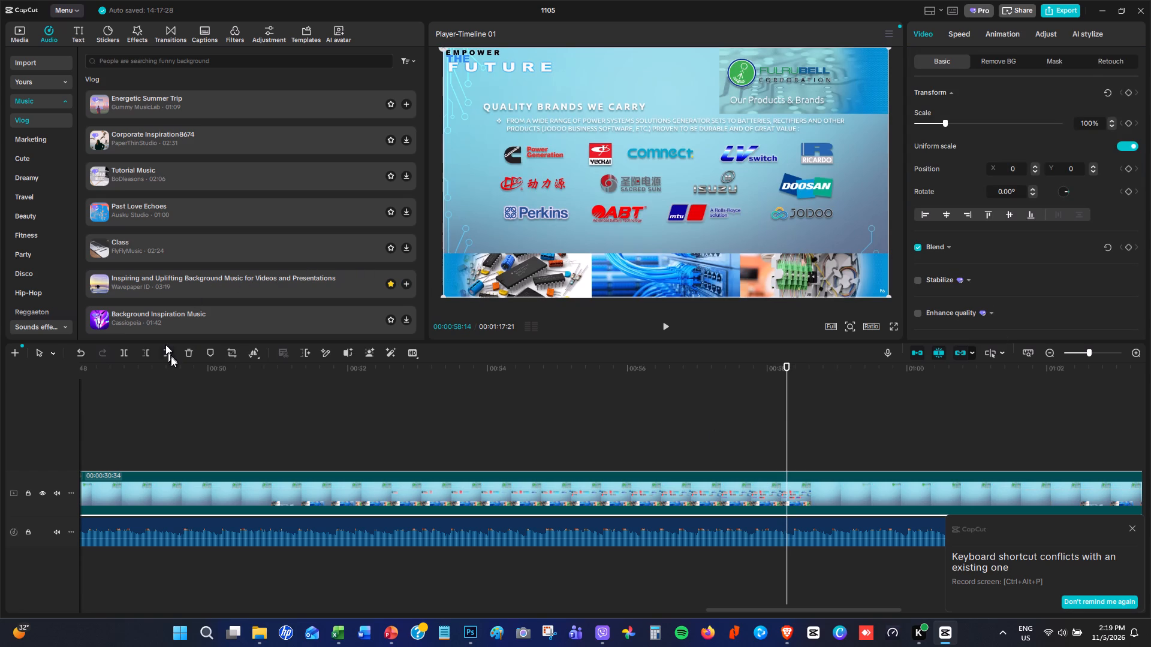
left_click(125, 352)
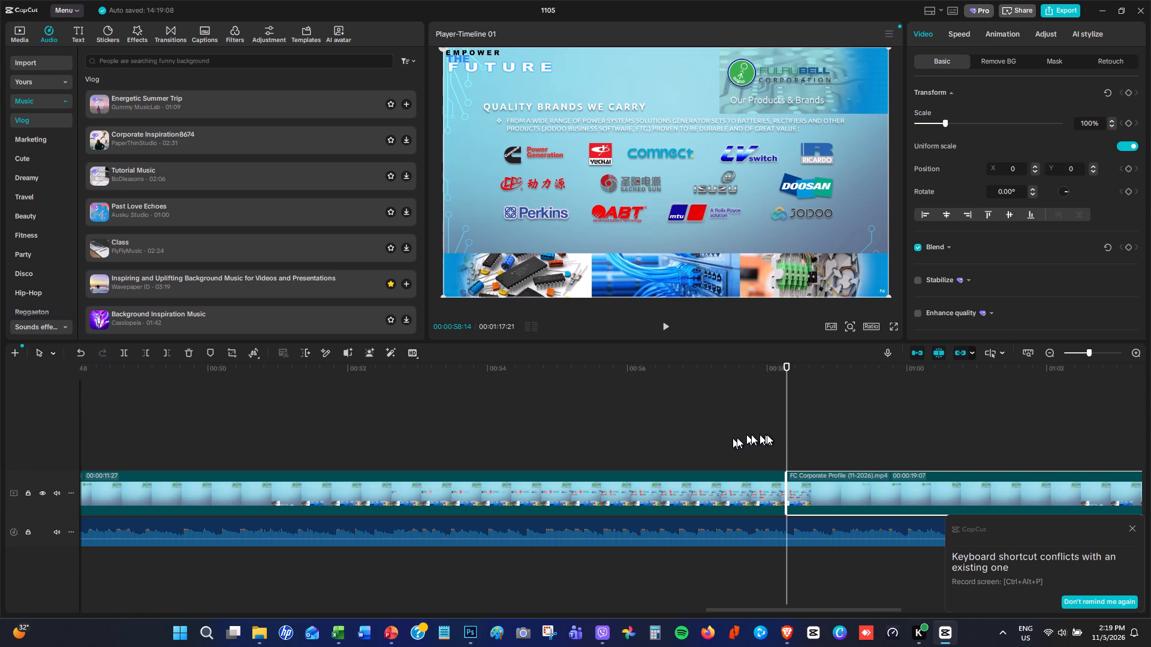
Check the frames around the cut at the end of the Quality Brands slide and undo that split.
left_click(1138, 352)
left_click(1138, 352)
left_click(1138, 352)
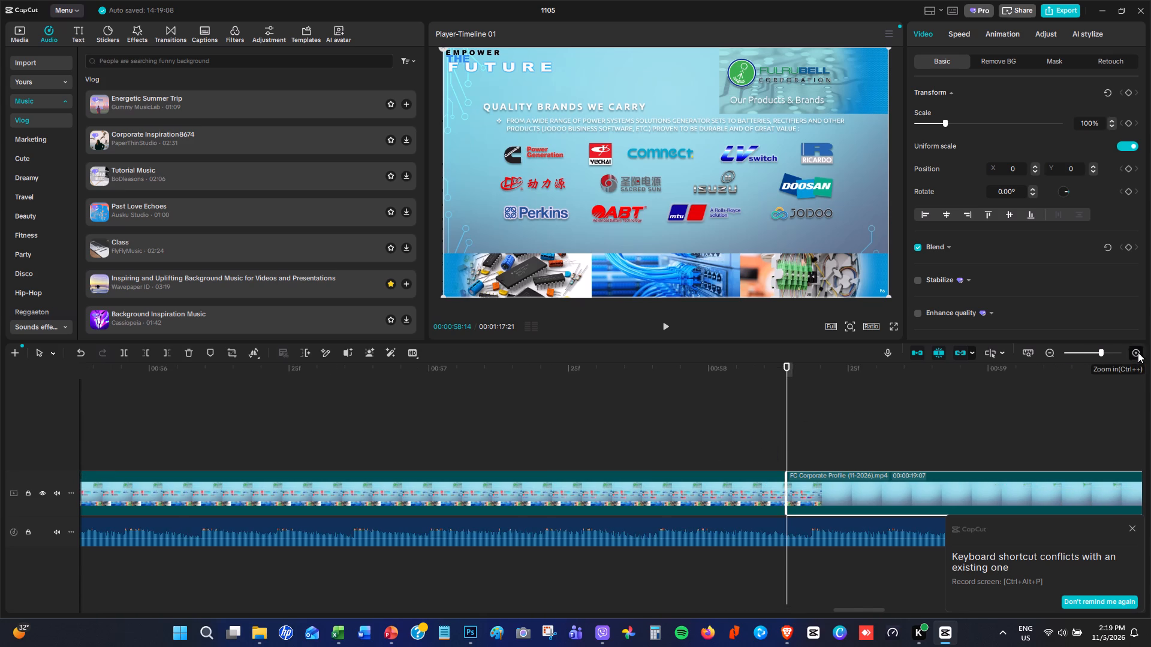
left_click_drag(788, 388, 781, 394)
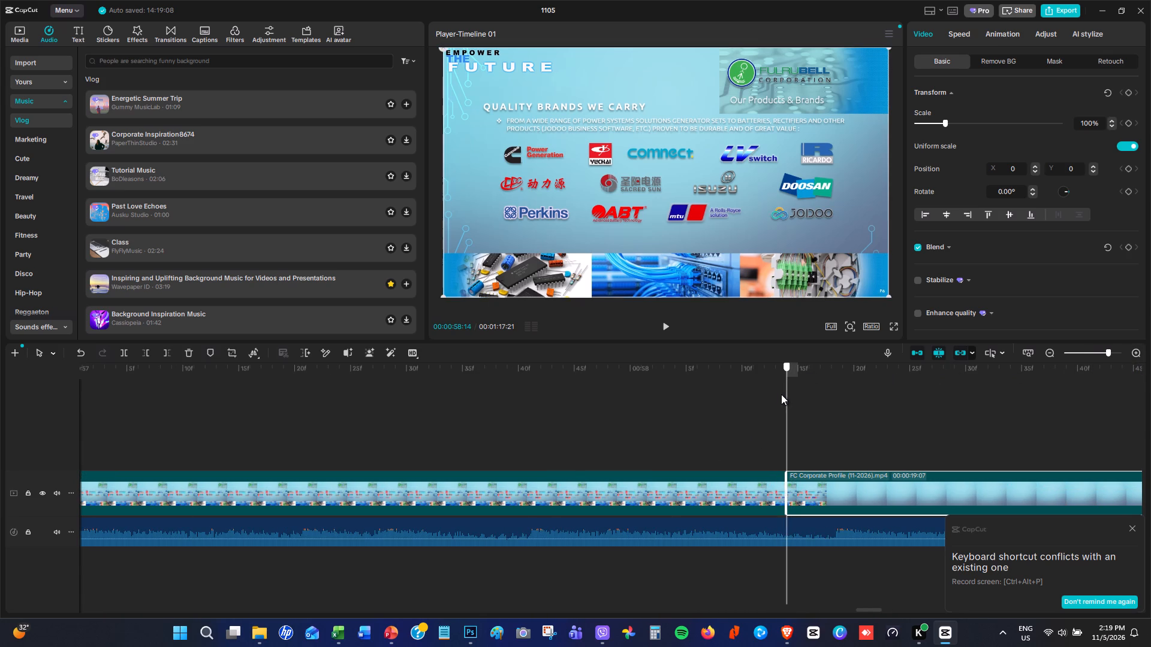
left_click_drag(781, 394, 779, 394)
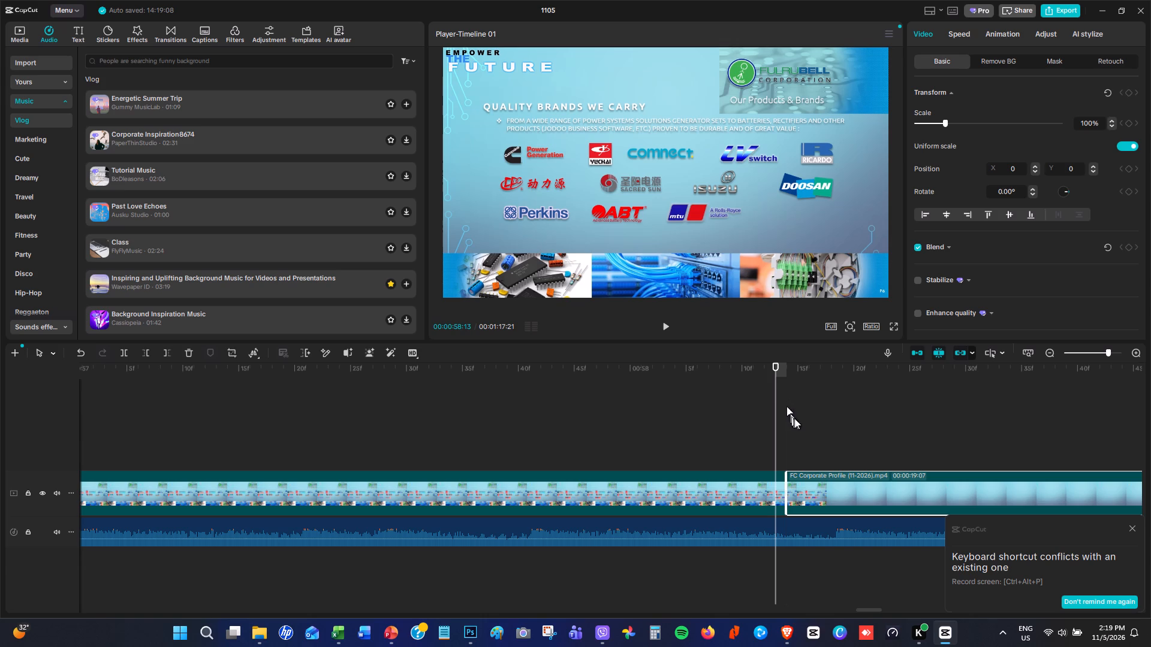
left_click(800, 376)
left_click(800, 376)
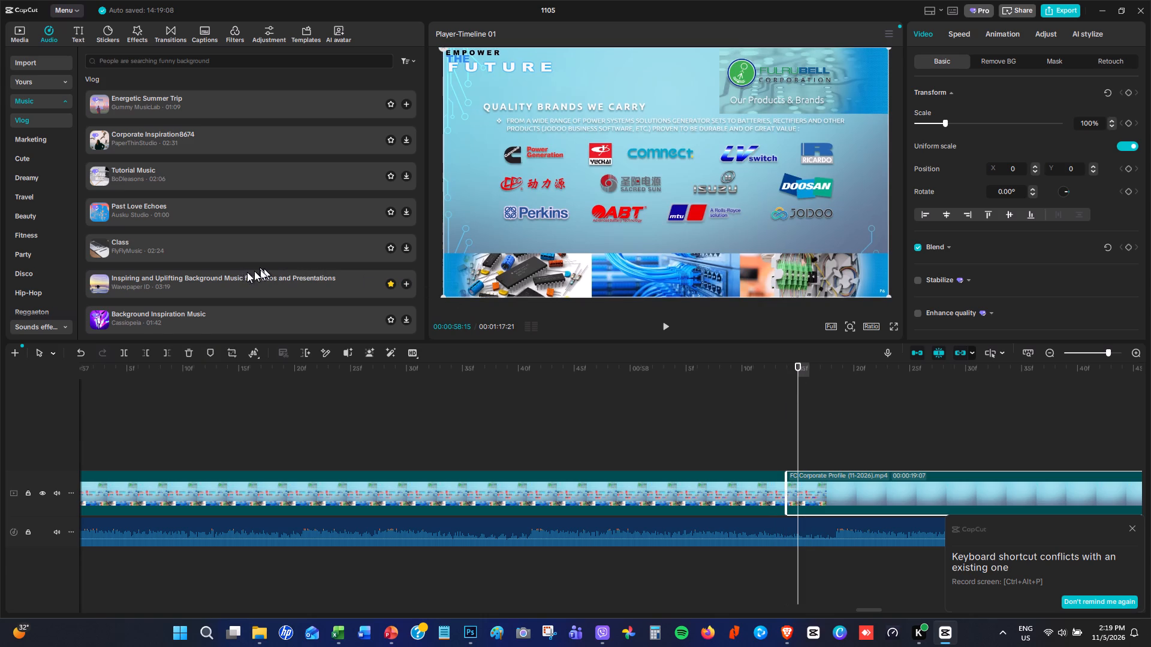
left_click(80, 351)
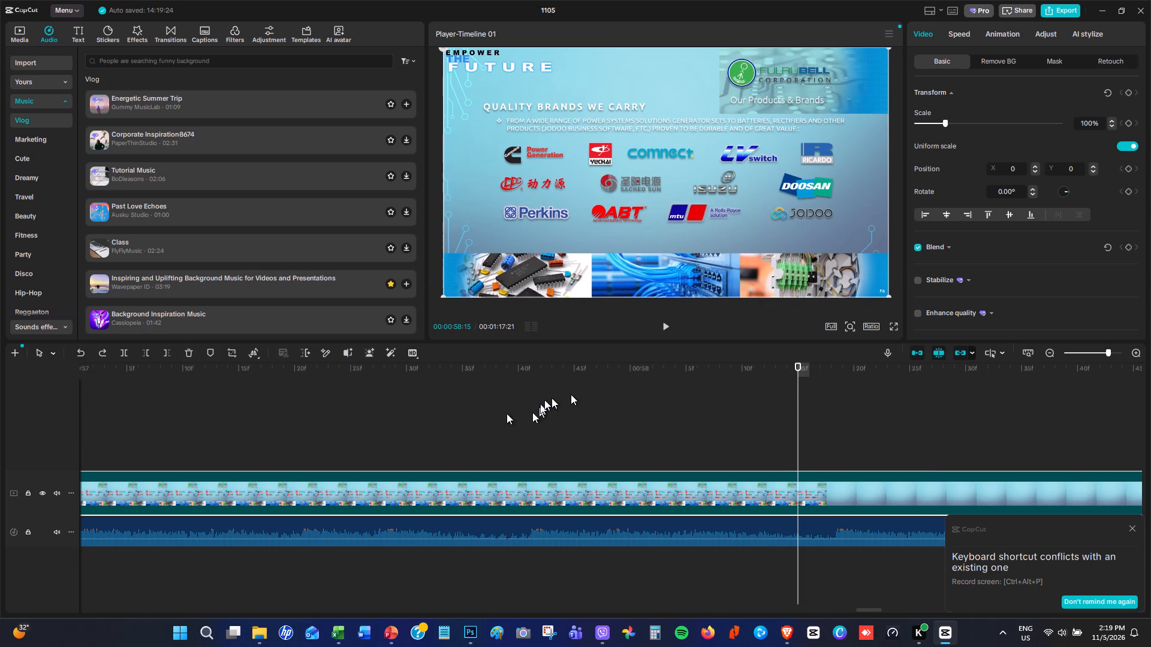
Step frame by frame around the end of the Quality Brands slide and split the clip at 00:00:58:14.
left_click(799, 393)
key("Left")
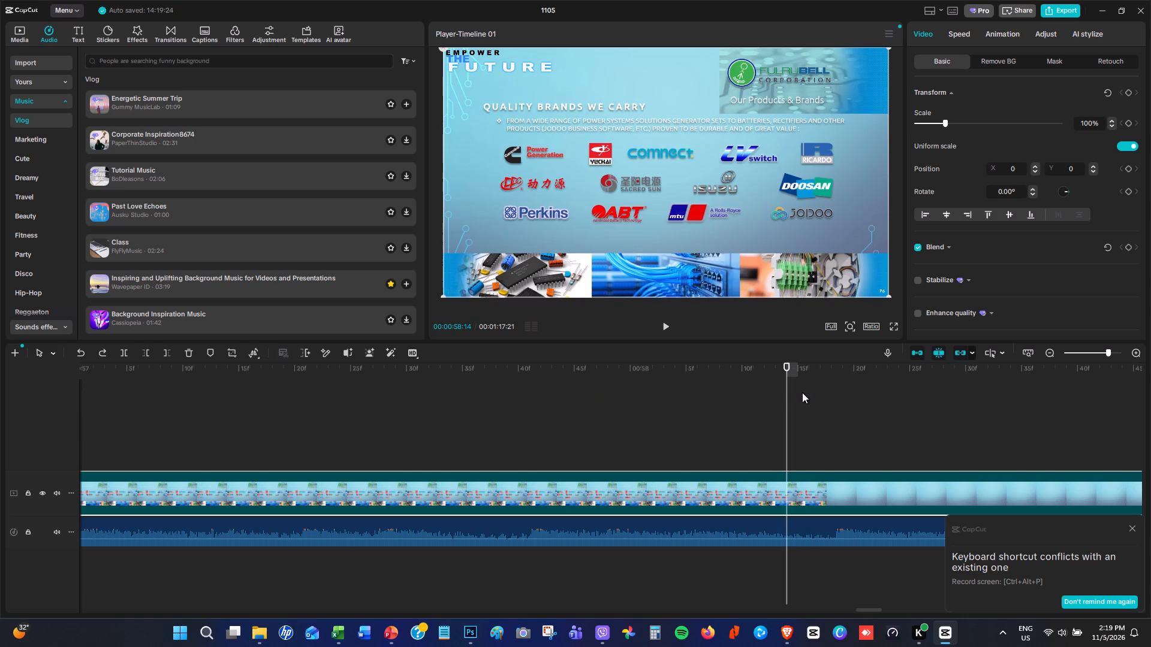
key("Left")
key("Right")
key("Right")
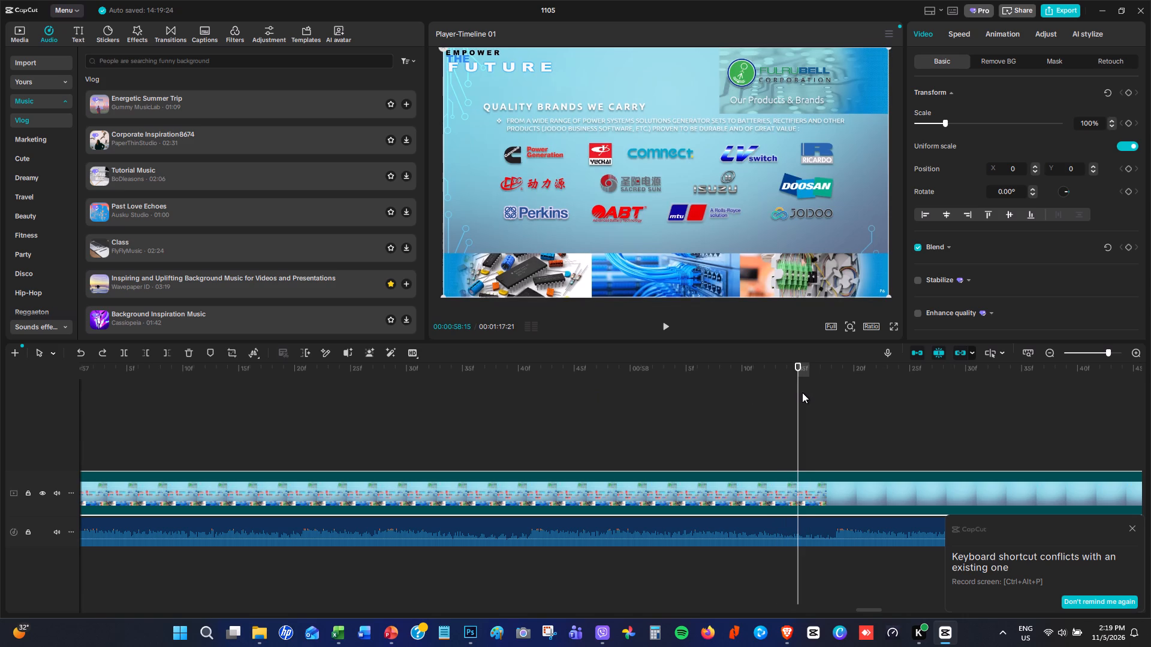
key("Right")
key("Left")
key("Left")
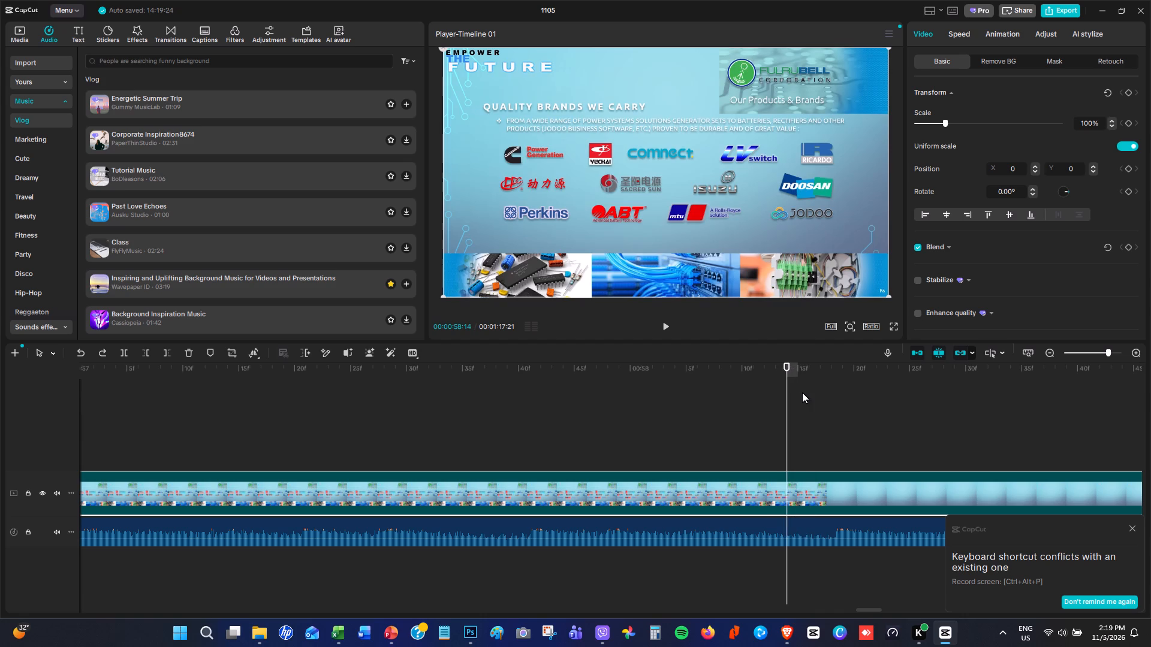
key("Left")
key("Right")
left_click(124, 352)
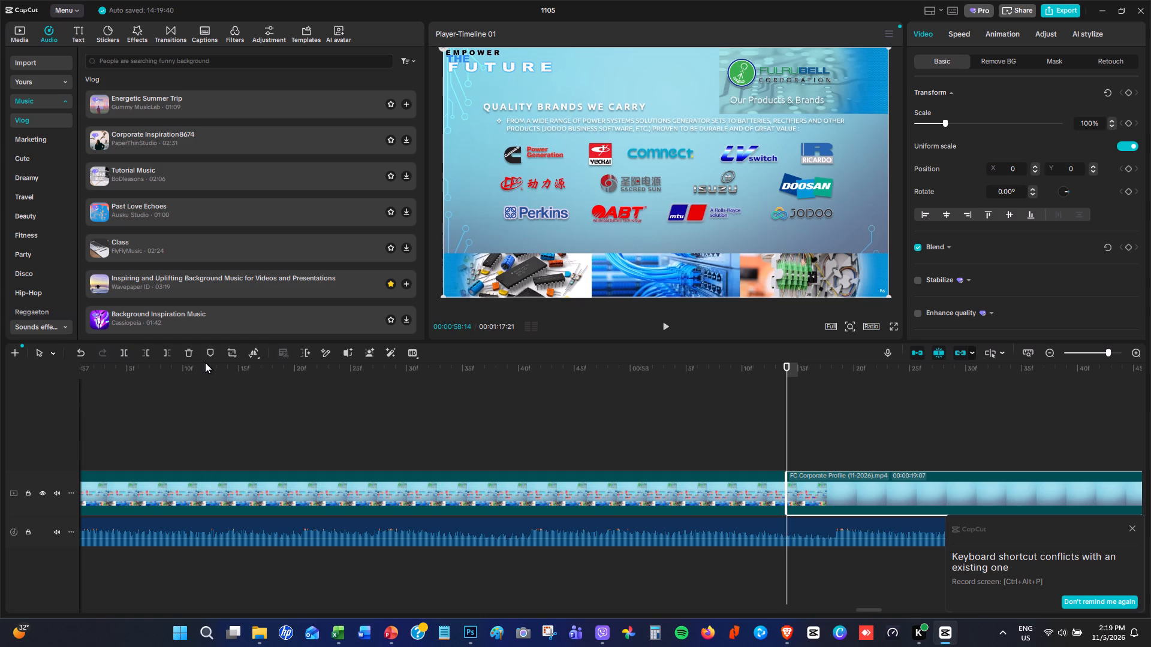
Split the clip again one frame further on, at 00:00:58:15, isolating a one-frame piece near the end of the Quality Brands slide.
key("Right")
key("Right")
key("Left")
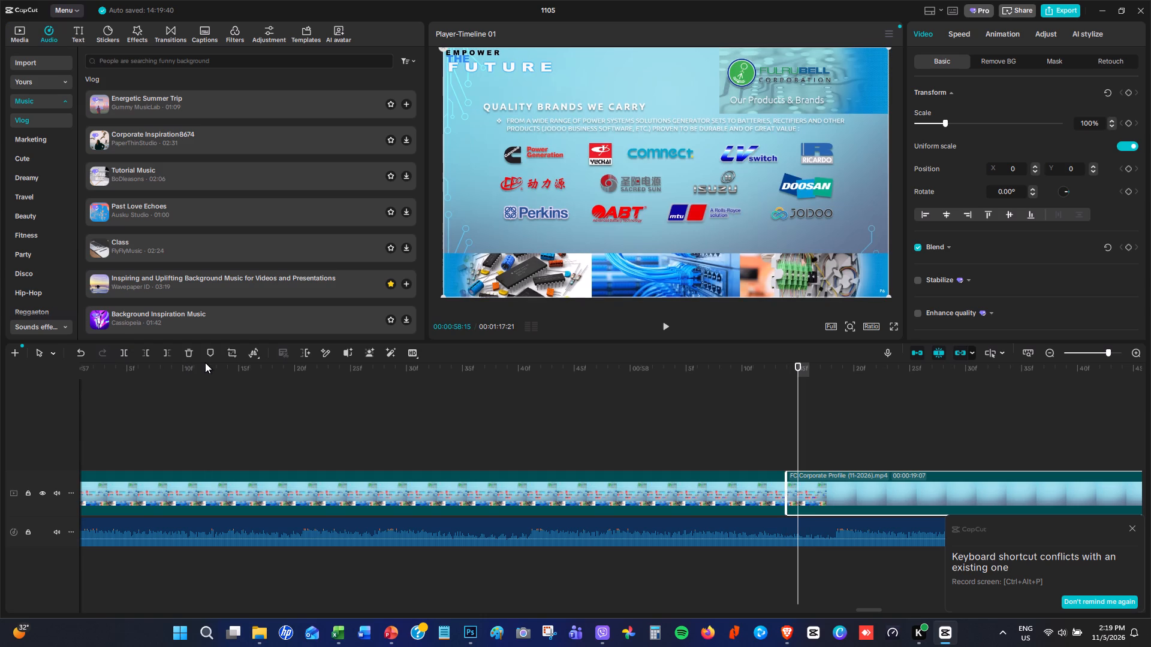
left_click(120, 351)
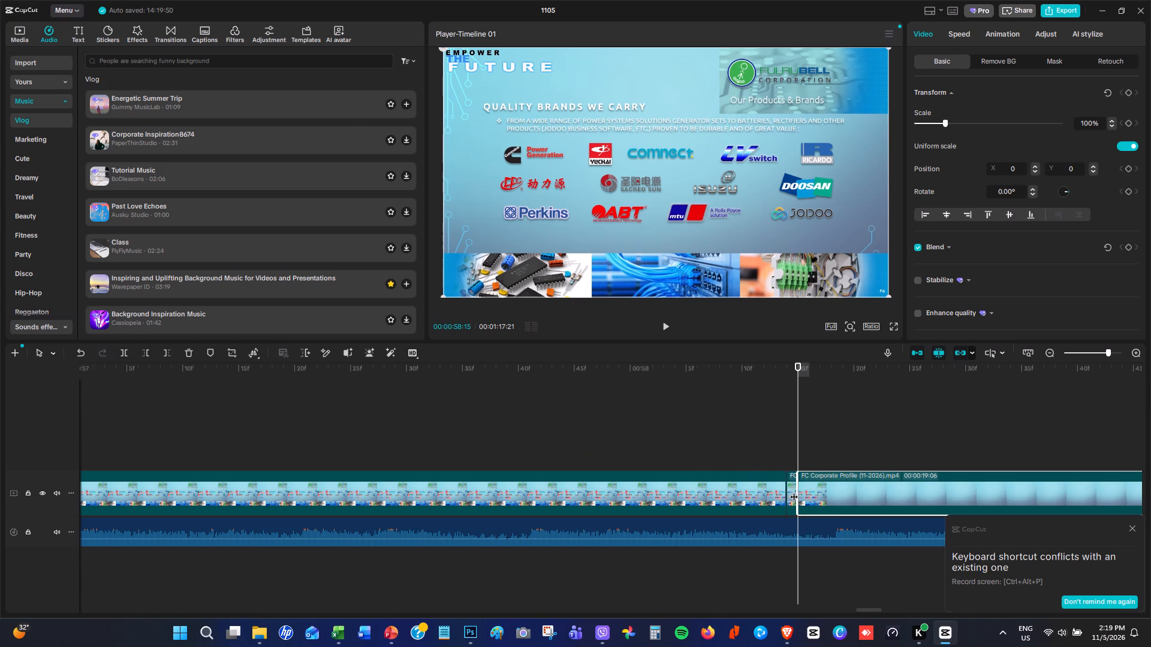
left_click(1135, 353)
triple_click(1135, 353)
triple_click(1135, 353)
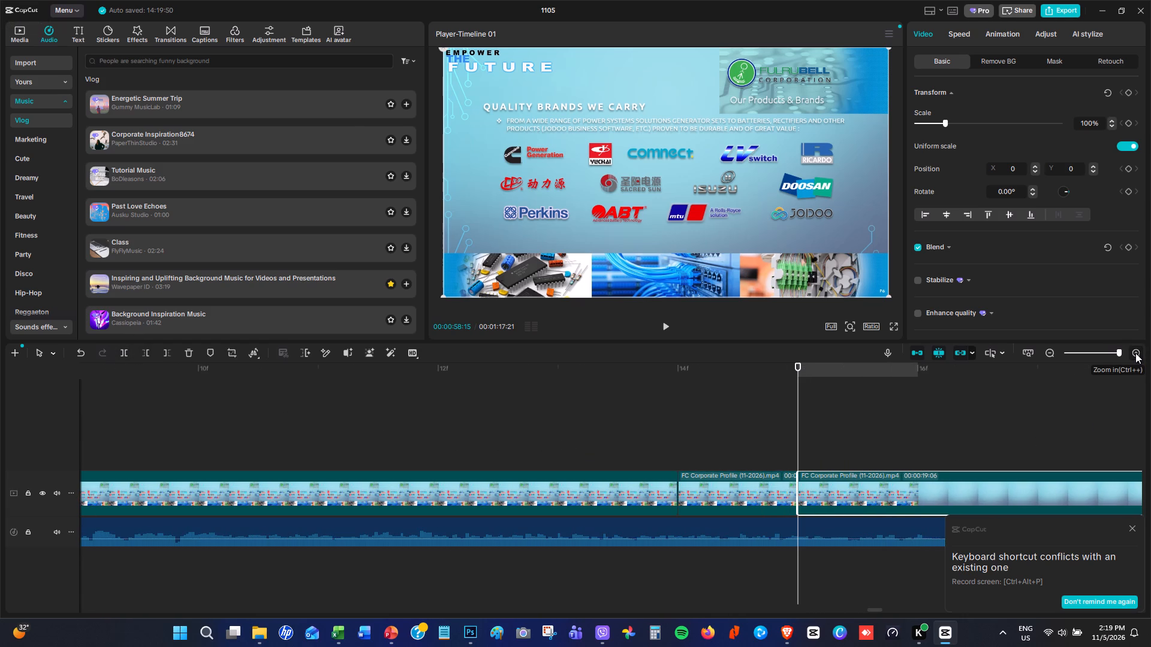
left_click(1150, 368)
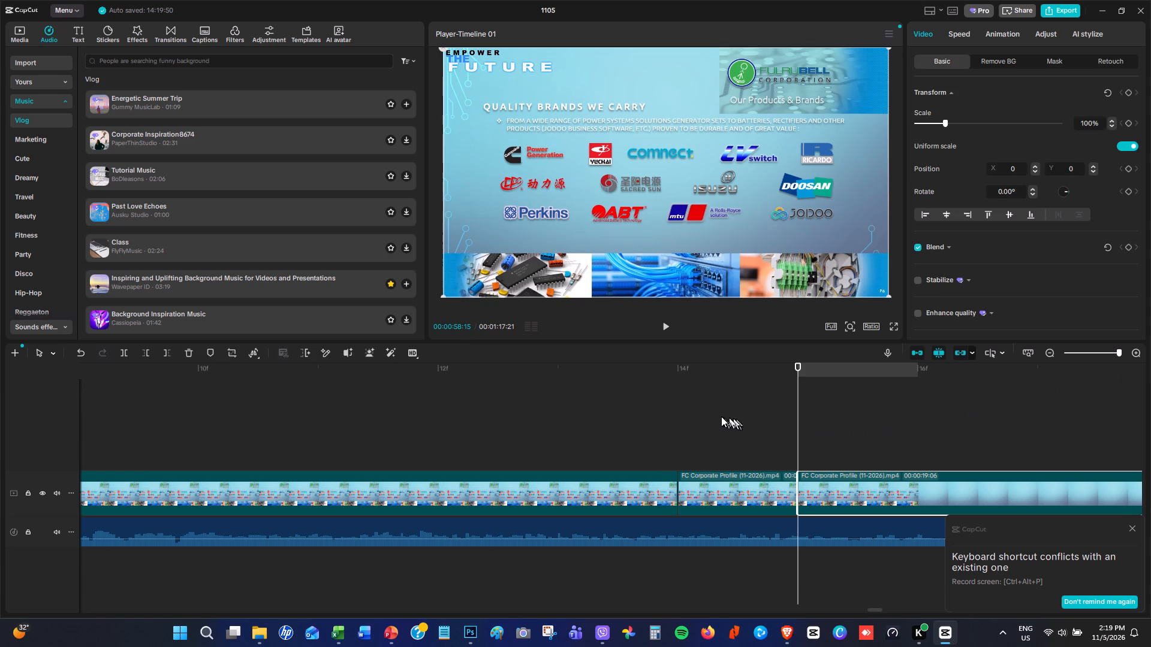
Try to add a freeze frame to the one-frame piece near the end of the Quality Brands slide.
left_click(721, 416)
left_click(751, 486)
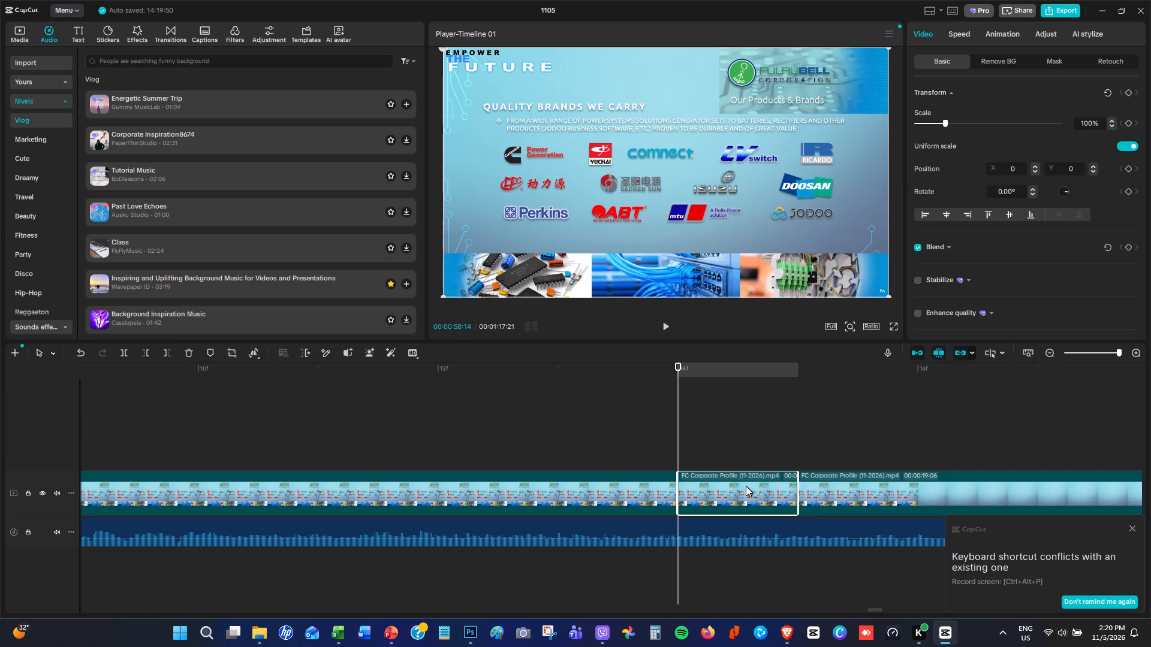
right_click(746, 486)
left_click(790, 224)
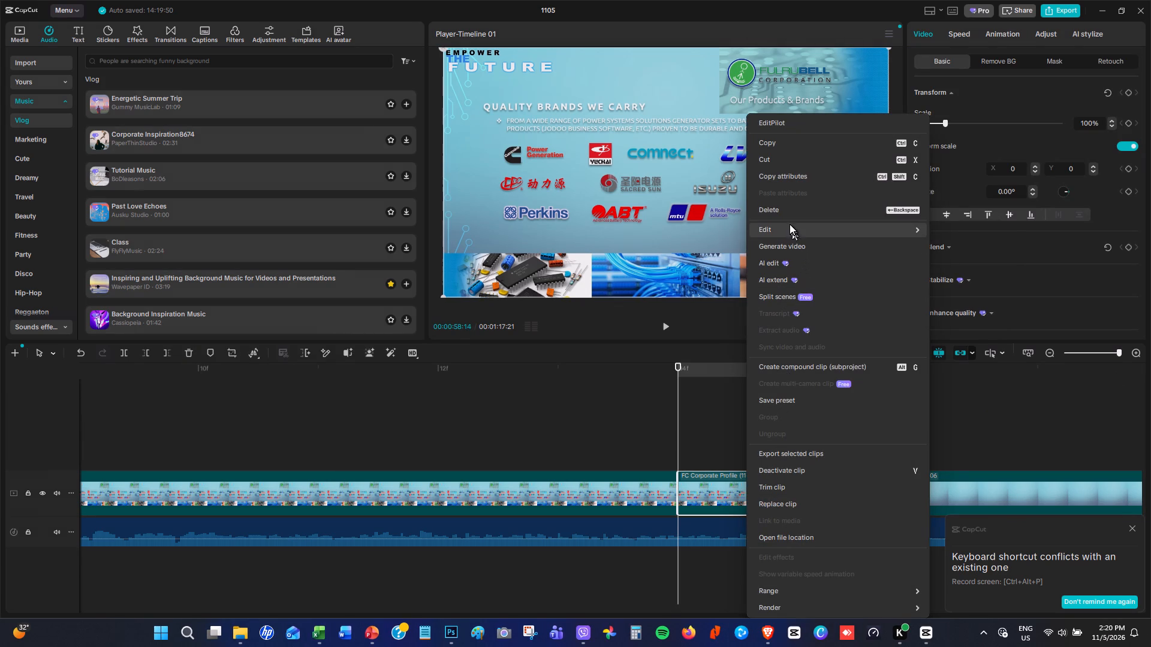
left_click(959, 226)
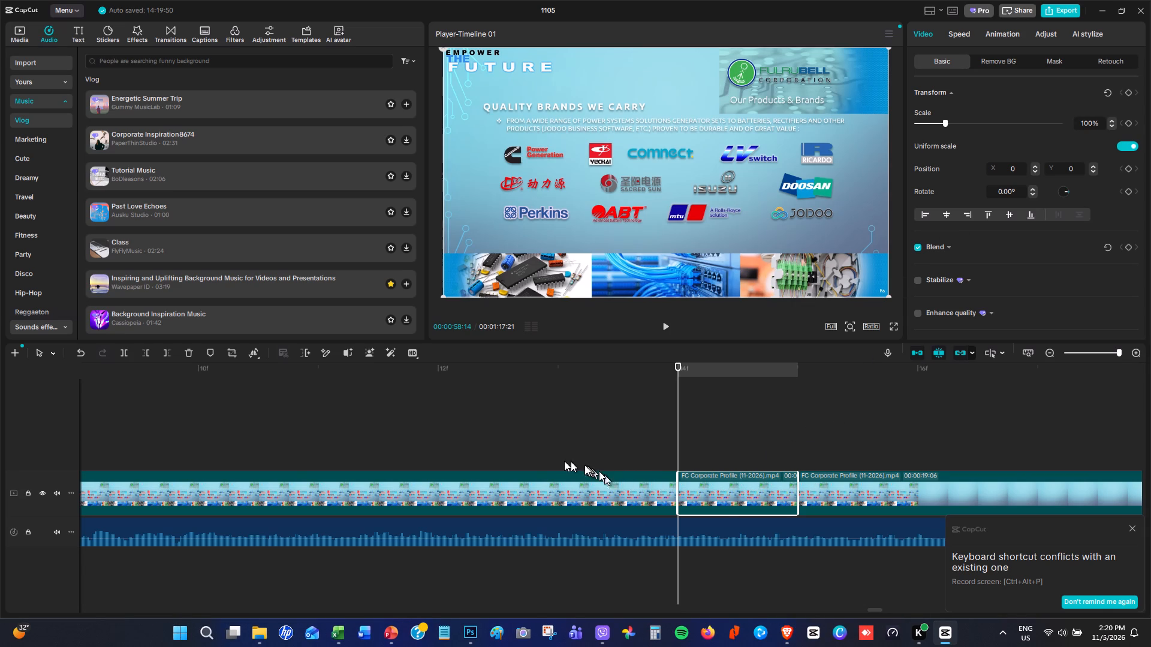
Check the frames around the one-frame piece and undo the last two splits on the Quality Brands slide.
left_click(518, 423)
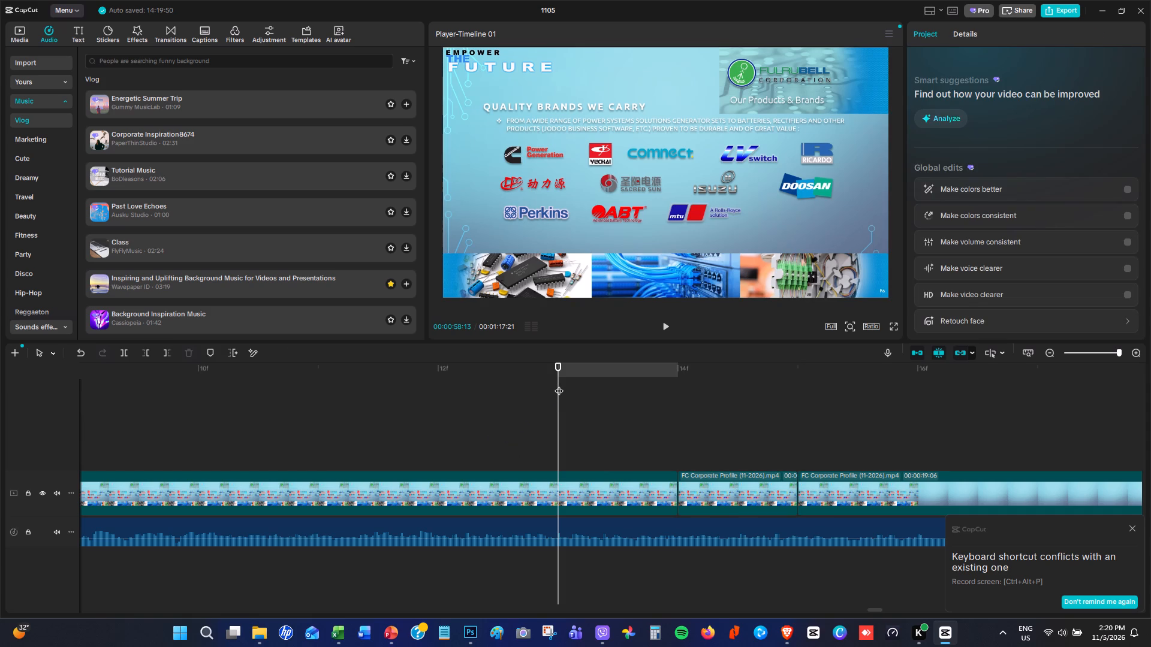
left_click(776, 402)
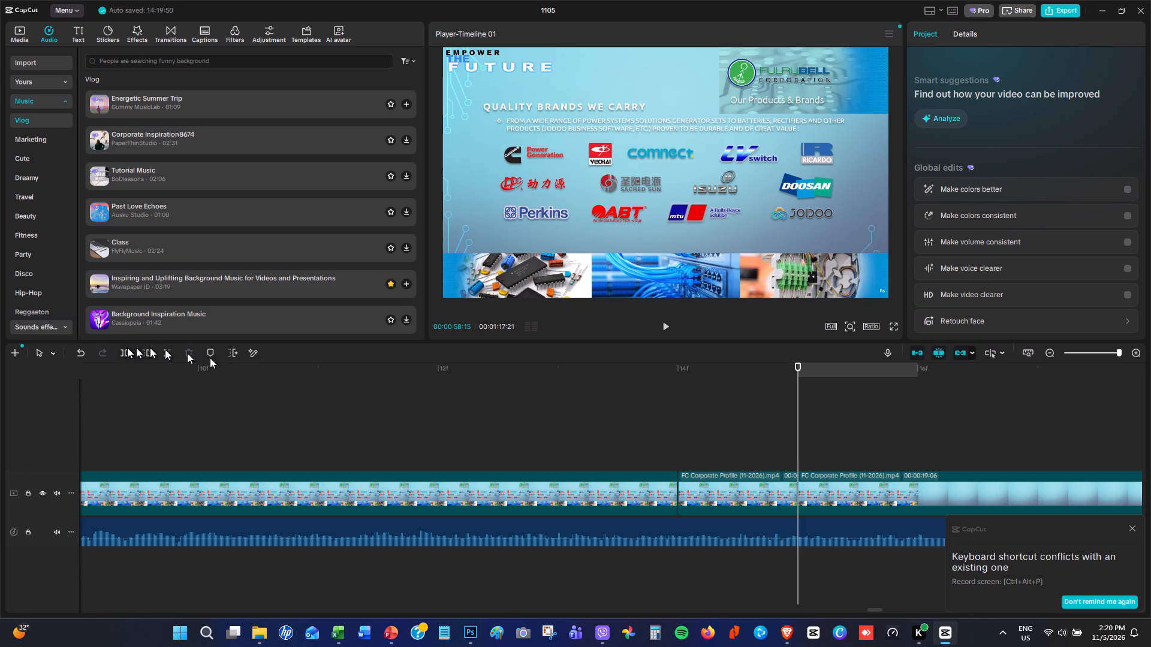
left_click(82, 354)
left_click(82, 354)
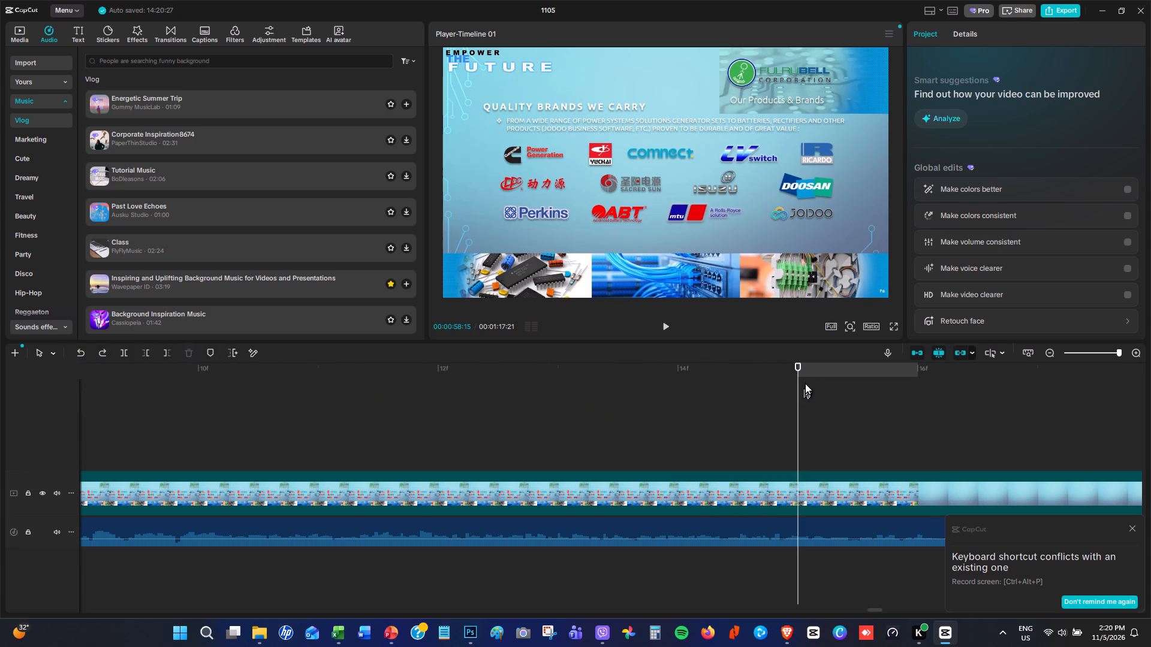
Step frame by frame around the end of the Quality Brands slide and split the clip at 00:00:58:13.
left_click_drag(800, 363, 821, 367)
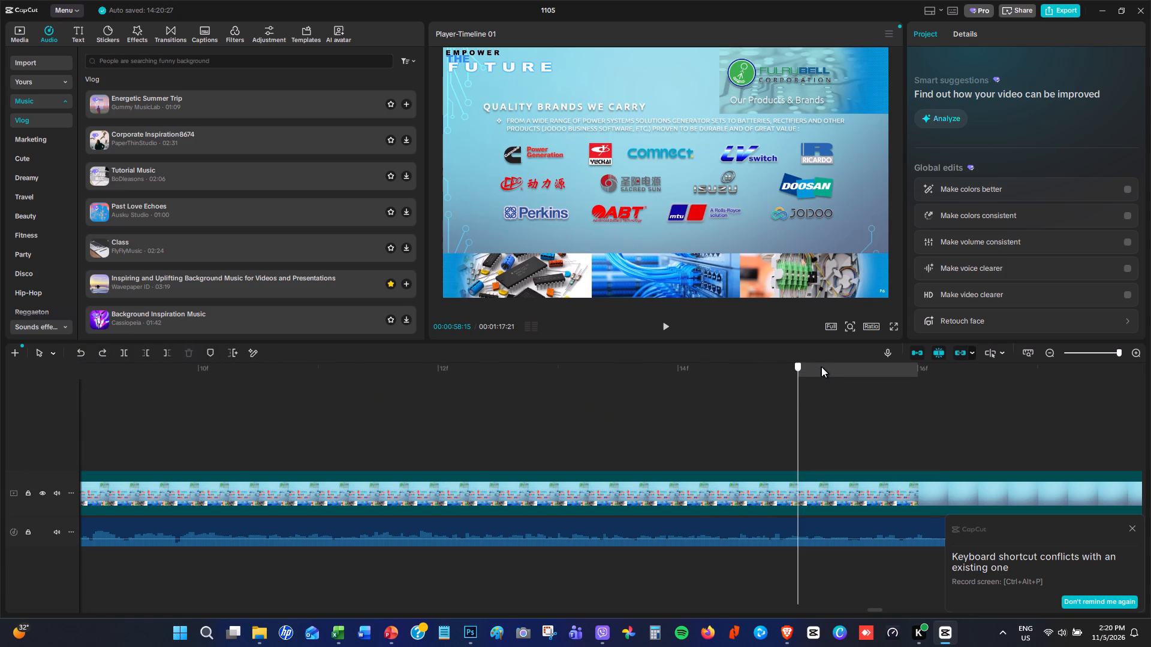
left_click_drag(821, 367, 823, 367)
left_click(827, 374)
left_click(819, 387)
left_click(833, 395)
triple_click(837, 398)
key("Right")
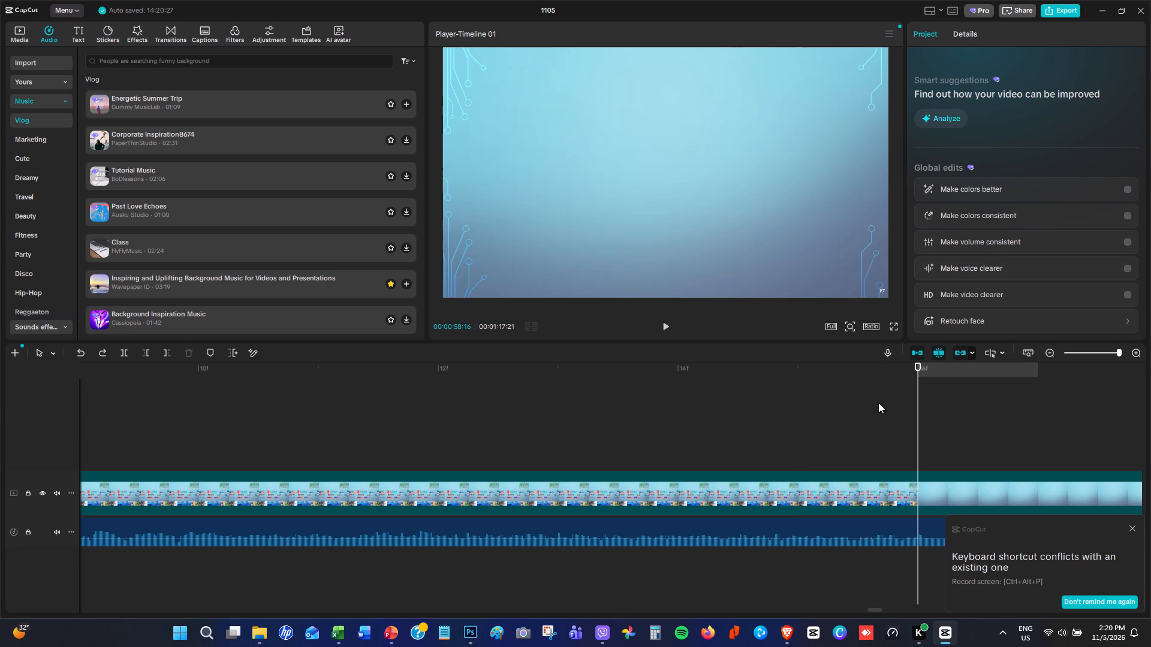
key("Left")
key("Left")
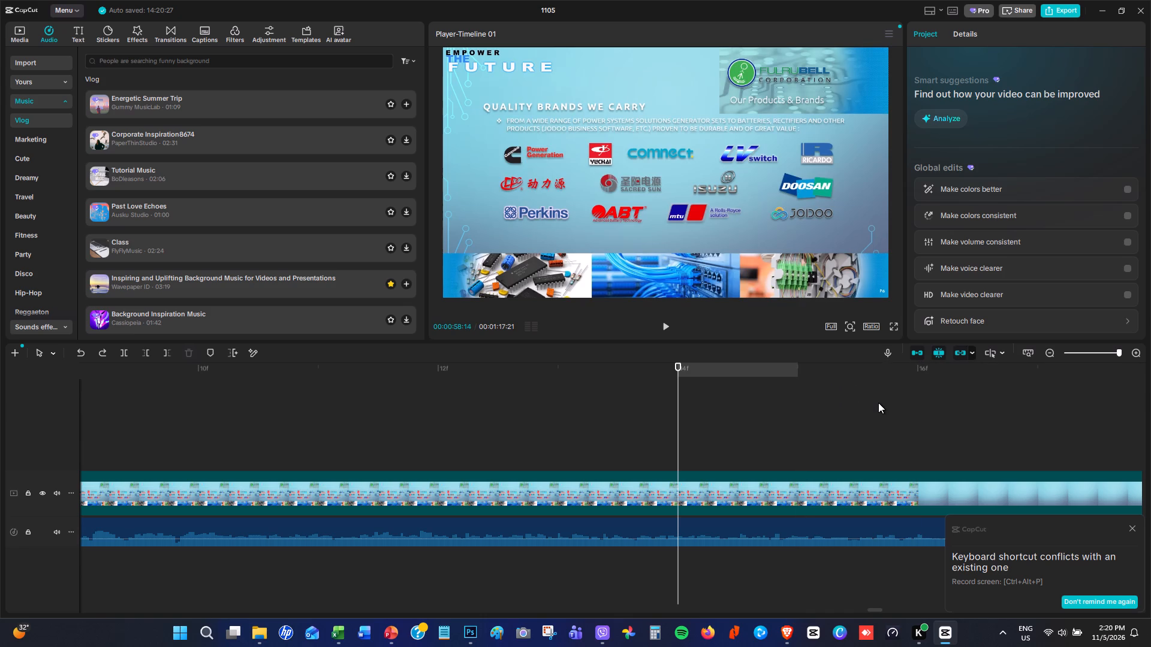
key("Left")
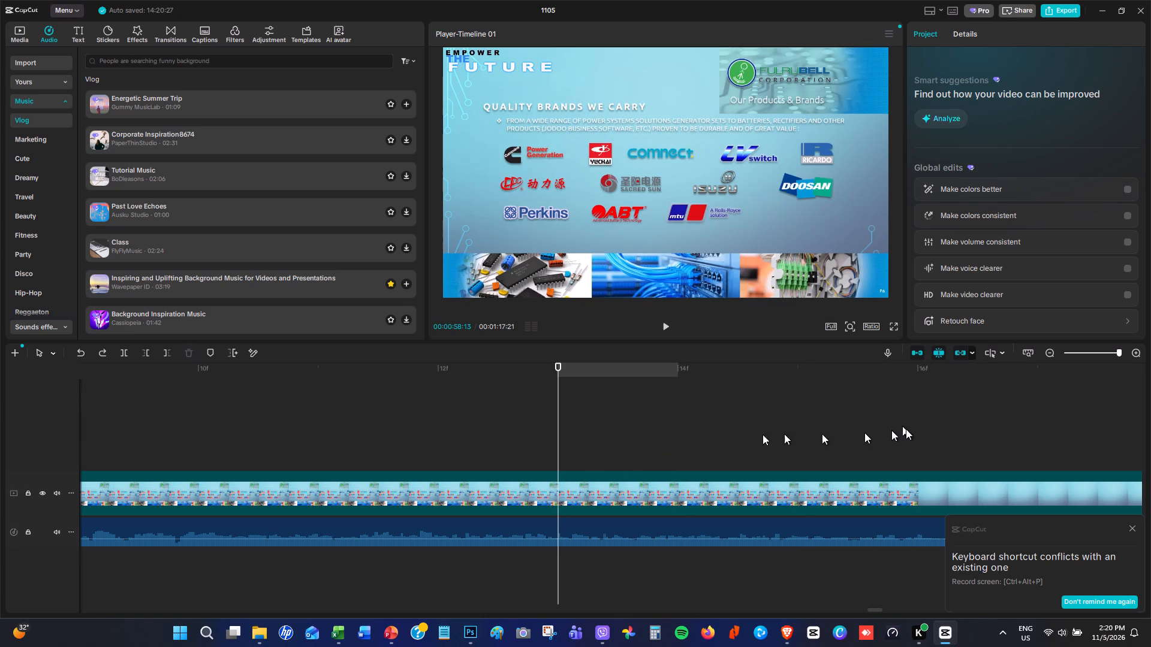
left_click(584, 485)
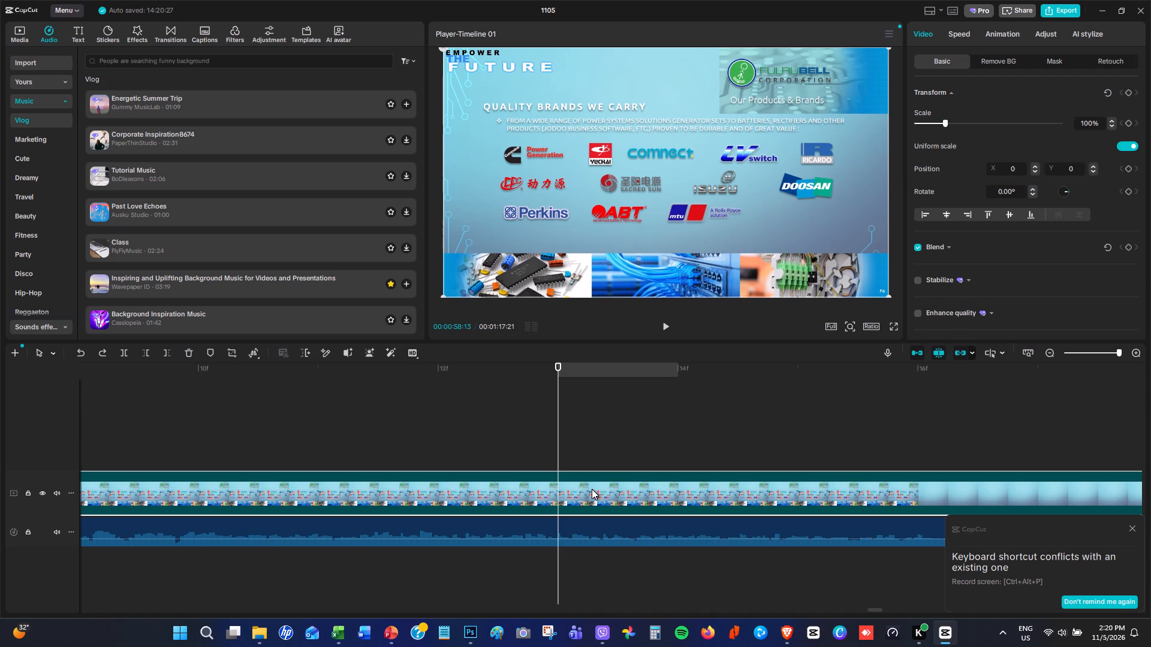
left_click(122, 353)
Split the clip again at 00:00:58:15, the Quality Brands slide's last frame position, isolating a two-frame piece.
left_click_drag(558, 368, 615, 372)
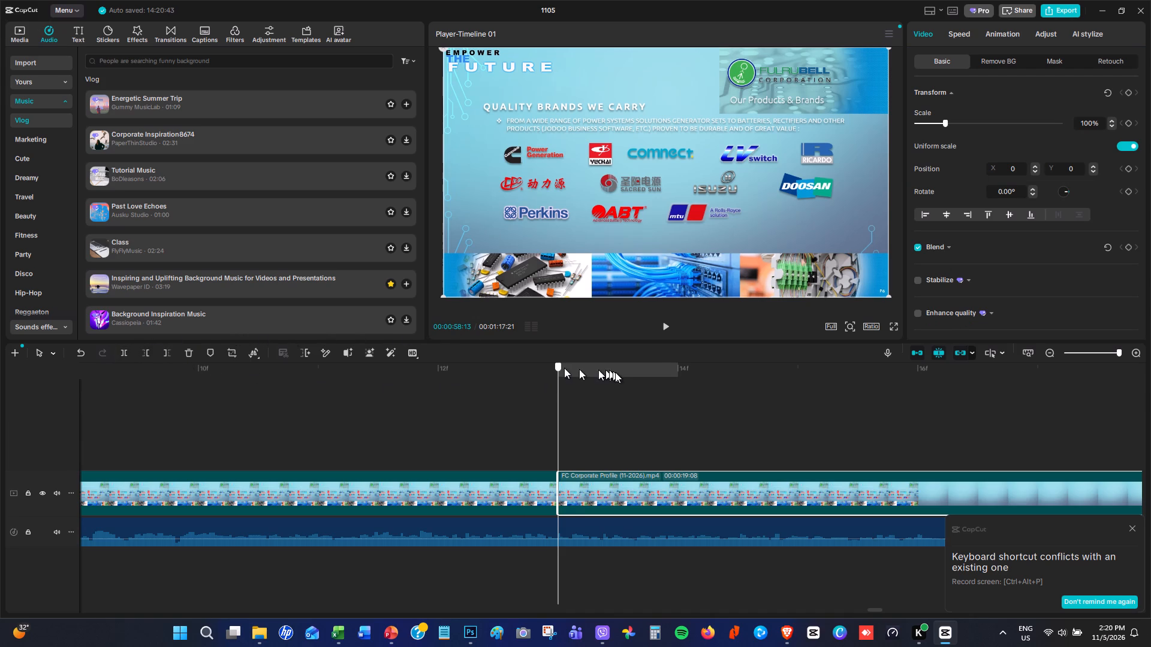
left_click_drag(615, 372, 832, 392)
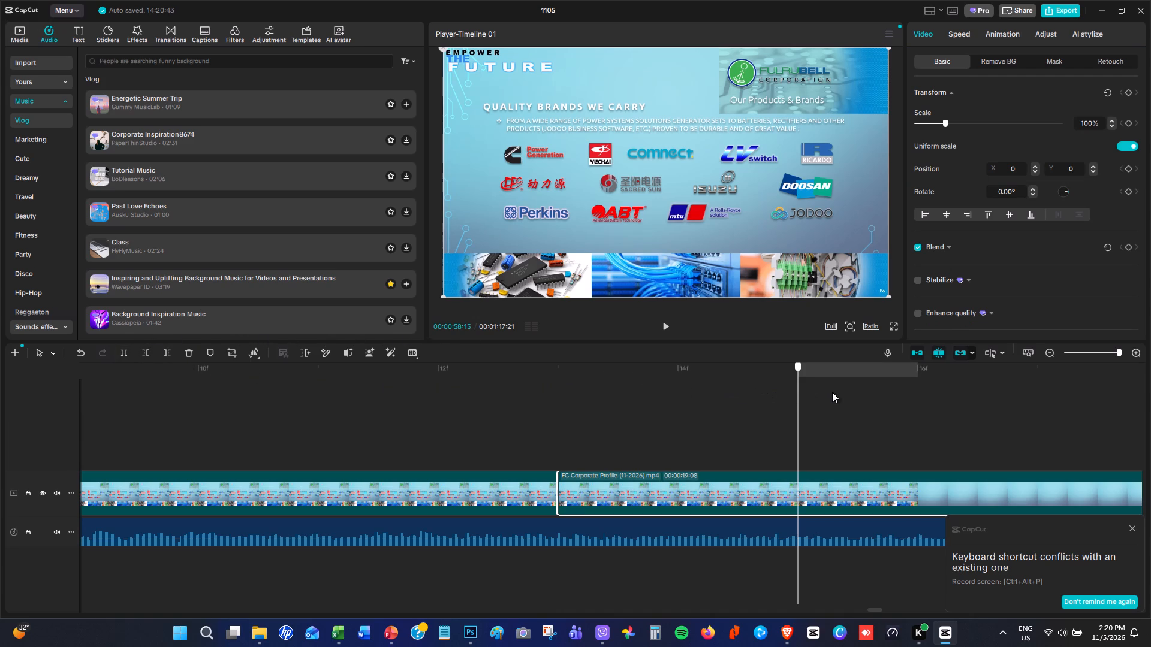
left_click_drag(832, 392, 851, 400)
left_click(860, 370)
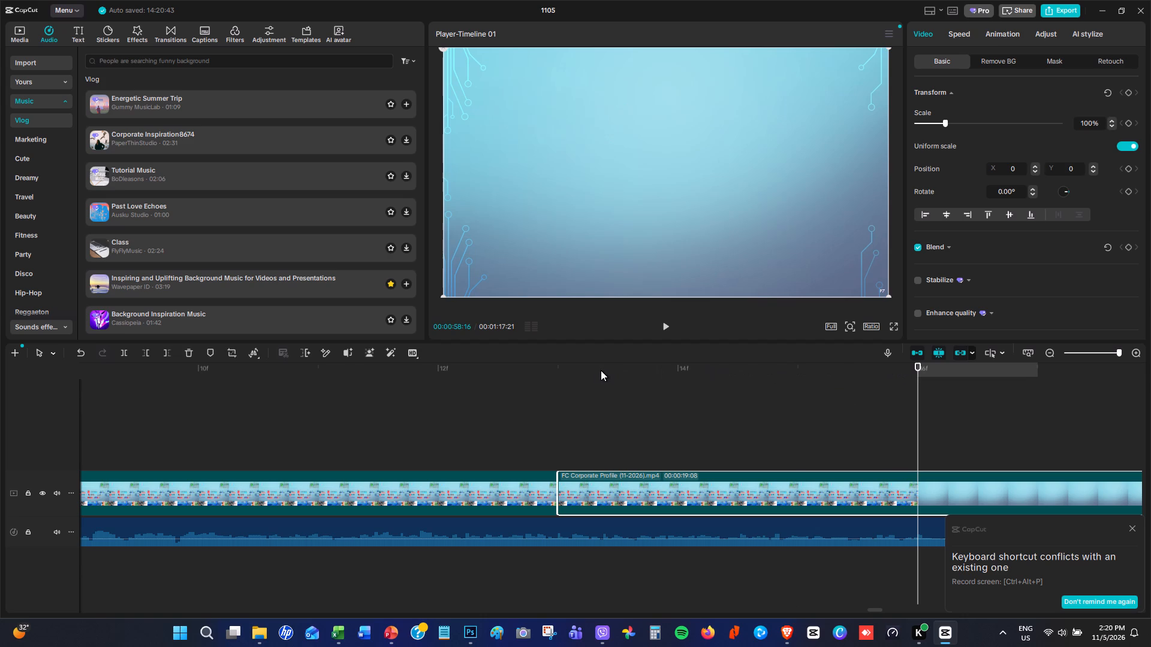
key("Left")
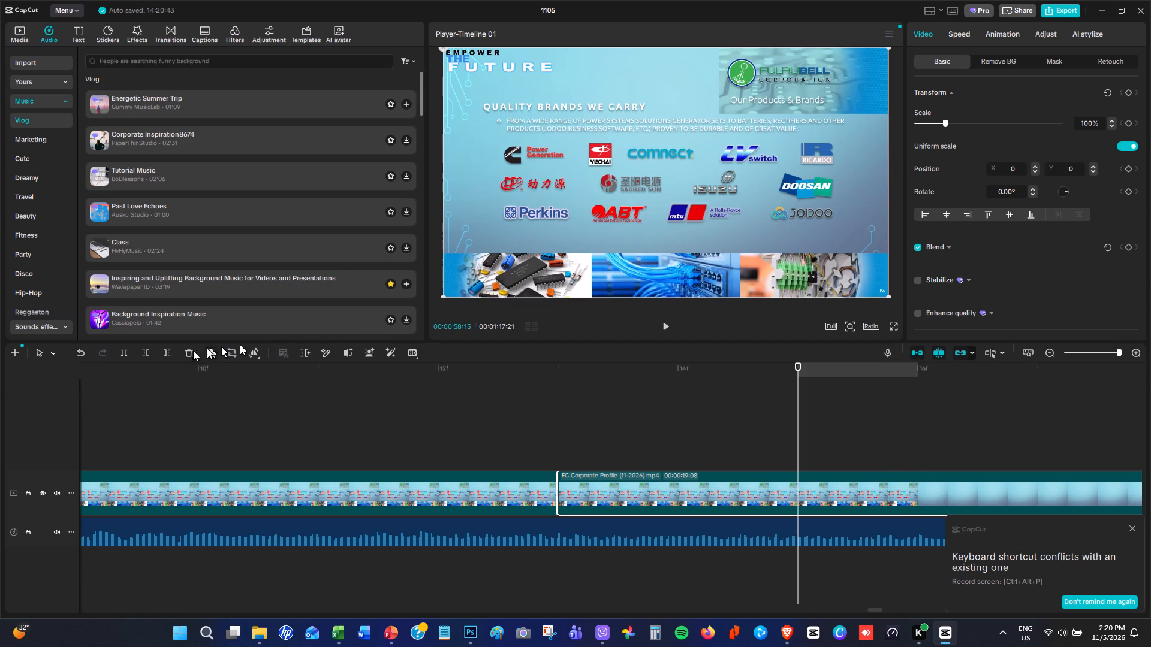
left_click(125, 351)
Add a 3-second freeze frame at 00:00:58:15, using the two-frame piece at the end of the Quality Brands slide.
left_click(665, 488)
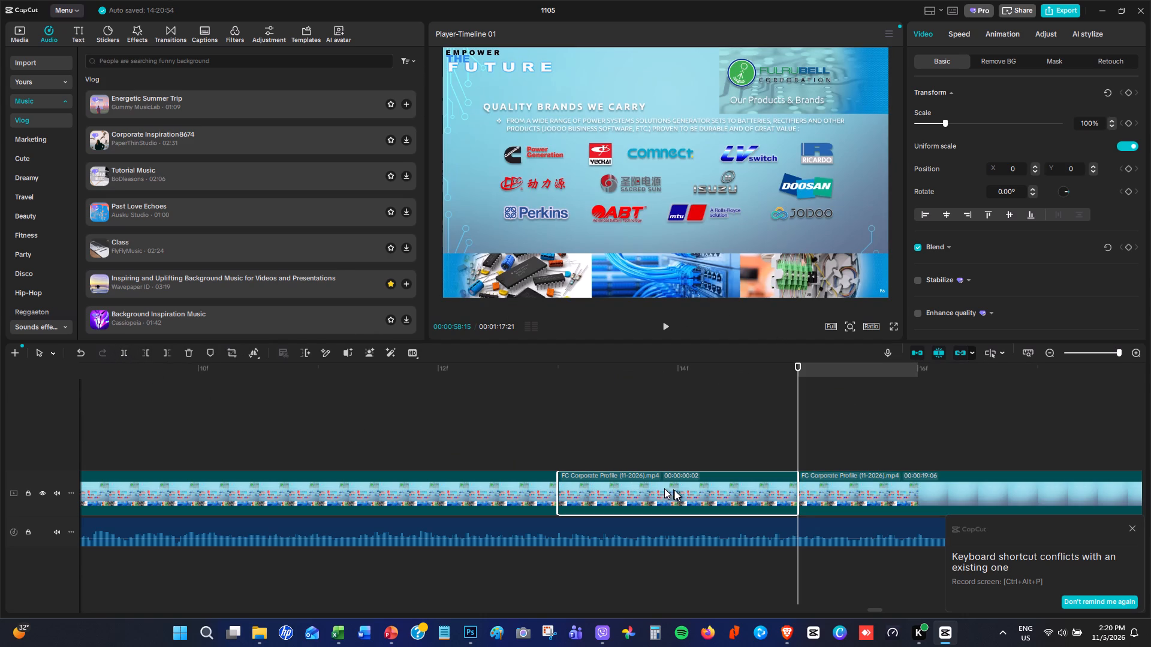
right_click(682, 489)
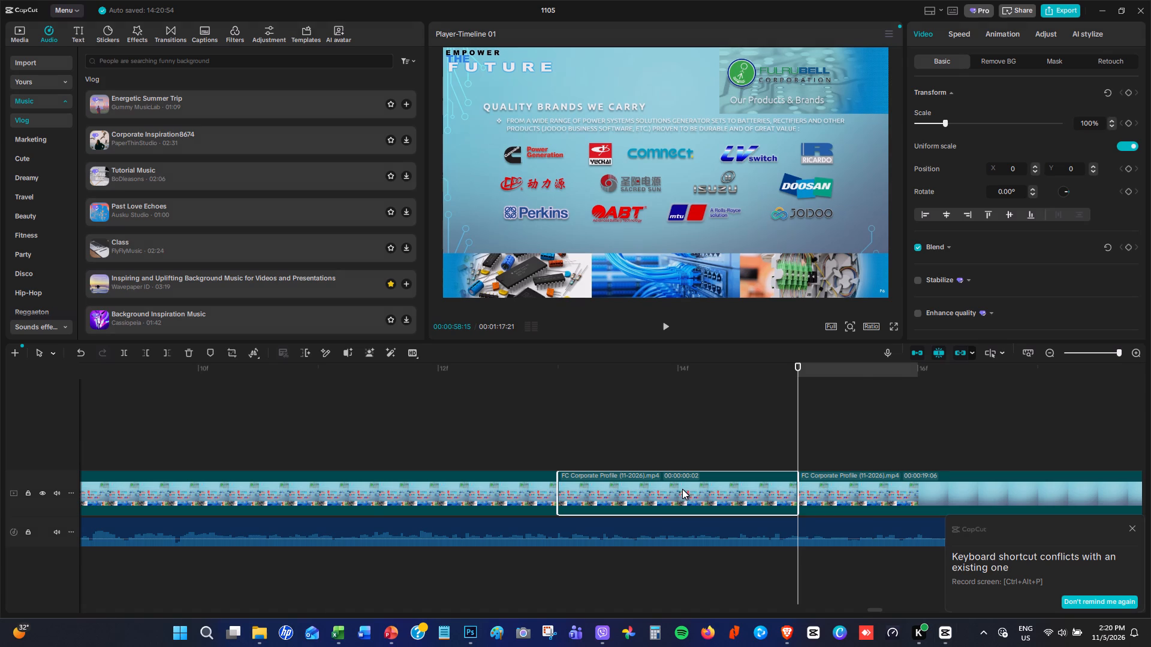
left_click(770, 226)
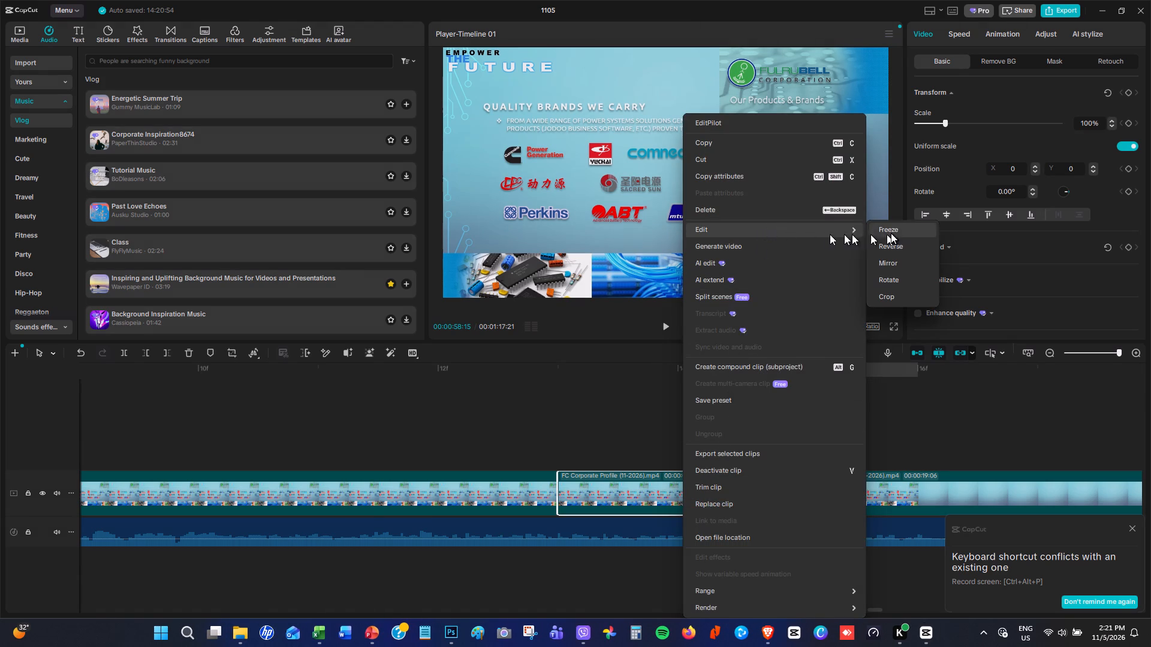
left_click(891, 233)
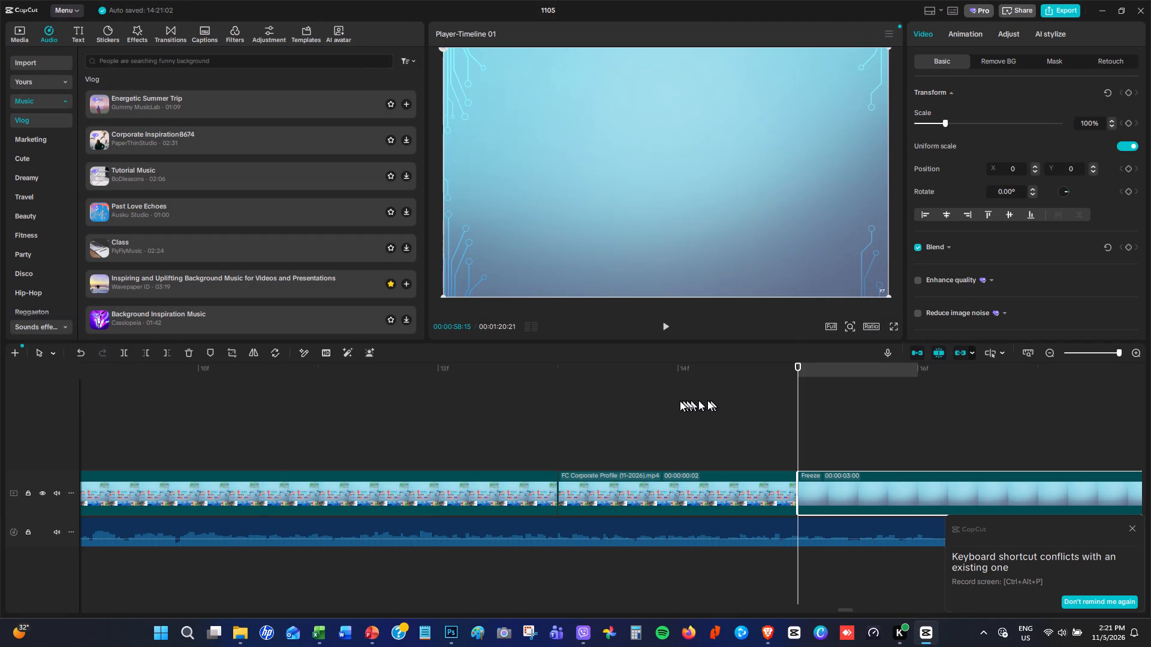
Examine the frames around the two-frame piece and play across the start of the new freeze frame.
left_click(674, 402)
left_click_drag(677, 405, 707, 409)
left_click(618, 409)
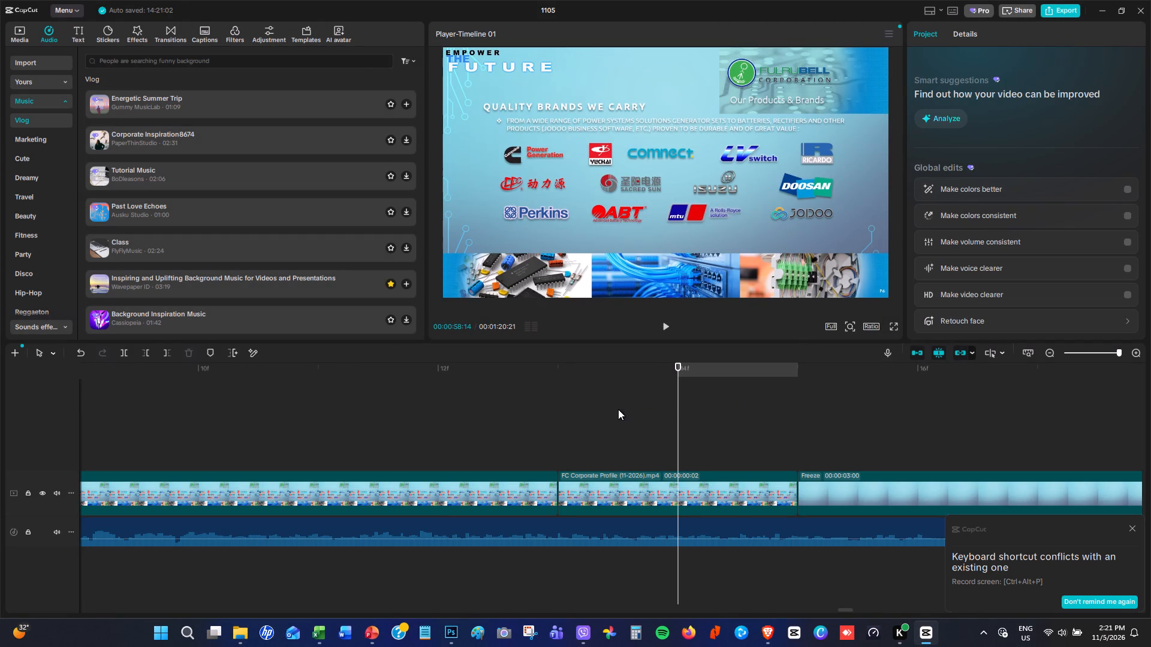
left_click(608, 409)
left_click(694, 410)
left_click(483, 400)
left_click(666, 325)
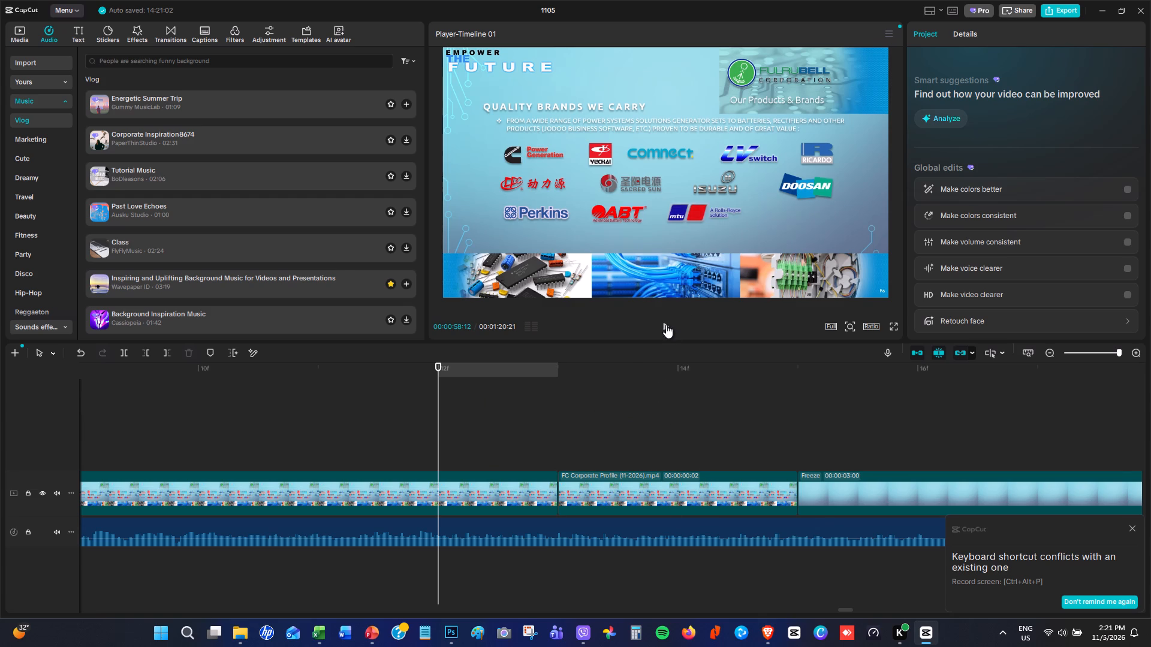
left_click(587, 364)
left_click(667, 326)
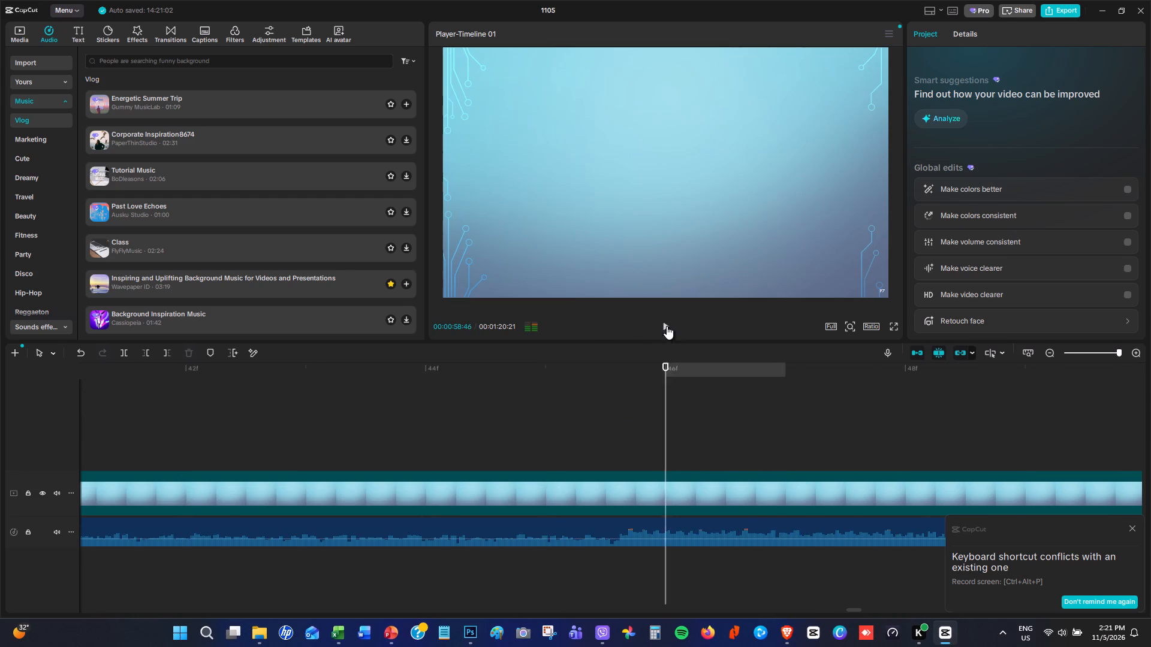
Show the whole timeline and play the video from 00:00:45:00 into the Quality Brands slide.
triple_click(1051, 353)
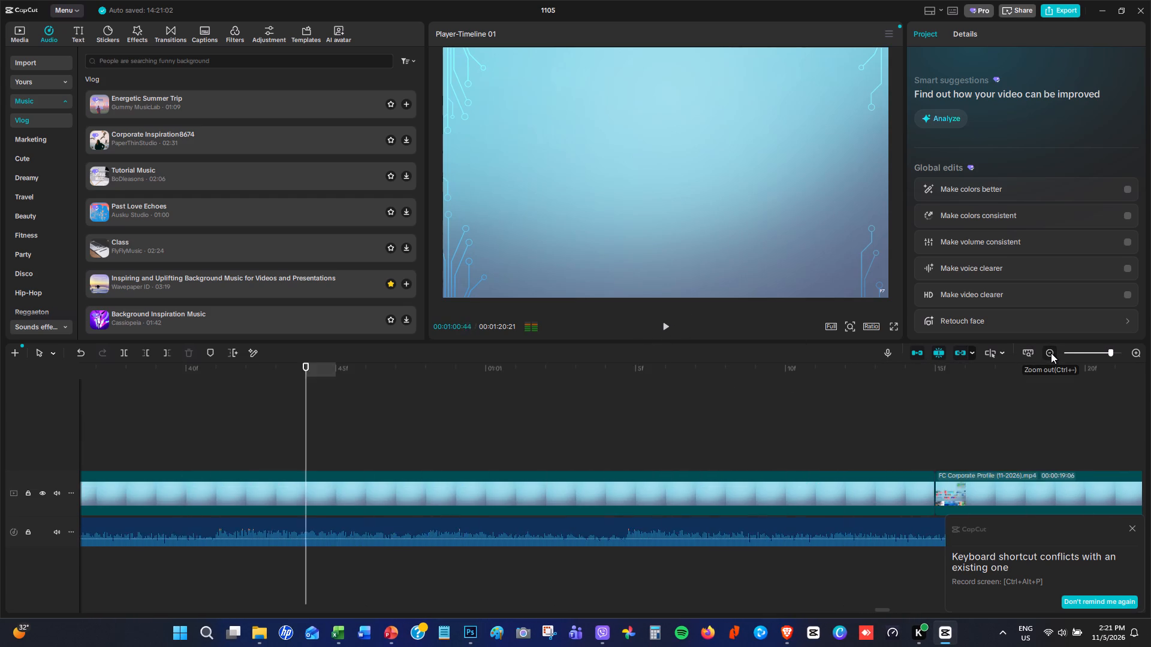
left_click(1051, 353)
triple_click(1051, 353)
left_click(1051, 353)
left_click(1051, 353)
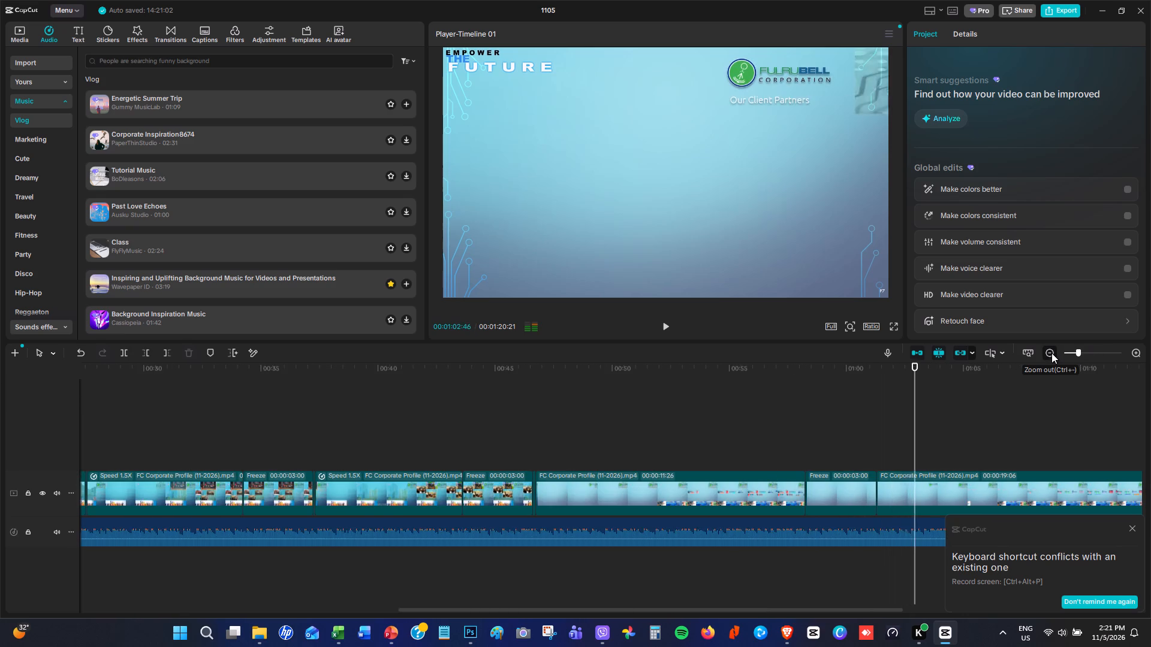
left_click(637, 436)
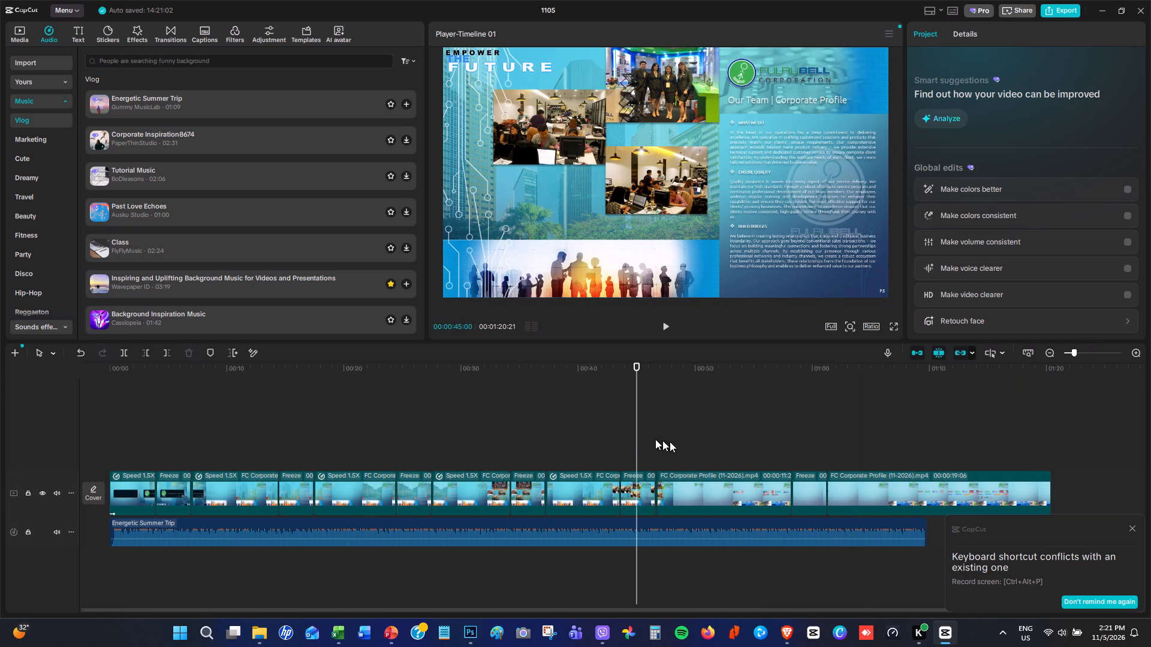
left_click(665, 326)
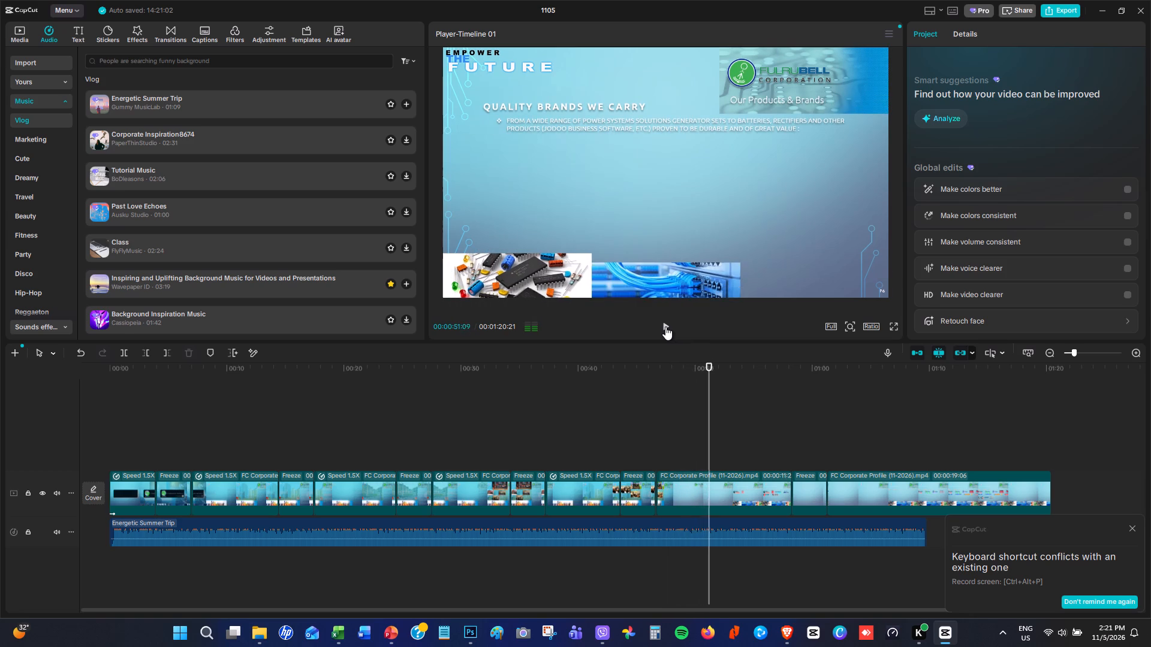
left_click(665, 326)
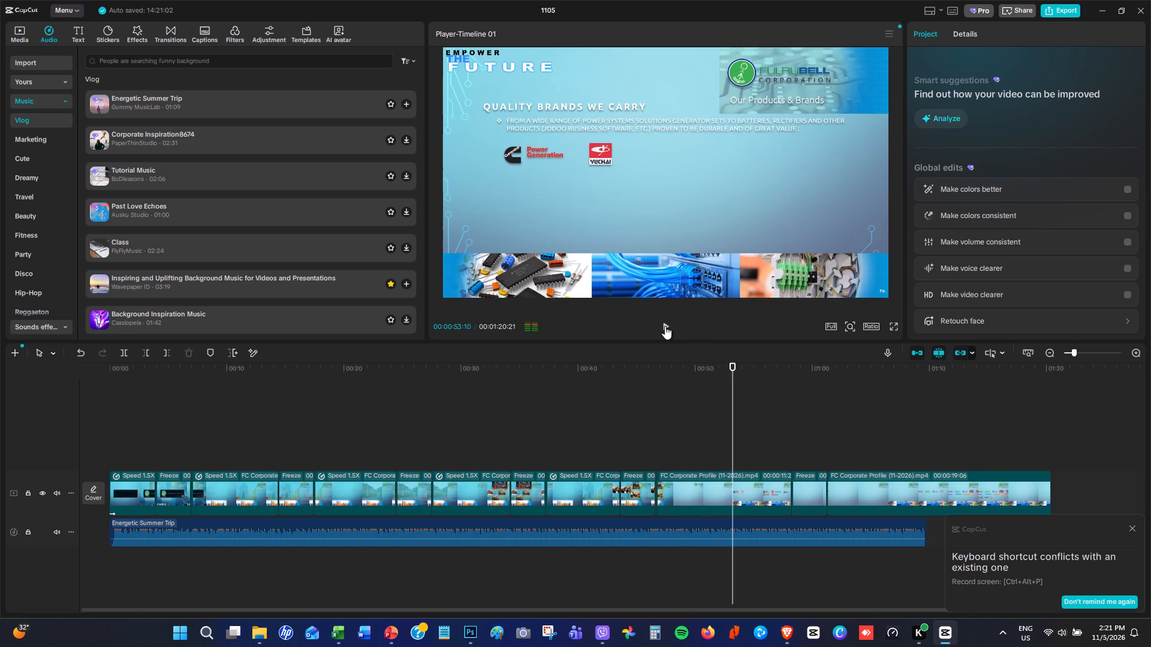
Set the speed of the Quality Brands slide clip to 1.50x.
left_click(706, 488)
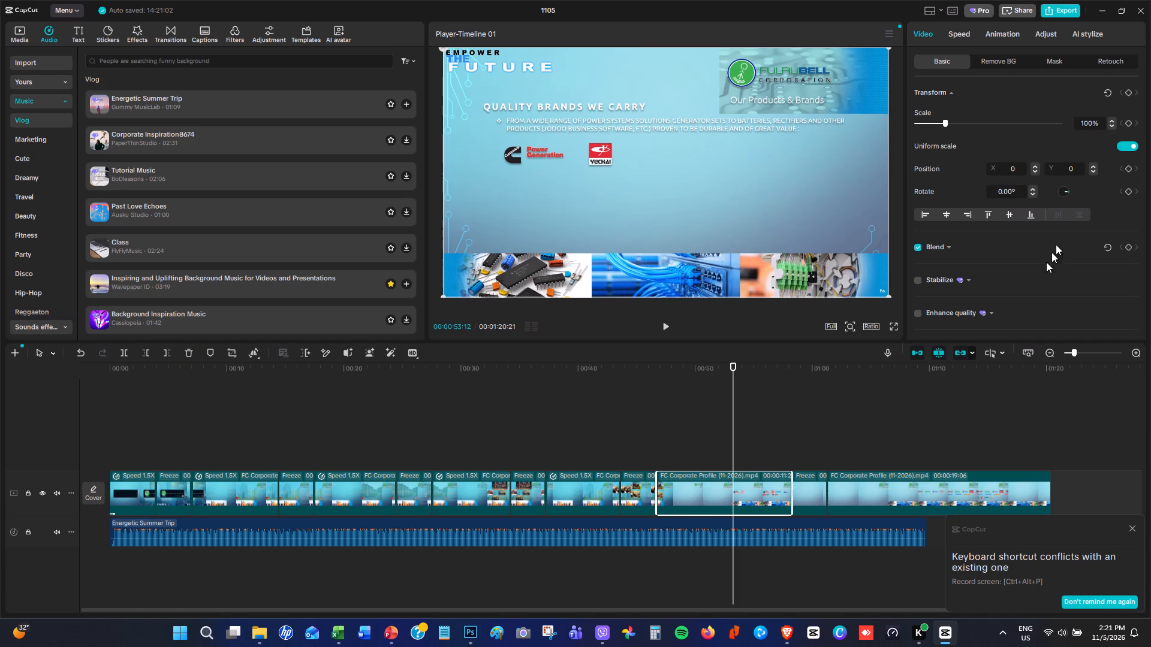
left_click(962, 32)
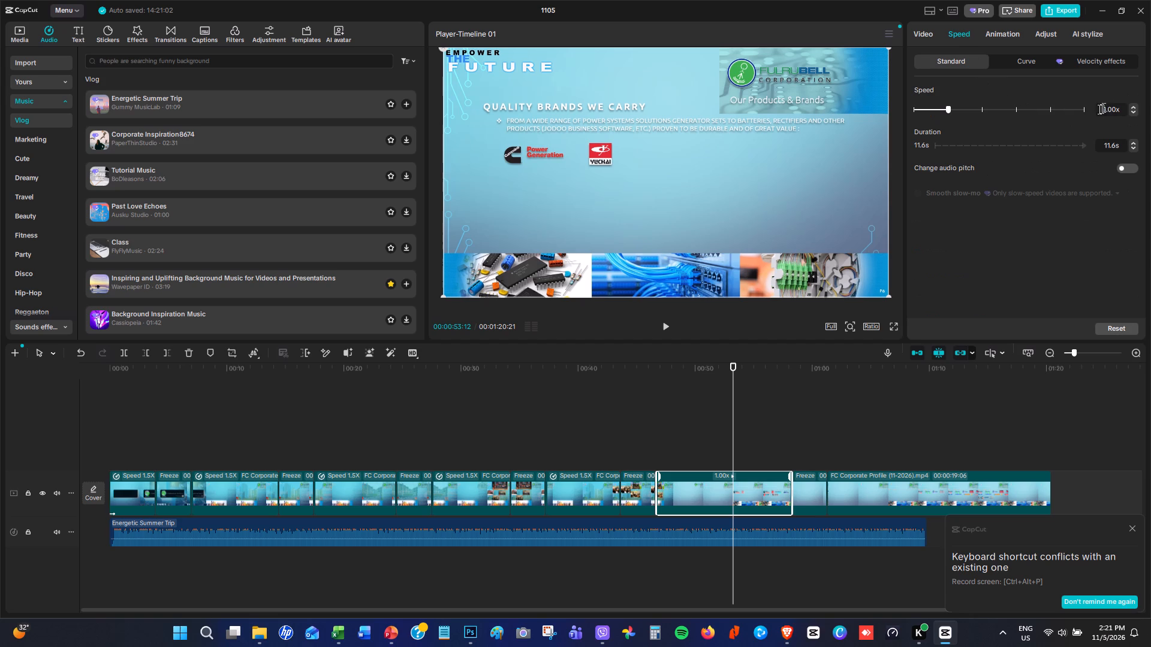
triple_click(1136, 106)
double_click(1136, 106)
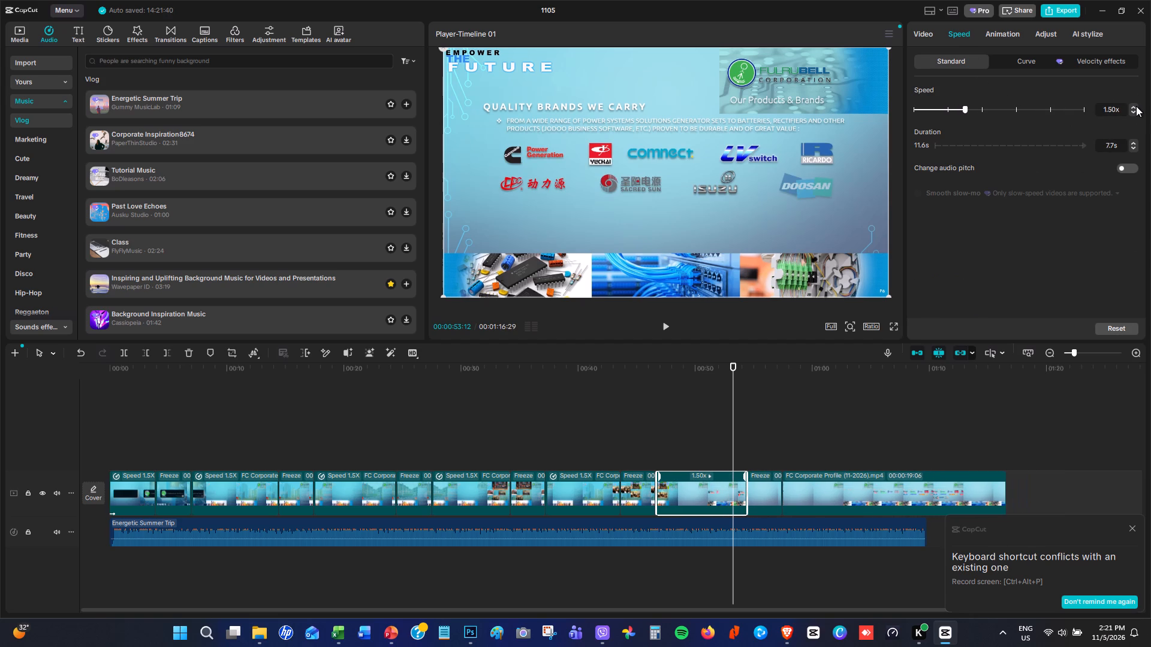
Play back the sped-up Quality Brands slide and its freeze frame, replaying from about 00:00:50 to review the pacing.
left_click(643, 392)
left_click(665, 327)
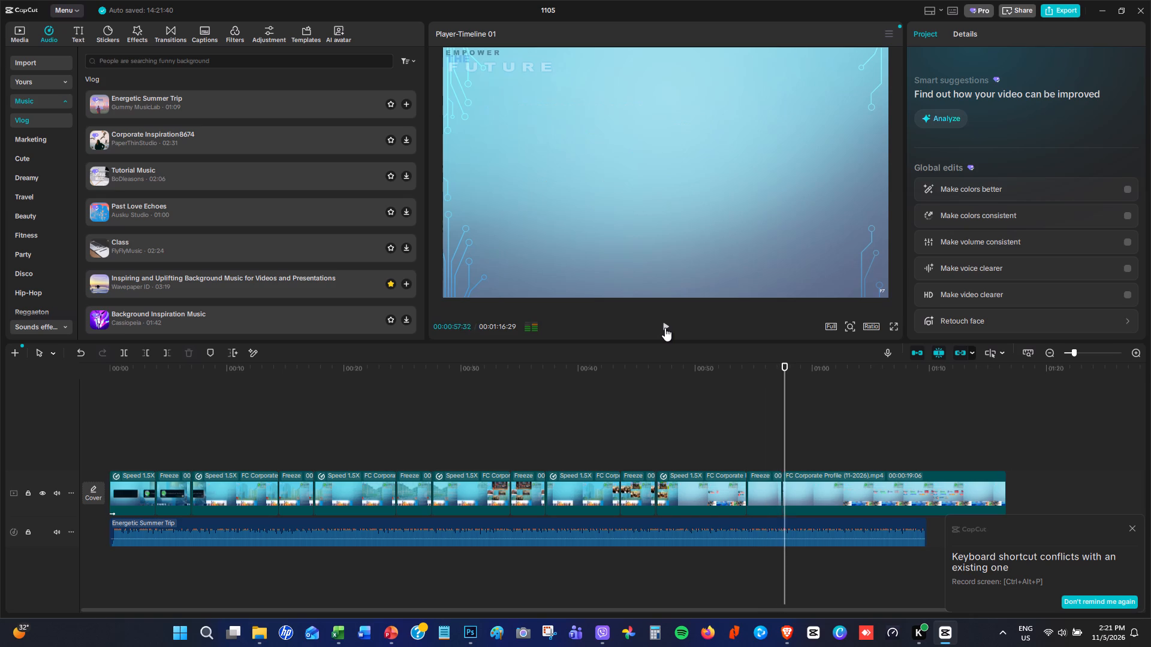
left_click(697, 449)
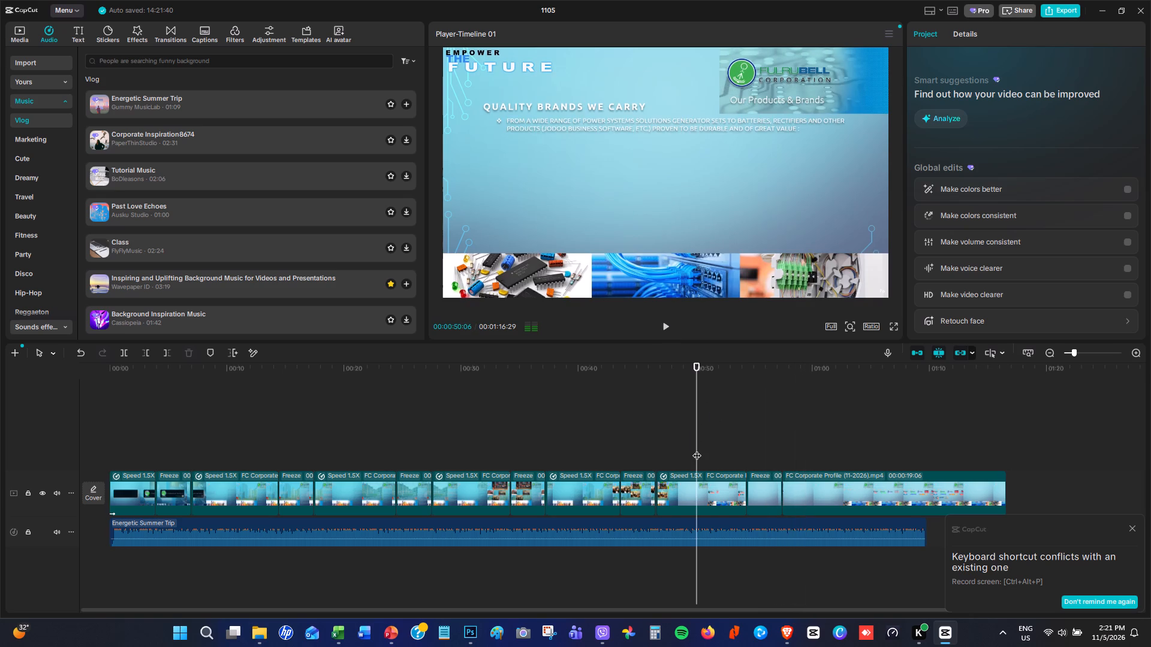
left_click(667, 325)
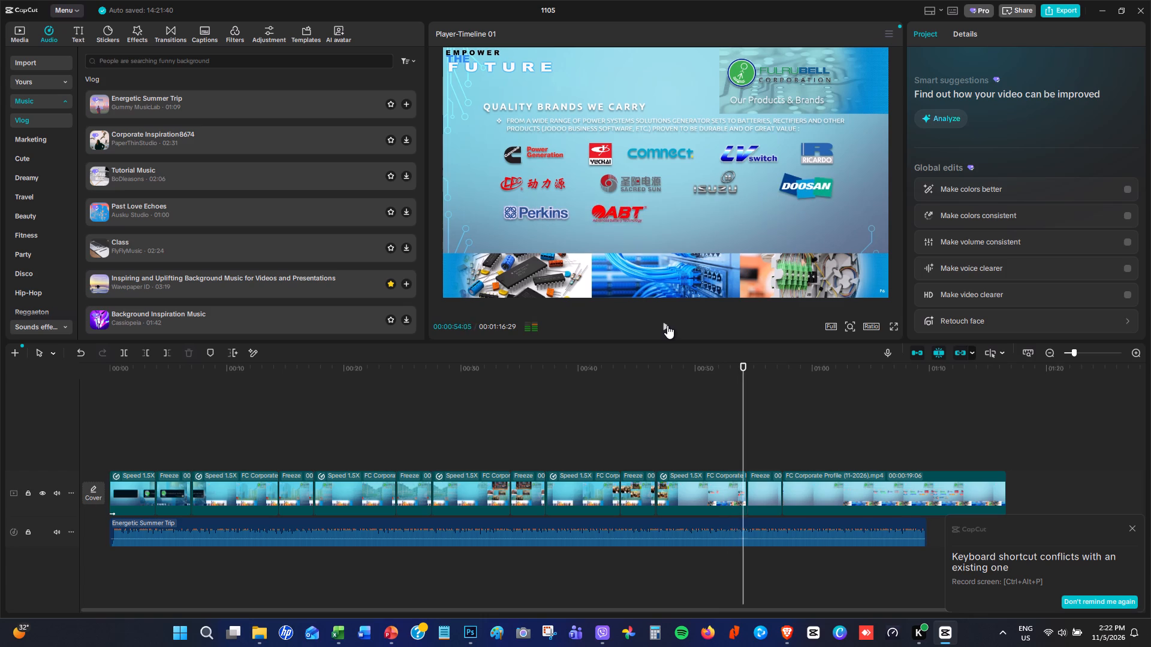
Play to the end of the Quality Brands slide and check the frames before and inside the freeze frame near 00:00:54:20.
left_click(668, 325)
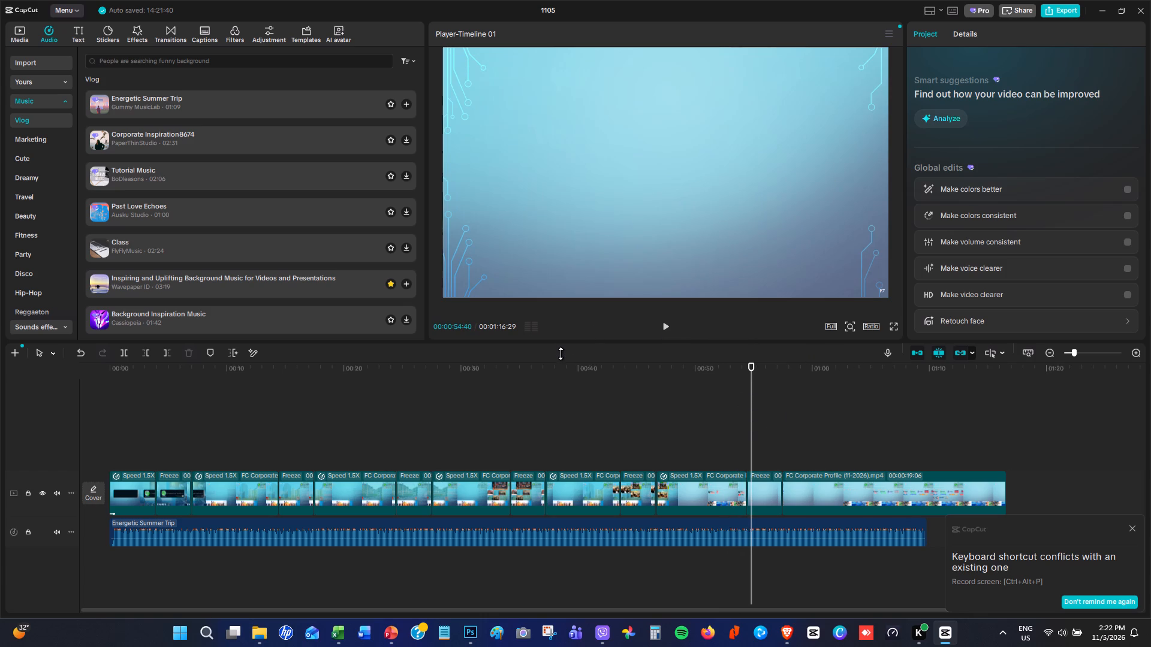
triple_click(1140, 352)
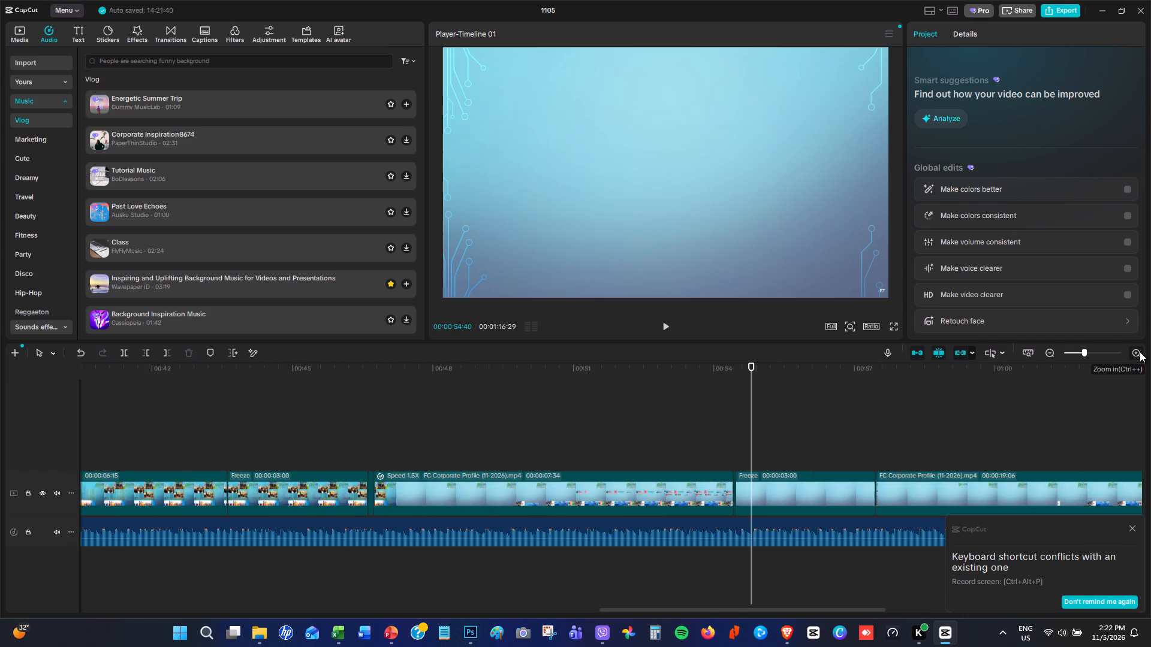
triple_click(1140, 352)
left_click(1140, 352)
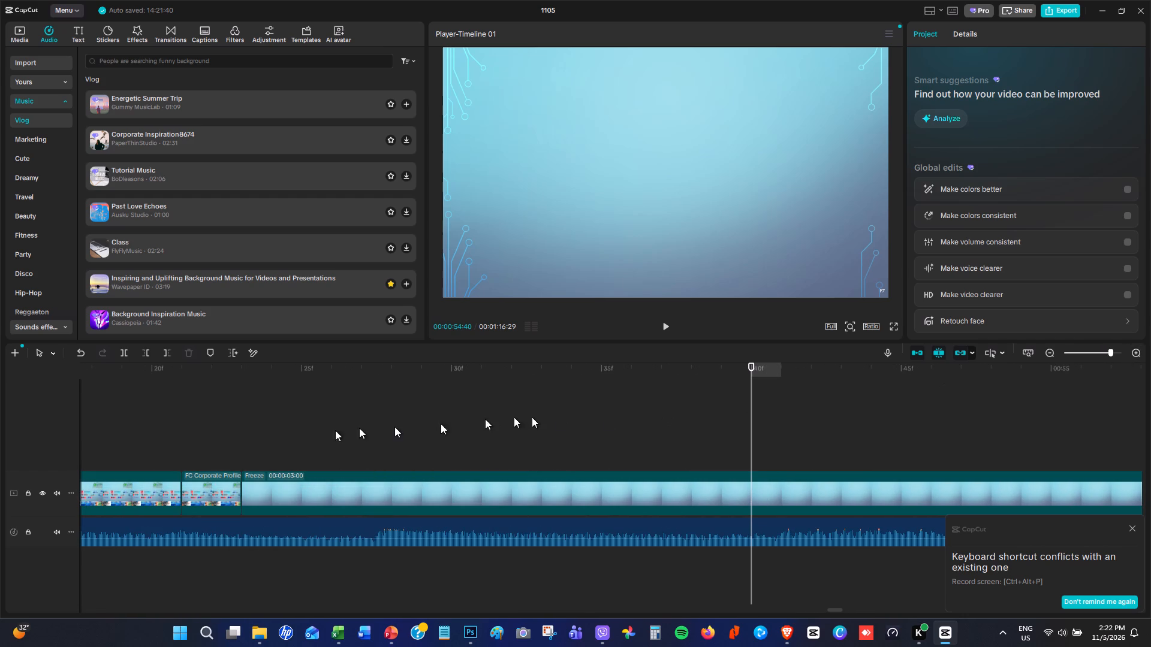
left_click(146, 430)
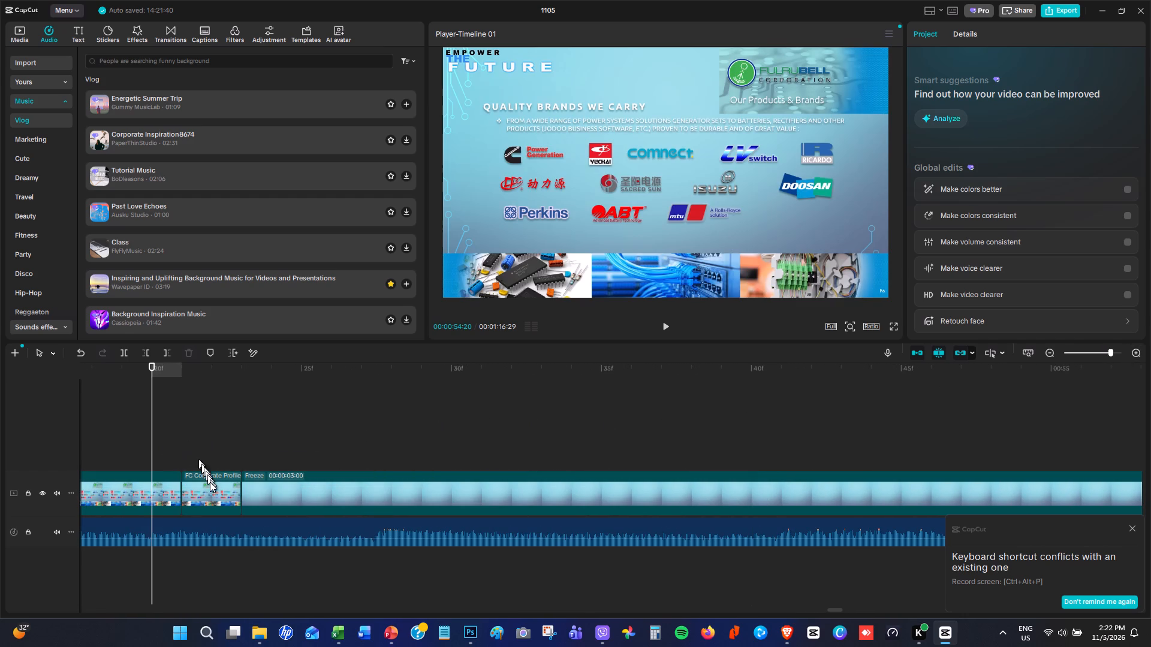
left_click(348, 427)
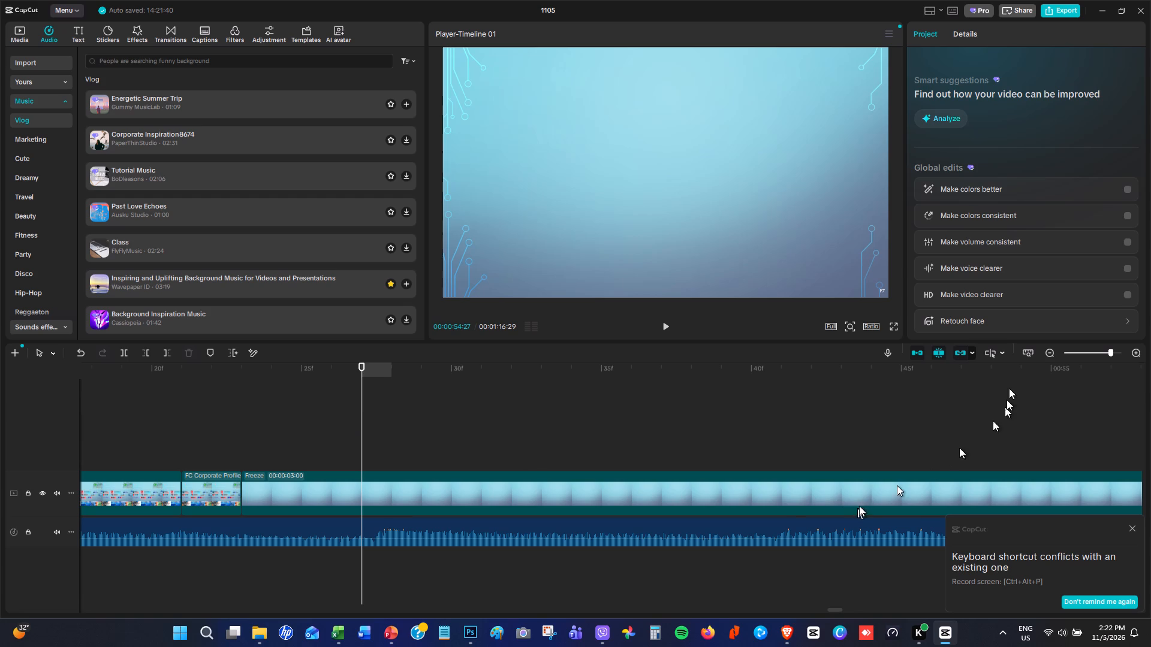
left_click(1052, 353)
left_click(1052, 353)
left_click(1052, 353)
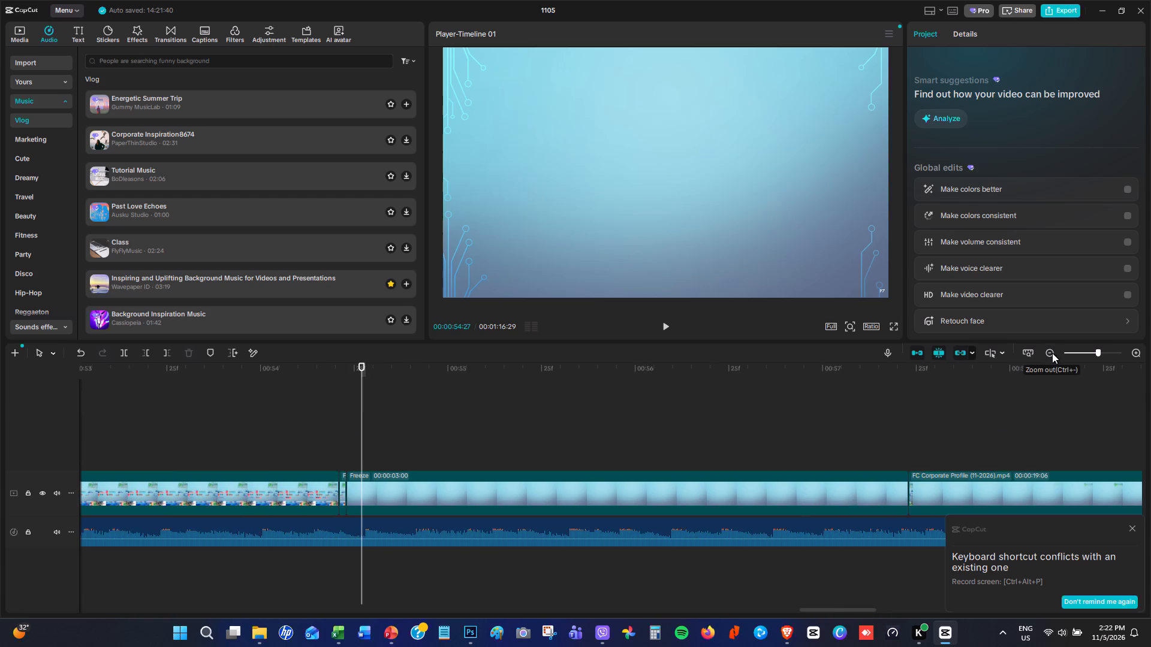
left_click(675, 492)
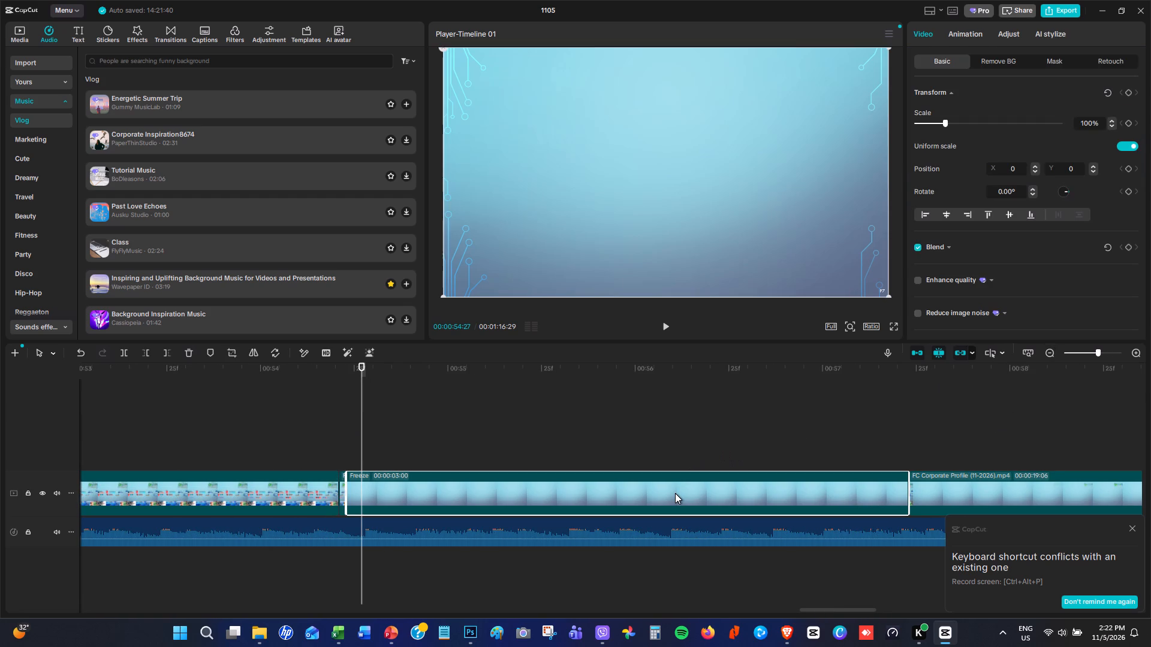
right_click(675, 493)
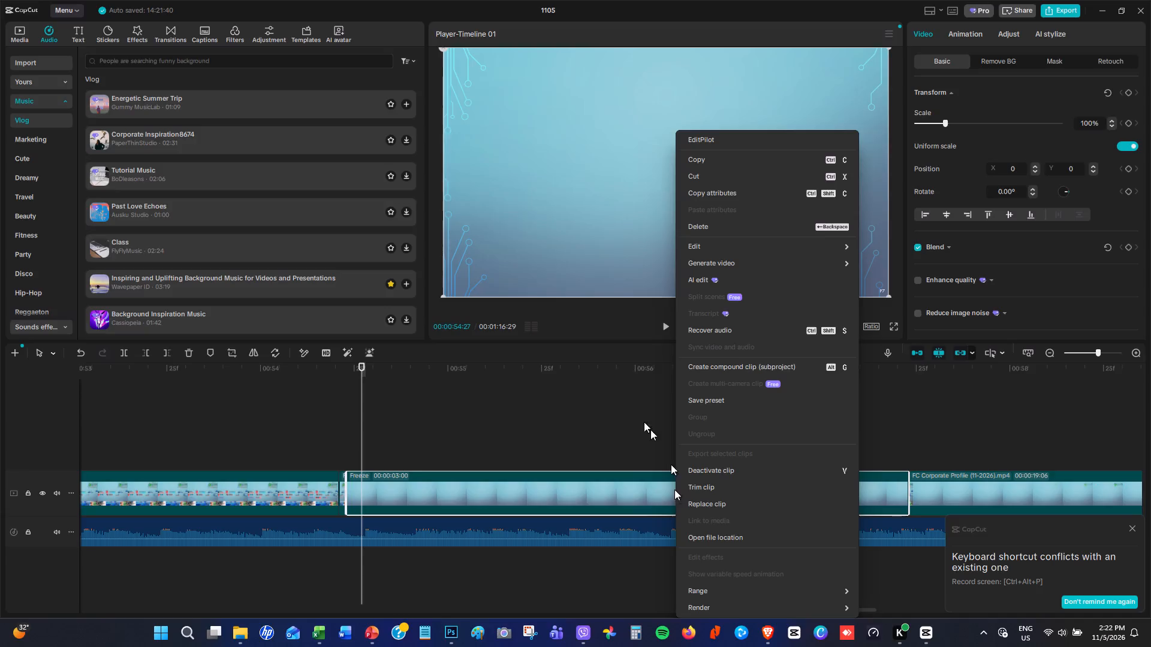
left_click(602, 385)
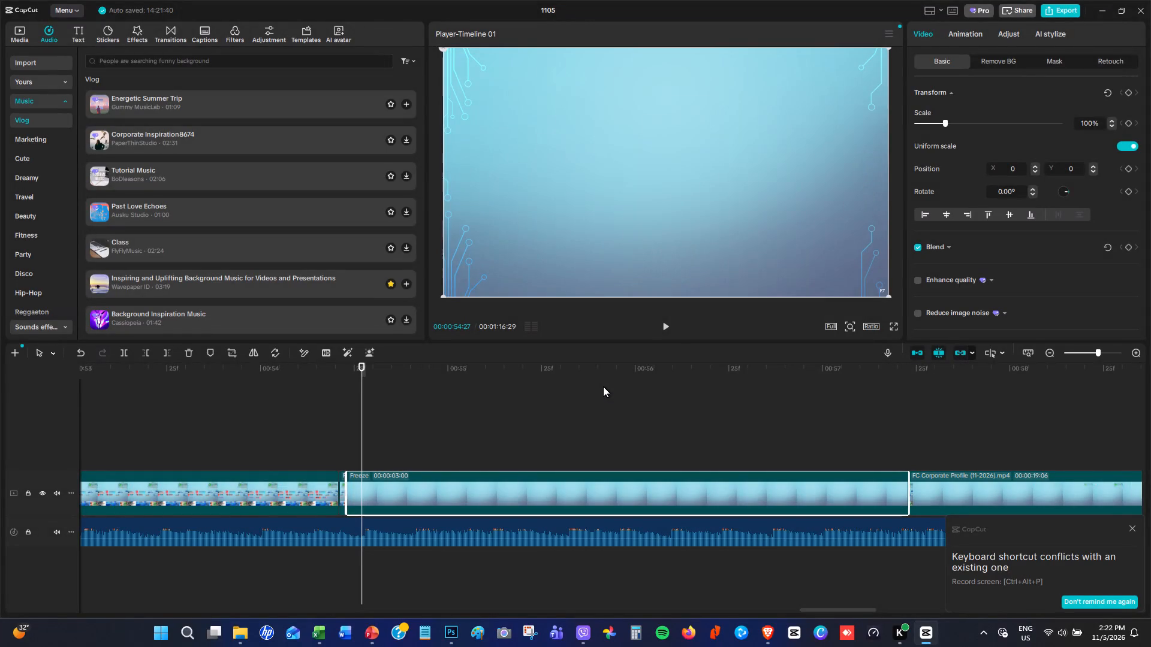
Undo the speed changes on the Quality Brands slide clip and the freeze frame inserted after it.
left_click(76, 351)
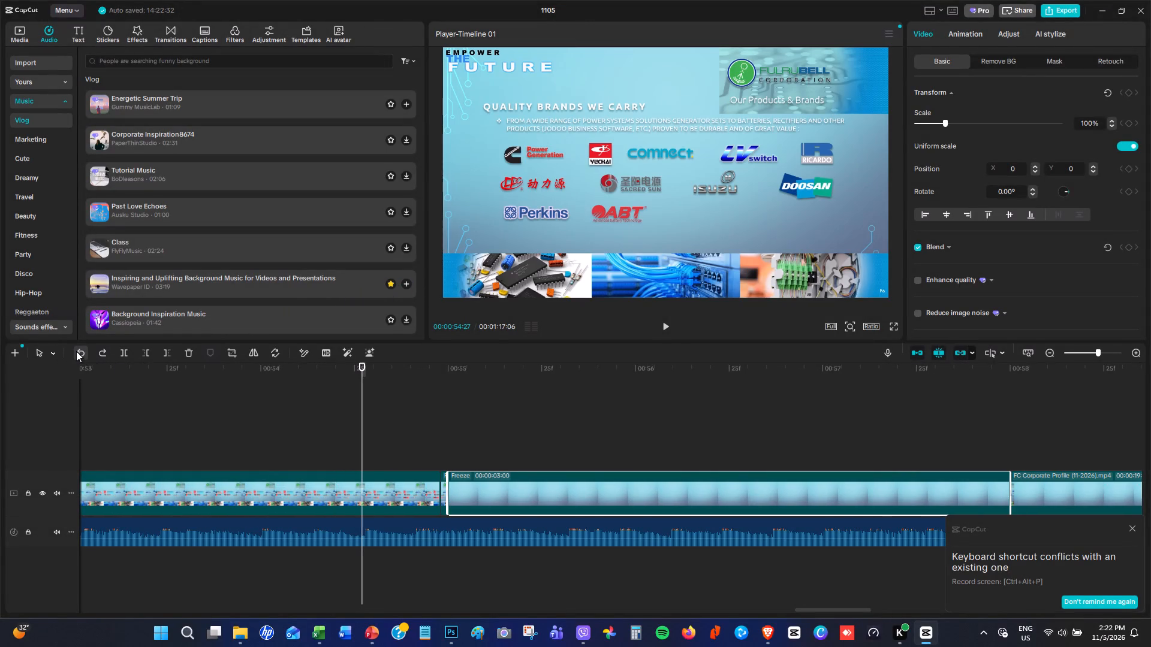
left_click(76, 351)
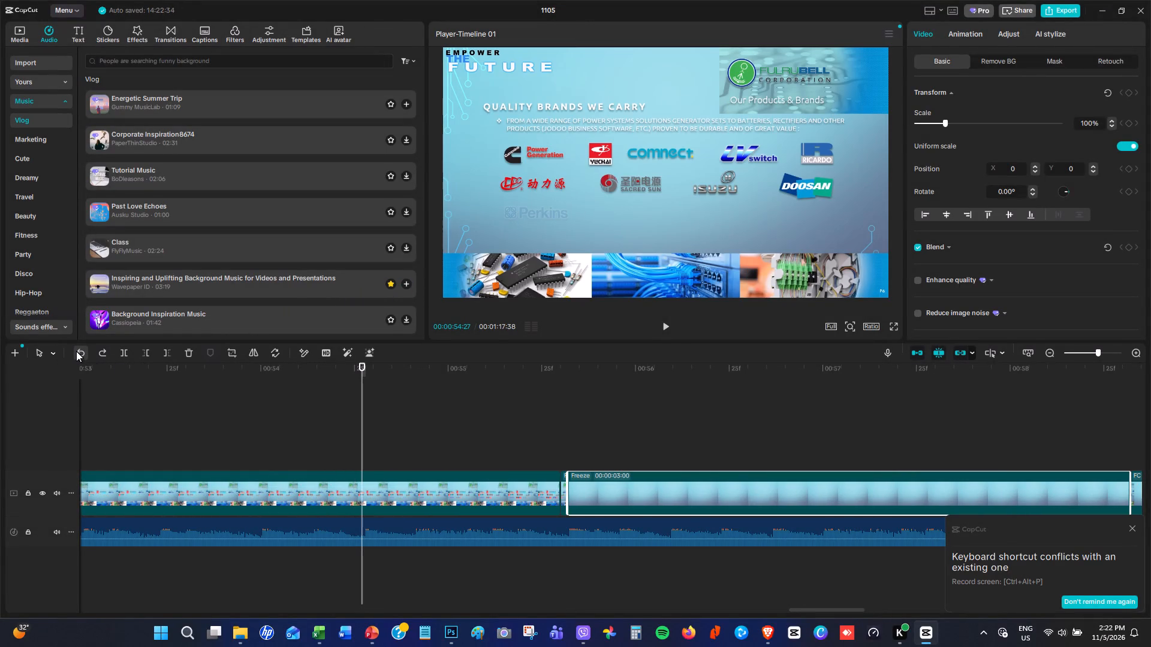
left_click(80, 353)
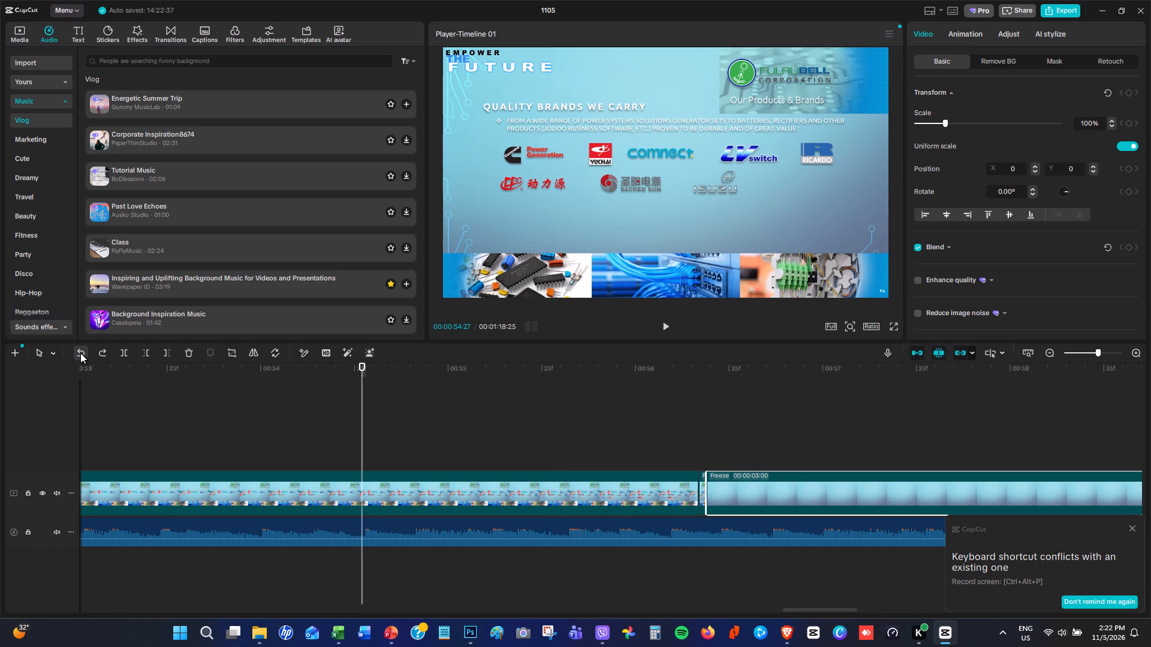
left_click(80, 353)
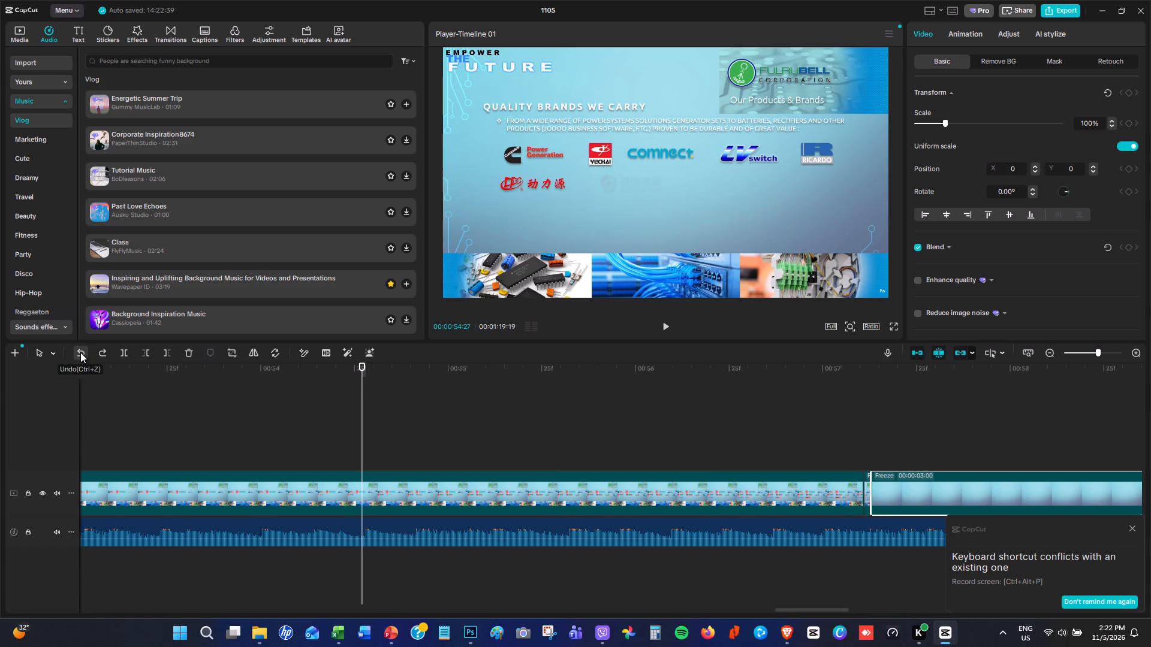
left_click(80, 352)
left_click(80, 352)
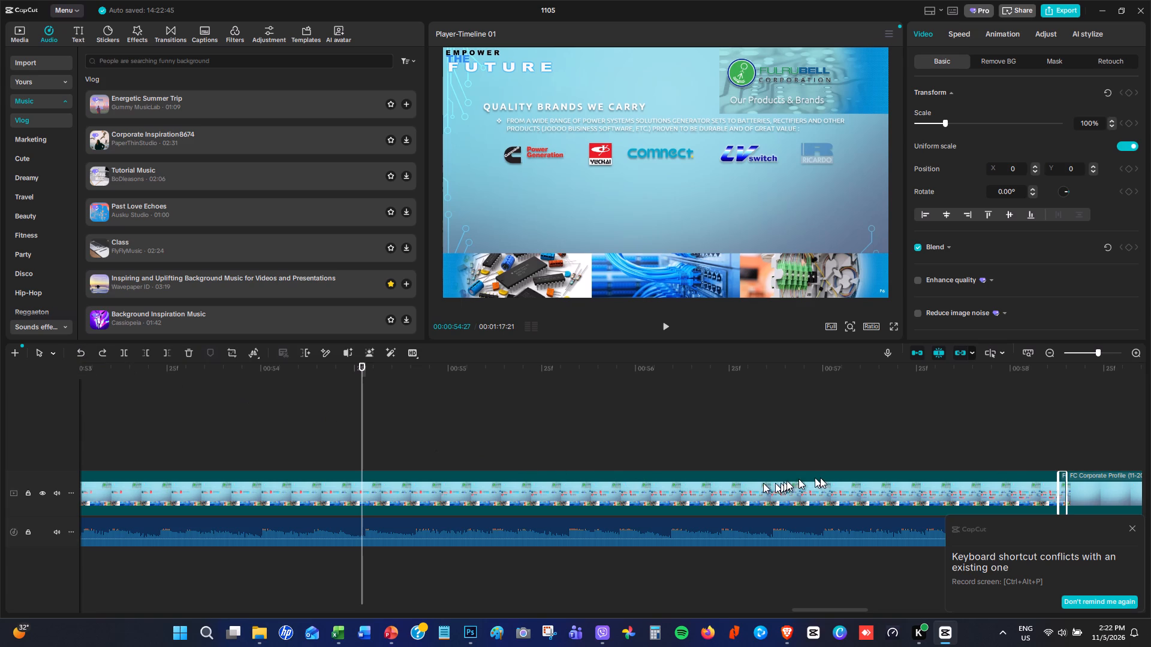
Examine the end of the Quality Brands slide and the start of the following clip around 00:00:58:15.
left_click(1063, 403)
triple_click(1135, 353)
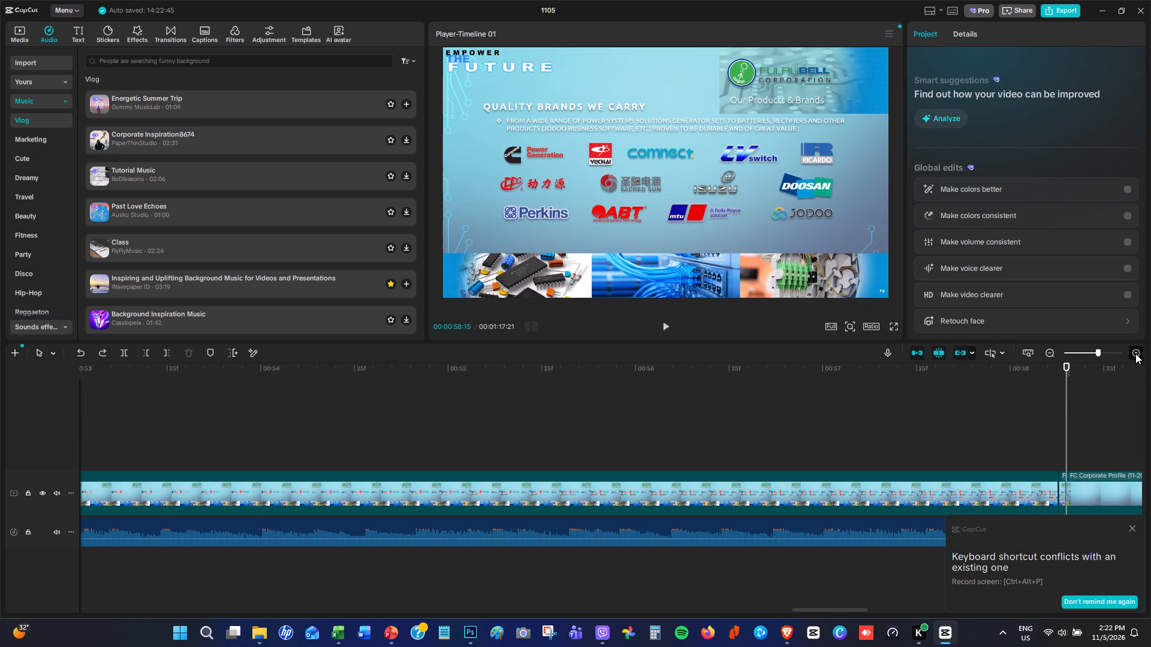
double_click(1135, 353)
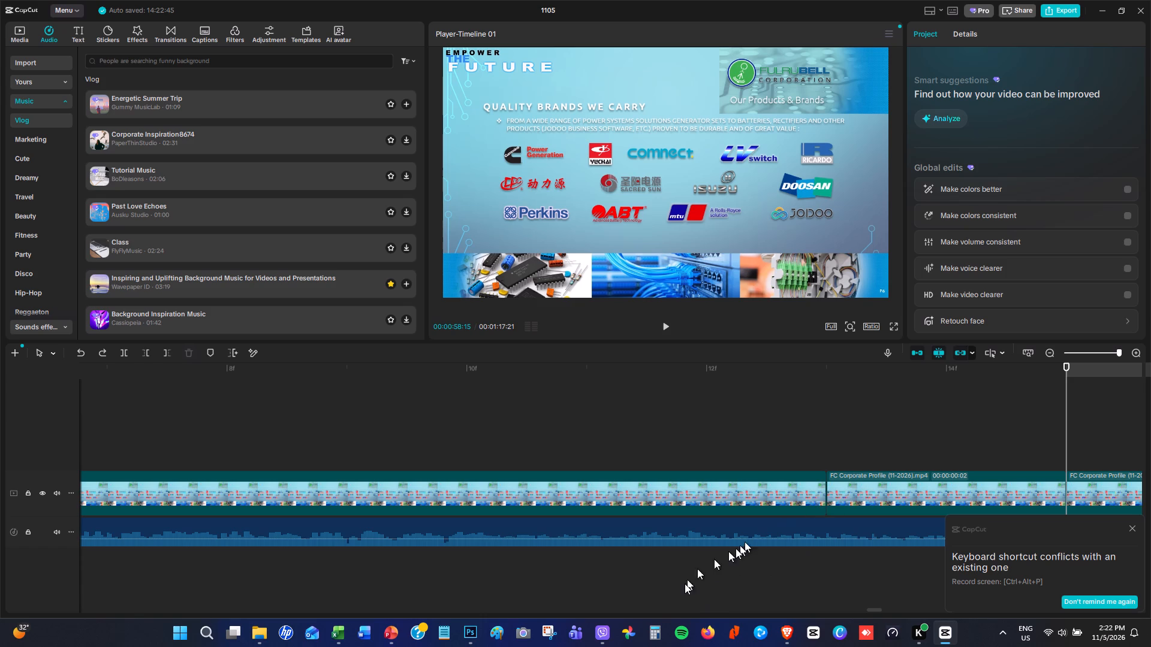
left_click_drag(870, 609, 886, 612)
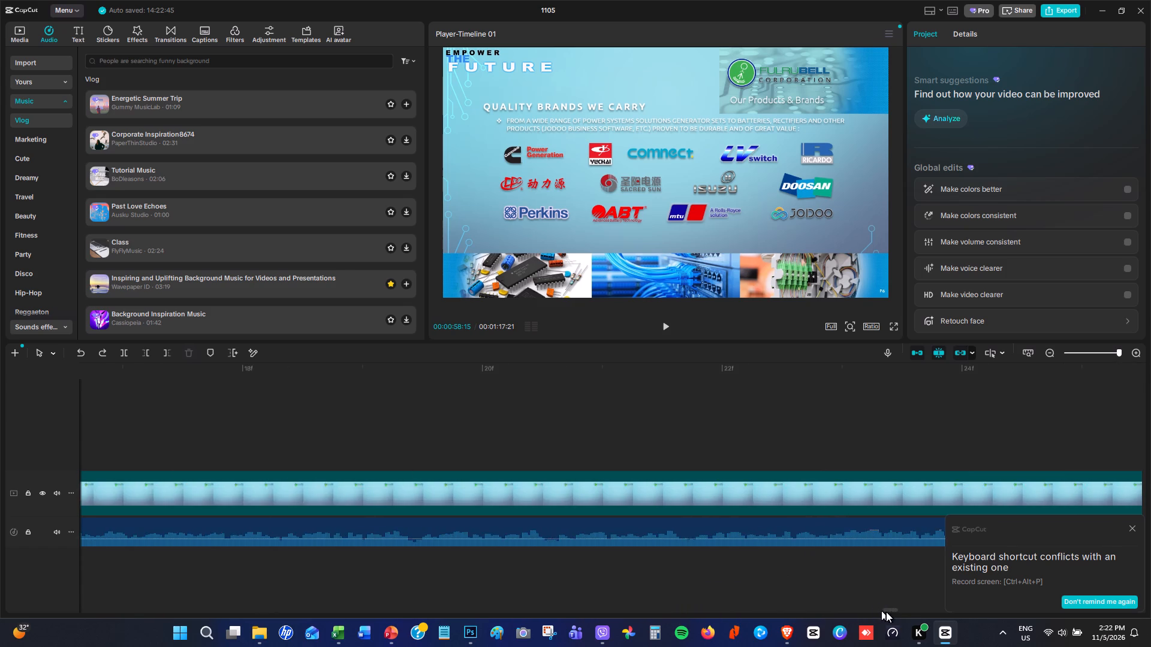
left_click_drag(886, 612, 869, 614)
triple_click(1052, 351)
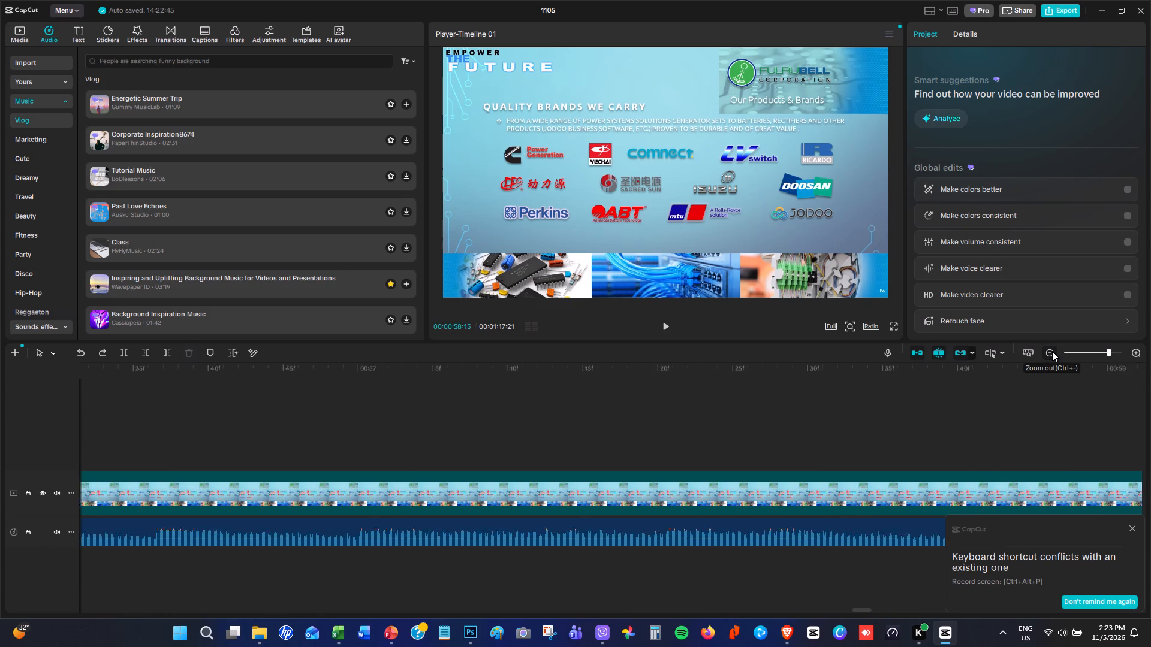
triple_click(1052, 351)
left_click_drag(775, 607, 788, 609)
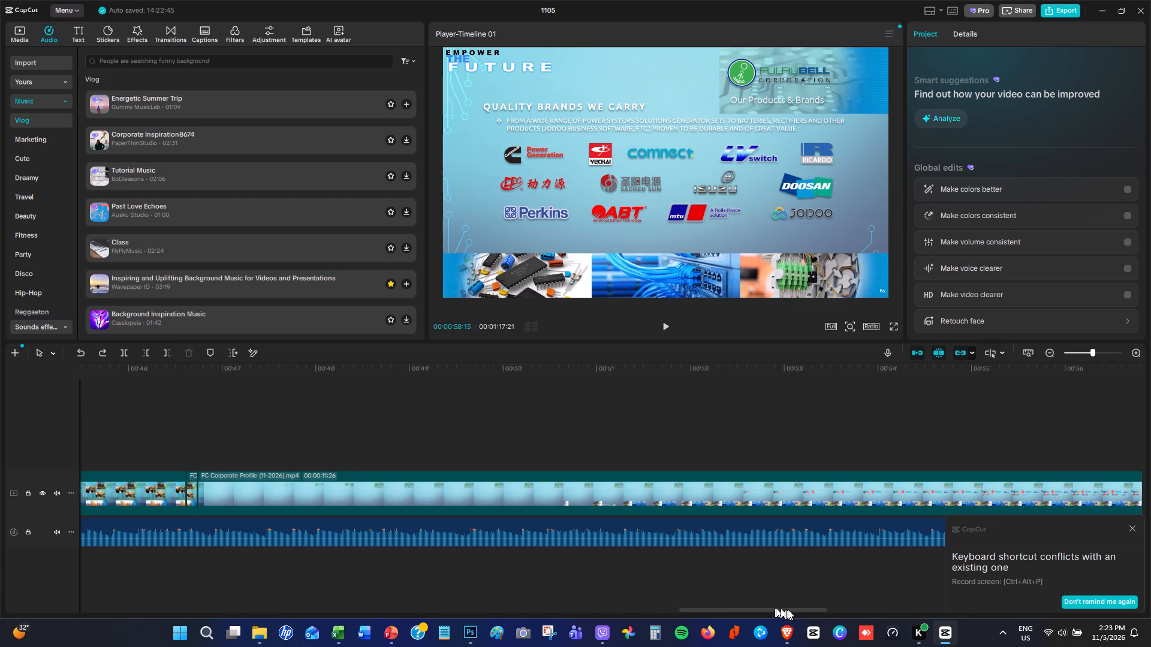
left_click_drag(788, 609, 879, 619)
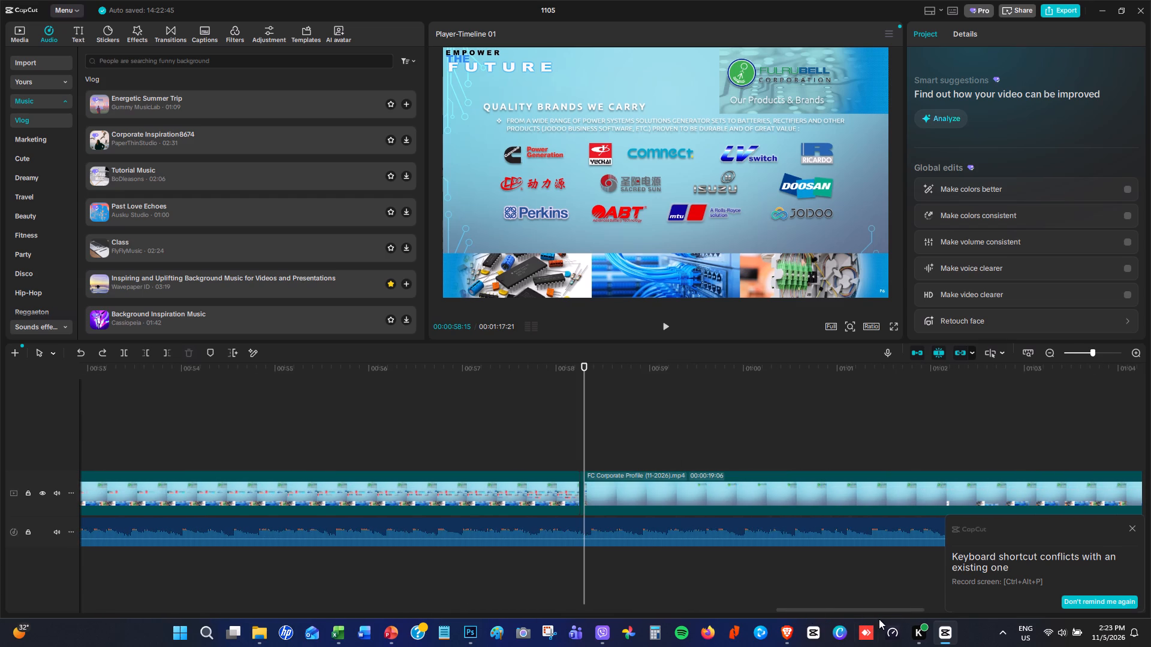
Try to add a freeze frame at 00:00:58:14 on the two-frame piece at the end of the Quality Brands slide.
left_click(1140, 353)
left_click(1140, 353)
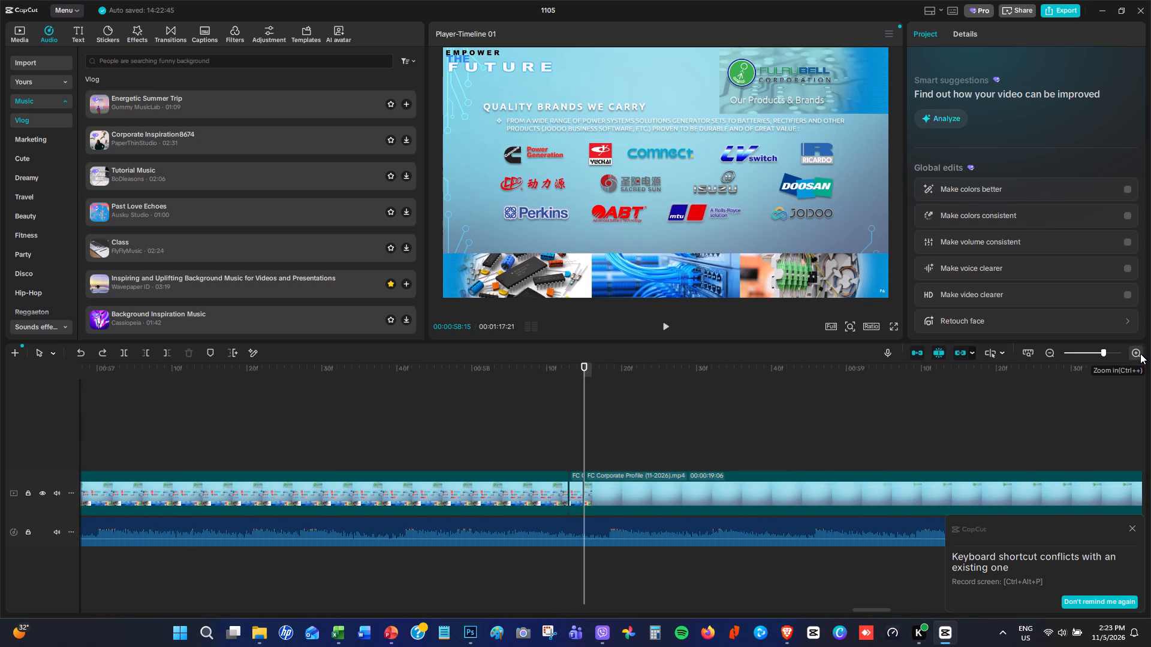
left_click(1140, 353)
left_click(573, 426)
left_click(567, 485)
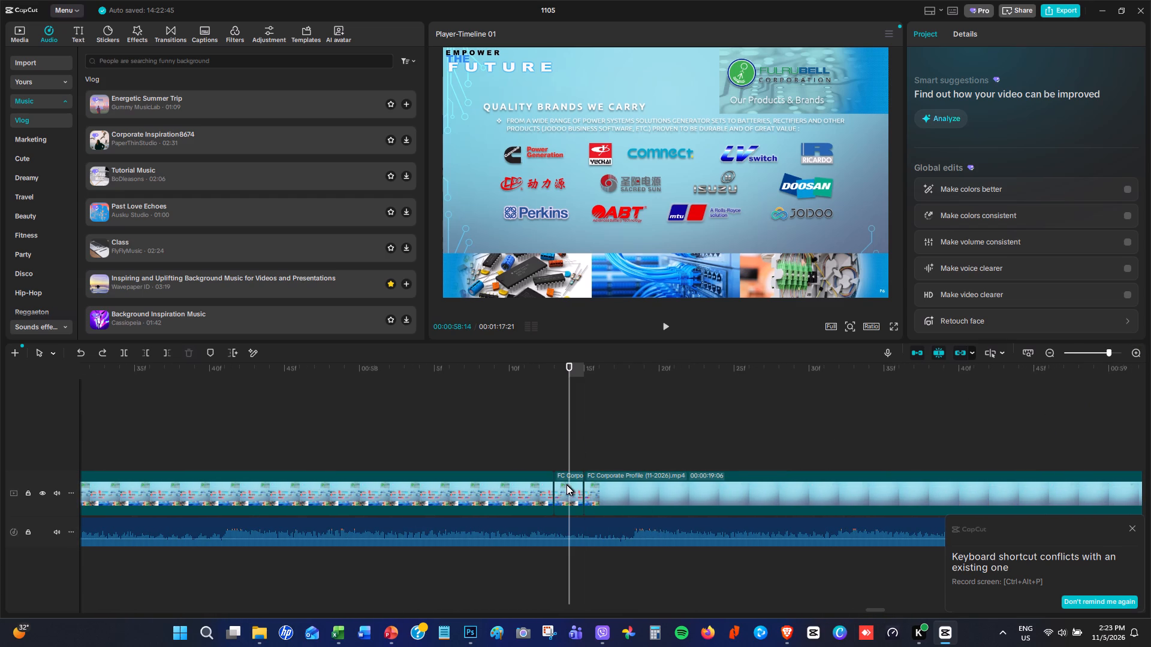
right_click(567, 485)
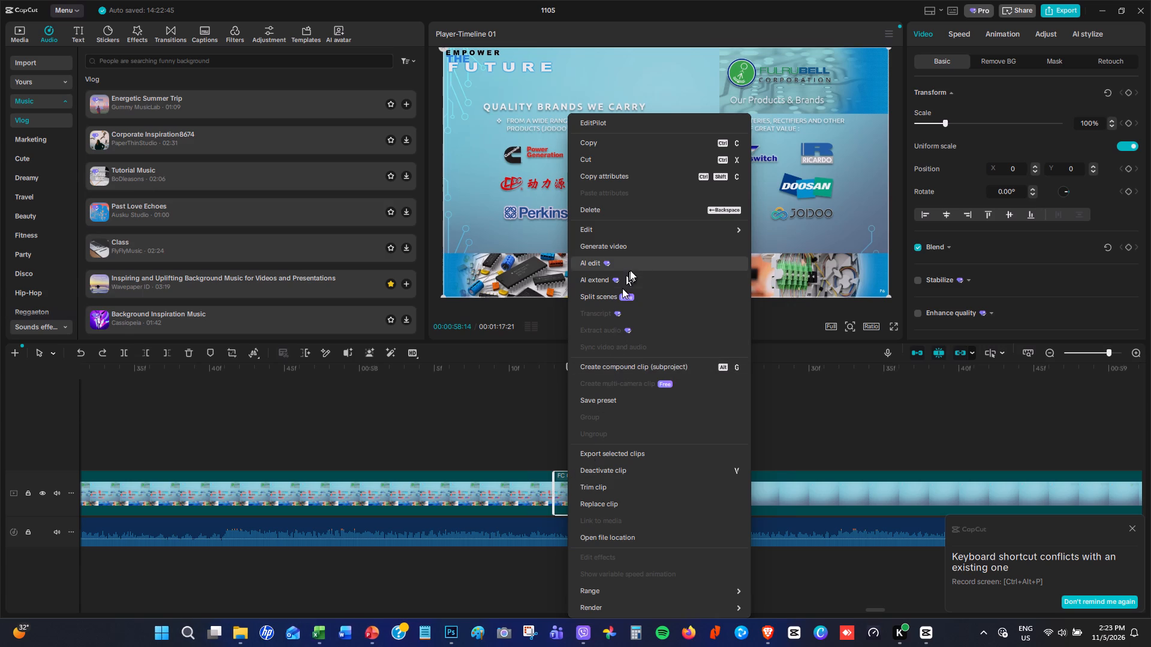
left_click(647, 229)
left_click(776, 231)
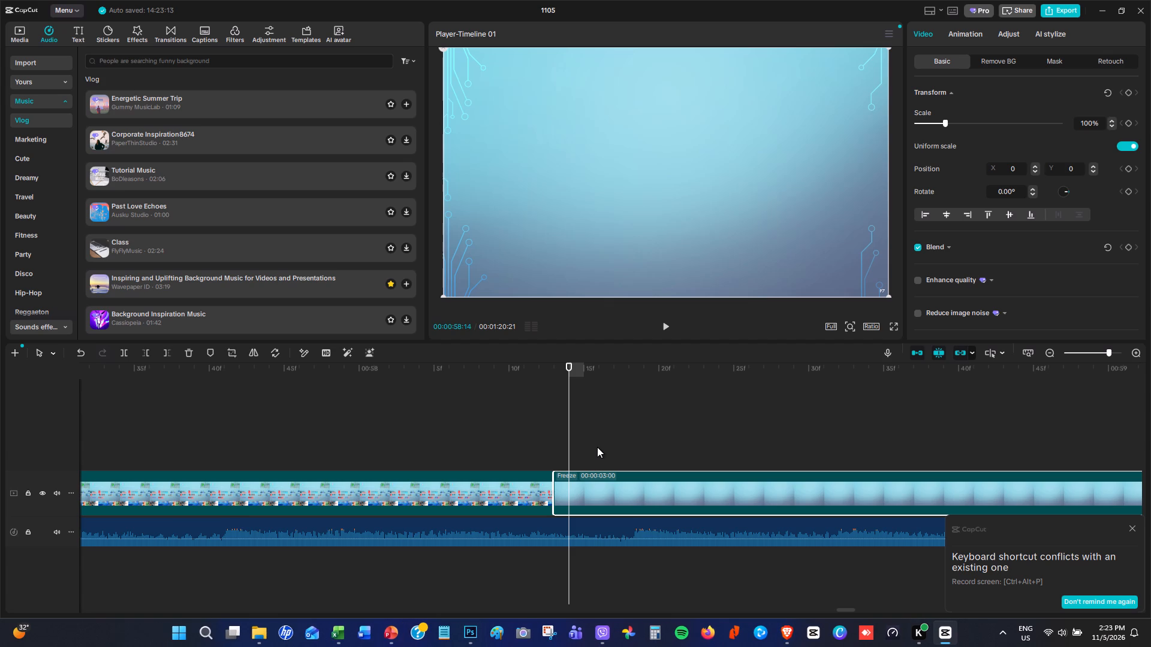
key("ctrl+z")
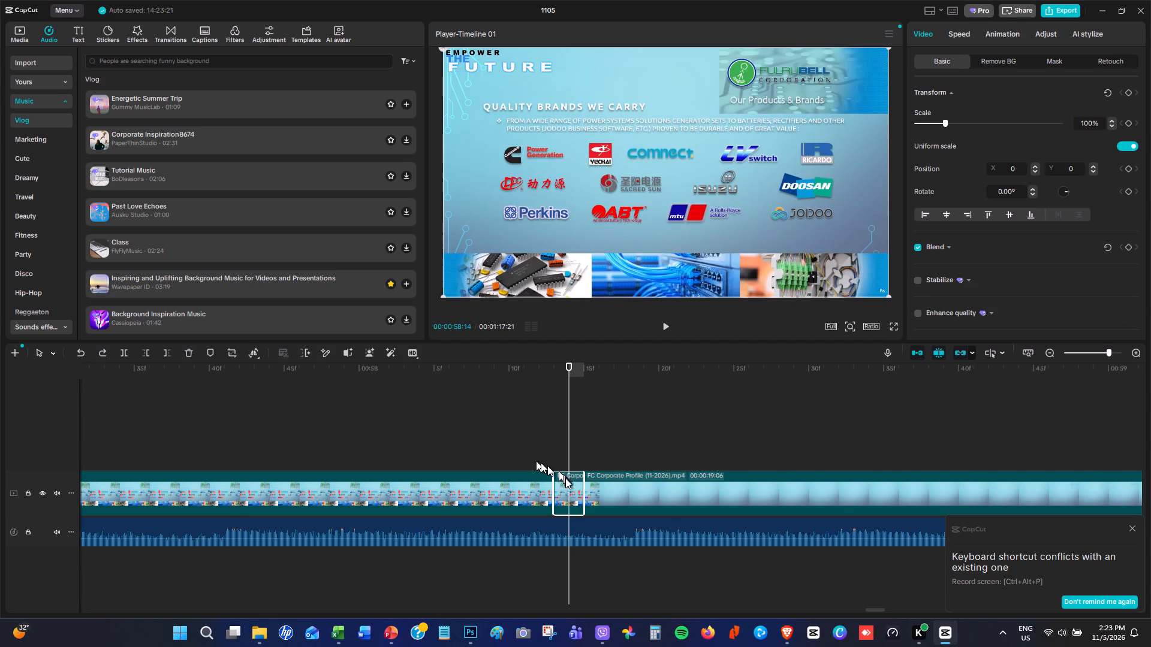
Undo the two splits that cut out the two-frame piece at the end of the Quality Brands slide.
left_click(567, 486)
left_click(538, 427)
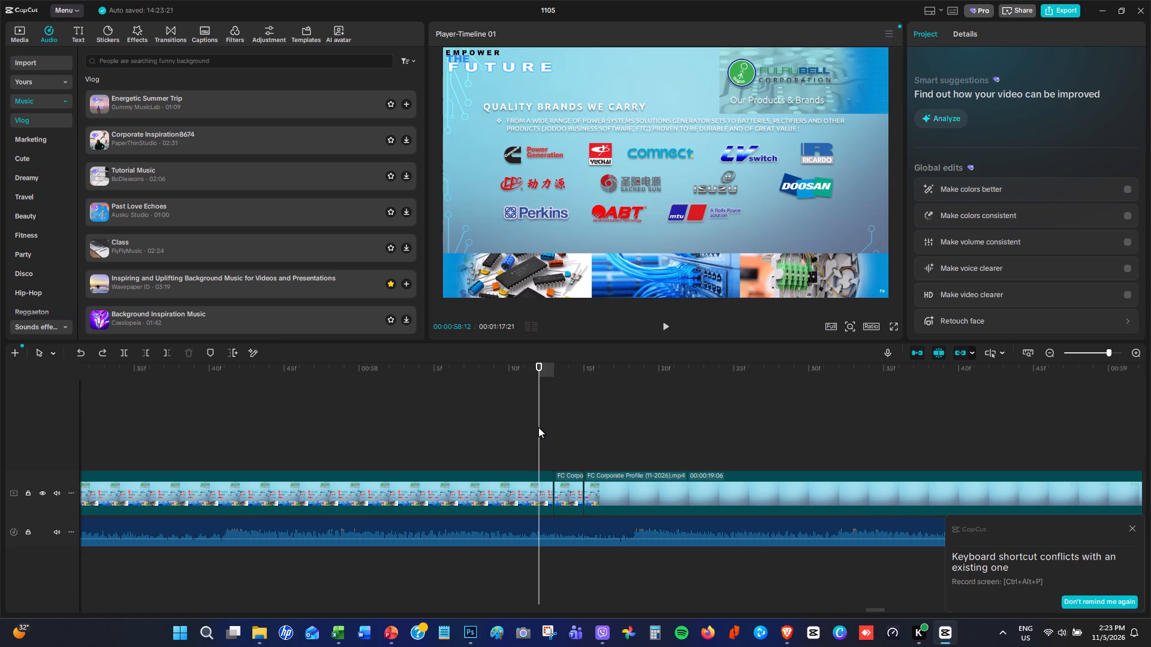
left_click(561, 486)
left_click(79, 353)
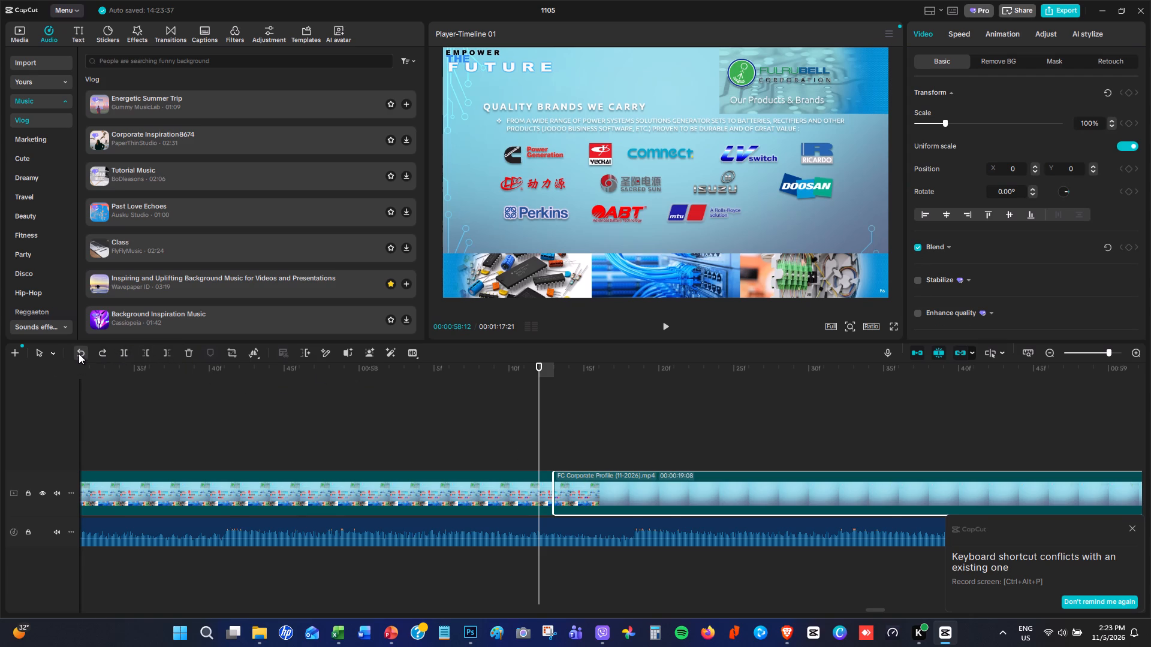
left_click(79, 353)
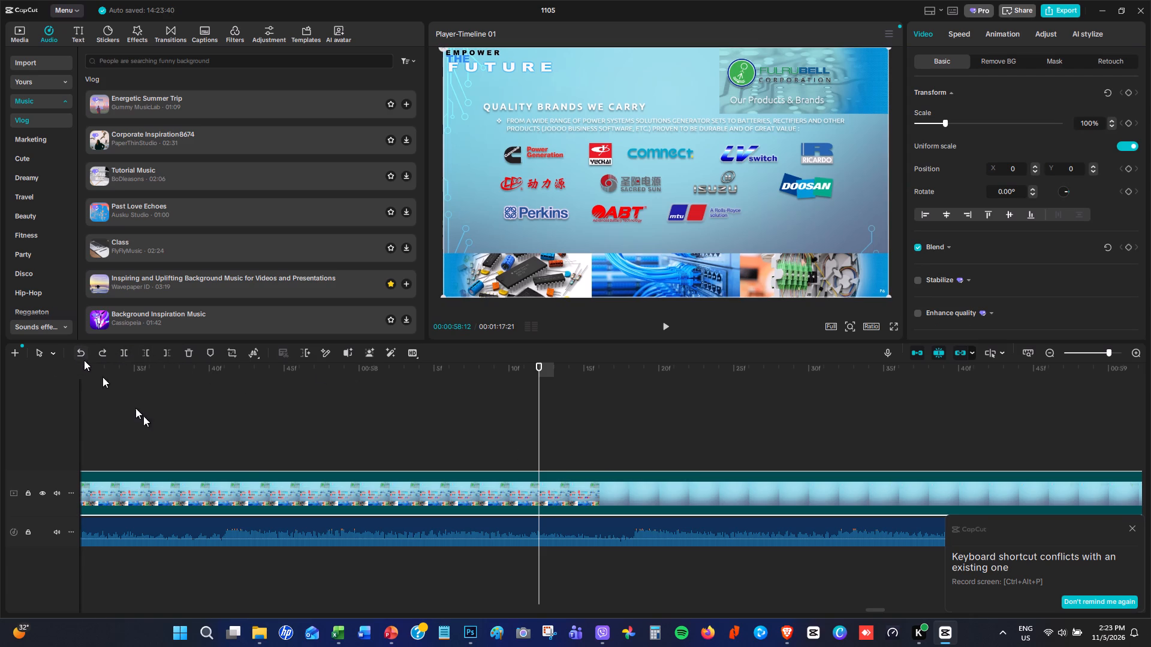
Scrub between 00:00:58:10 and 00:00:58:26 to examine where the Quality Brands slide changes to the next slide.
left_click_drag(537, 382, 512, 386)
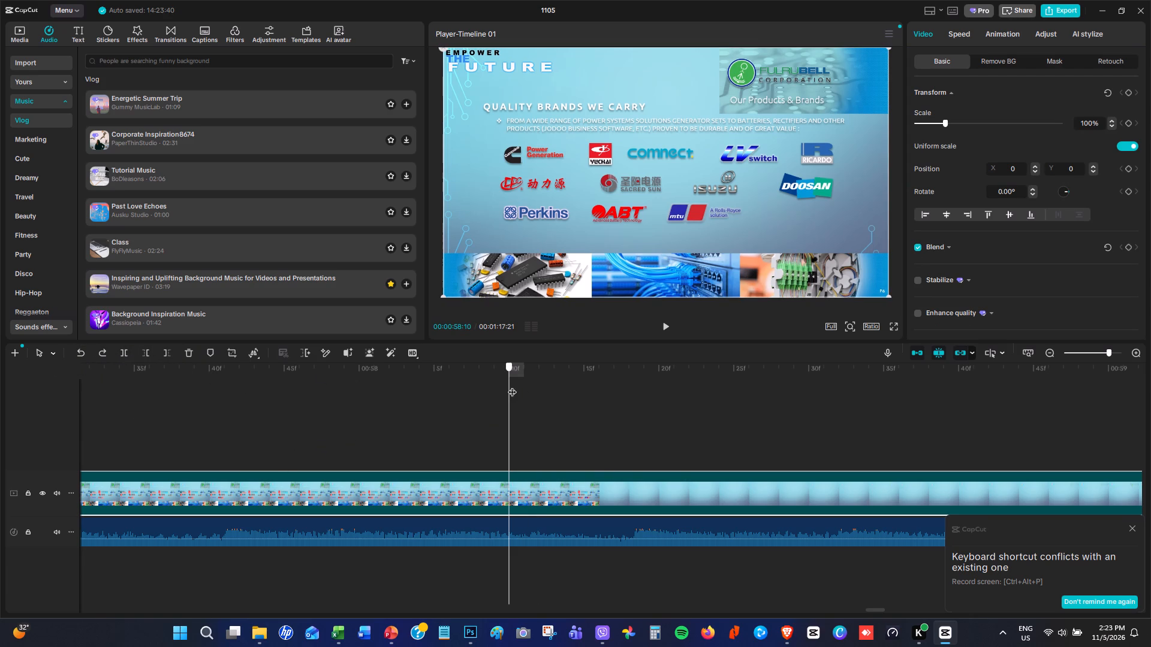
left_click_drag(512, 386, 507, 387)
left_click_drag(507, 387, 578, 399)
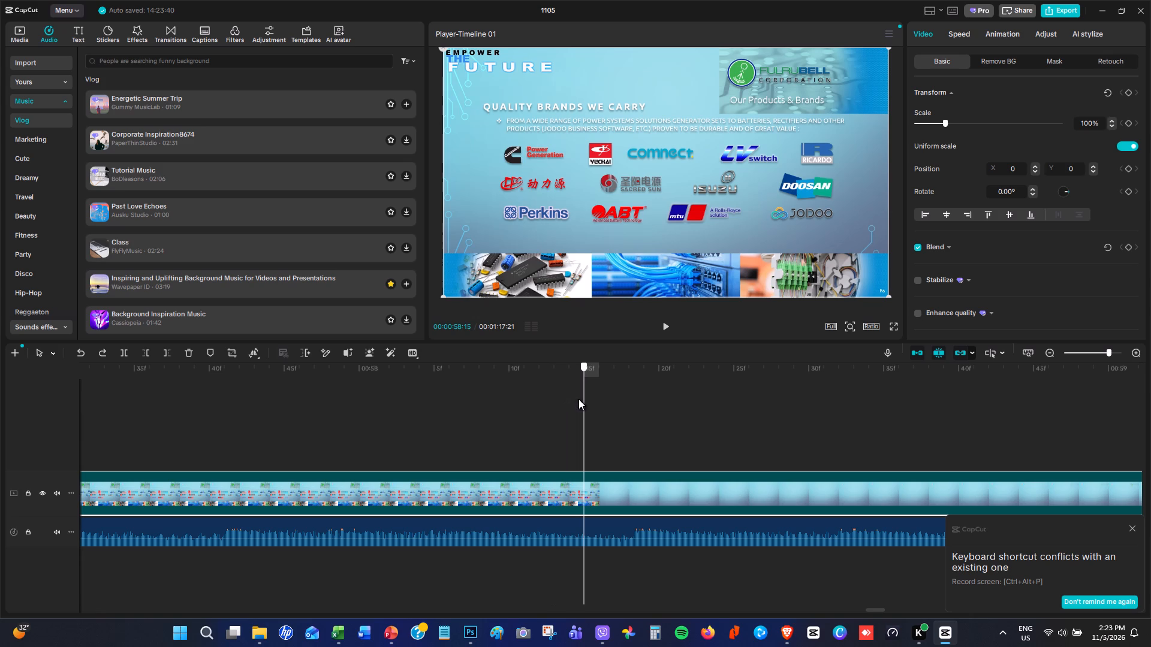
left_click_drag(578, 399, 596, 404)
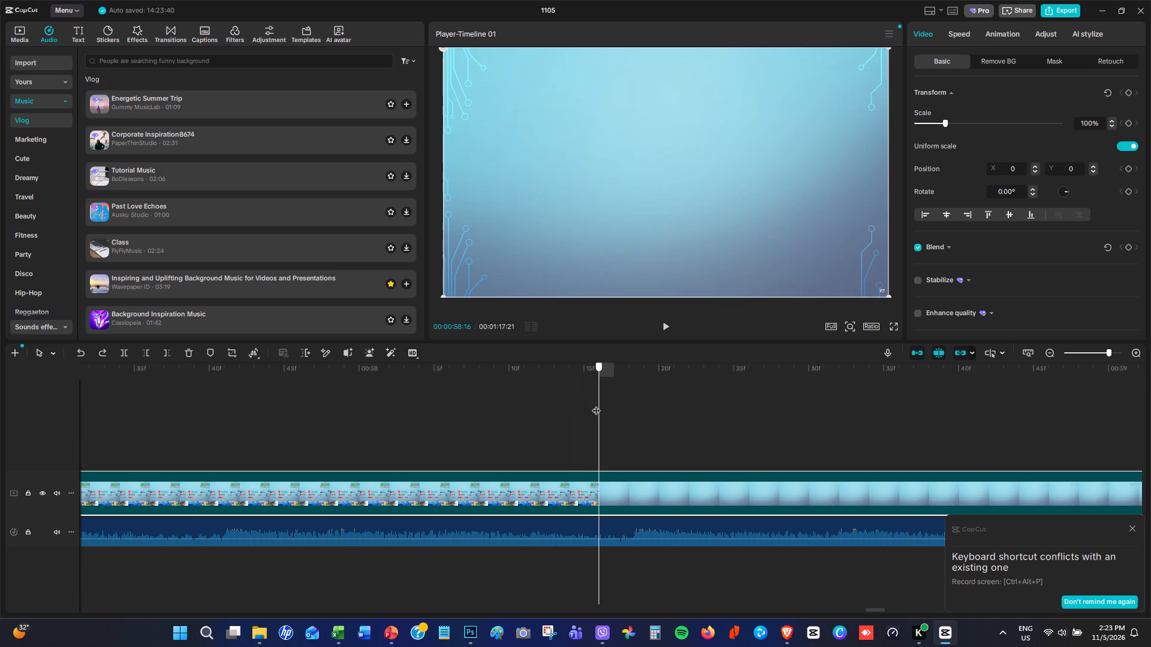
left_click_drag(596, 404, 601, 404)
left_click_drag(601, 404, 746, 426)
left_click(1047, 352)
left_click(1047, 352)
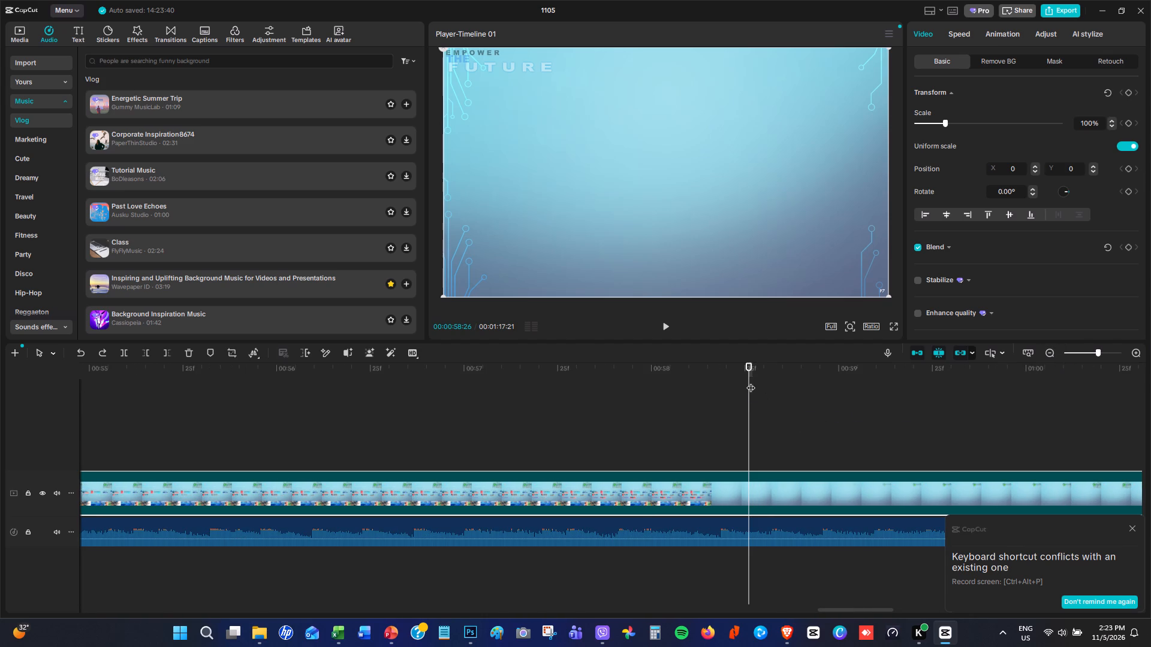
Split the corporate profile clip at 00:00:58:42, where the EMPOWER THE FUTURE heading of the slide after Quality Brands is showing.
left_click_drag(751, 382, 797, 389)
left_click_drag(797, 389, 916, 401)
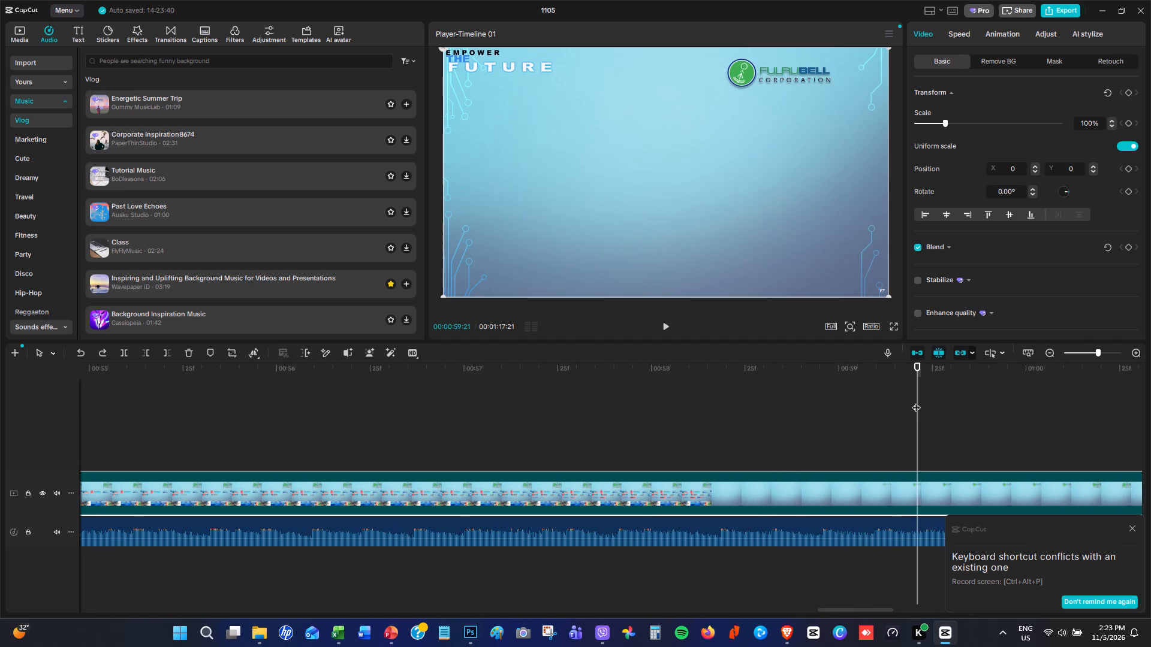
left_click_drag(916, 401, 1066, 439)
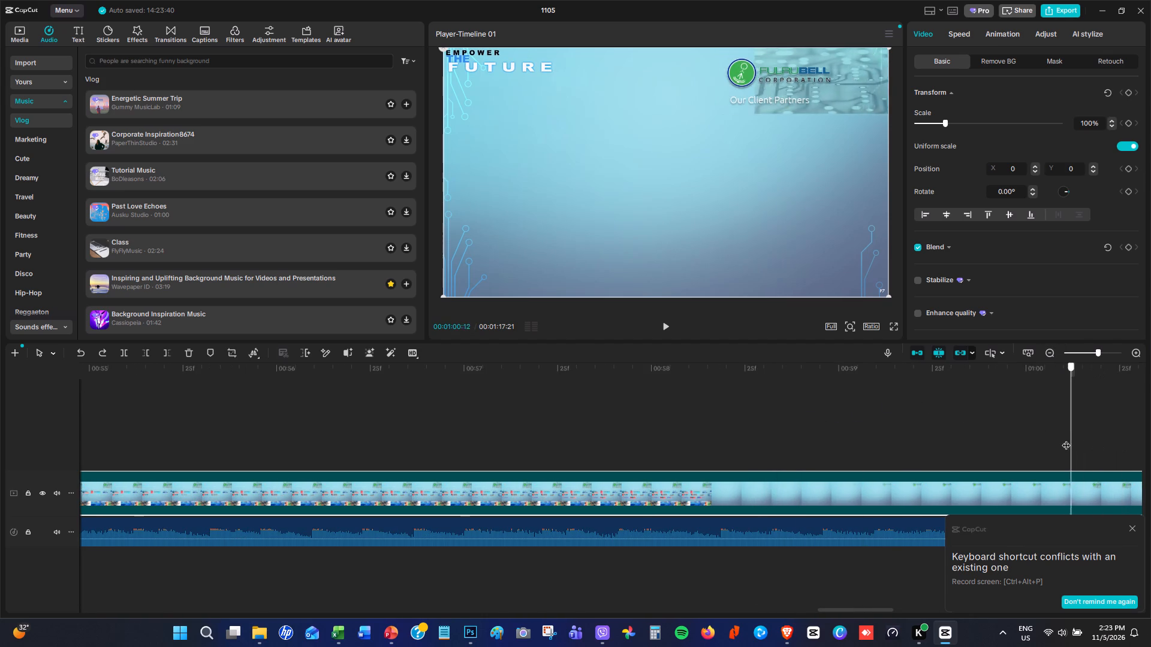
left_click_drag(1066, 439, 910, 435)
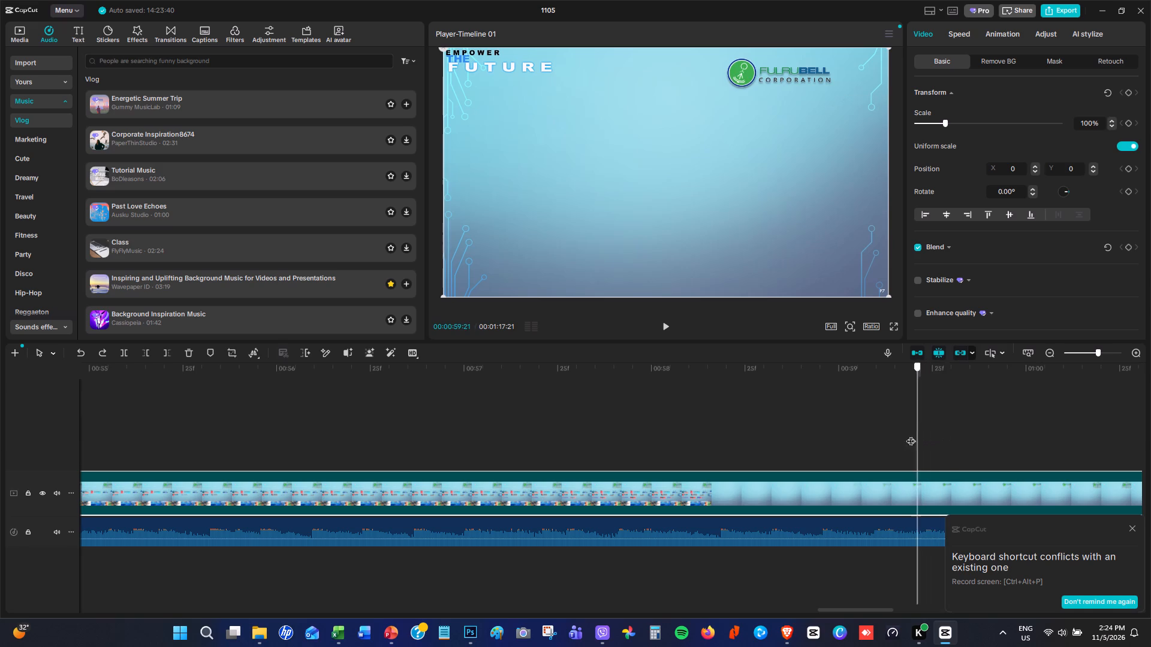
left_click_drag(910, 435, 809, 433)
left_click(790, 479)
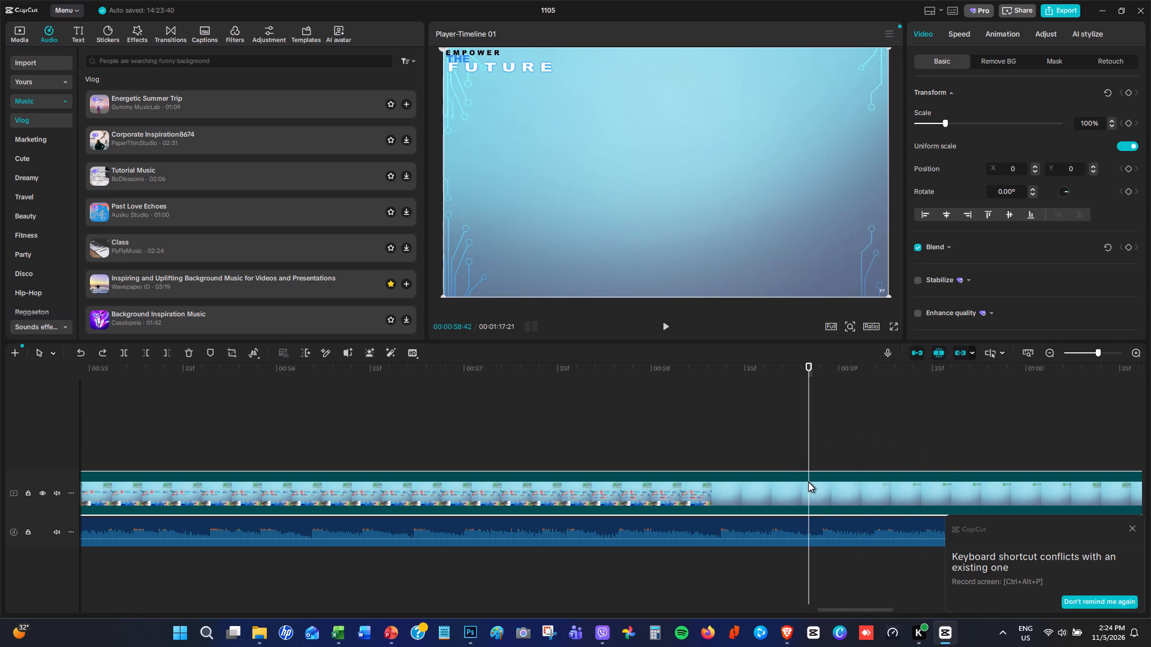
left_click(124, 354)
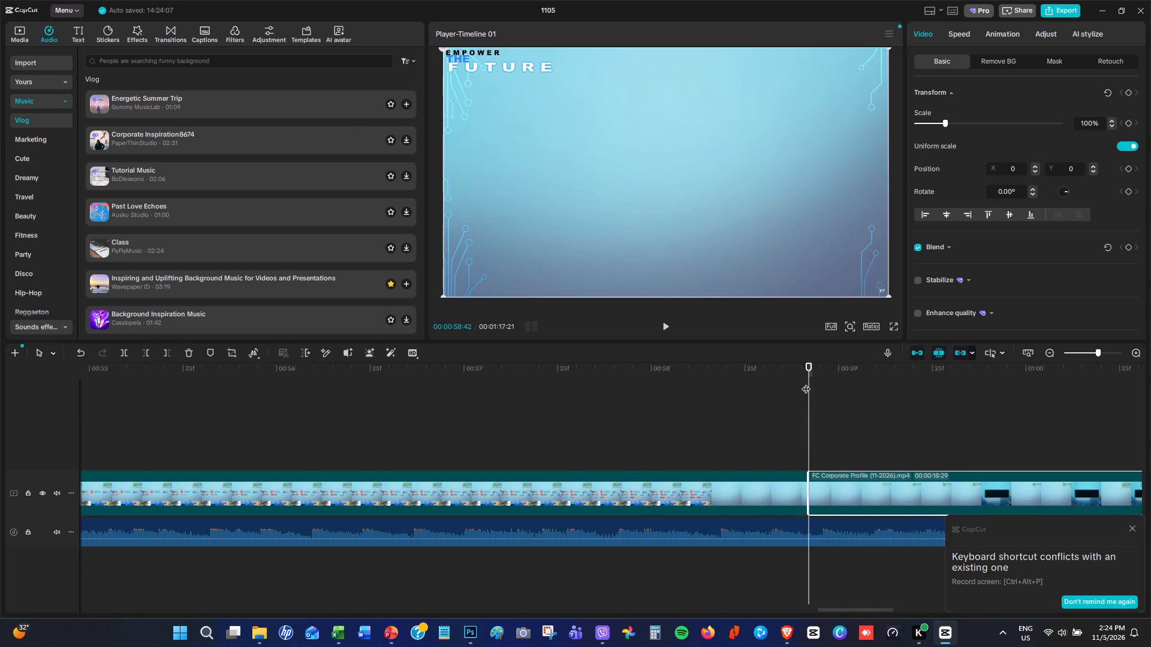
Split the clip at 00:00:58:14, on the last full frame of the Quality Brands slide.
left_click_drag(808, 383, 688, 386)
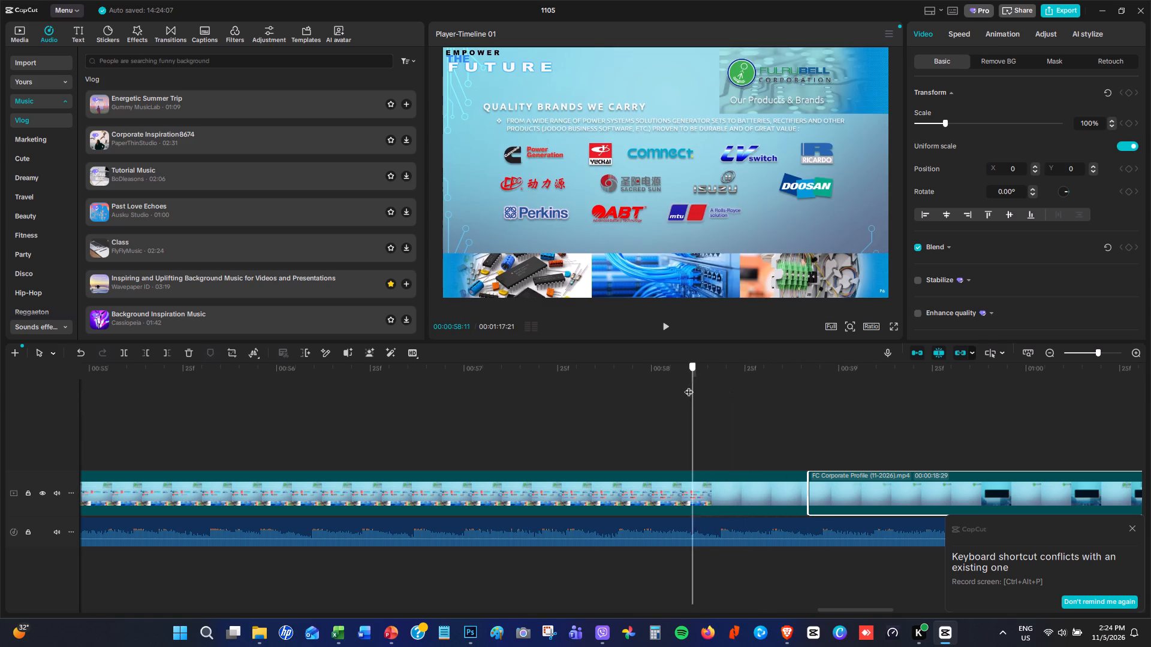
left_click_drag(688, 386, 710, 387)
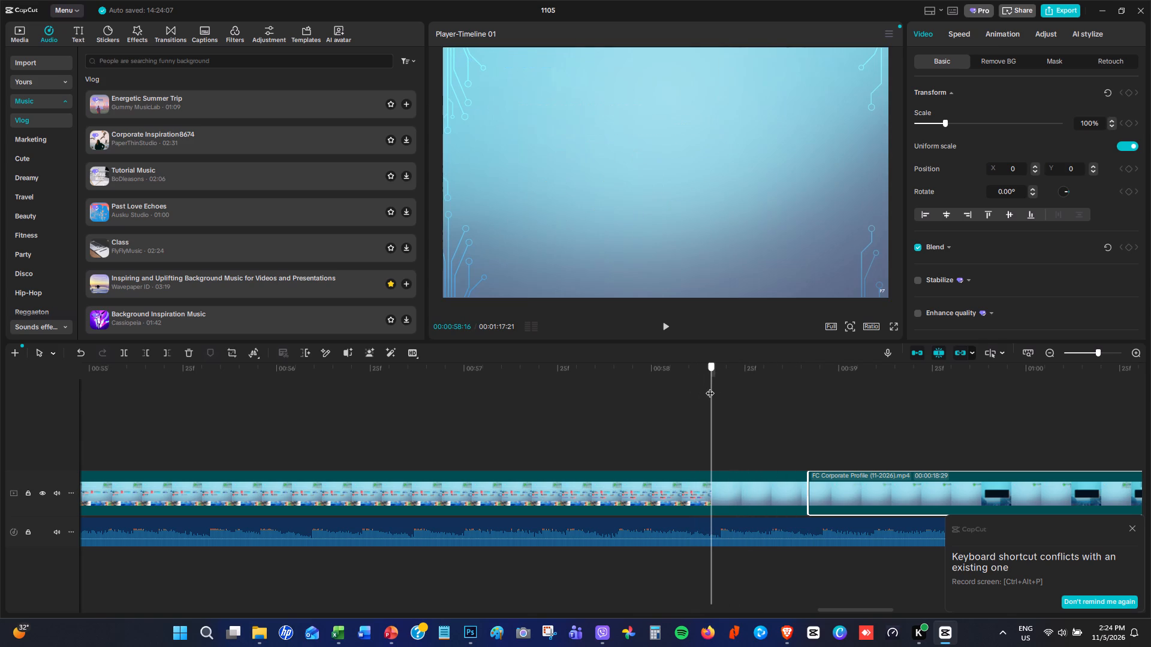
left_click_drag(710, 387, 697, 391)
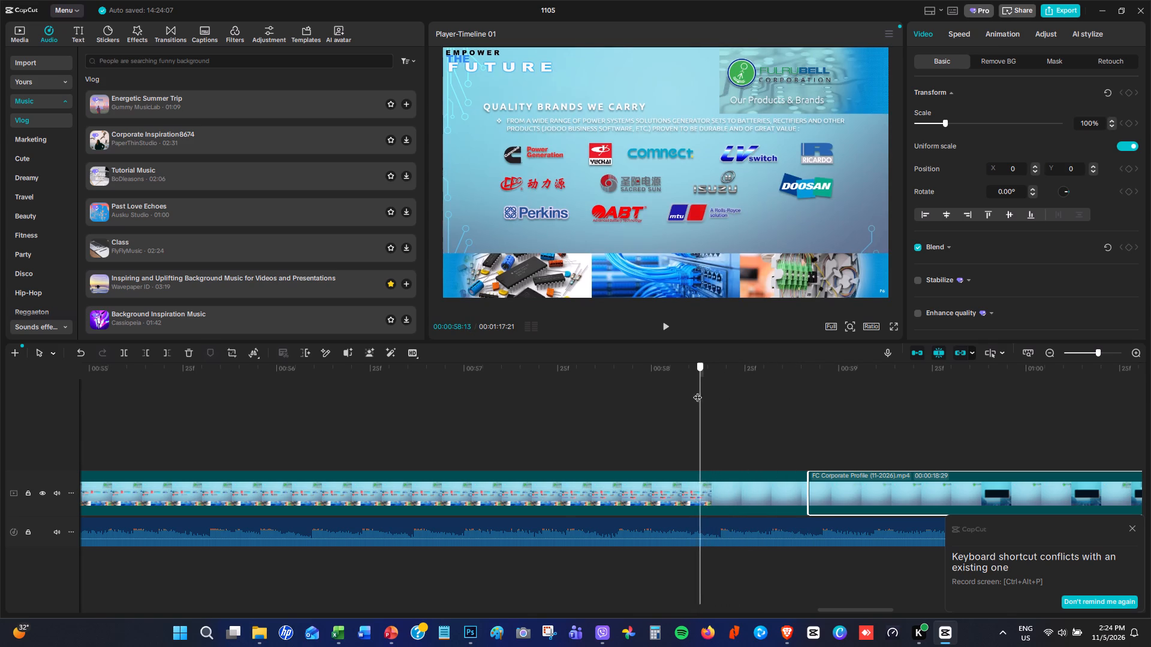
left_click_drag(697, 391, 697, 391)
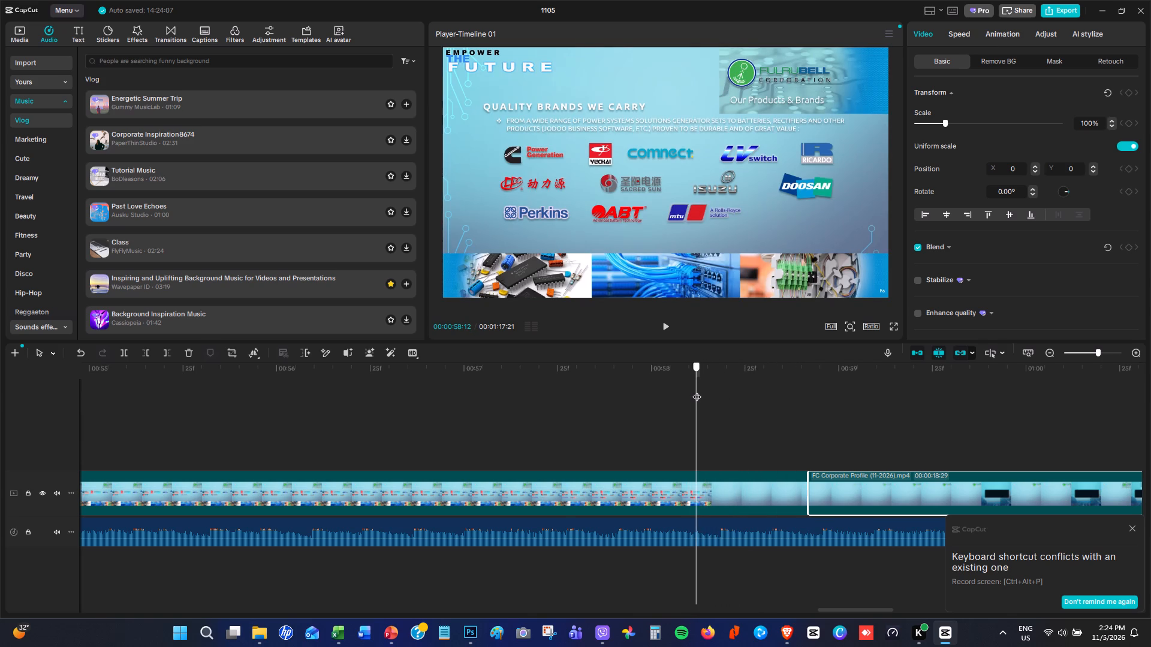
left_click_drag(697, 391, 701, 391)
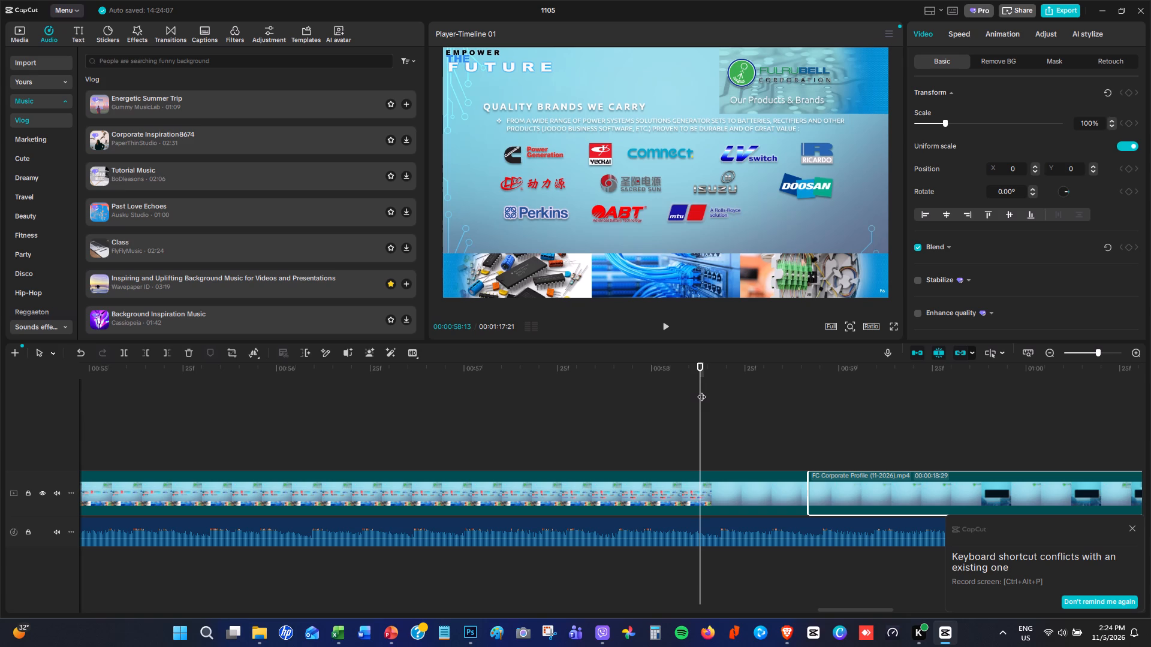
key("Right")
key("Left")
key("Right")
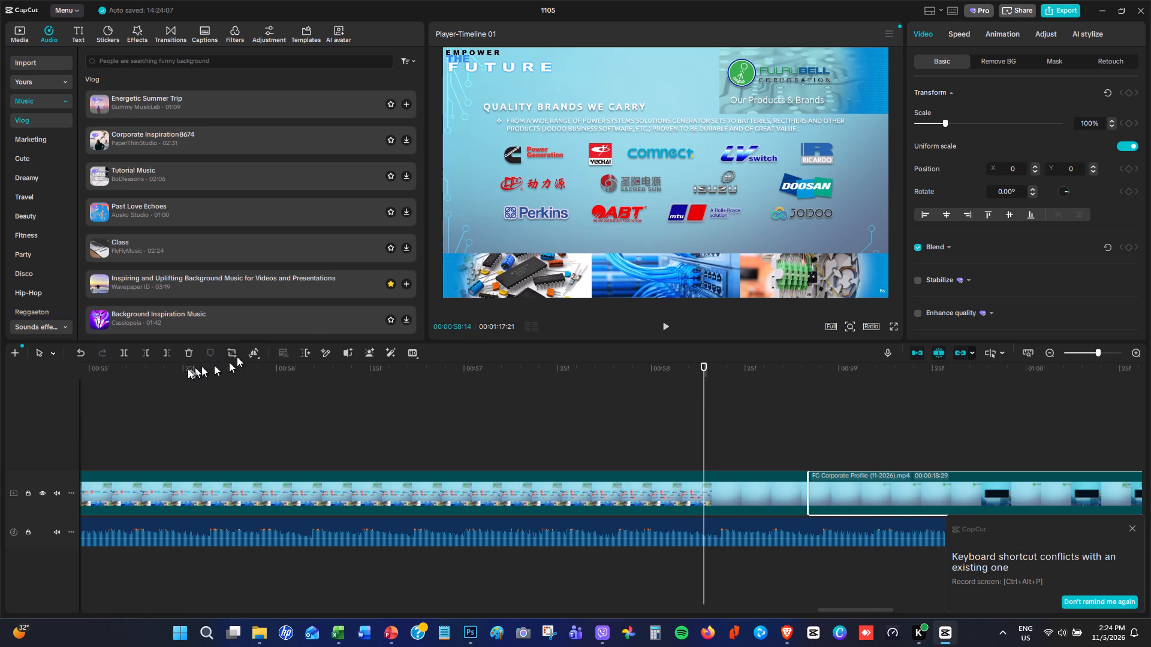
left_click(125, 353)
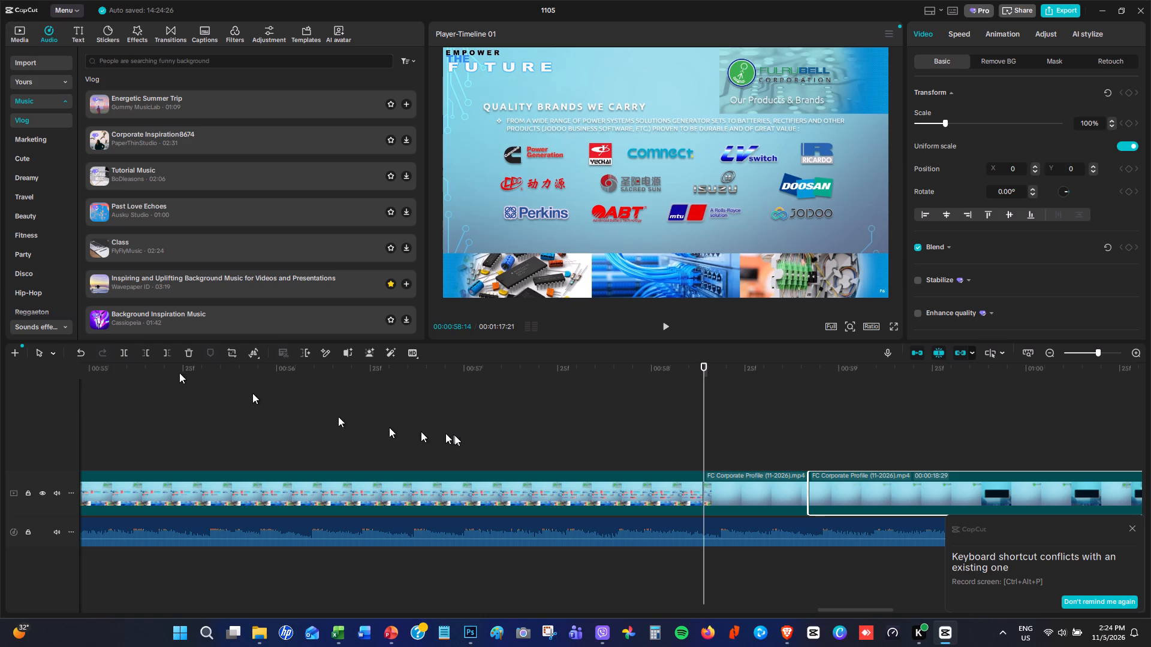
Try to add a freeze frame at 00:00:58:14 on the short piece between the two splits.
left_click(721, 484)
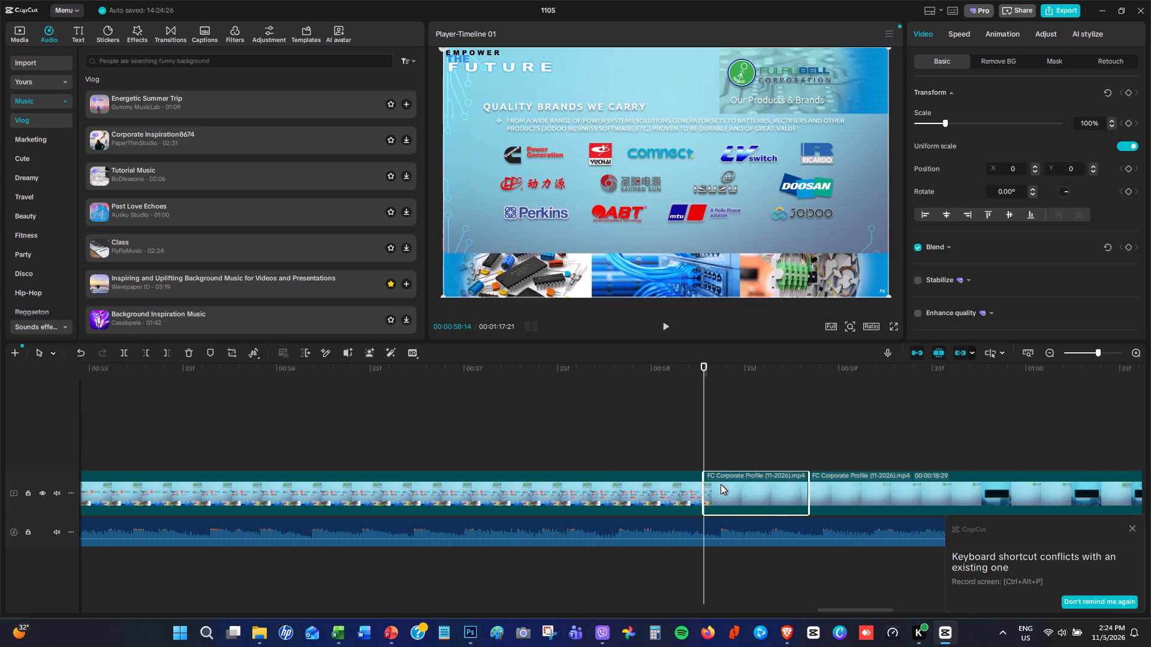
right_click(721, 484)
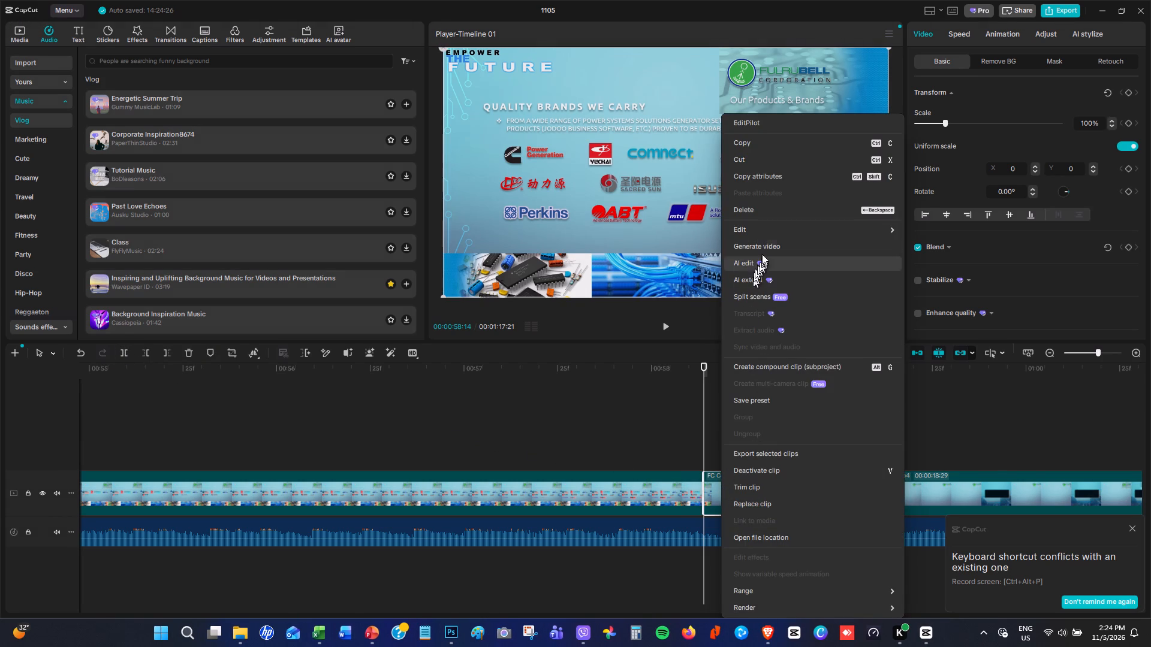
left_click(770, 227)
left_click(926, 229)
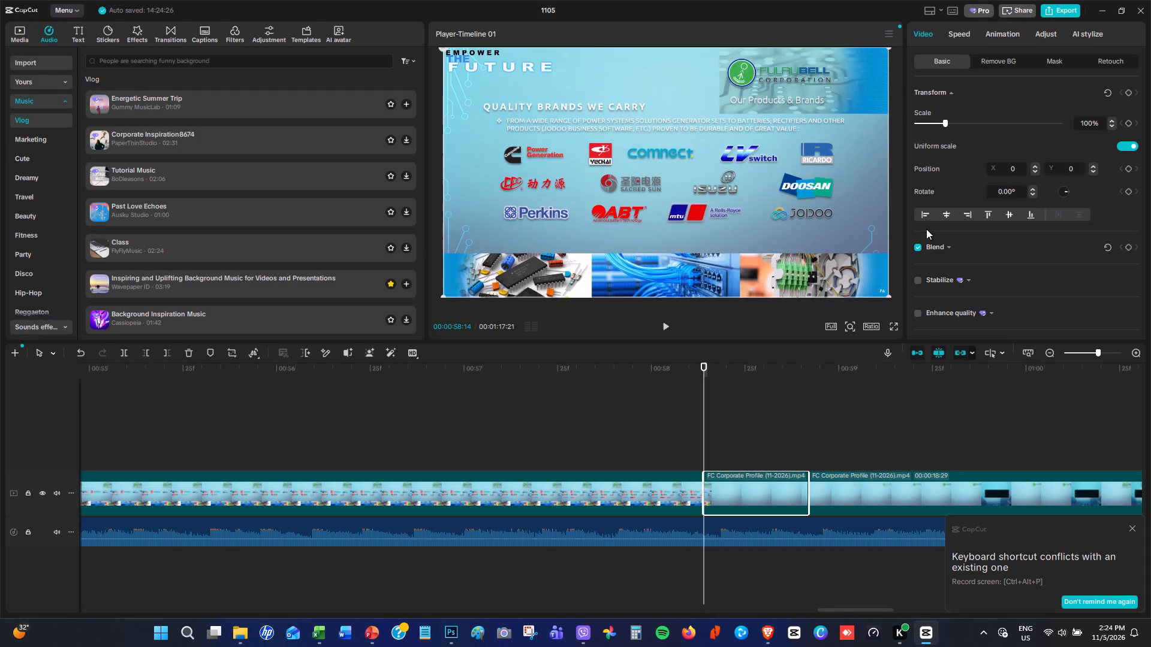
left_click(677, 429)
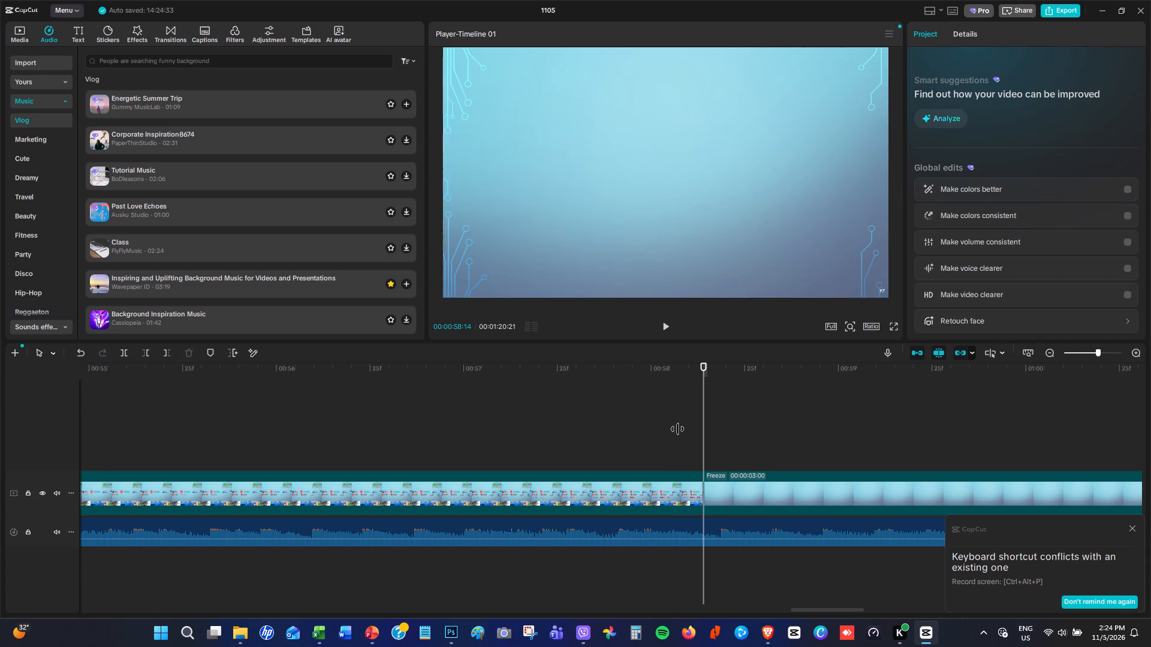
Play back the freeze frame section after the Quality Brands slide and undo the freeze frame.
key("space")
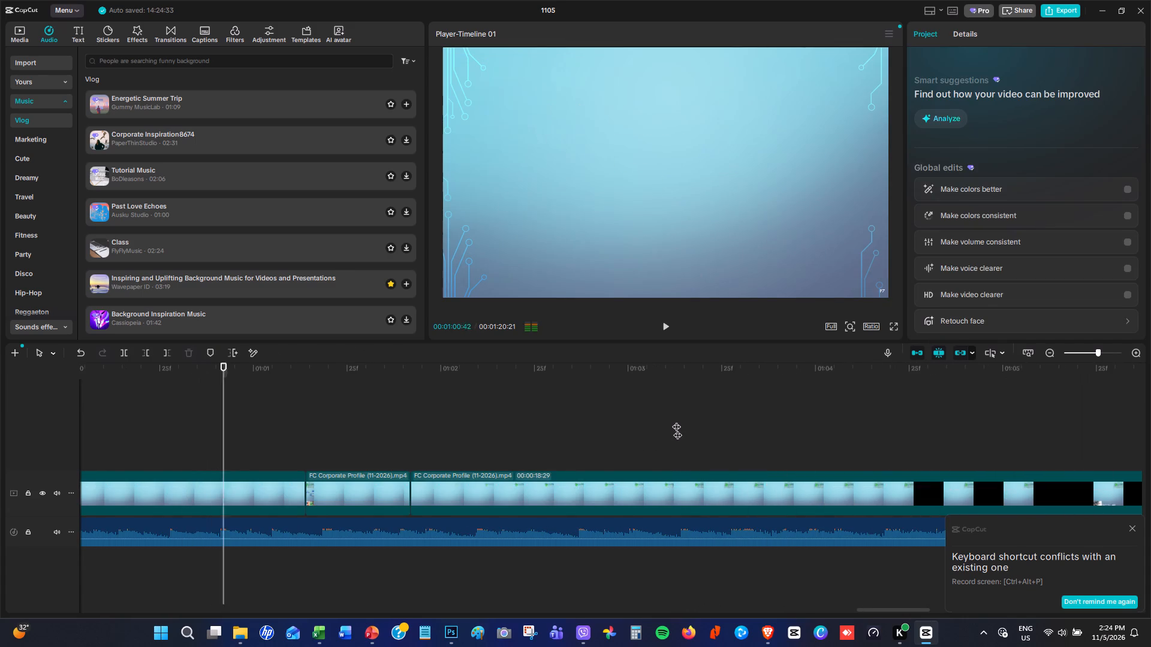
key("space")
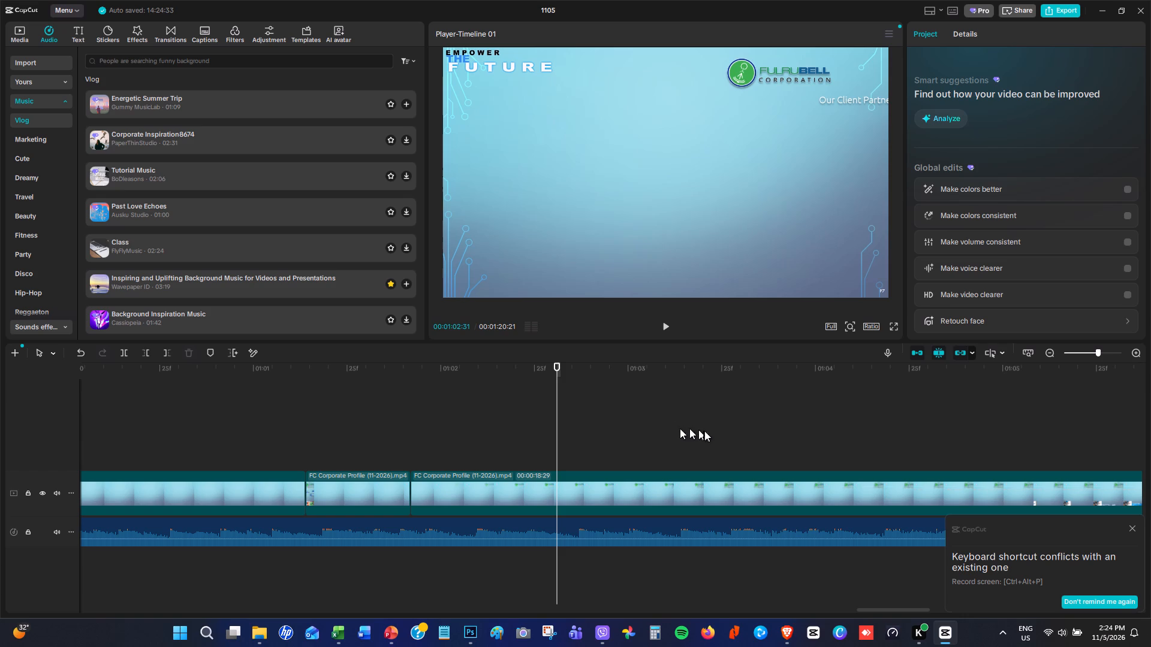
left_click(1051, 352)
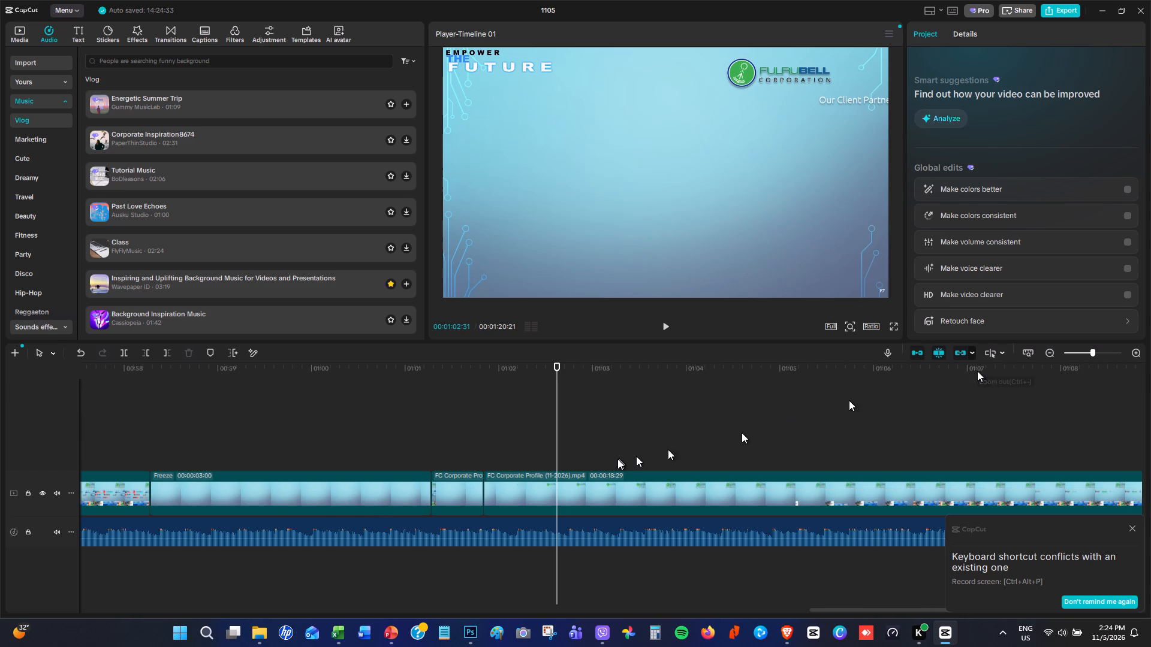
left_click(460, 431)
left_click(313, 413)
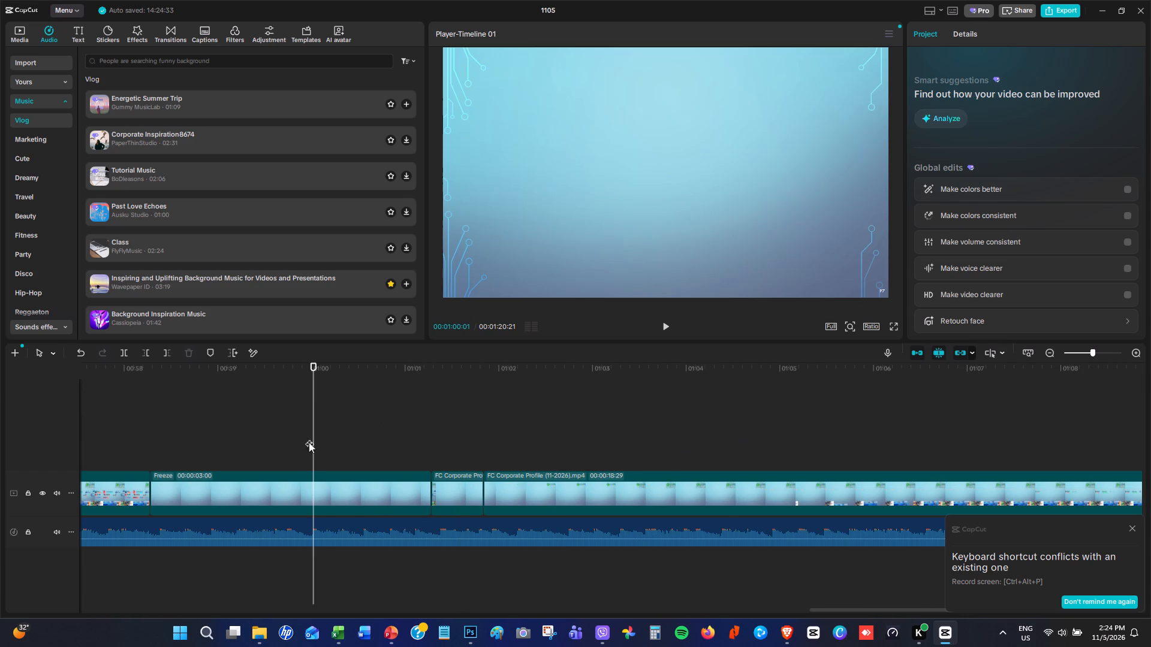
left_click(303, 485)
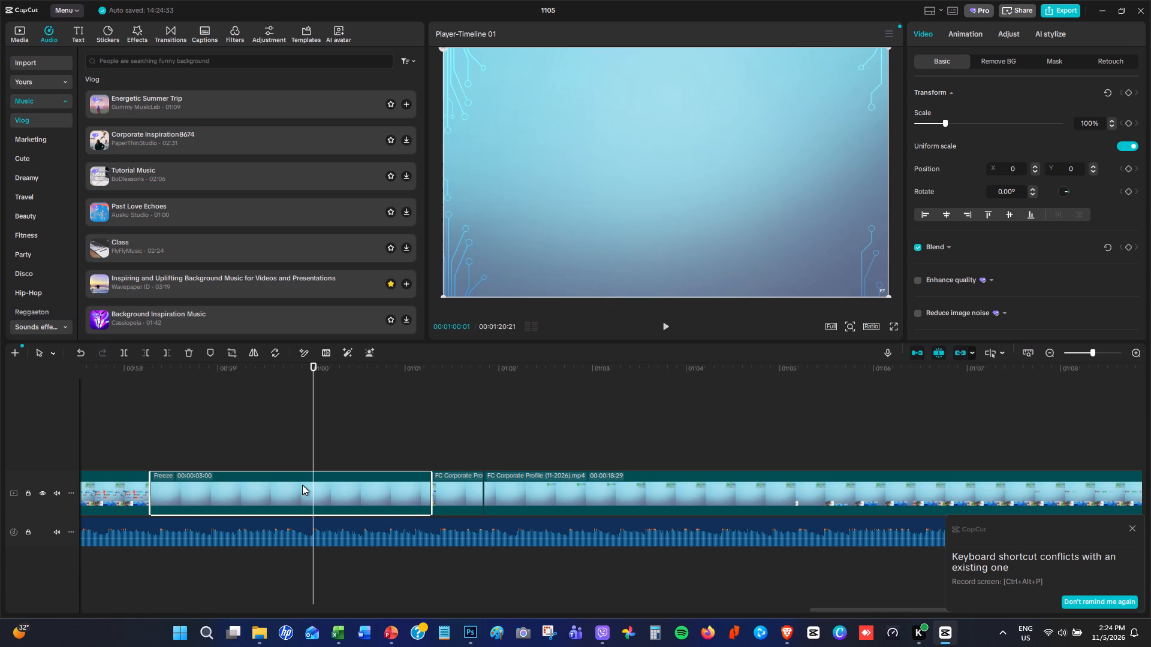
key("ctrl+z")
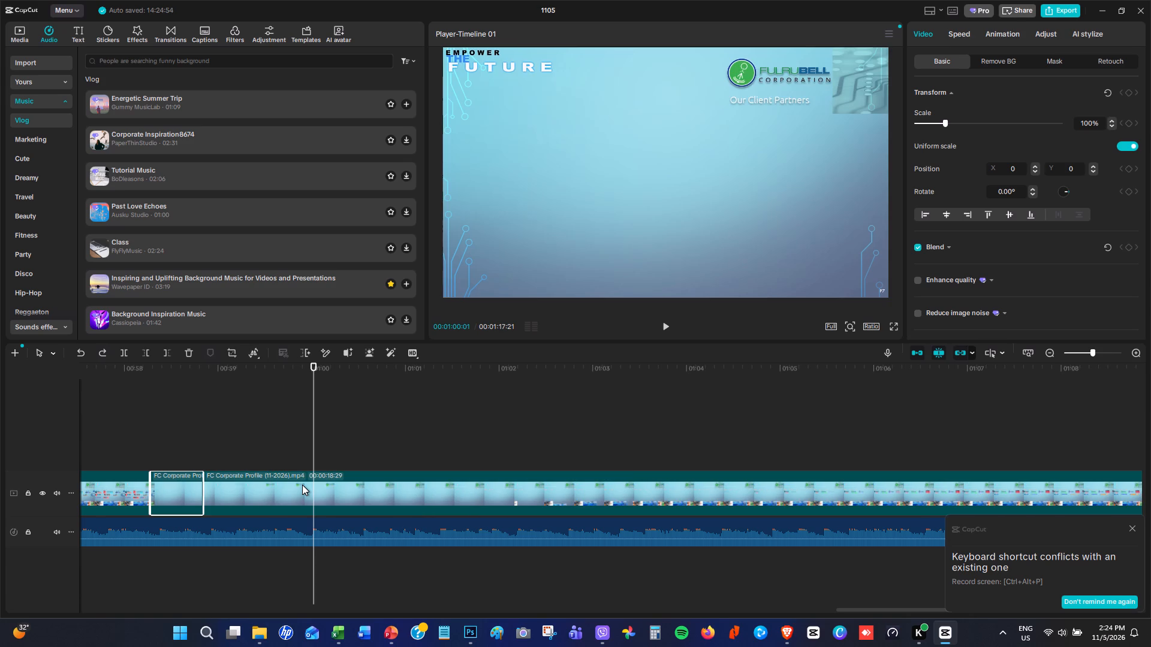
Examine the slide transition between 00:00:58:14 and 00:01:00:42, finishing with the playhead back at 00:00:58:14.
left_click(148, 389)
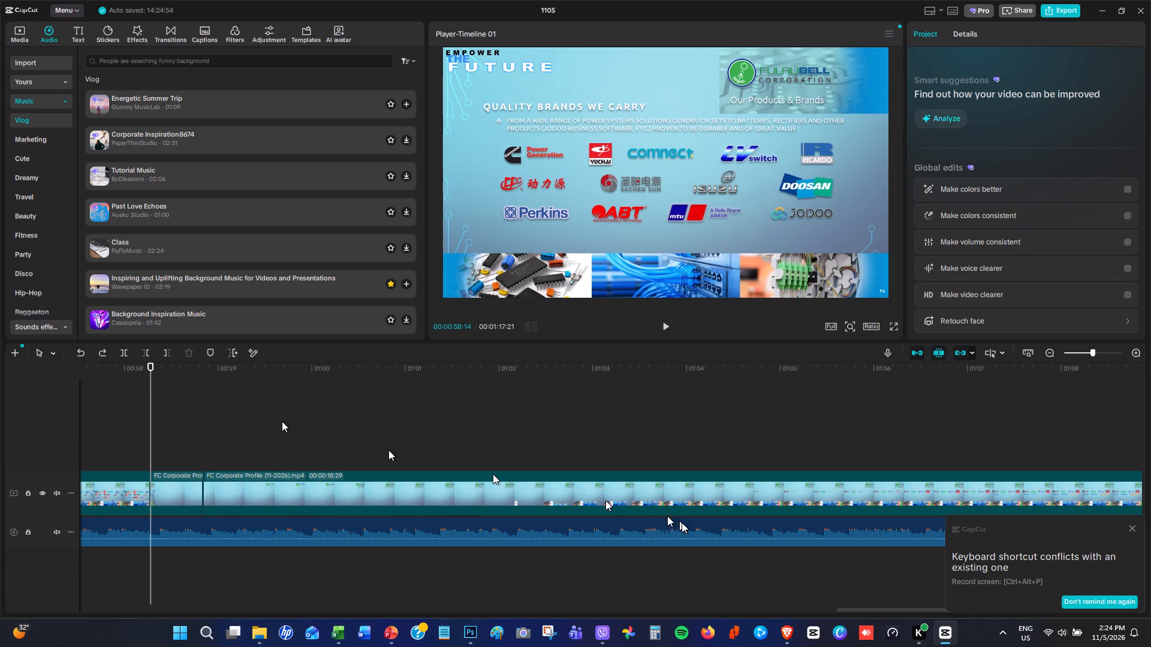
left_click_drag(849, 608, 816, 610)
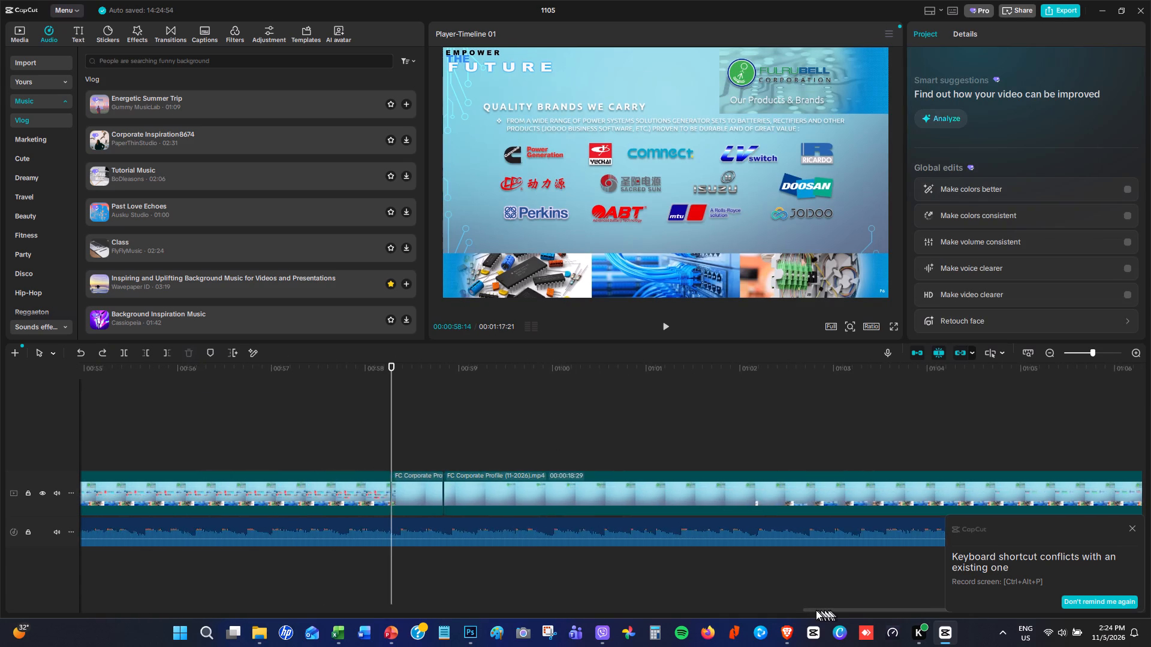
left_click_drag(816, 610, 795, 609)
left_click(580, 448)
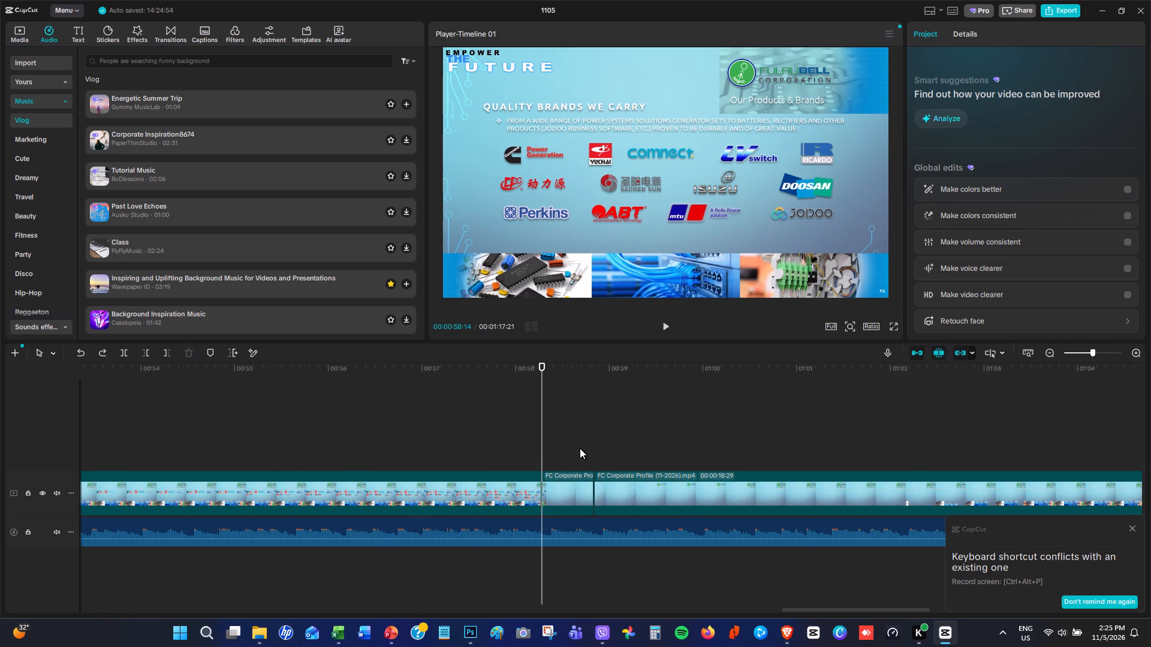
left_click(679, 429)
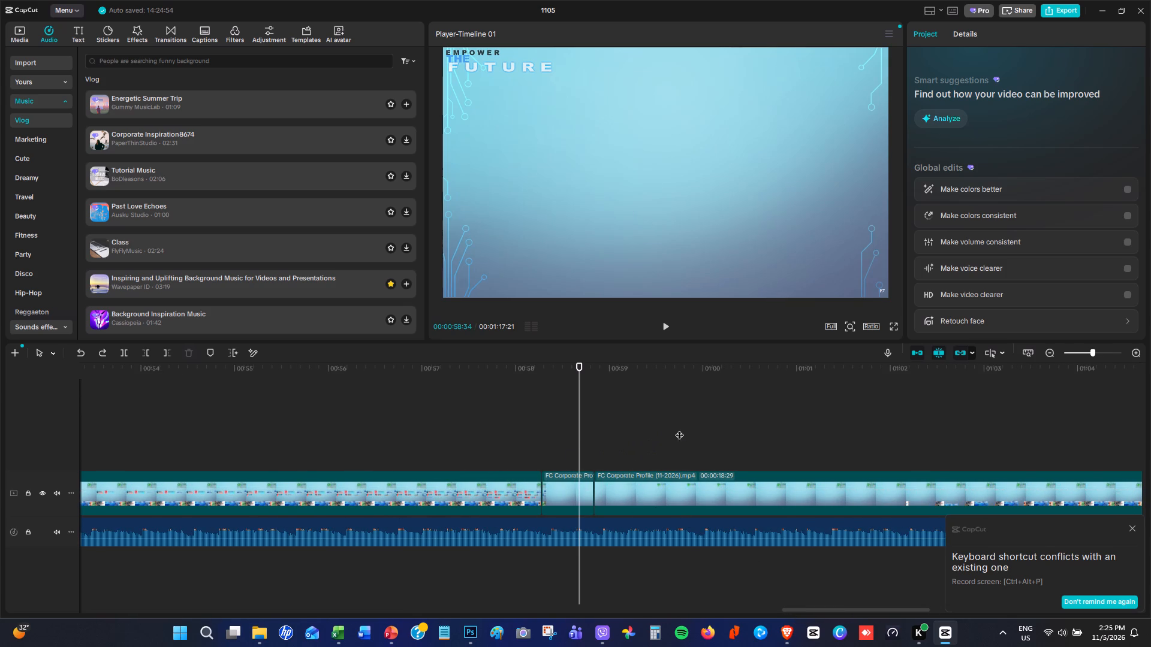
left_click(781, 429)
left_click(722, 427)
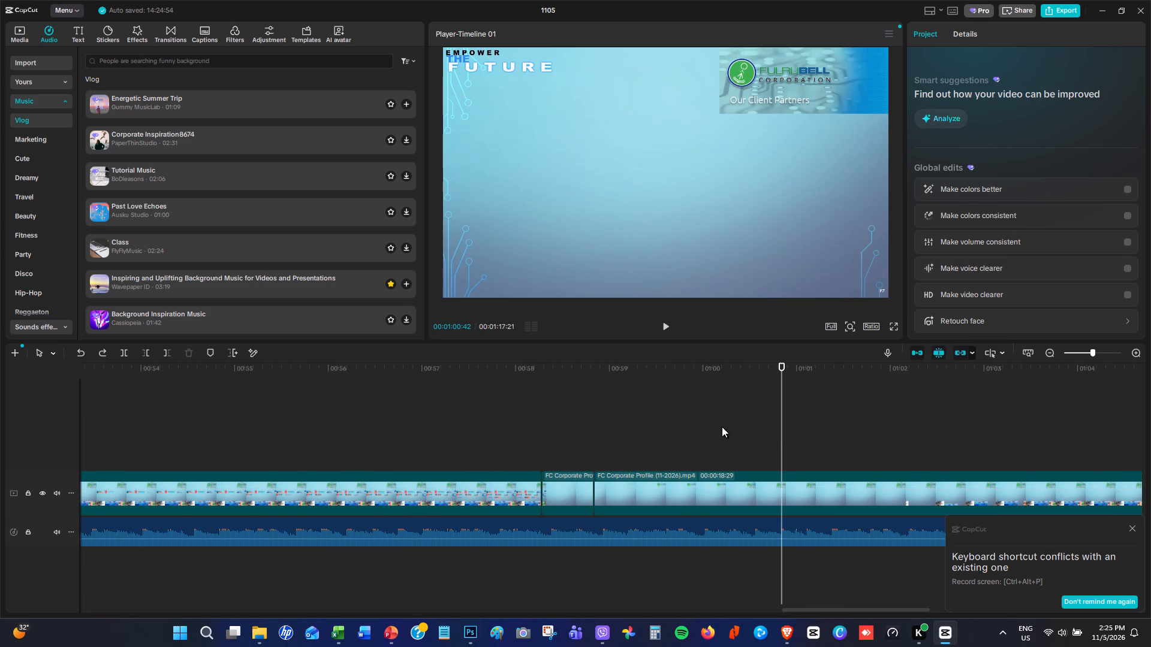
left_click(674, 418)
left_click(646, 419)
left_click(616, 417)
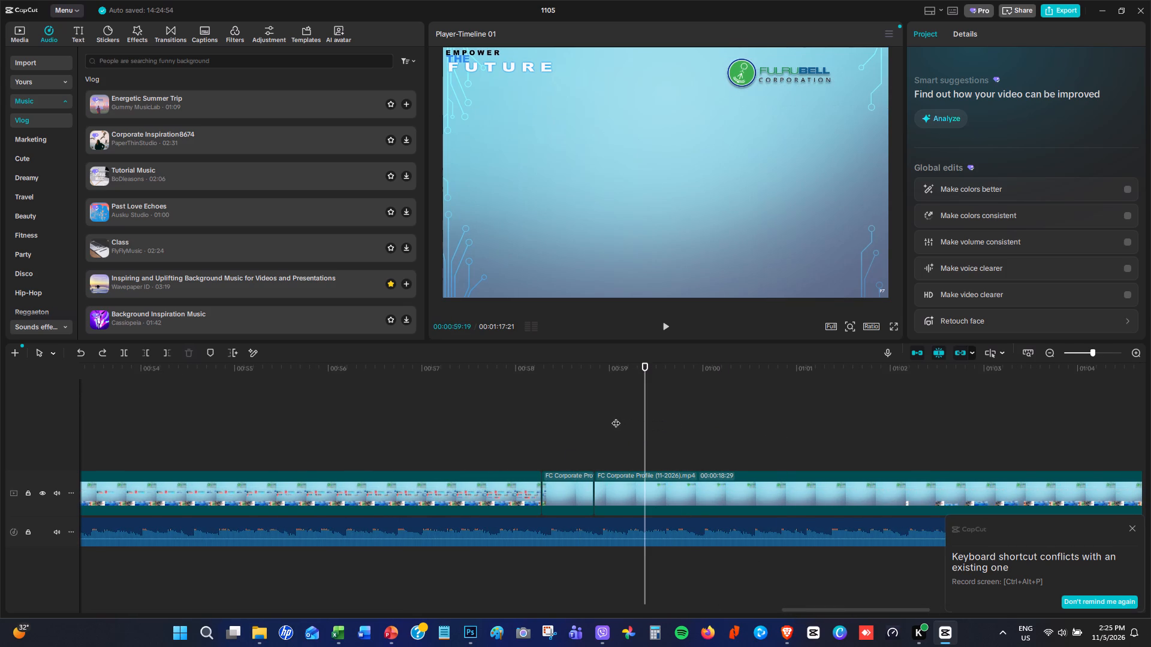
left_click(605, 417)
left_click(605, 417)
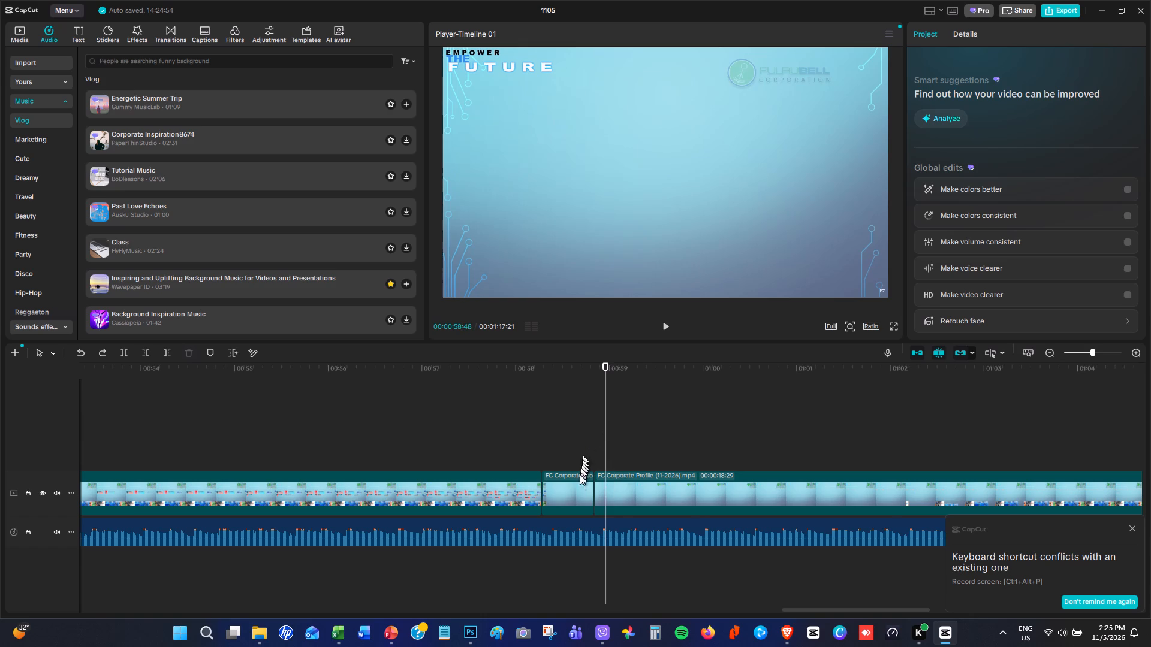
left_click(575, 488)
left_click(550, 439)
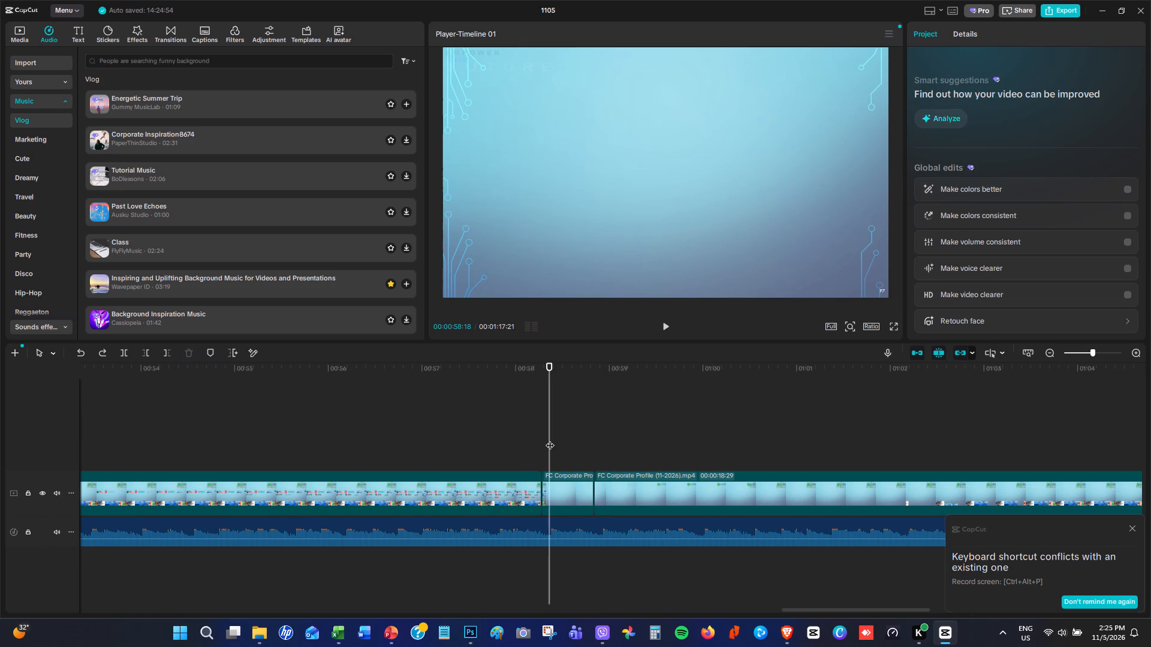
left_click_drag(550, 439, 544, 439)
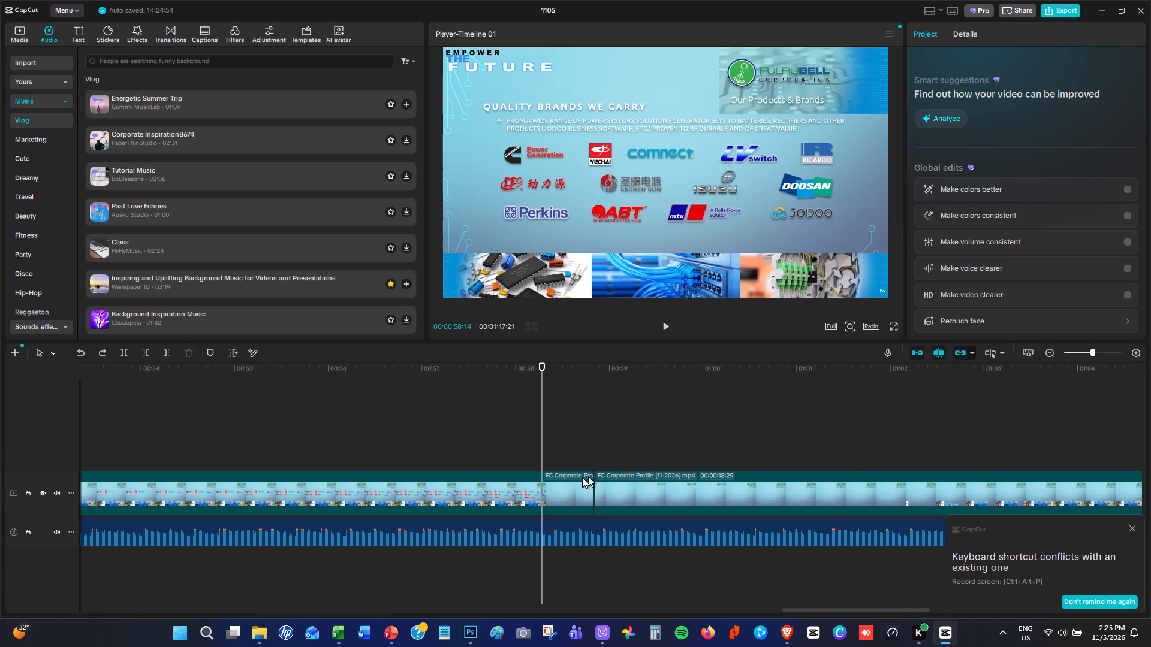
Slow the short piece starting at 00:00:58:14 to a speed of 0.56x.
left_click(559, 482)
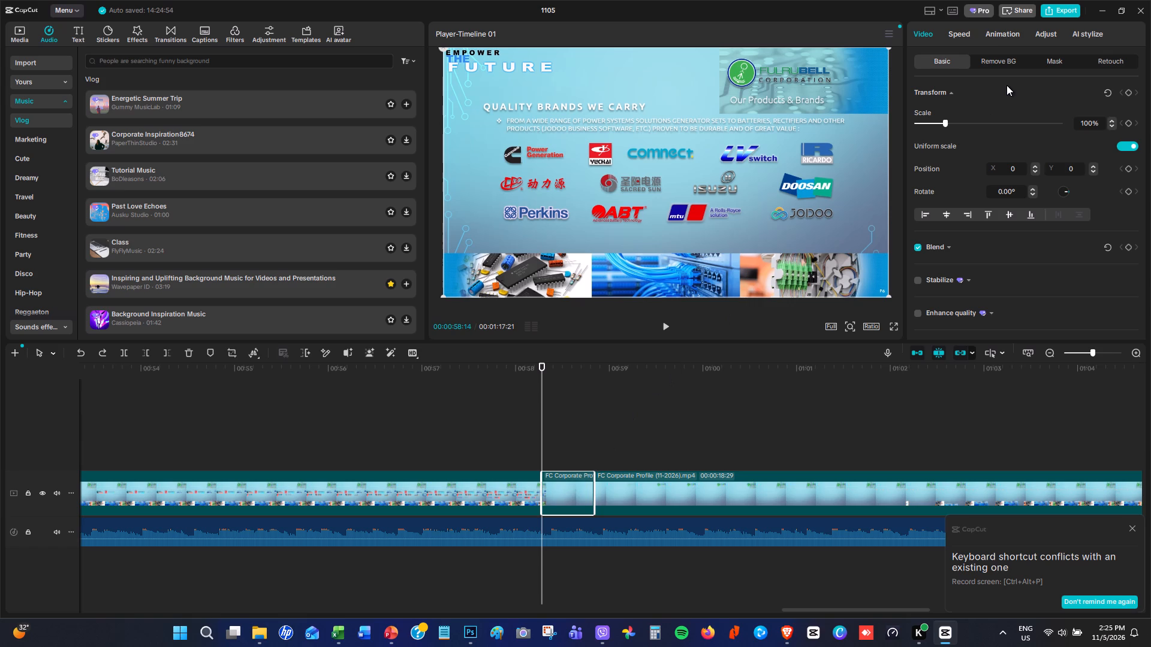
left_click(965, 35)
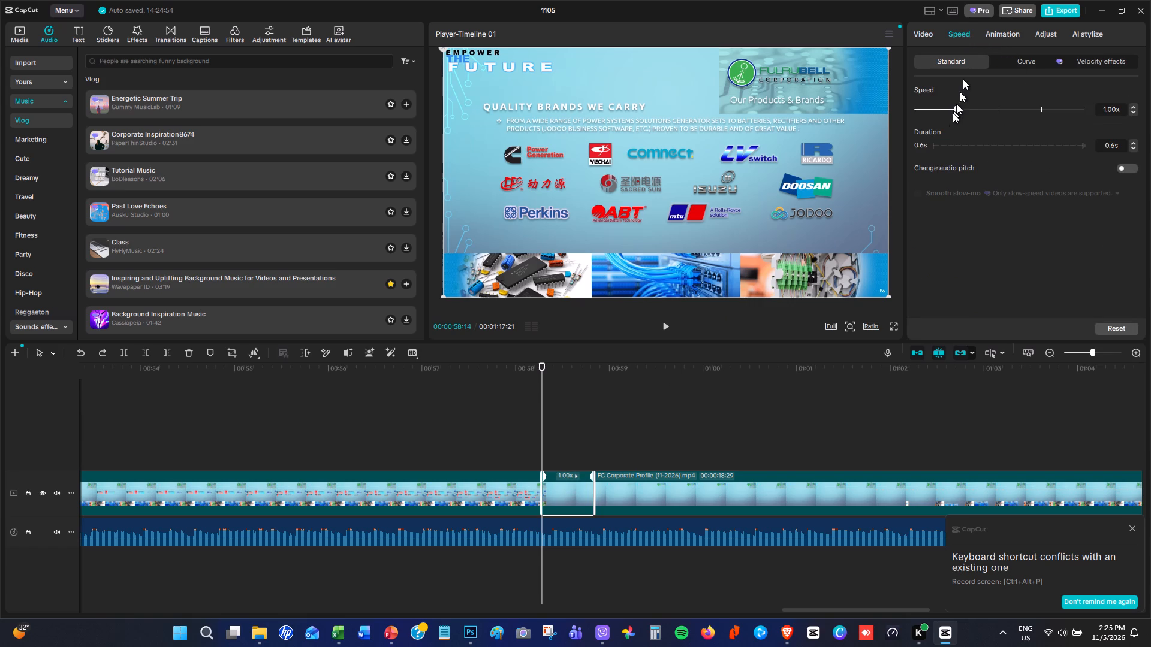
left_click(936, 109)
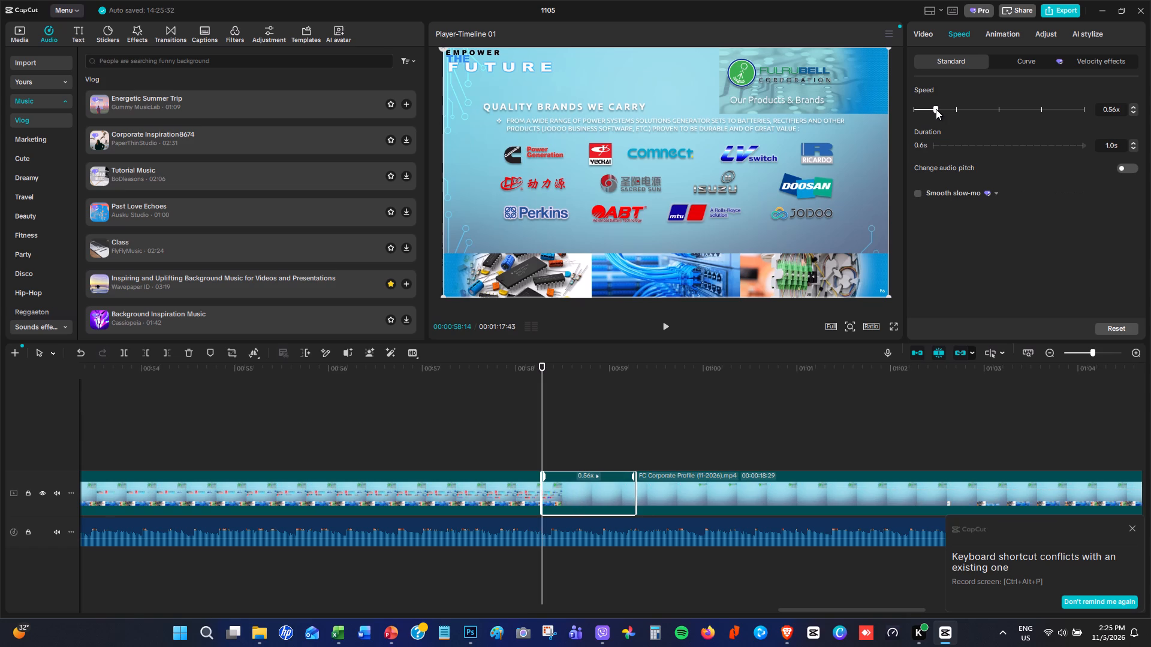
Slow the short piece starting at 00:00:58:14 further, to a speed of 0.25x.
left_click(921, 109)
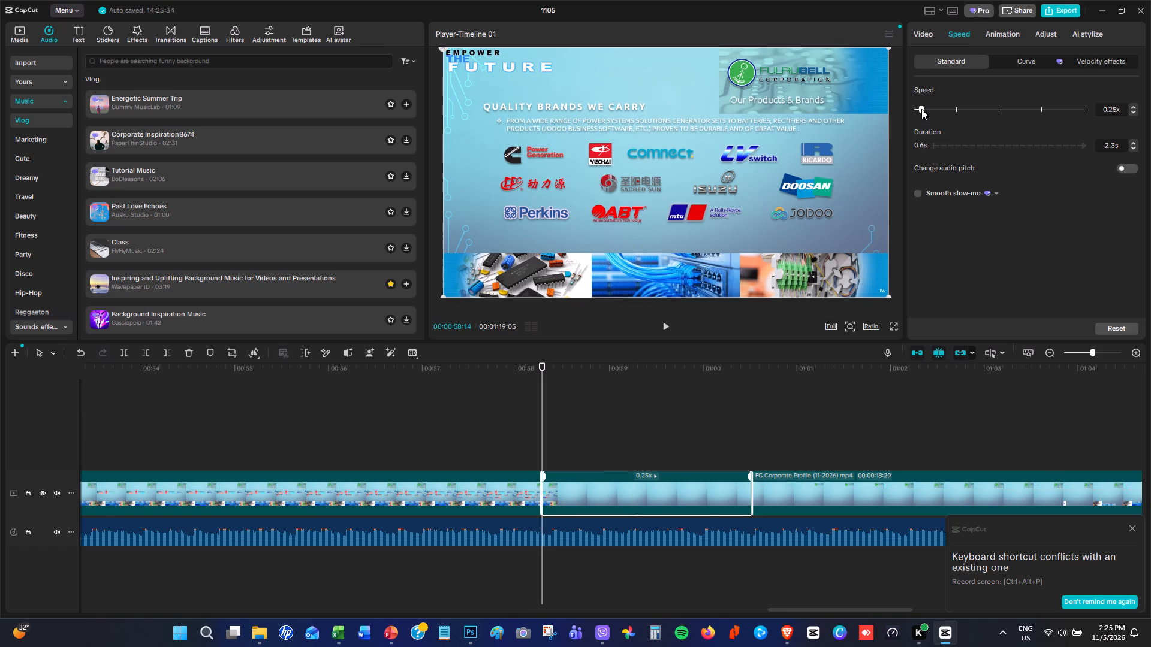
Play back the slowed transition after the Quality Brands slide several times, starting from progressively earlier points.
left_click_drag(543, 376, 529, 381)
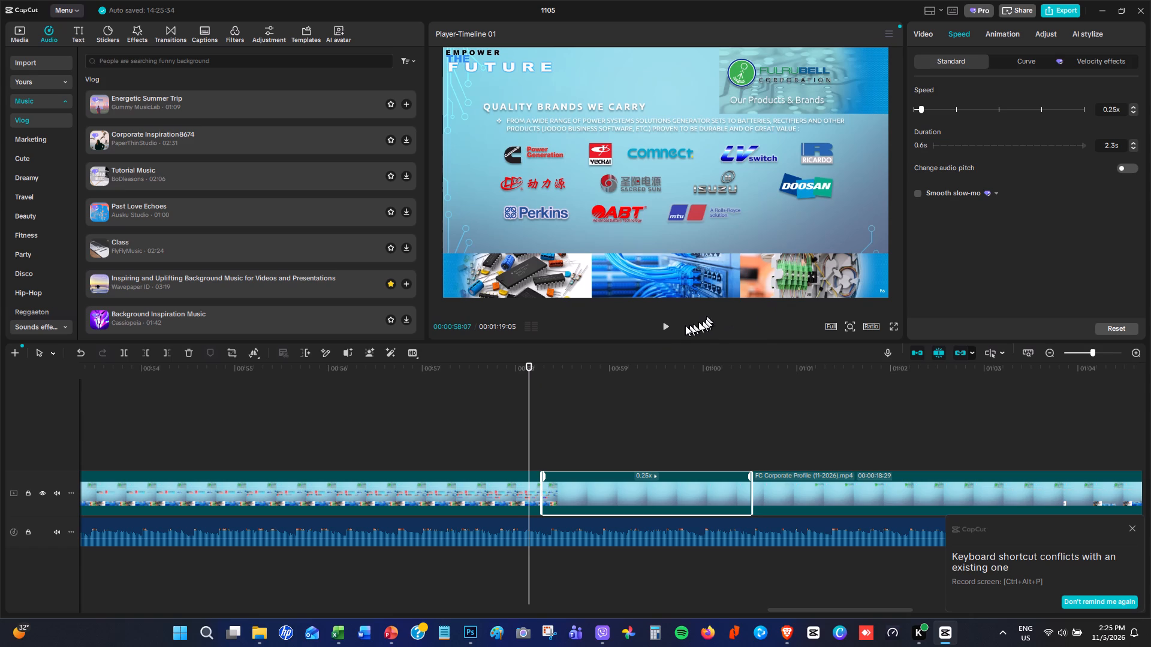
left_click(665, 324)
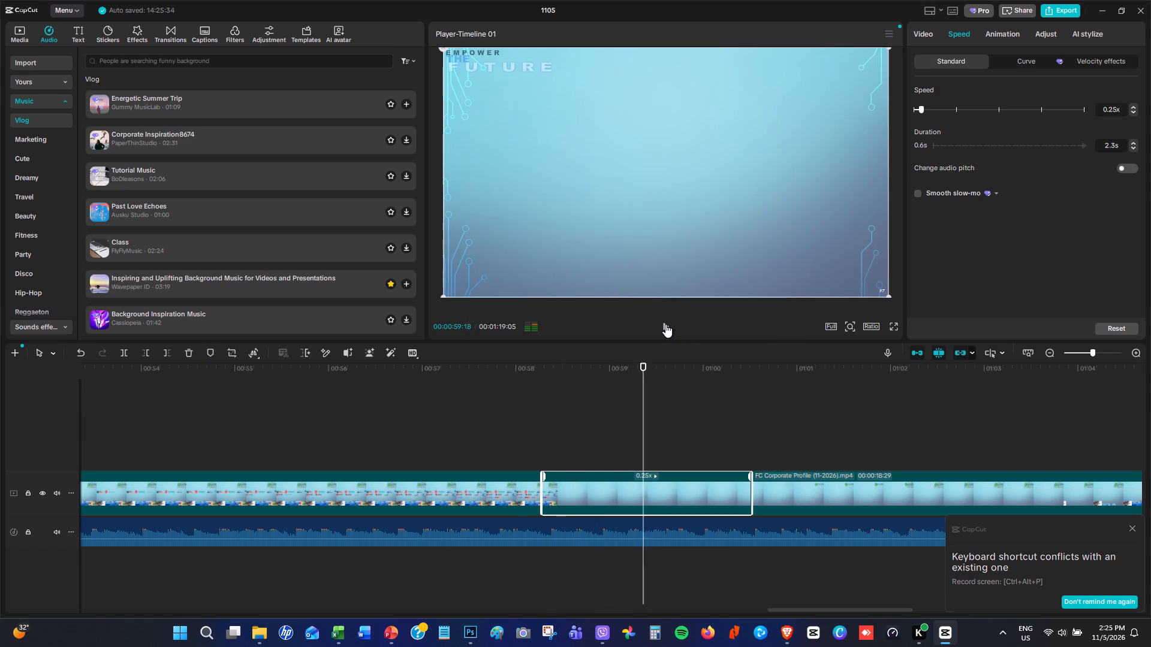
left_click(665, 324)
left_click(509, 427)
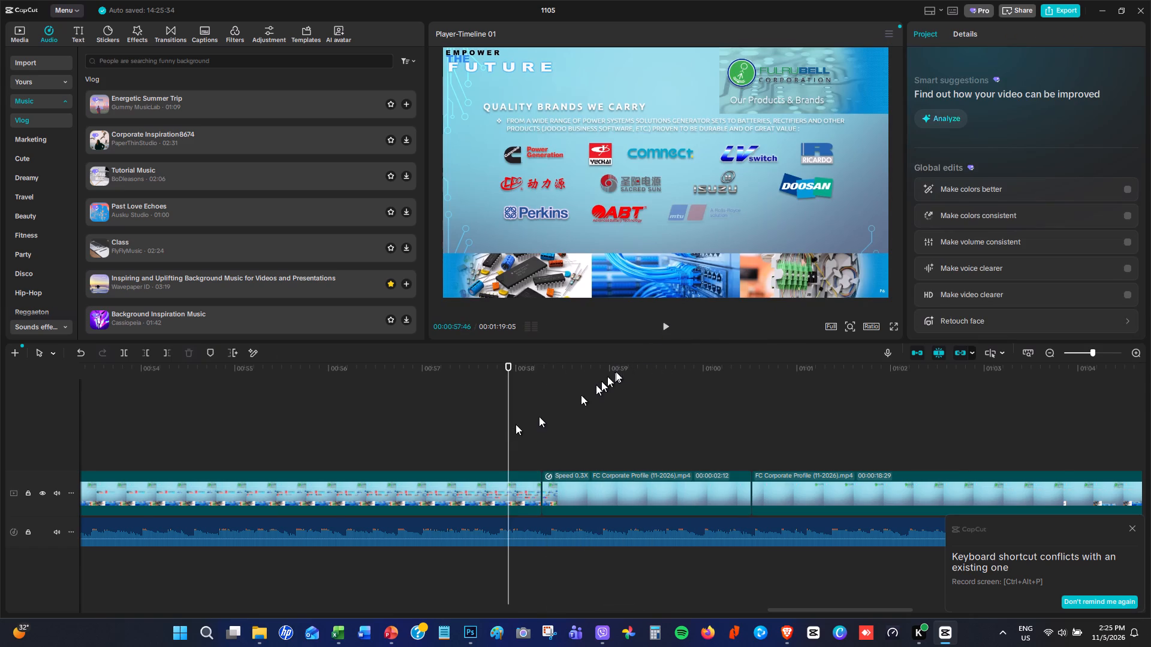
left_click(666, 327)
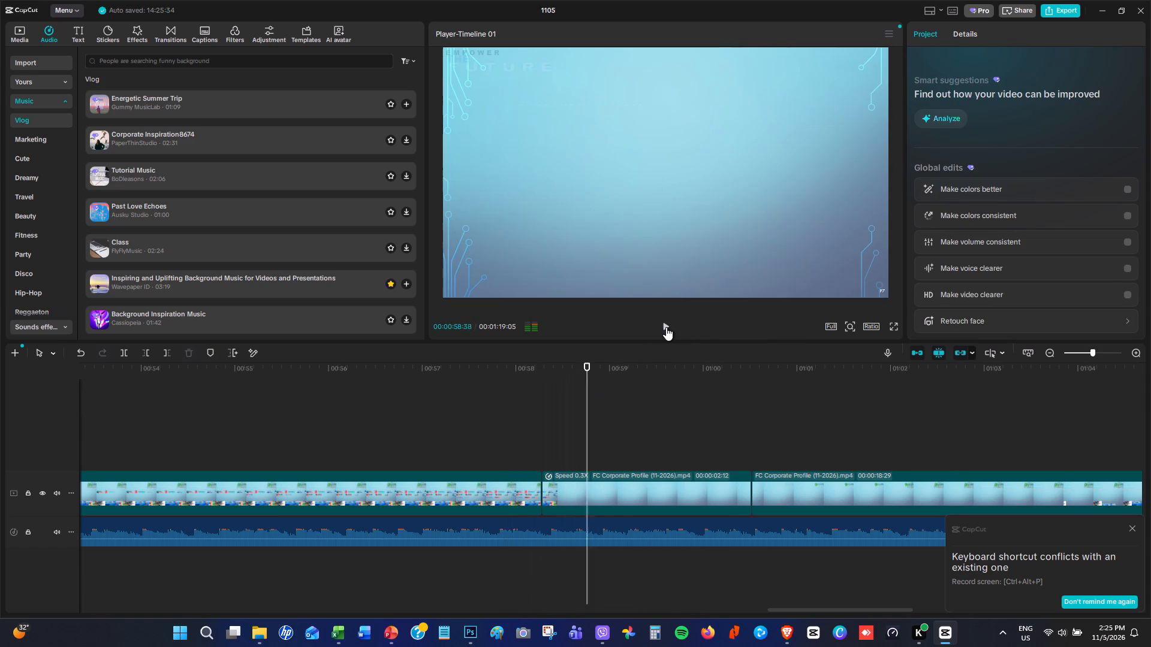
left_click(666, 327)
left_click(372, 392)
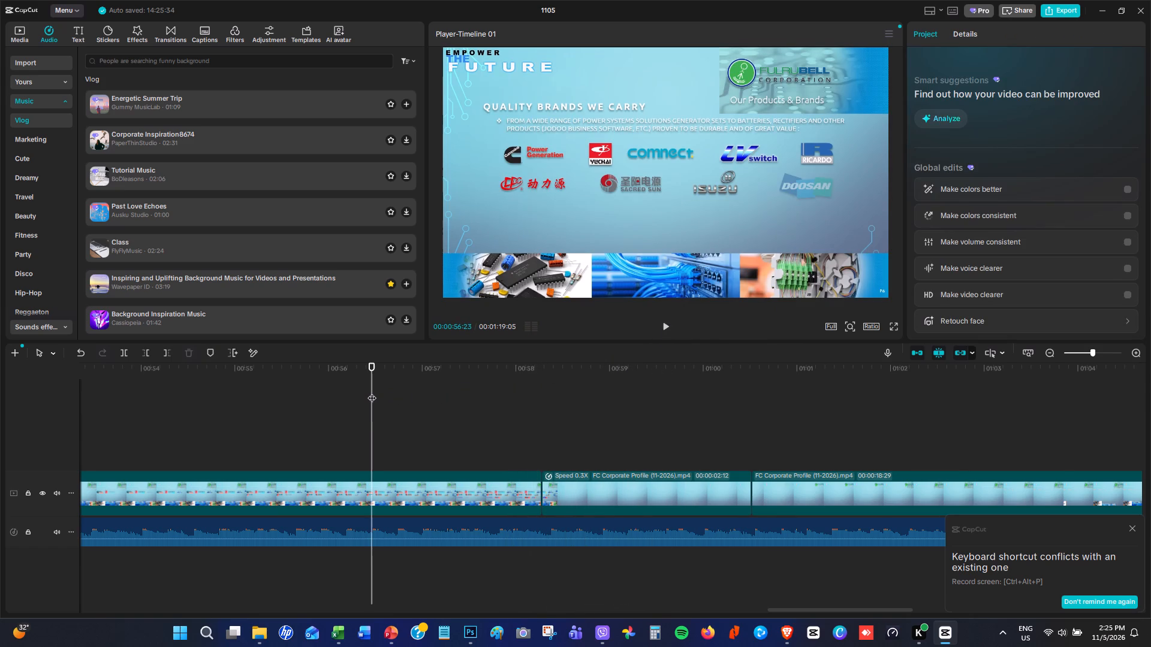
key("space")
key("space")
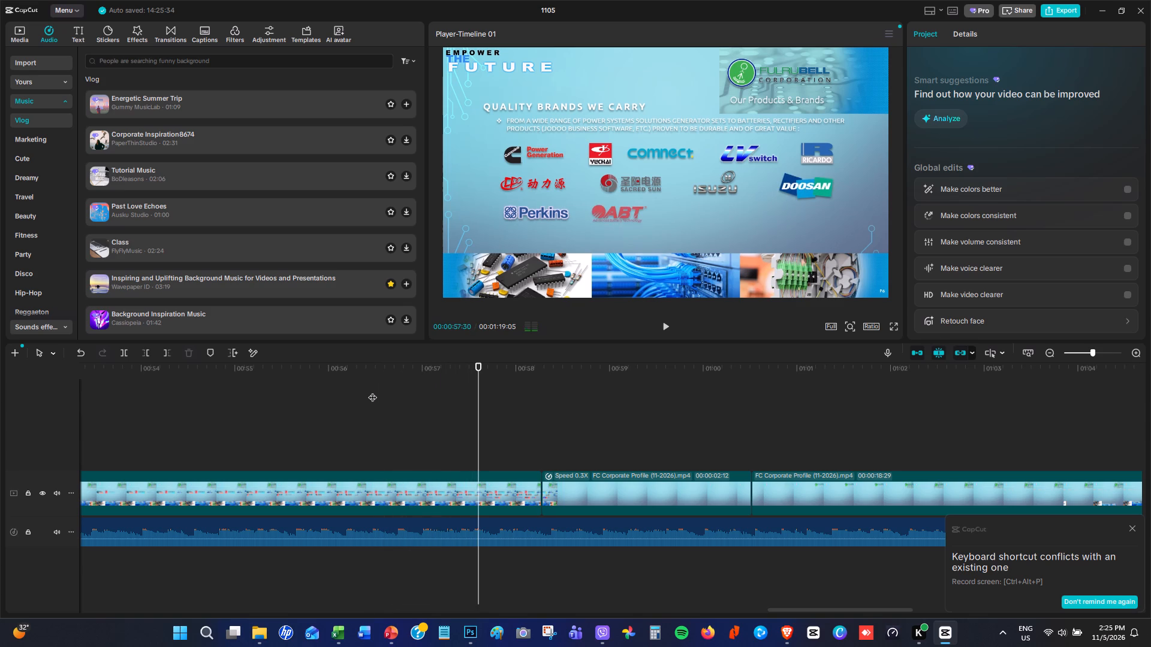
key("space")
key("space")
key("space")
key("space")
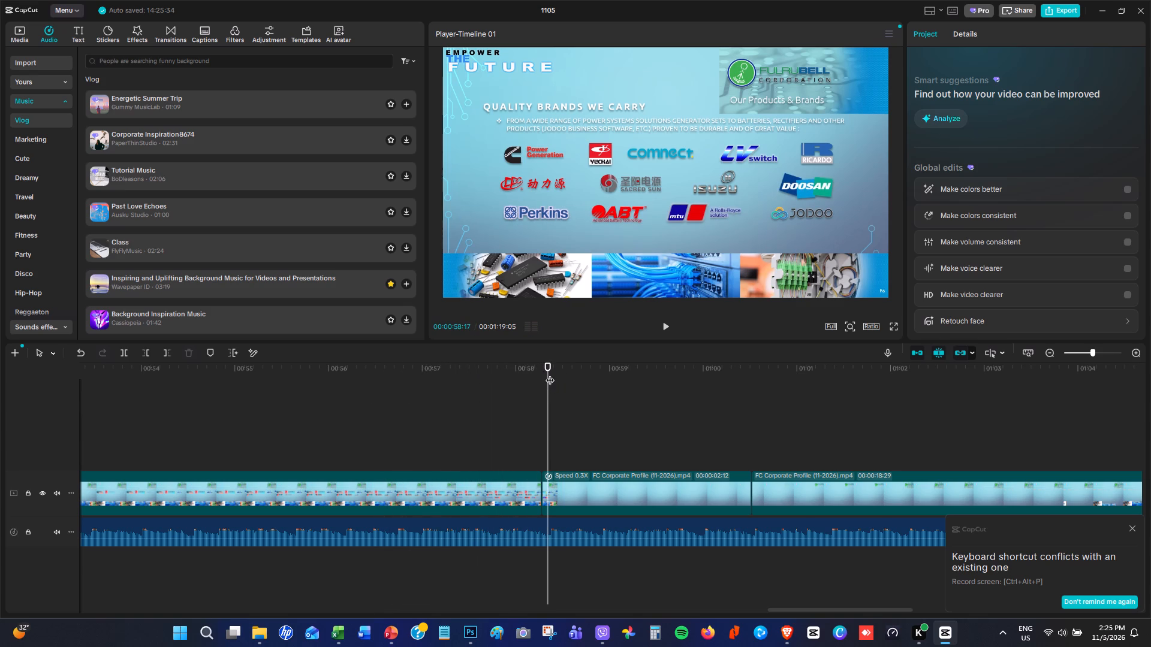
Scrub back and forth across the cut at 00:00:58:14 to examine the last frames of the Quality Brands slide.
left_click_drag(550, 374, 534, 374)
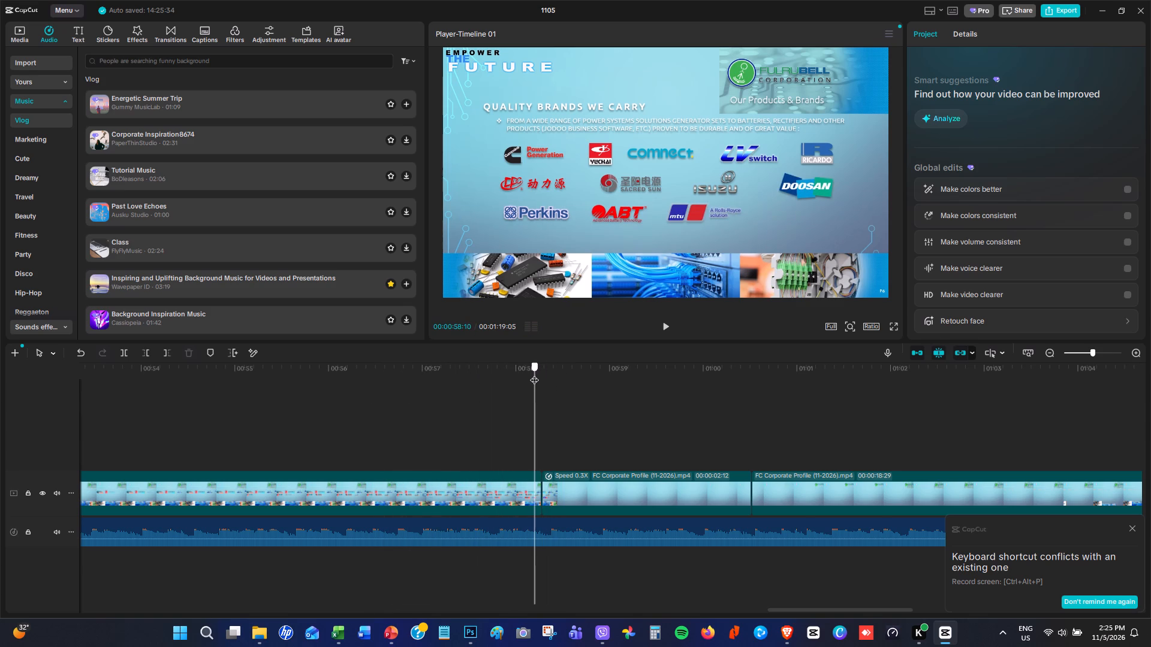
left_click_drag(534, 374, 560, 379)
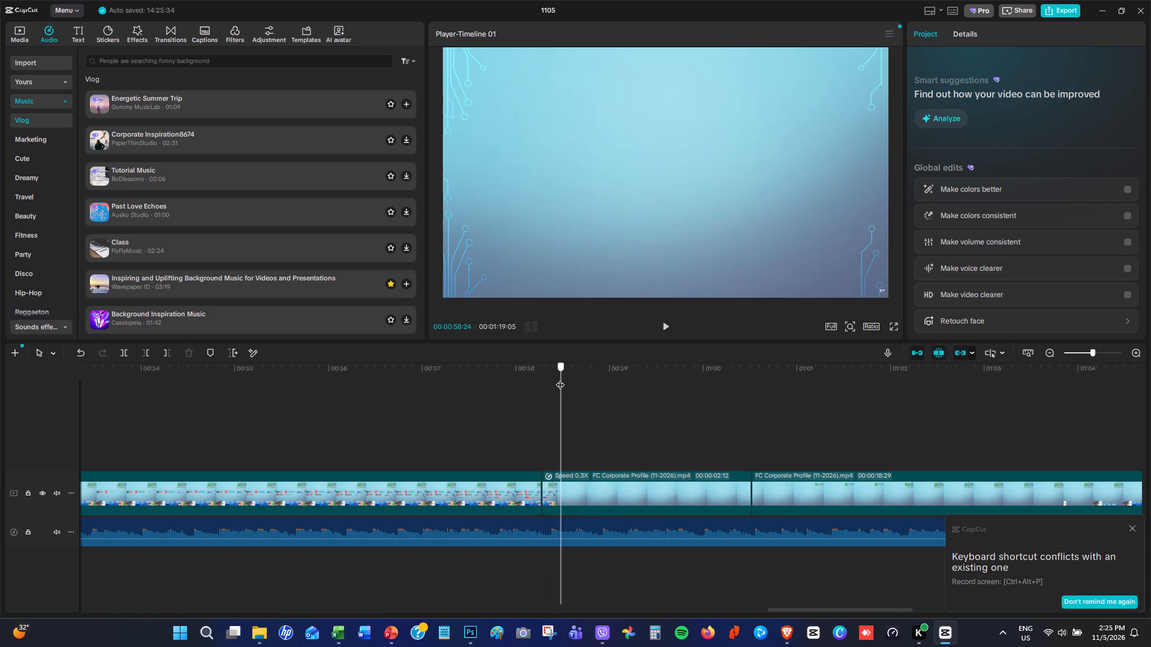
left_click_drag(560, 379, 538, 377)
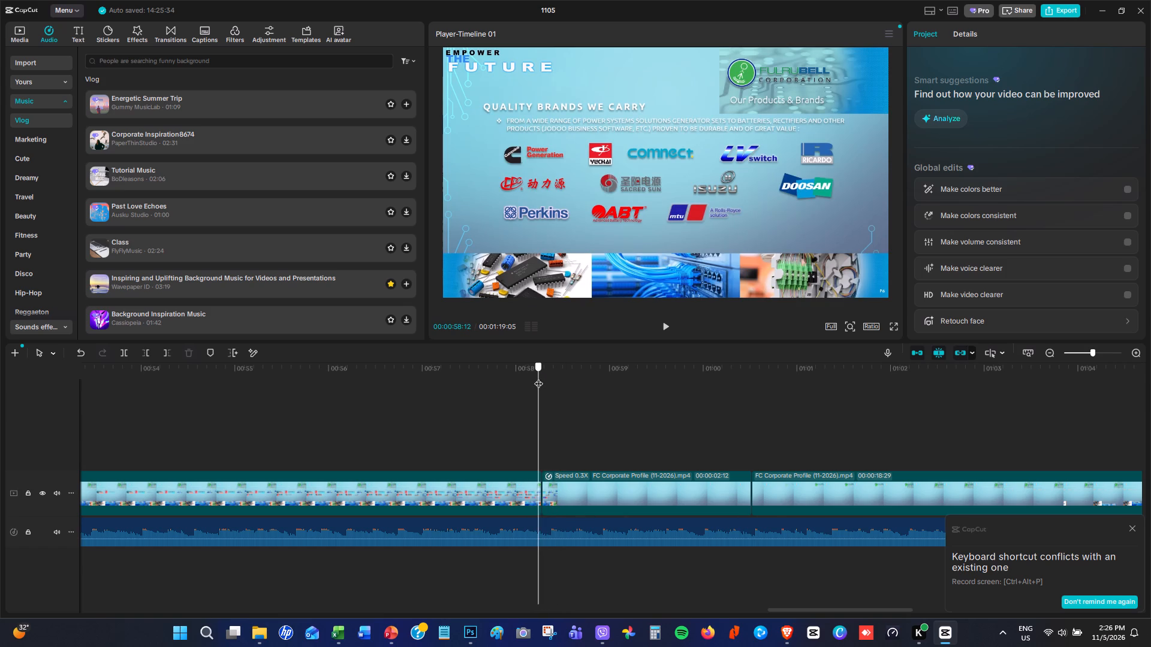
left_click_drag(538, 377, 534, 379)
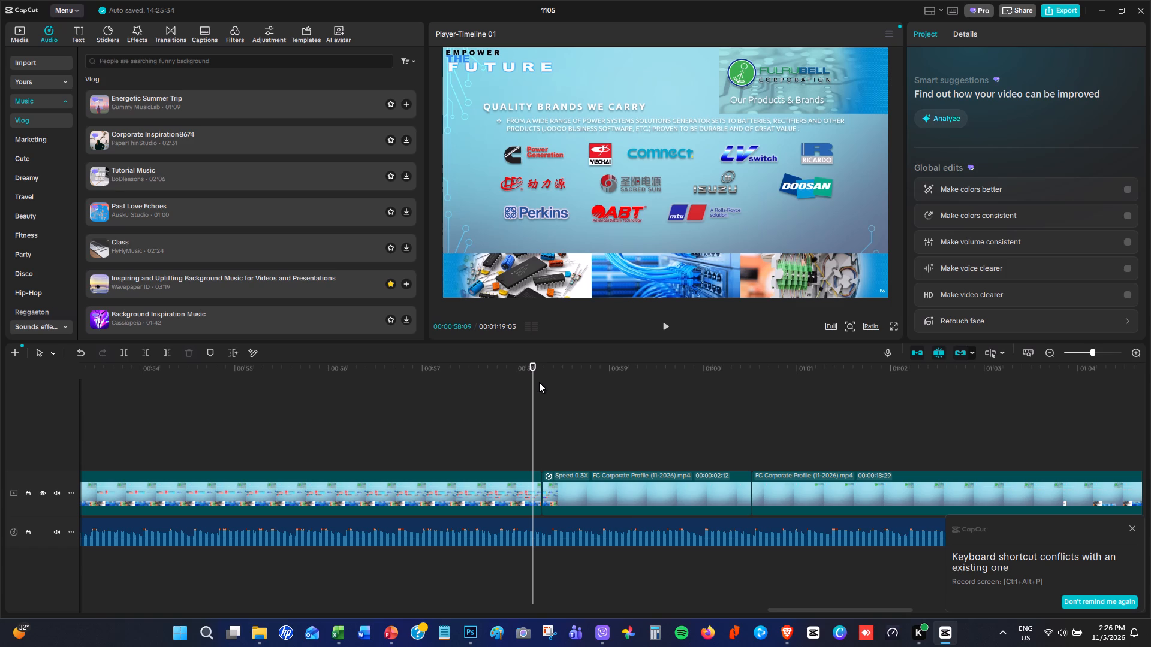
Undo the speed changes and both splits after the Quality Brands slide, so the video clip is one piece again.
key("ctrl+z")
key("ctrl+z")
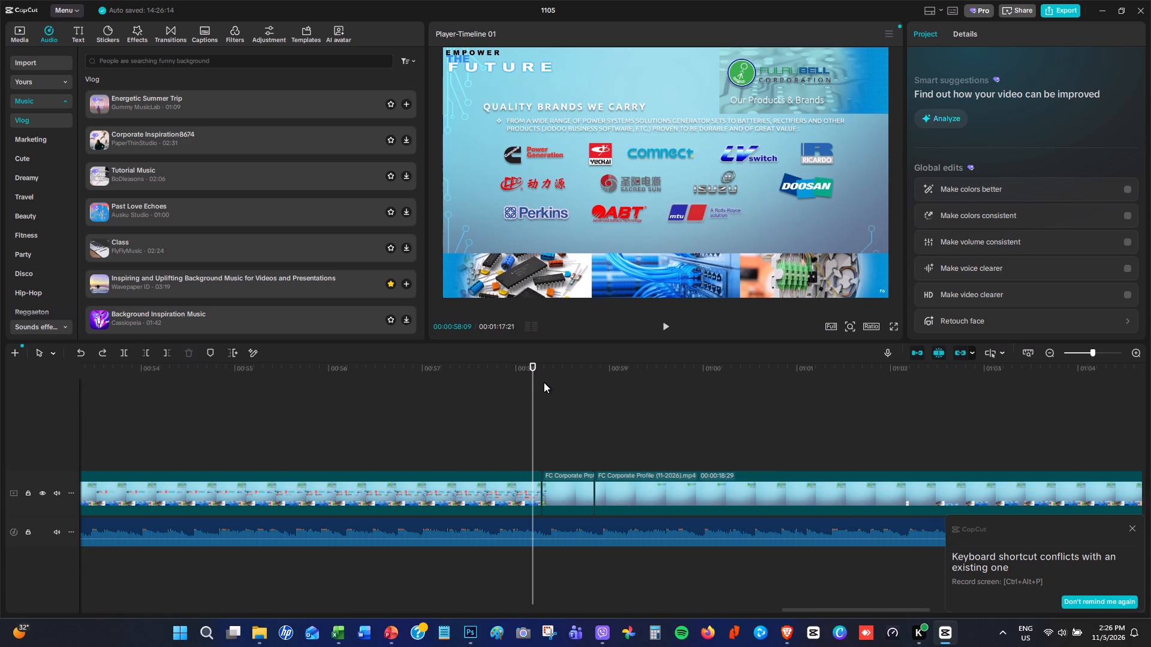
key("ctrl+z")
key("ctrl+z")
Play back the unsplit clip from the end of the Our Team slide through the Quality Brands slide and its transition.
left_click(486, 412)
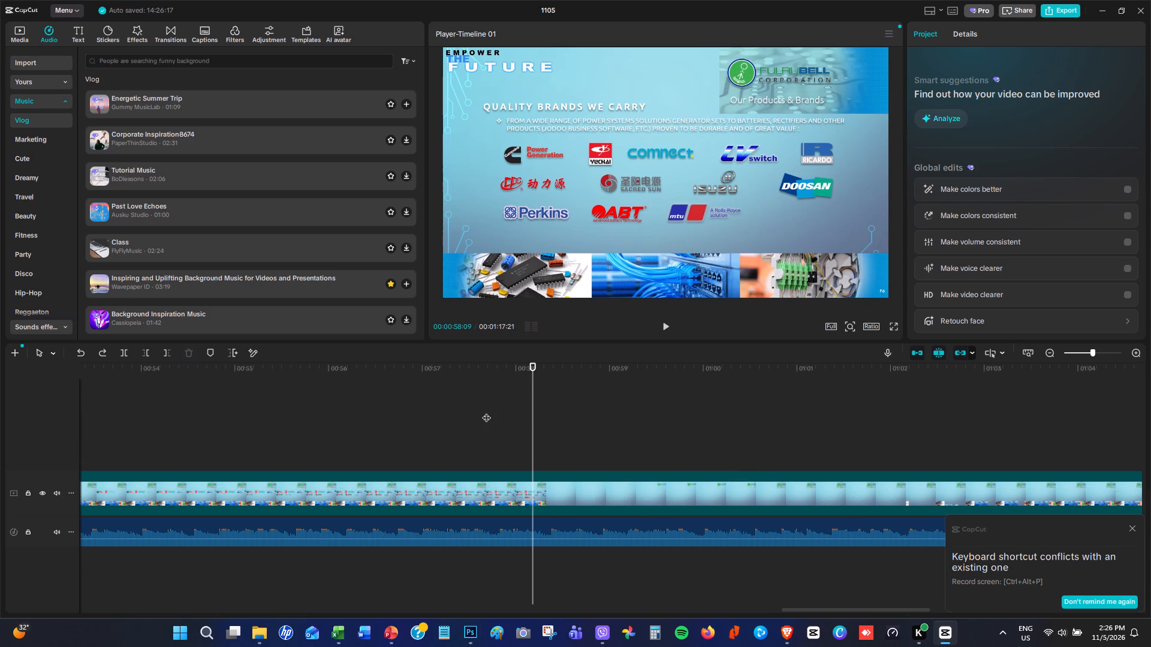
left_click(372, 403)
key("space")
key("space")
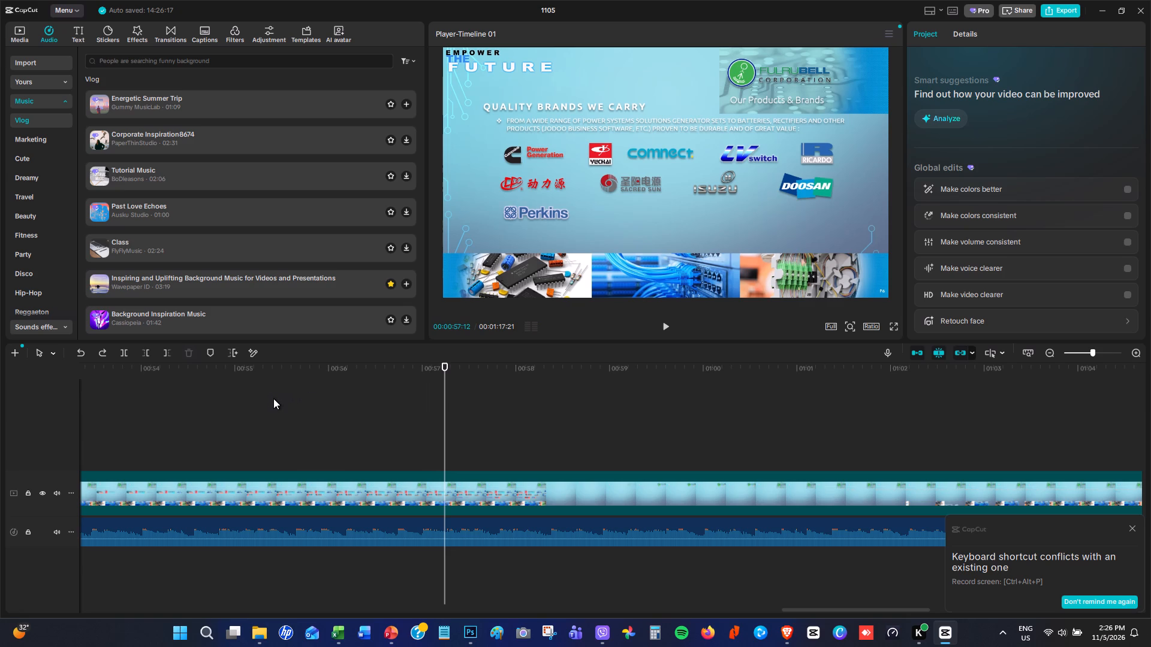
left_click(121, 367)
key("space")
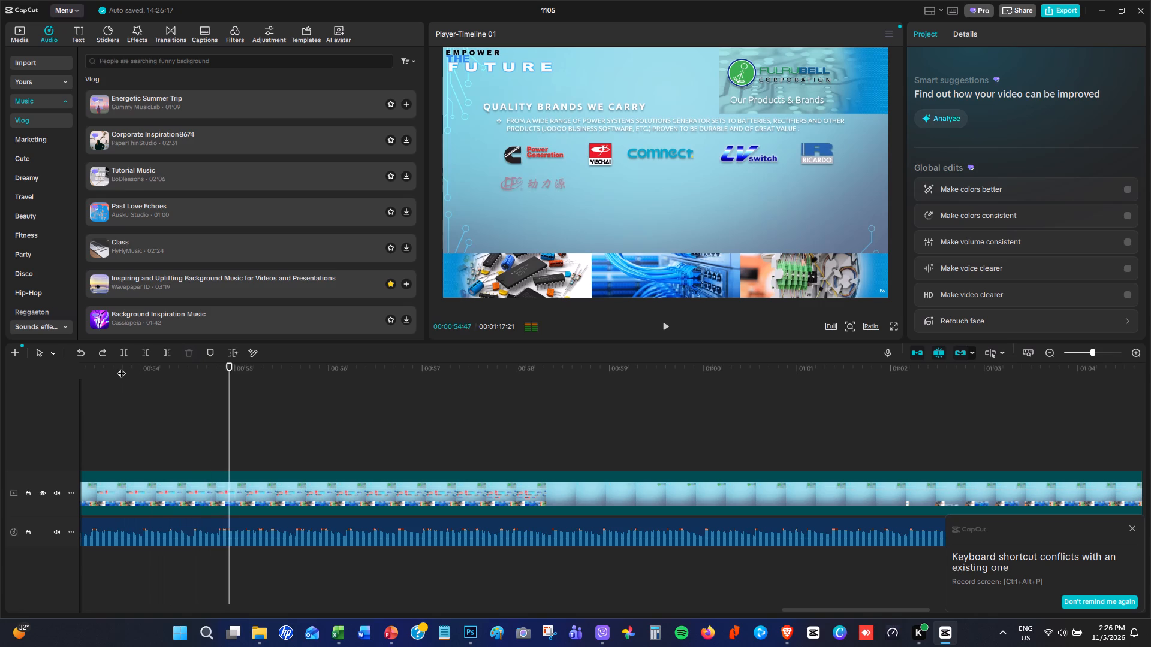
key("space")
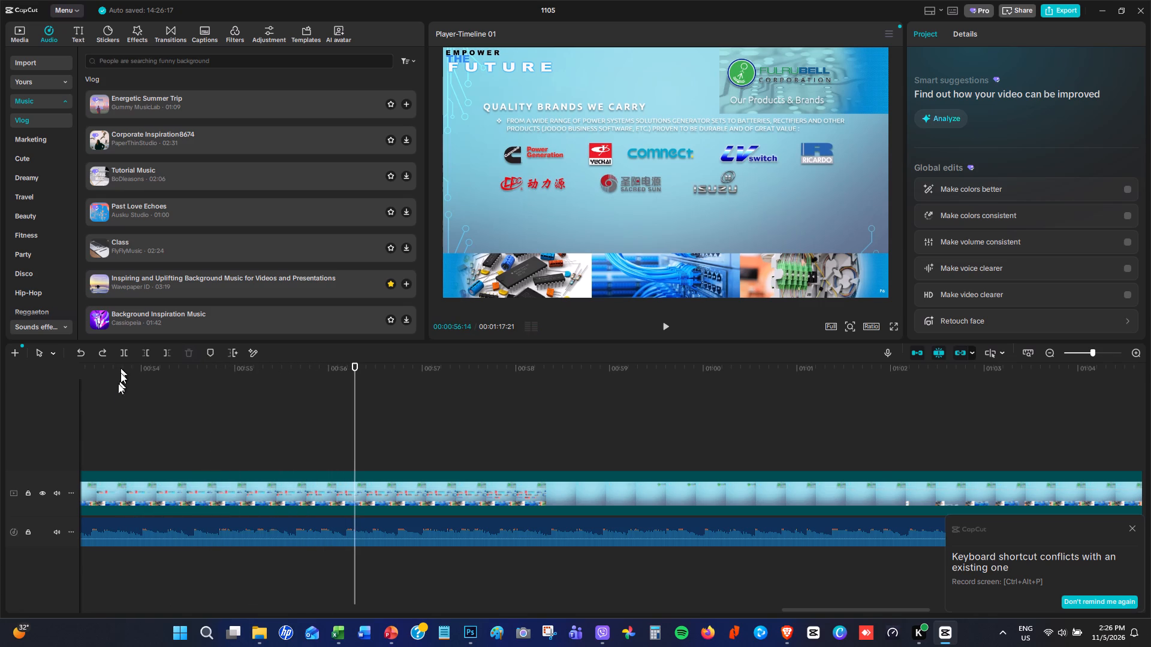
left_click(1050, 352)
left_click(1051, 352)
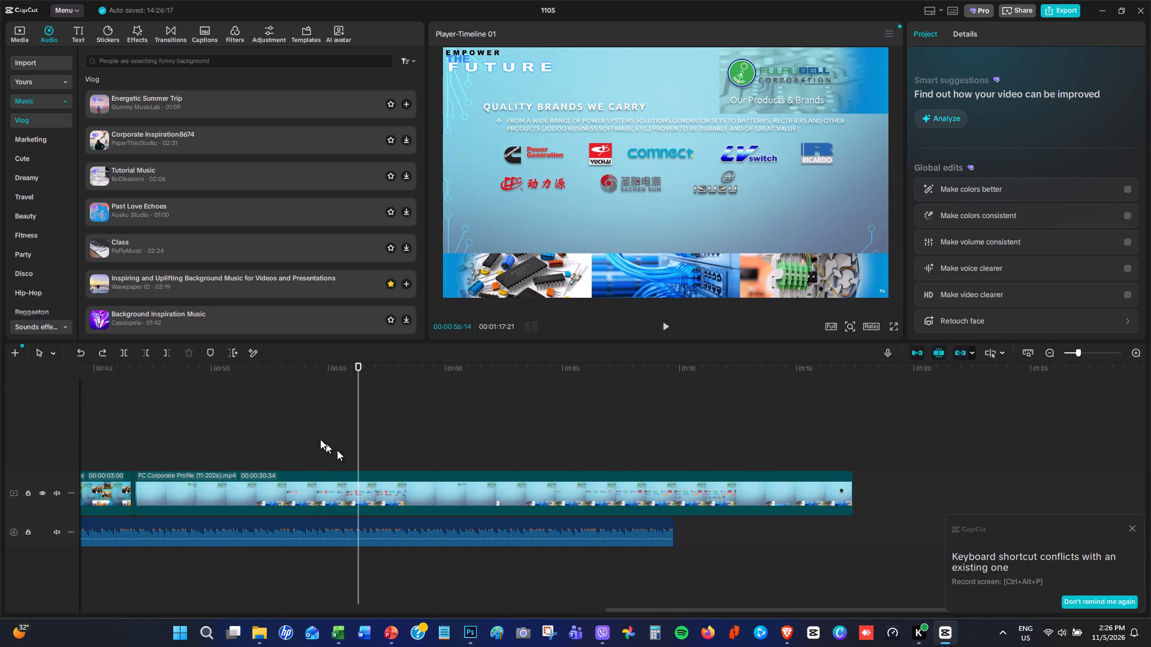
left_click(136, 423)
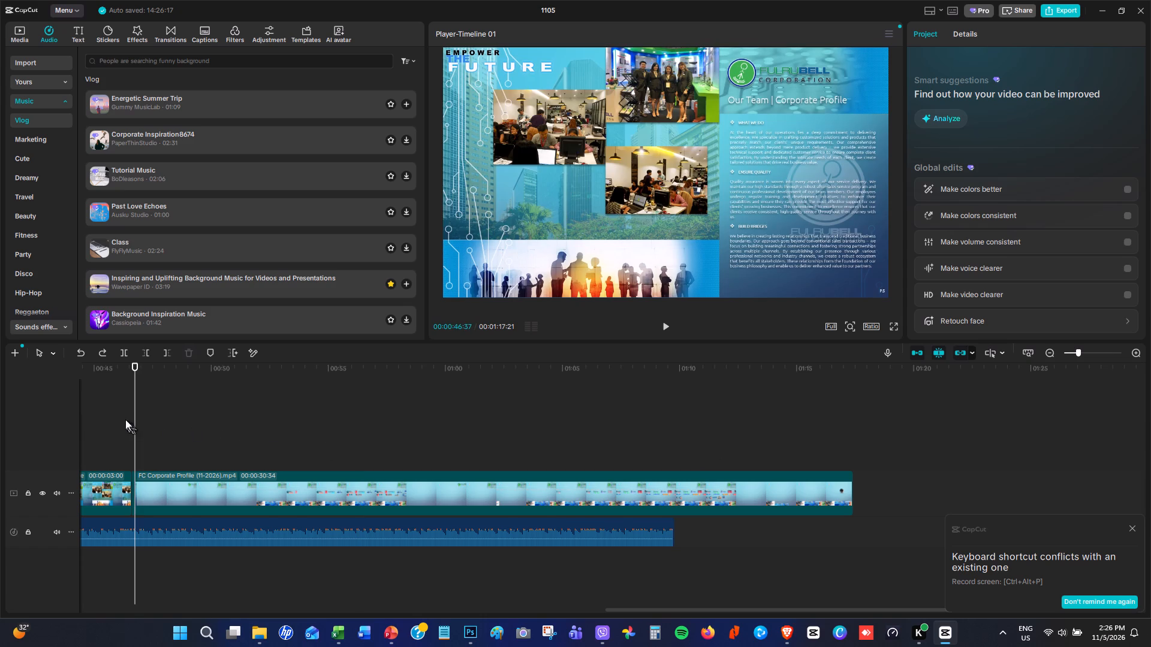
left_click(113, 416)
key("space")
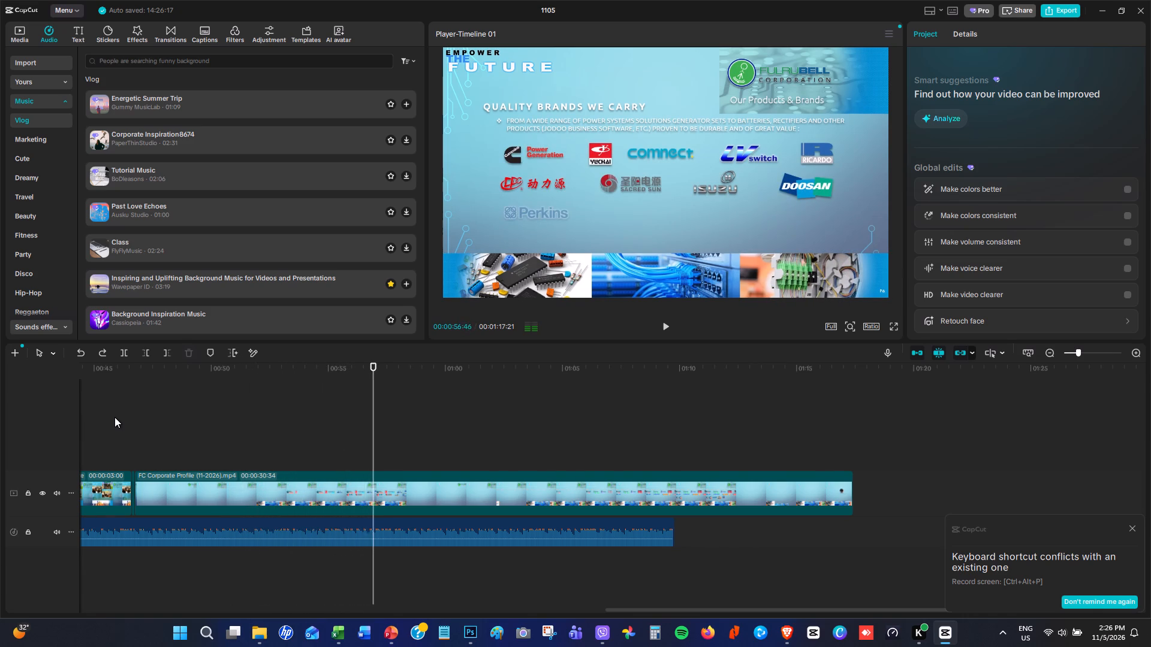
key("space")
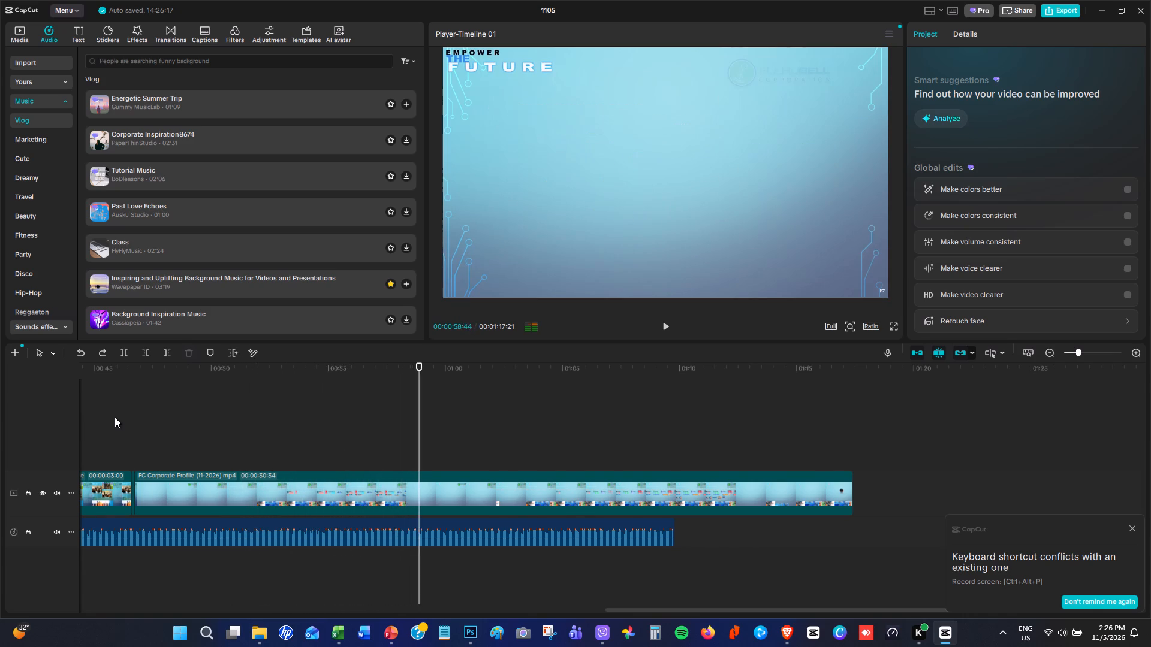
Place the playhead at 00:00:58:15, on the frame where all logos of the Quality Brands slide are fully shown.
left_click(401, 430)
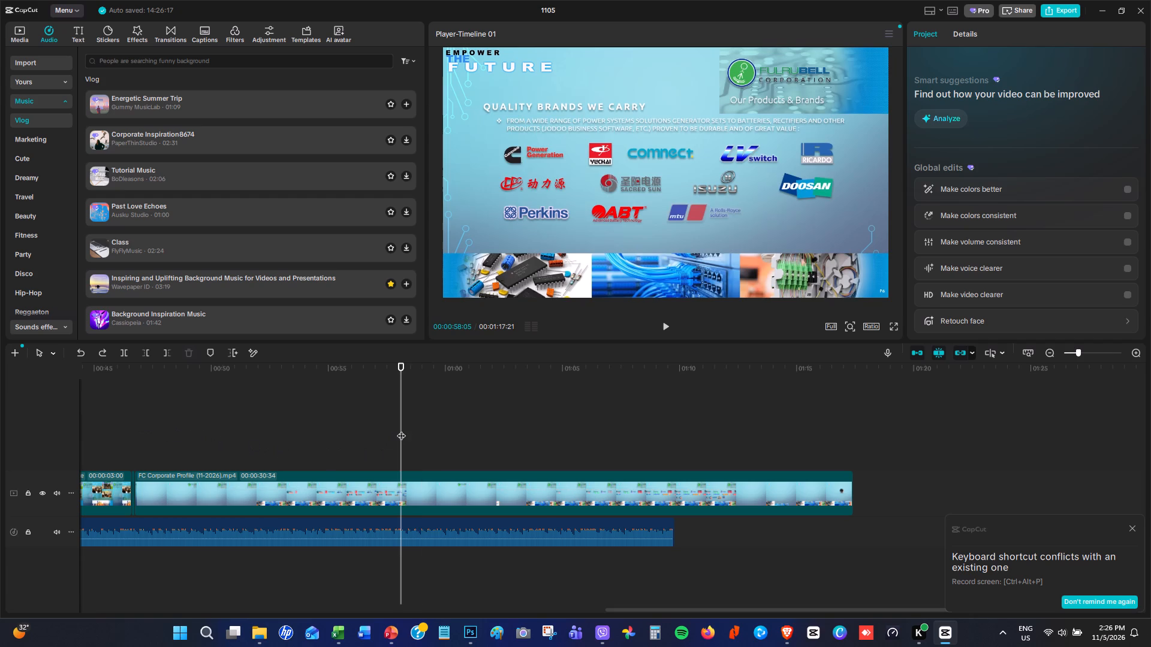
left_click(377, 430)
key("space")
key("space")
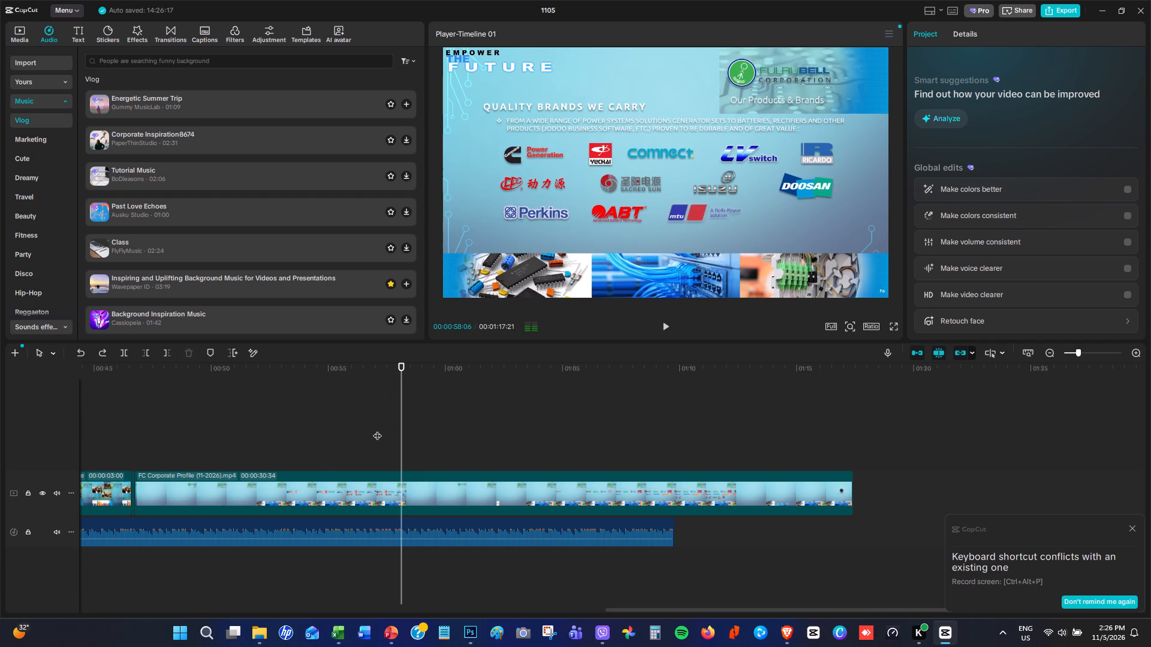
key("space")
key("space")
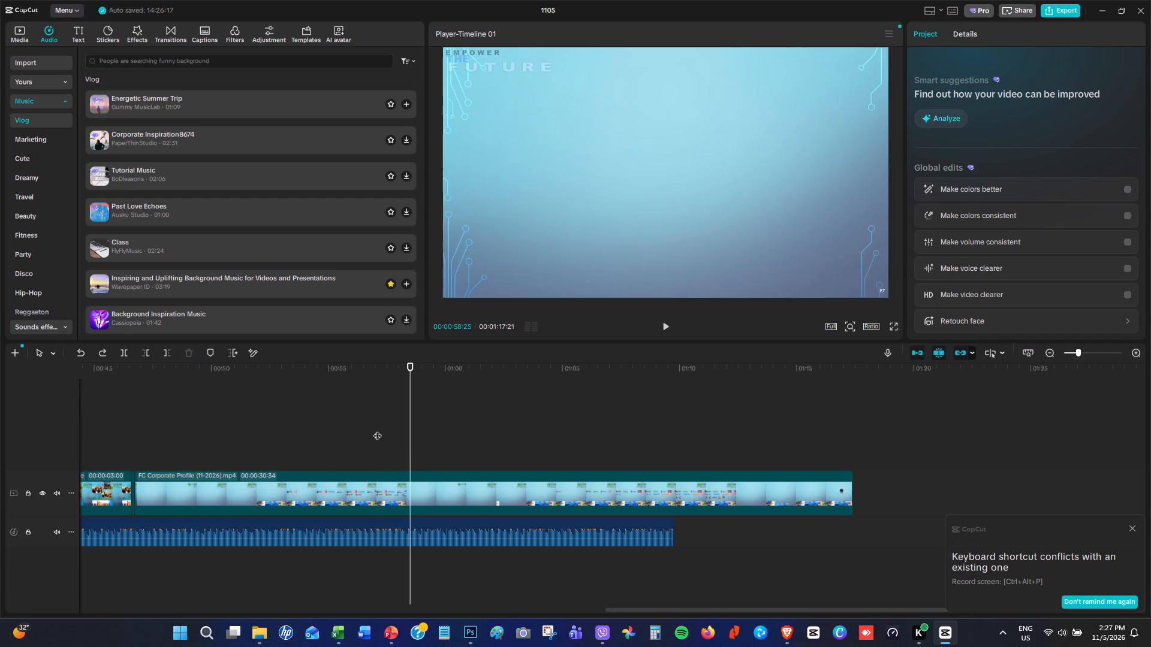
key("Left")
key("Left")
key("Left")
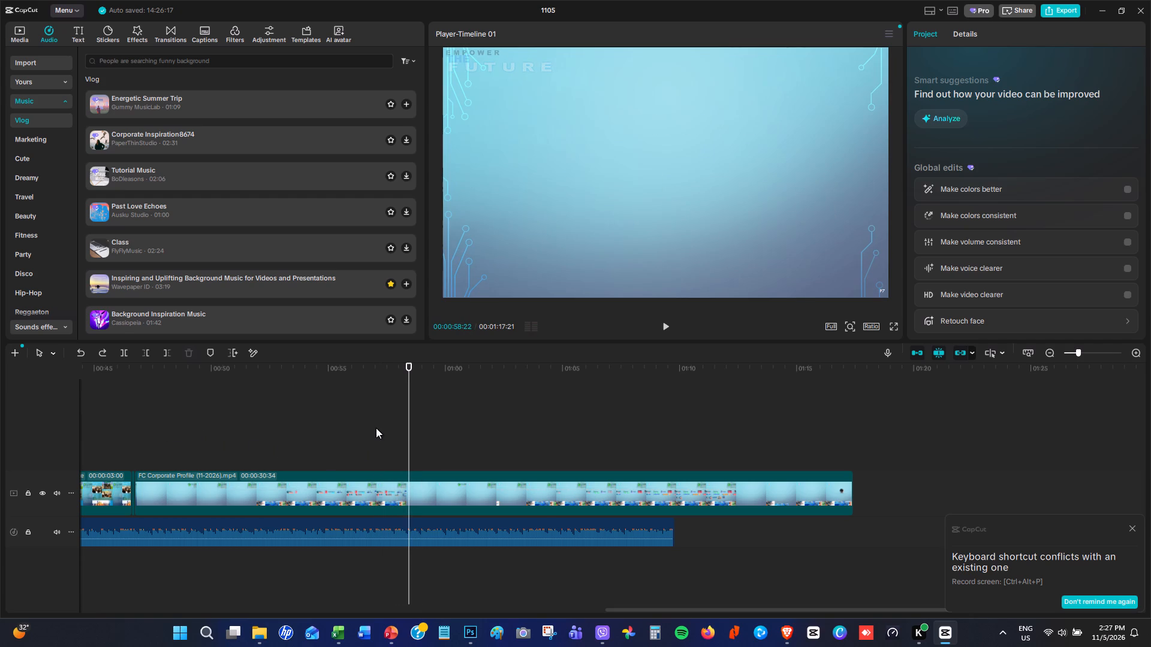
key("Left")
key("Left")
key("Left")
key("Left")
key("Left")
key("Left")
key("Left")
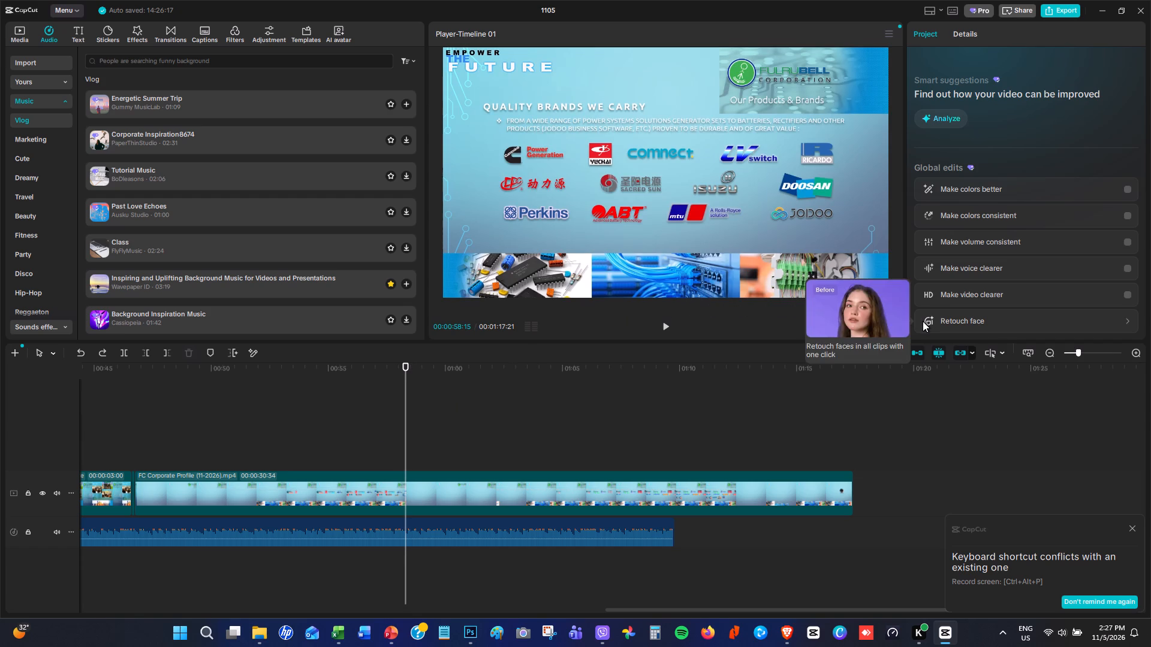
Capture the whole Quality Brands frame as a screen snip from the full-screen preview, then return to the editor.
left_click(891, 325)
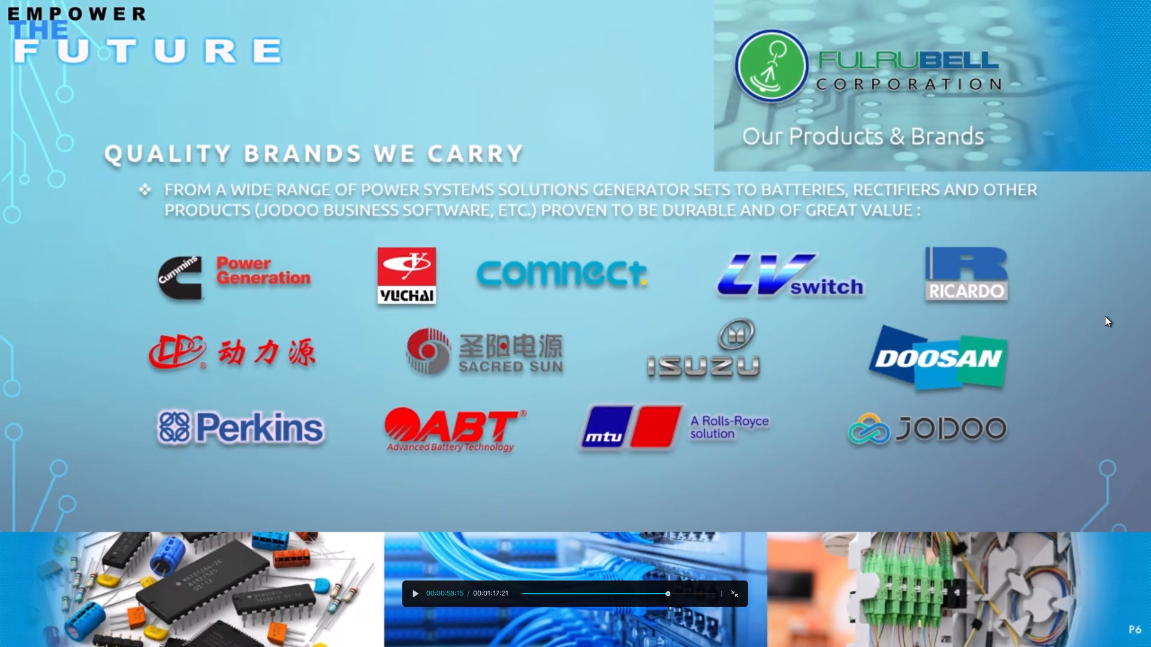
key("Print")
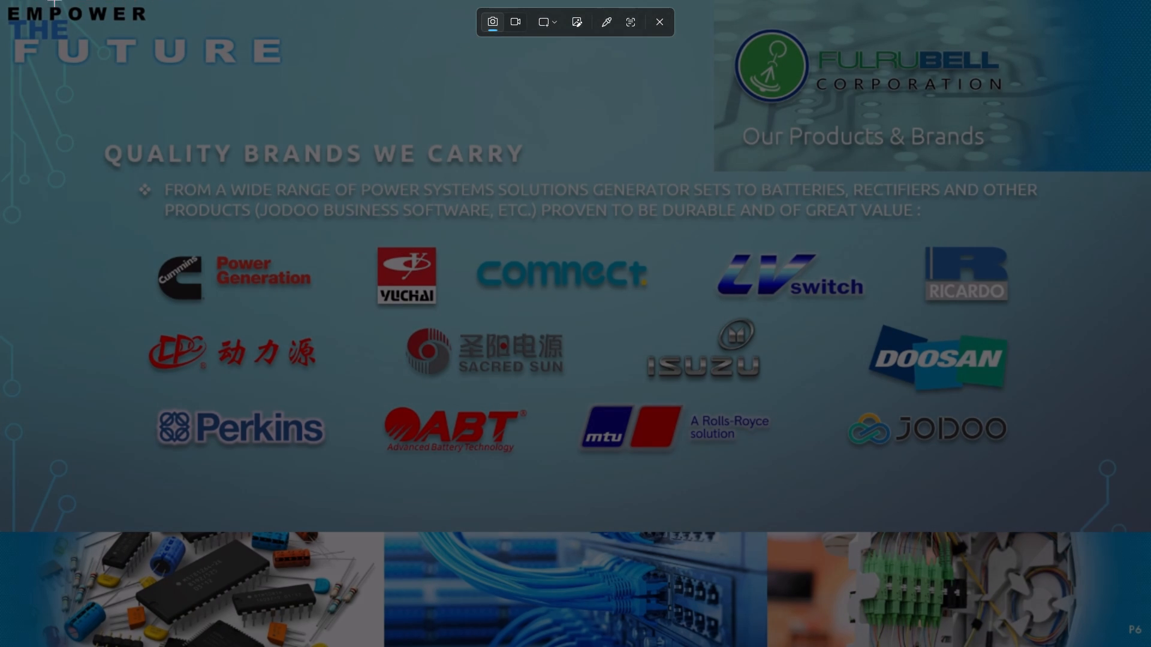
left_click_drag(0, 0, 380, 336)
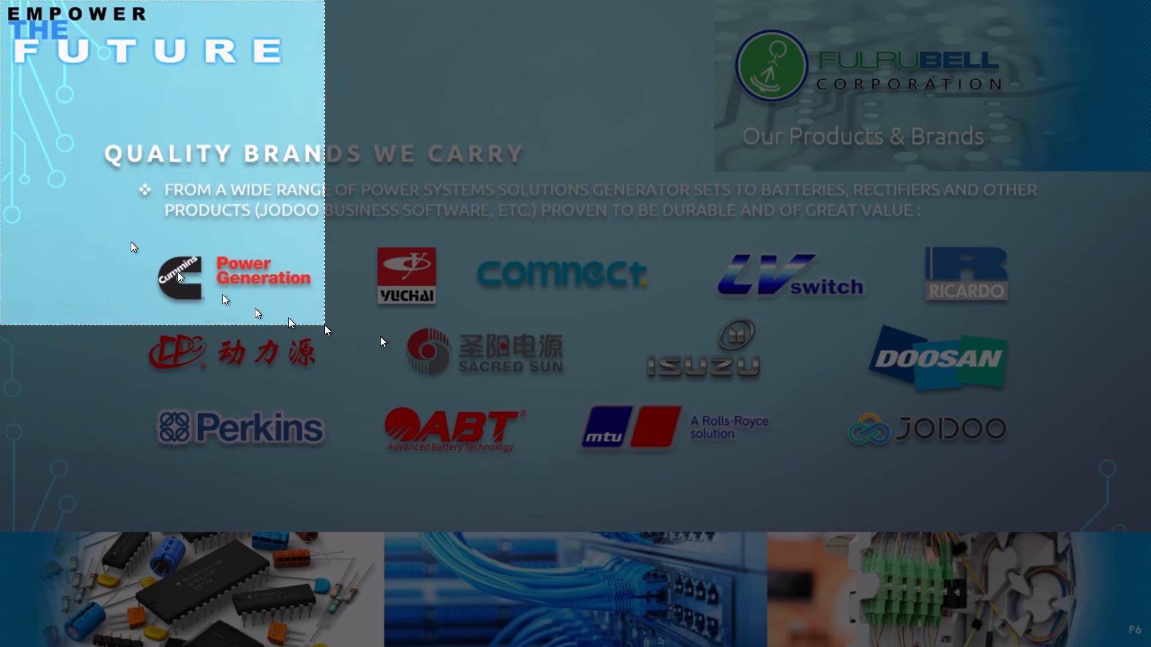
left_click_drag(380, 336, 1147, 646)
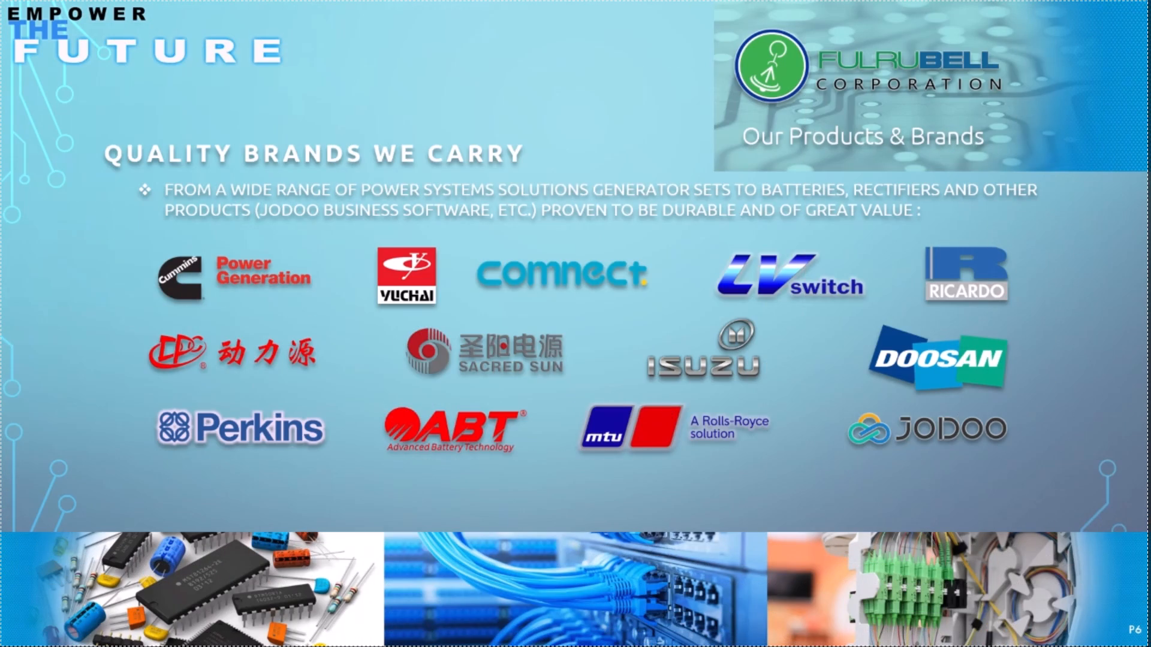
left_click_drag(1147, 646, 1150, 646)
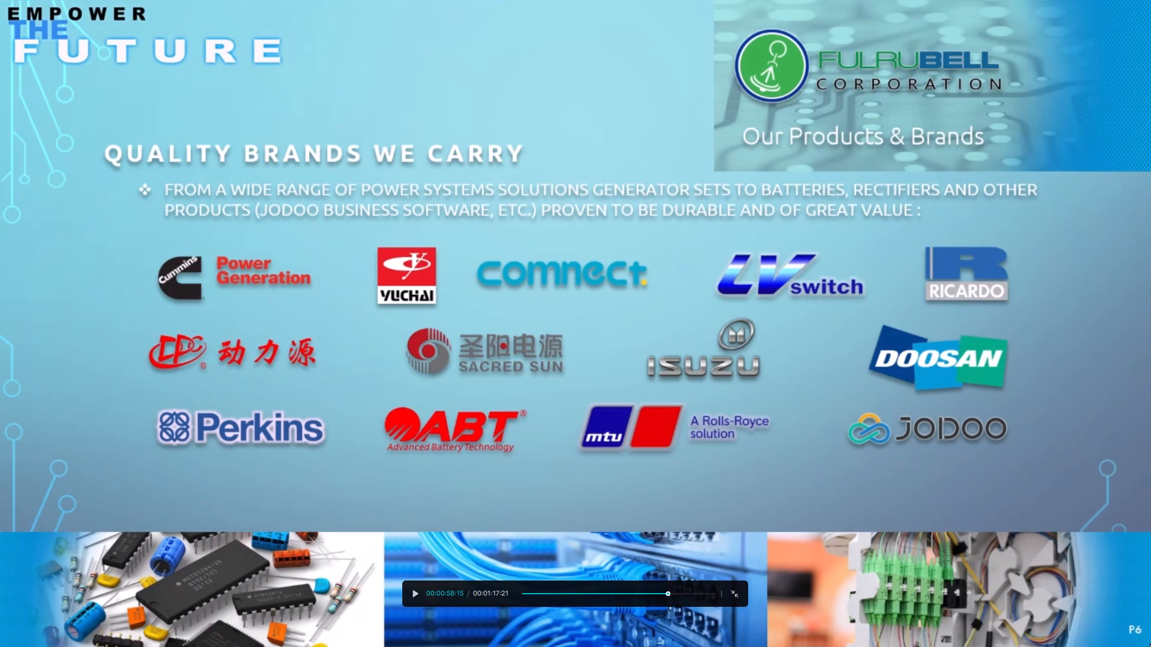
key("Escape")
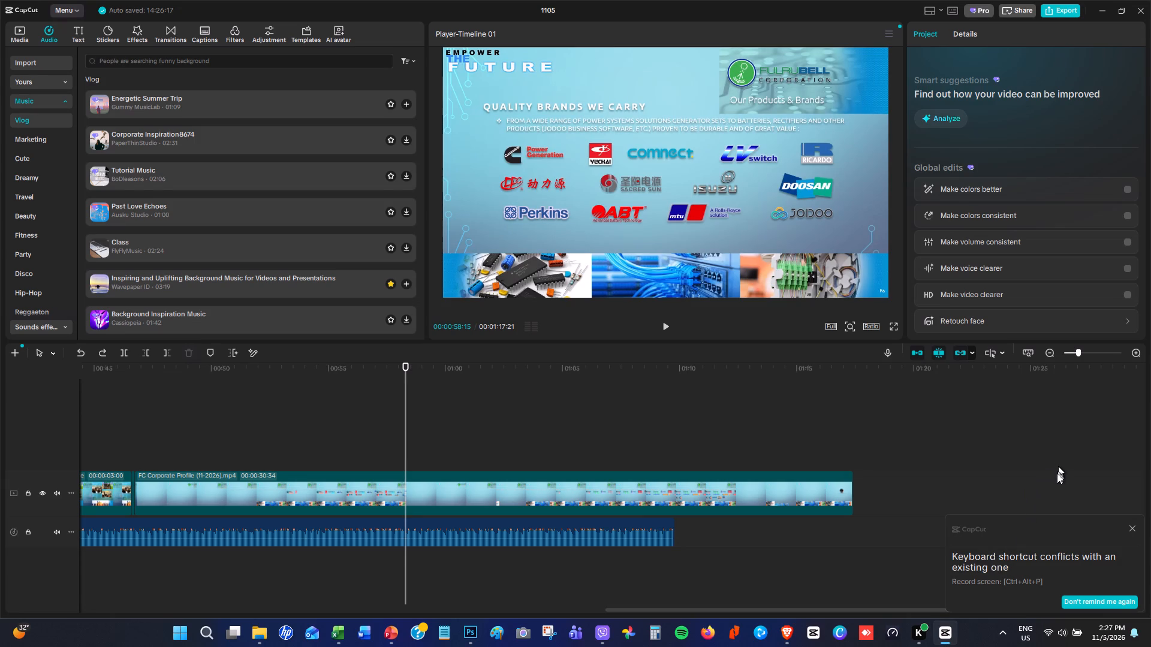
Switch to Snipping Tool and, in its open-file dialog, look through the Documents and Desktop folders for the captured Quality Brands snip.
left_click(1123, 11)
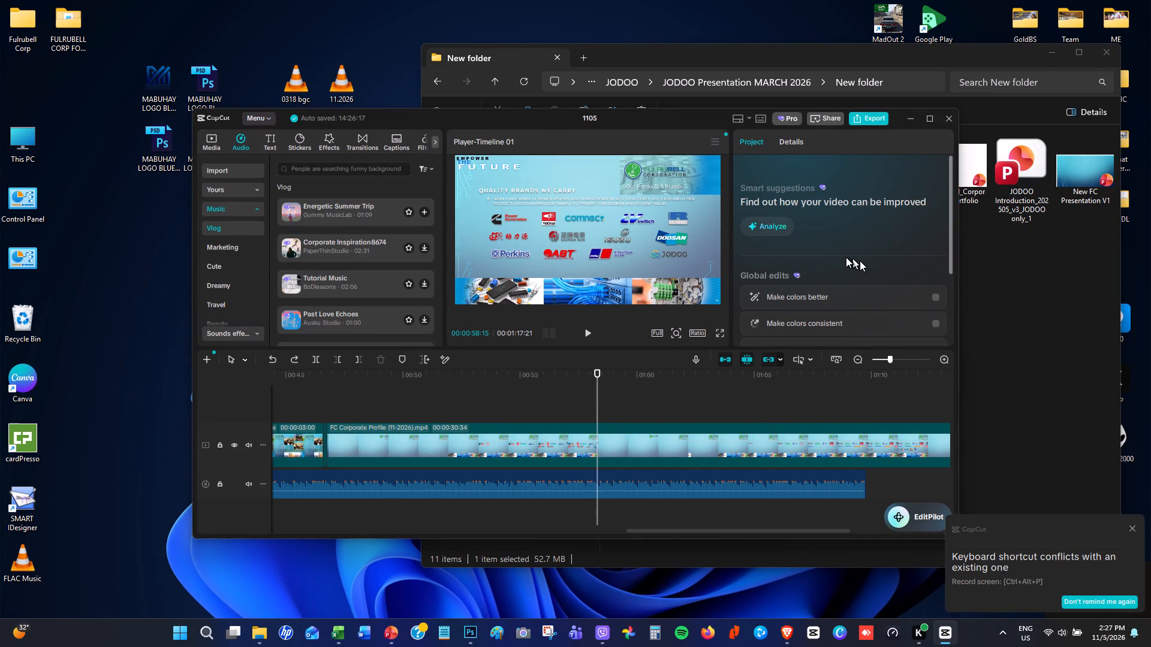
left_click(544, 627)
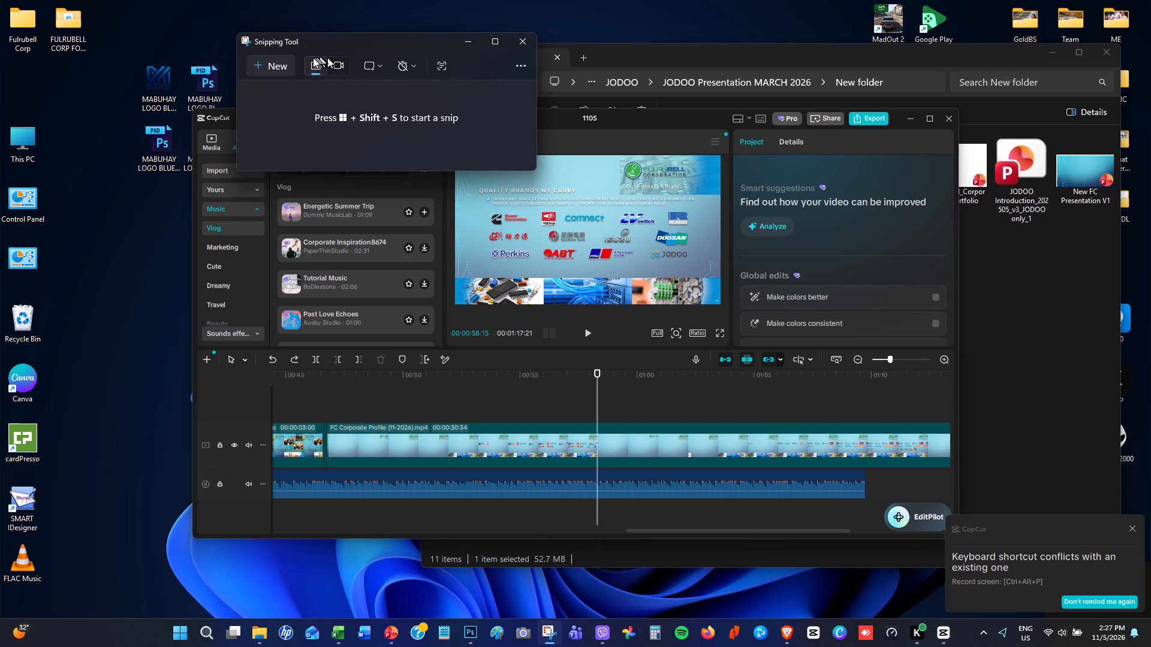
left_click(521, 66)
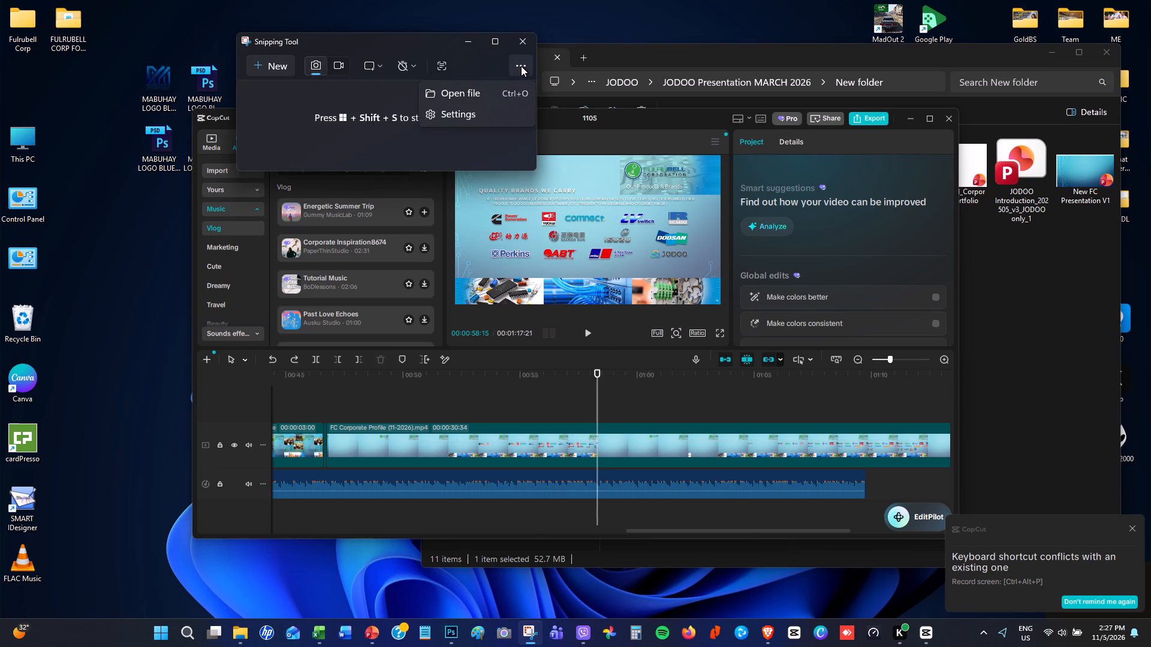
left_click(489, 87)
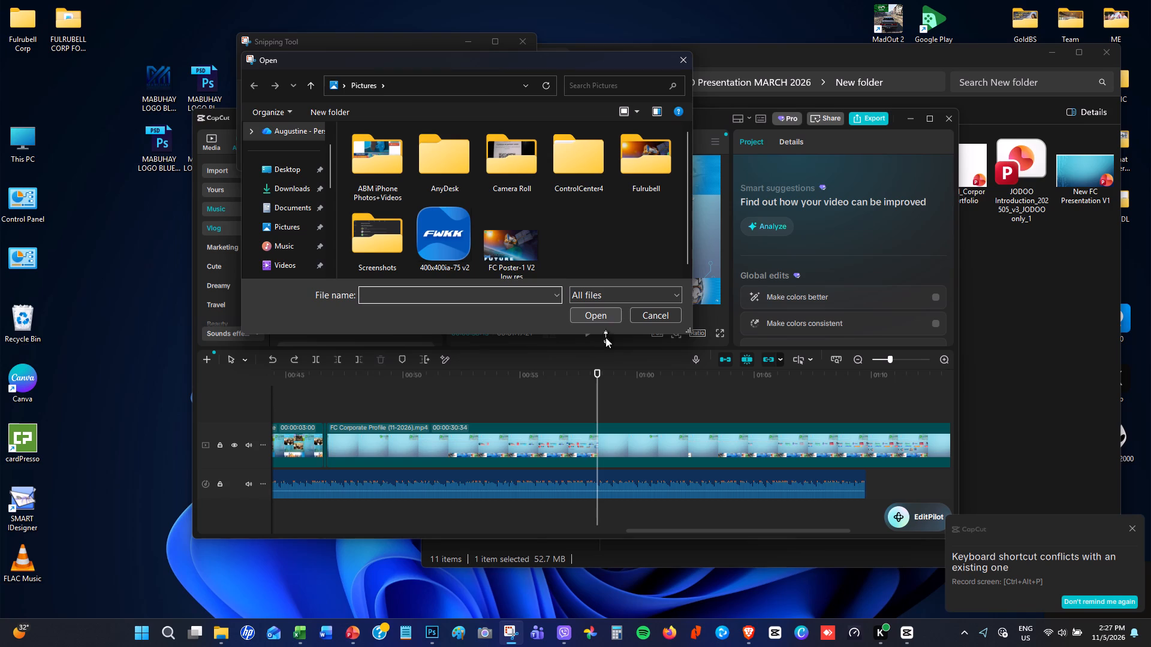
left_click(303, 201)
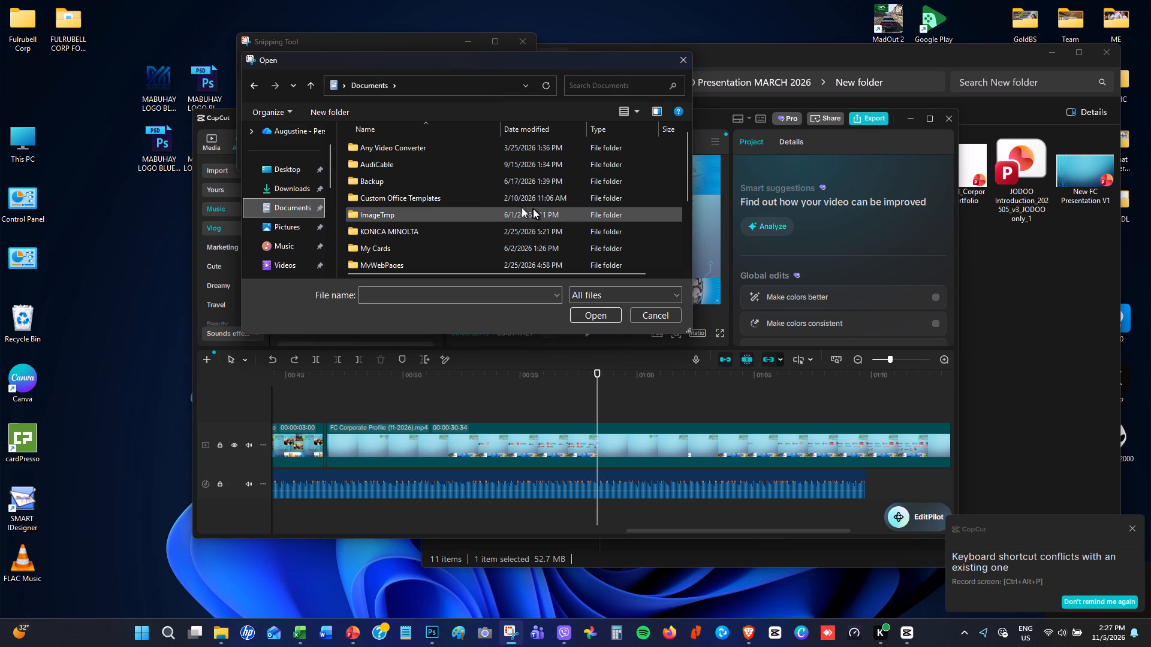
scroll(537, 210, "down", 2)
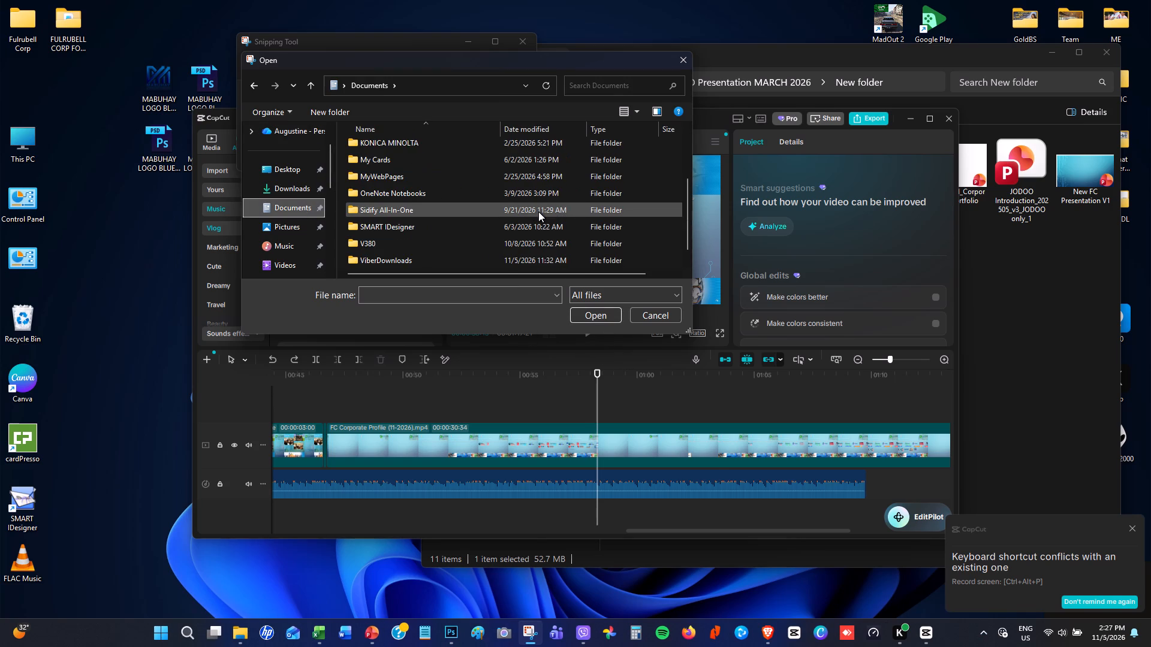
scroll(538, 211, "up", 3)
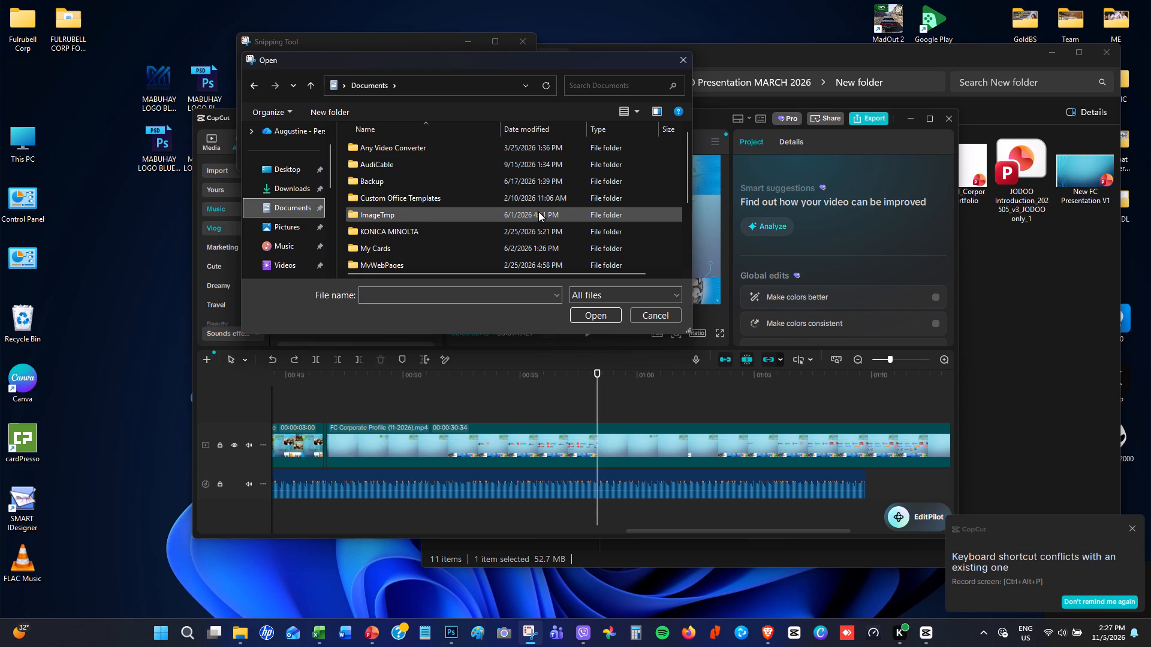
scroll(538, 211, "down", 1)
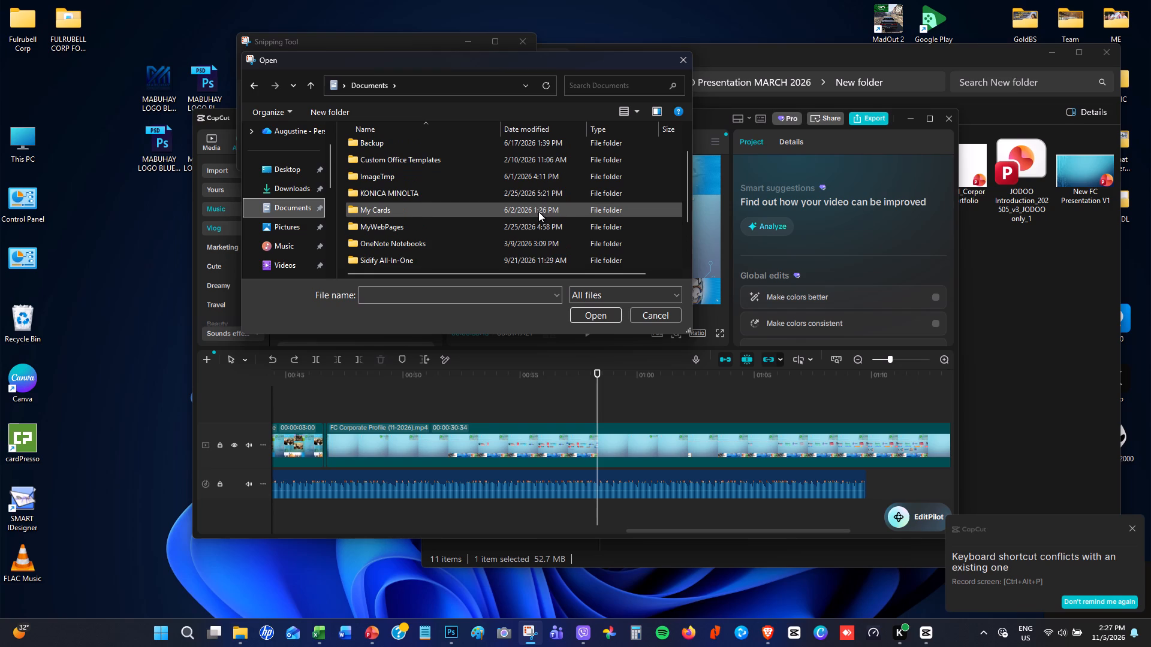
scroll(538, 211, "down", 3)
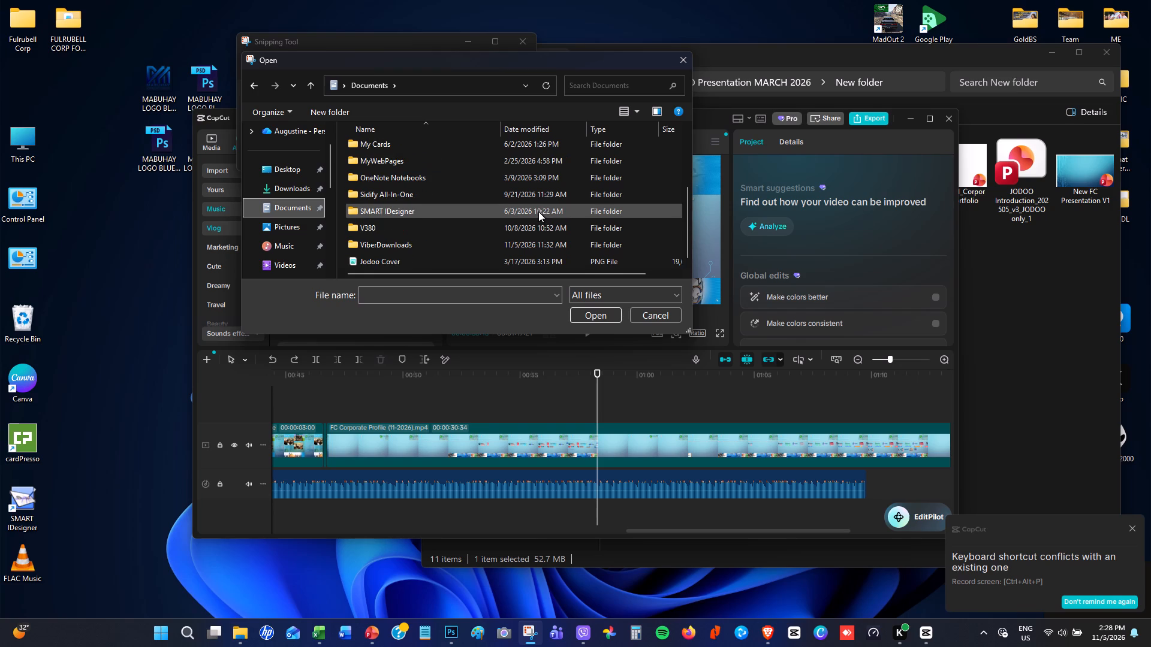
scroll(282, 173, "up", 1)
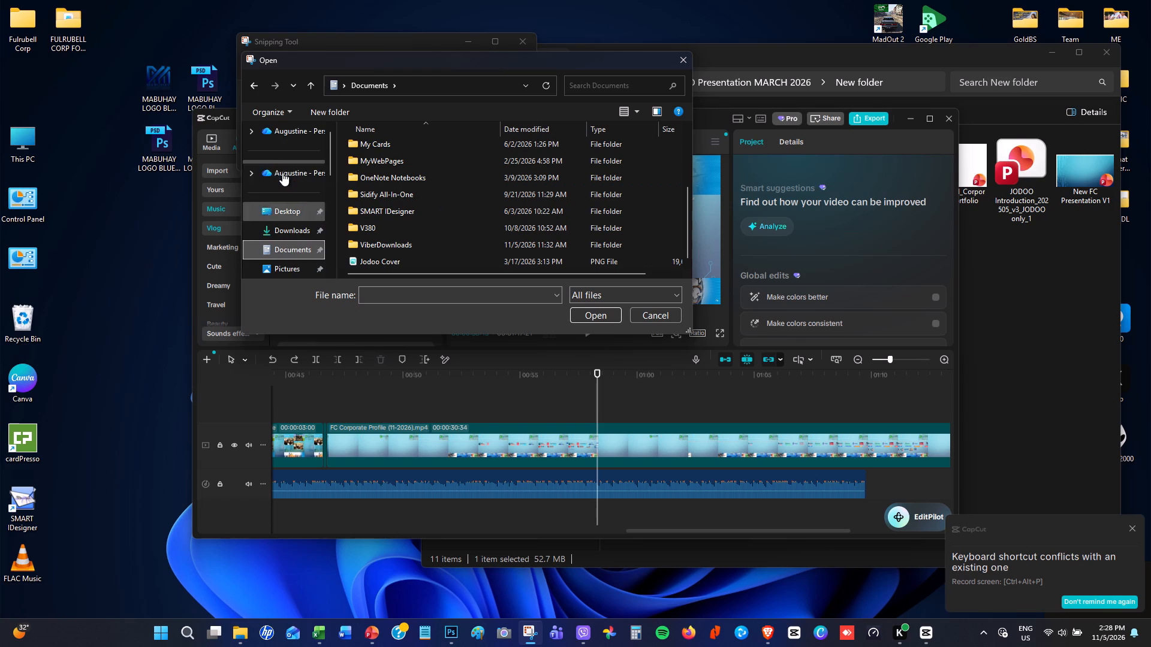
left_click(282, 206)
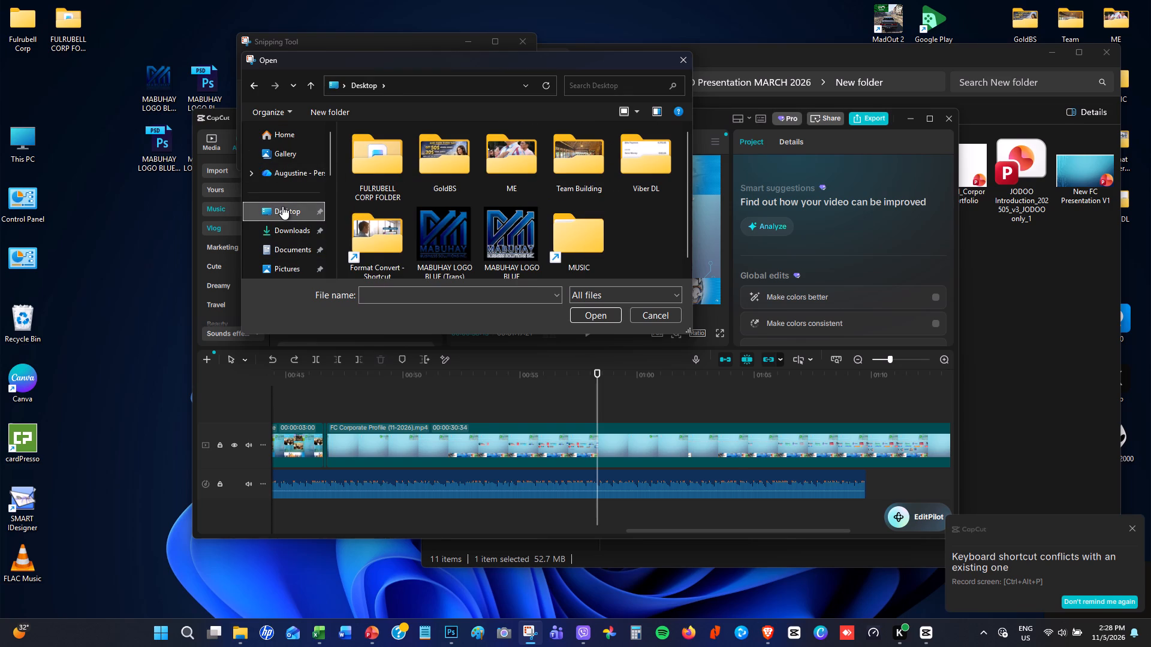
scroll(290, 162, "up", 2)
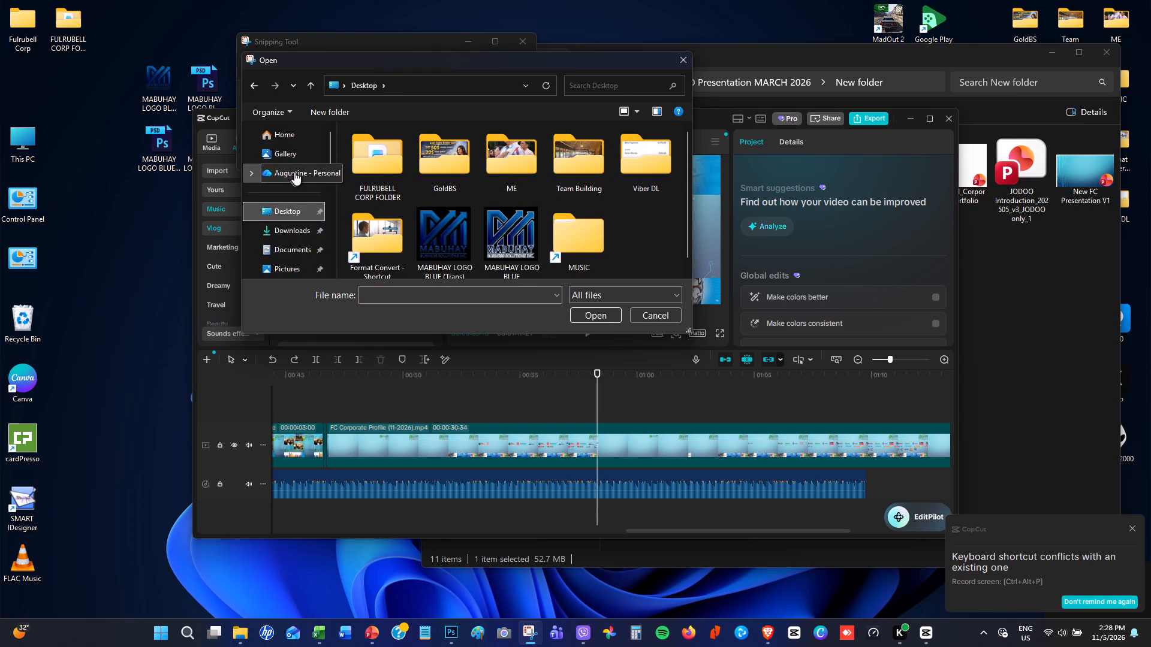
scroll(295, 172, "up", 5)
scroll(291, 168, "down", 1)
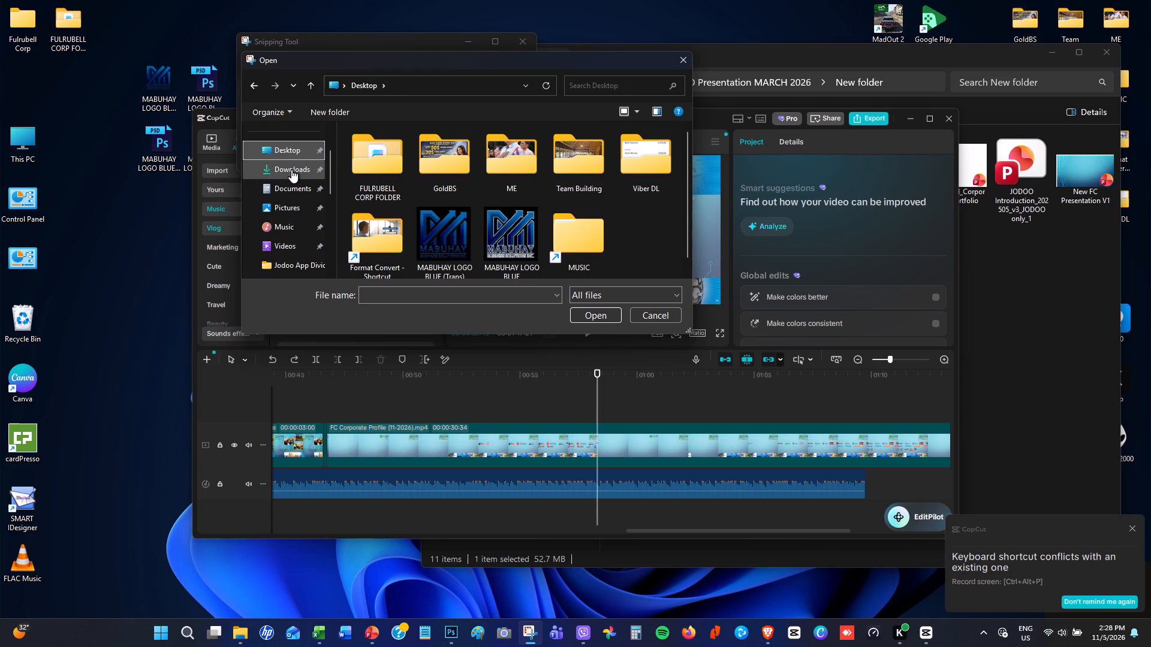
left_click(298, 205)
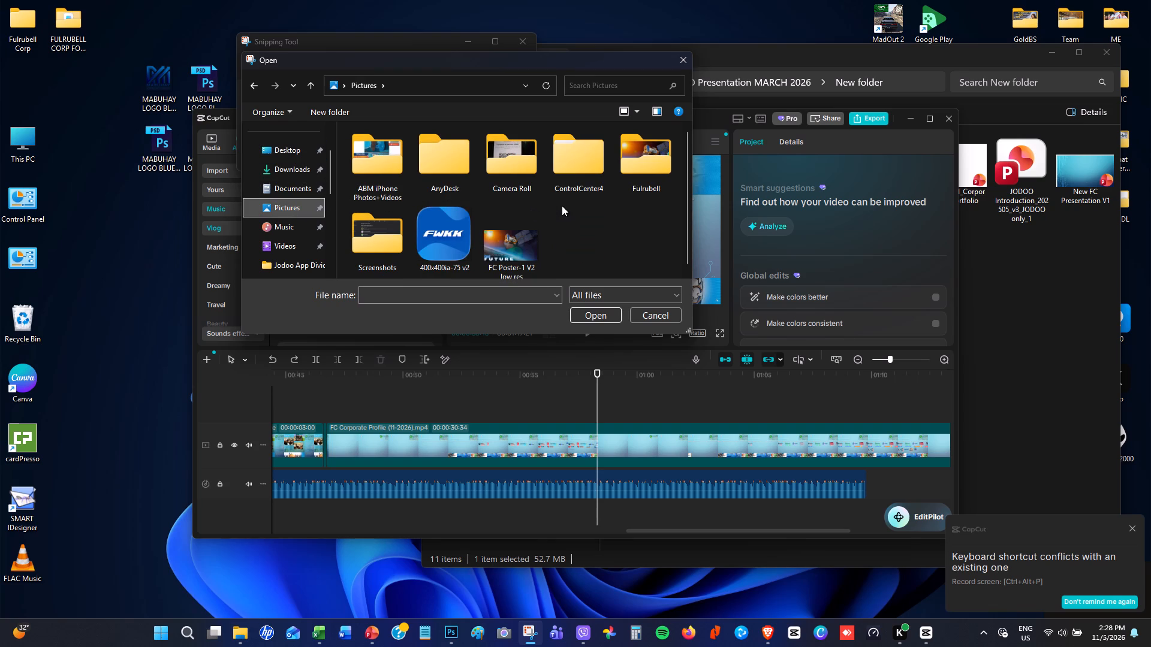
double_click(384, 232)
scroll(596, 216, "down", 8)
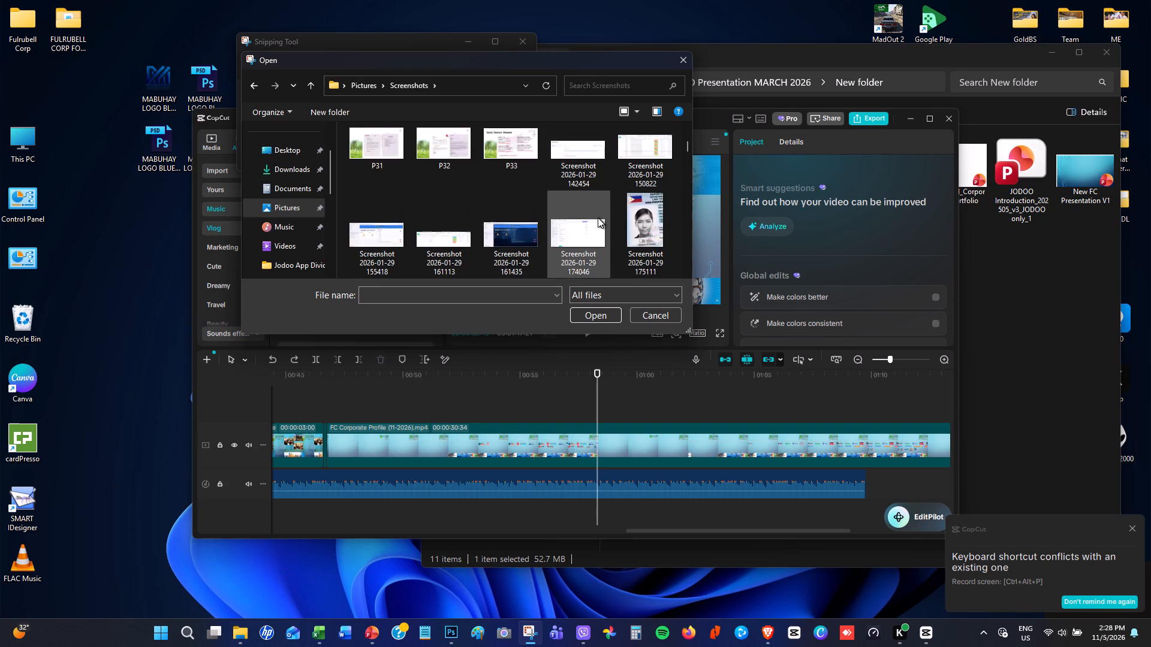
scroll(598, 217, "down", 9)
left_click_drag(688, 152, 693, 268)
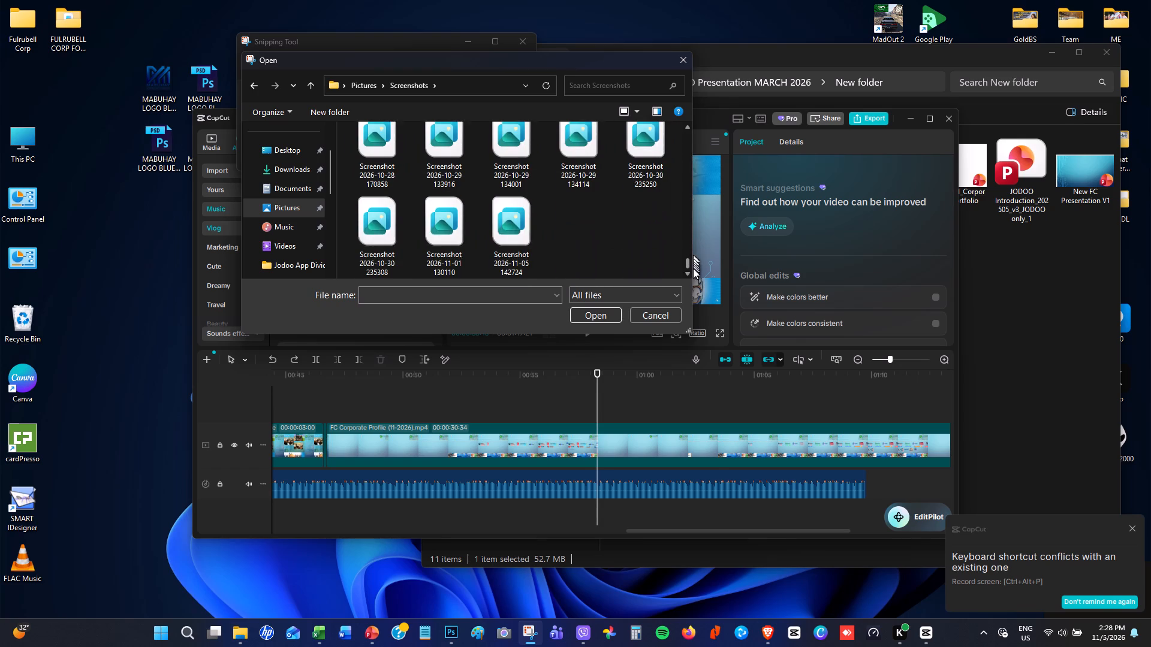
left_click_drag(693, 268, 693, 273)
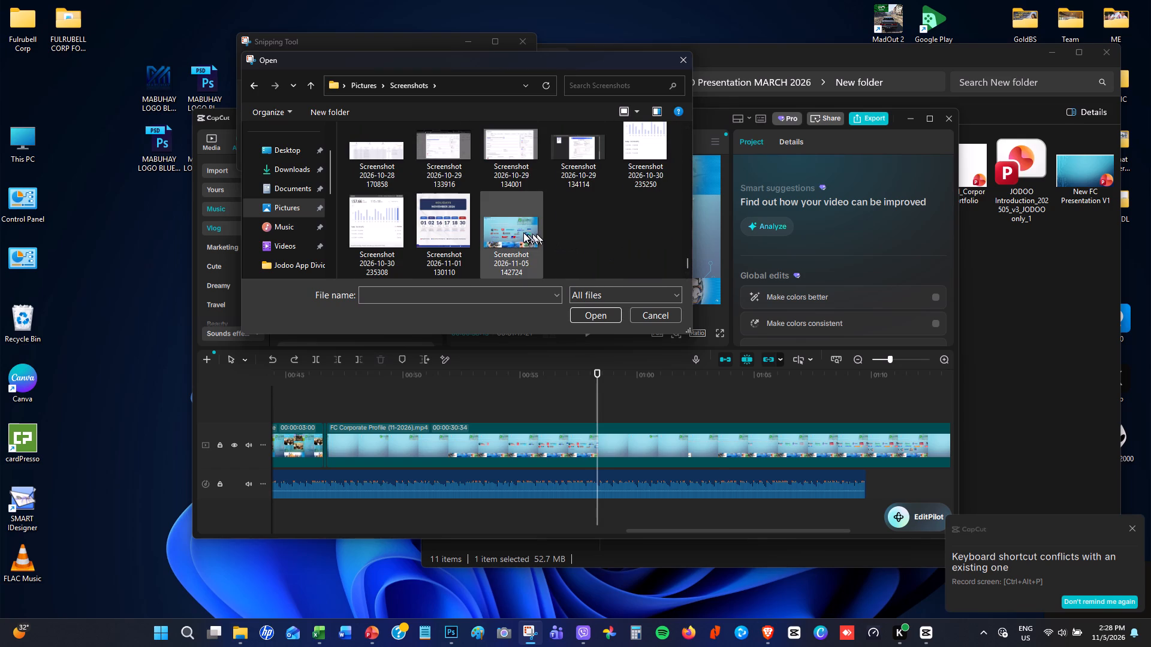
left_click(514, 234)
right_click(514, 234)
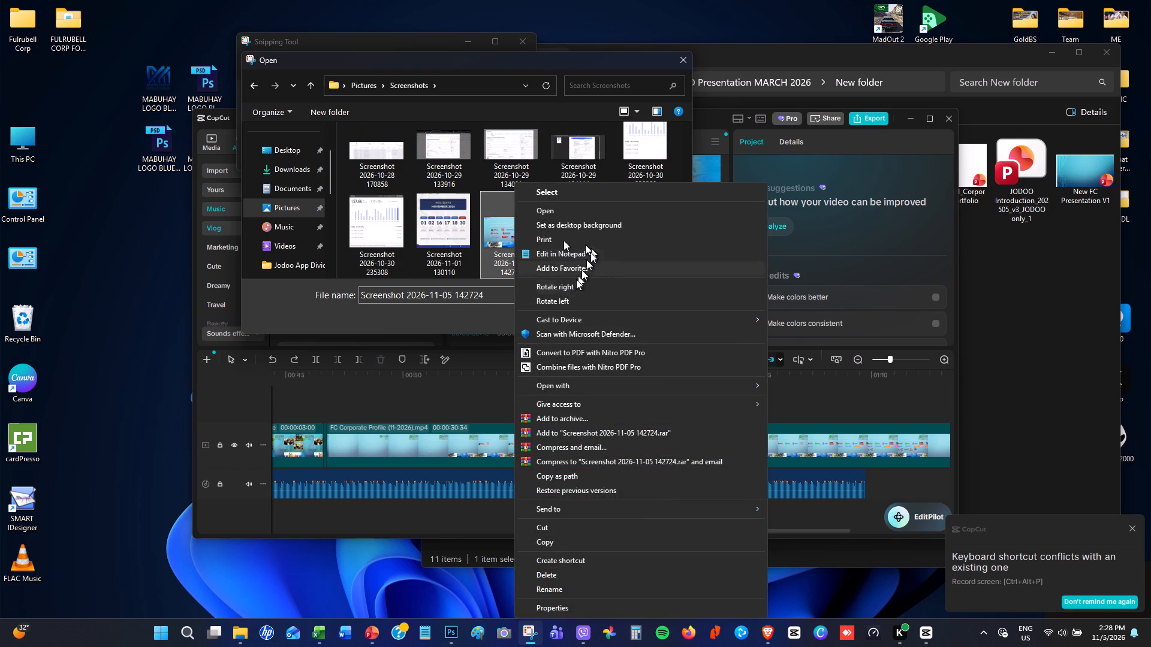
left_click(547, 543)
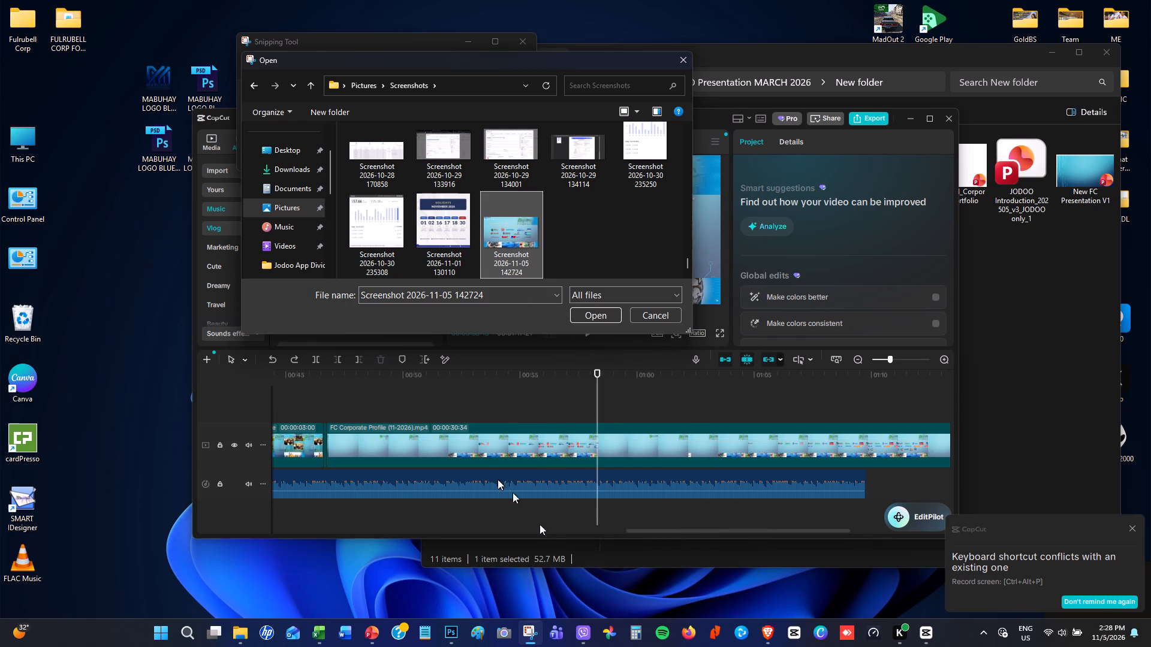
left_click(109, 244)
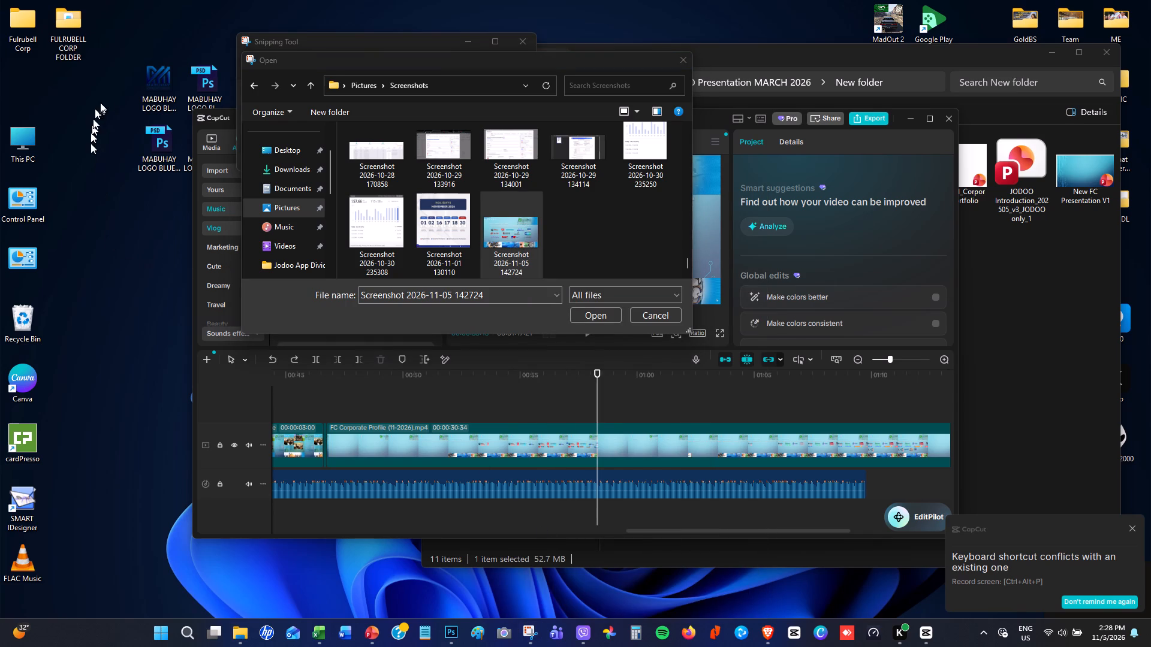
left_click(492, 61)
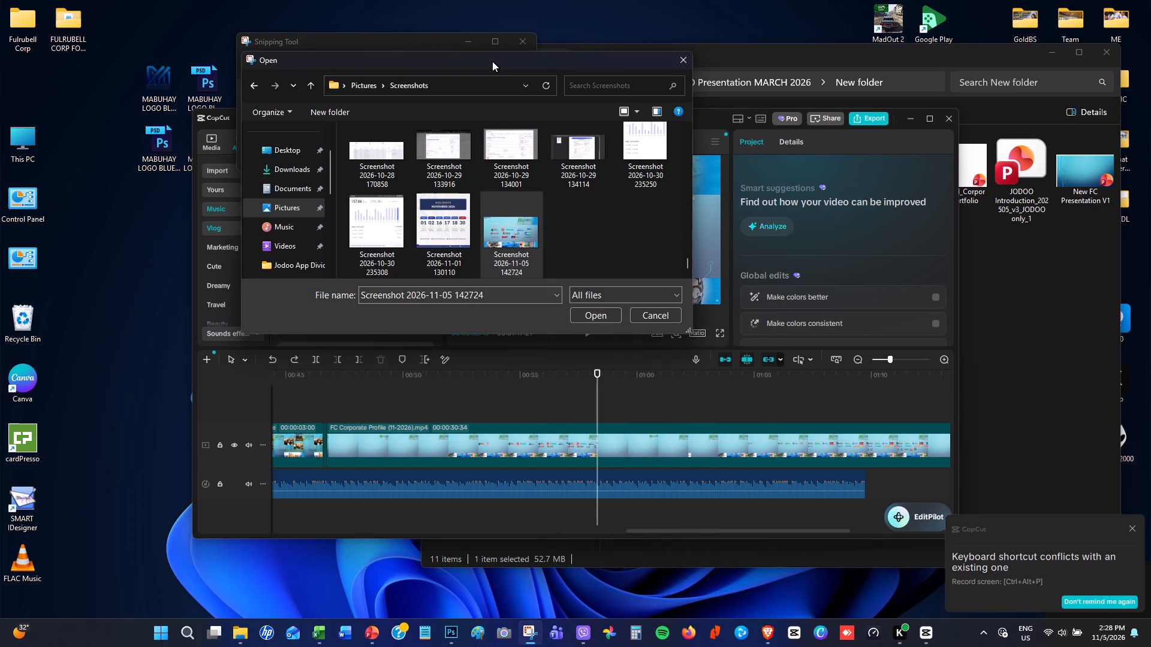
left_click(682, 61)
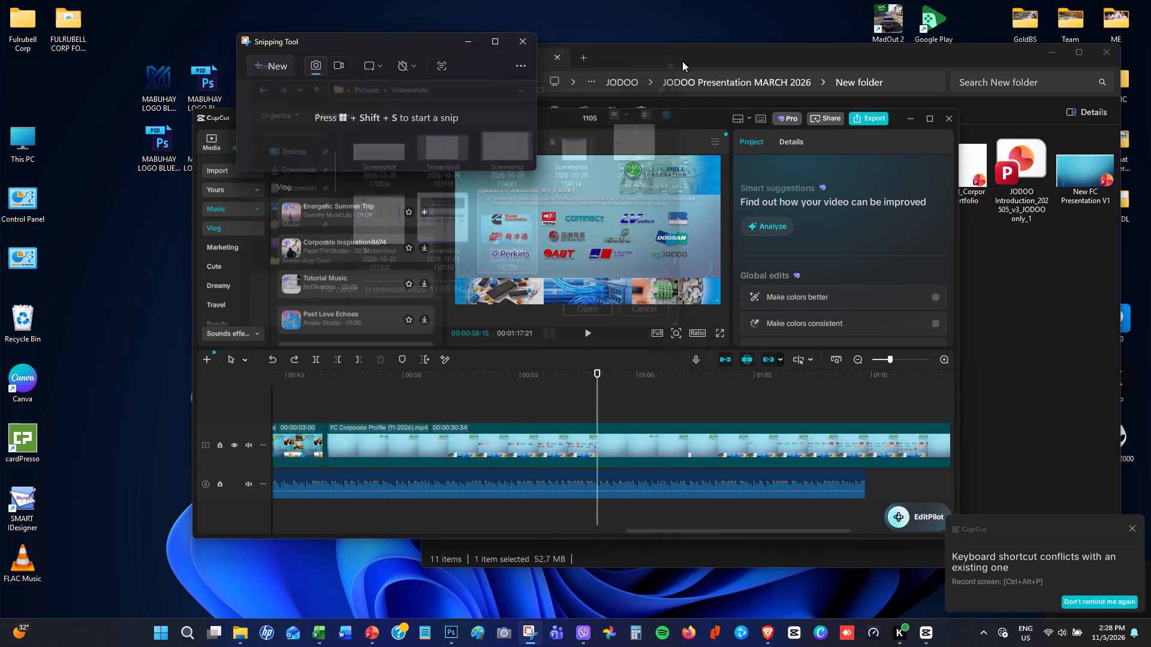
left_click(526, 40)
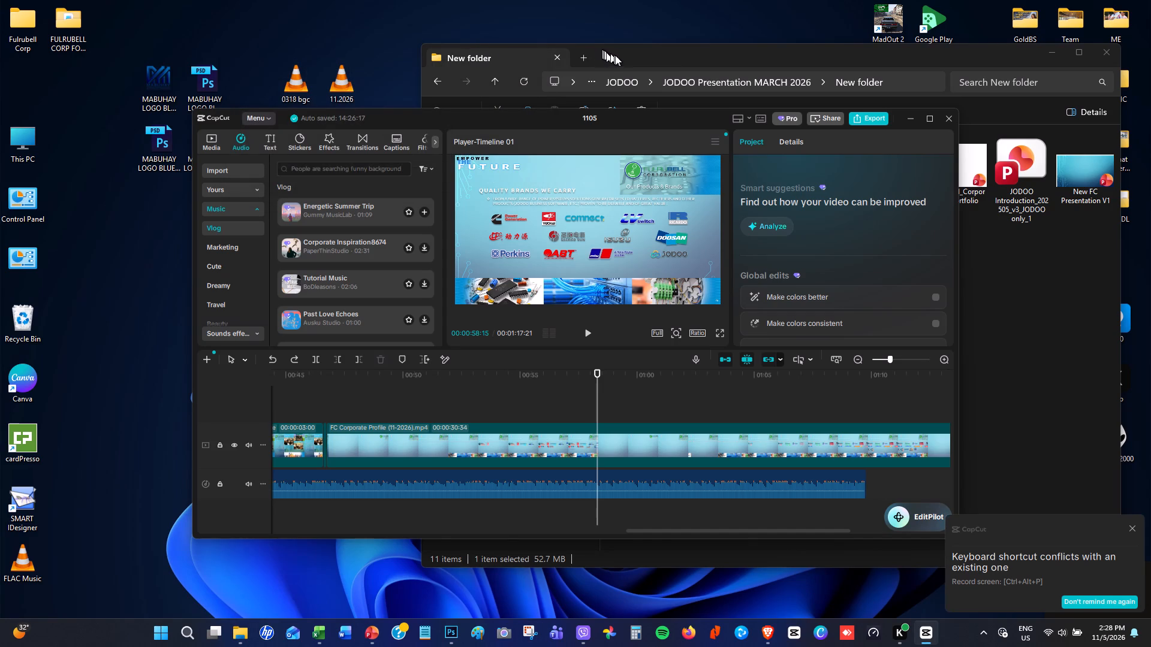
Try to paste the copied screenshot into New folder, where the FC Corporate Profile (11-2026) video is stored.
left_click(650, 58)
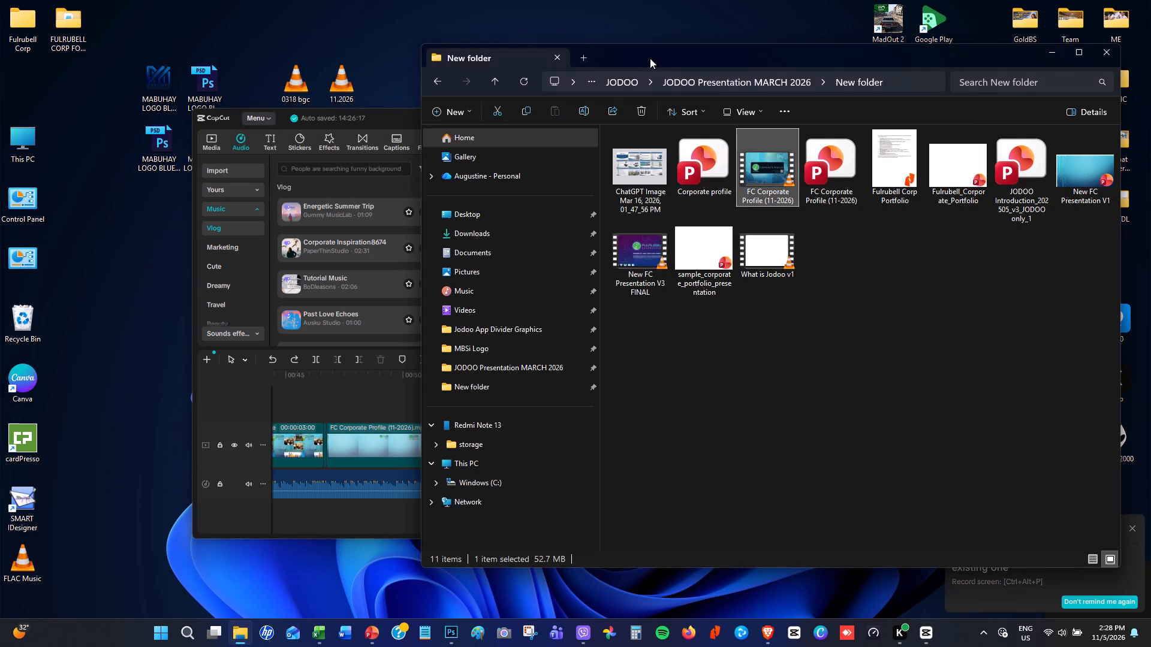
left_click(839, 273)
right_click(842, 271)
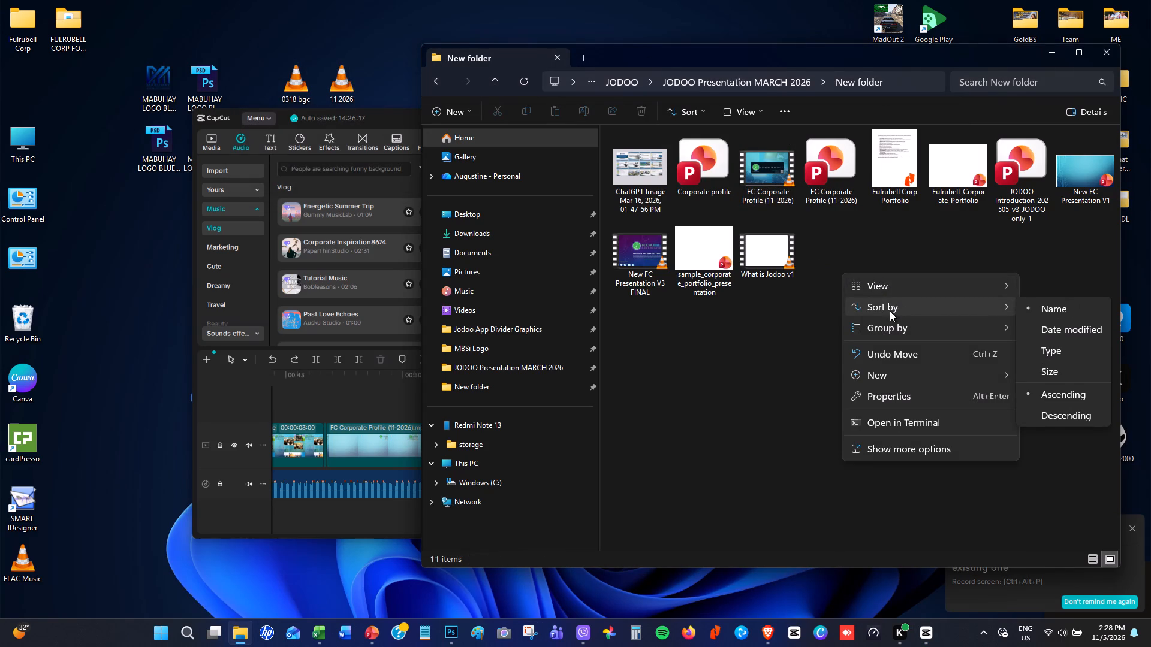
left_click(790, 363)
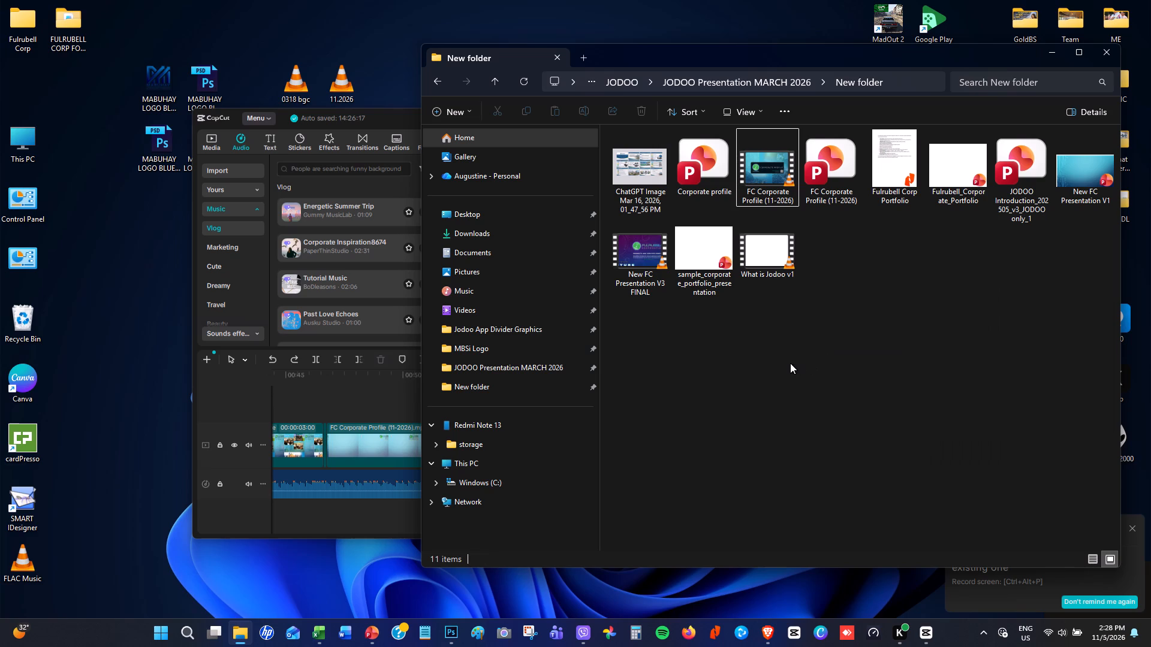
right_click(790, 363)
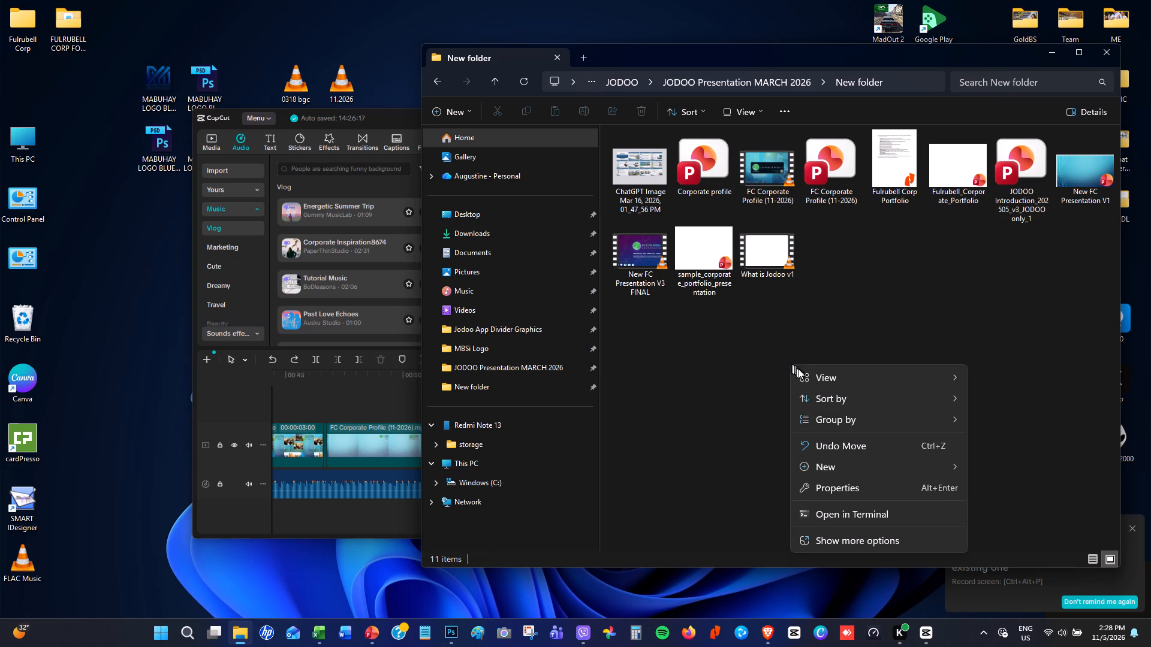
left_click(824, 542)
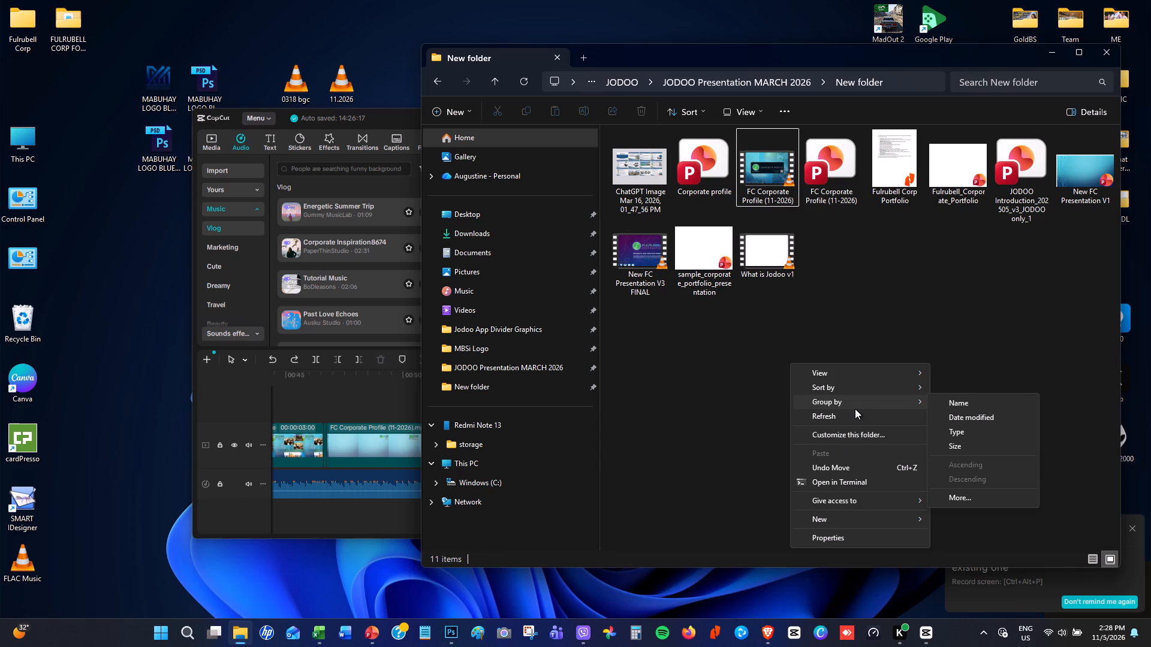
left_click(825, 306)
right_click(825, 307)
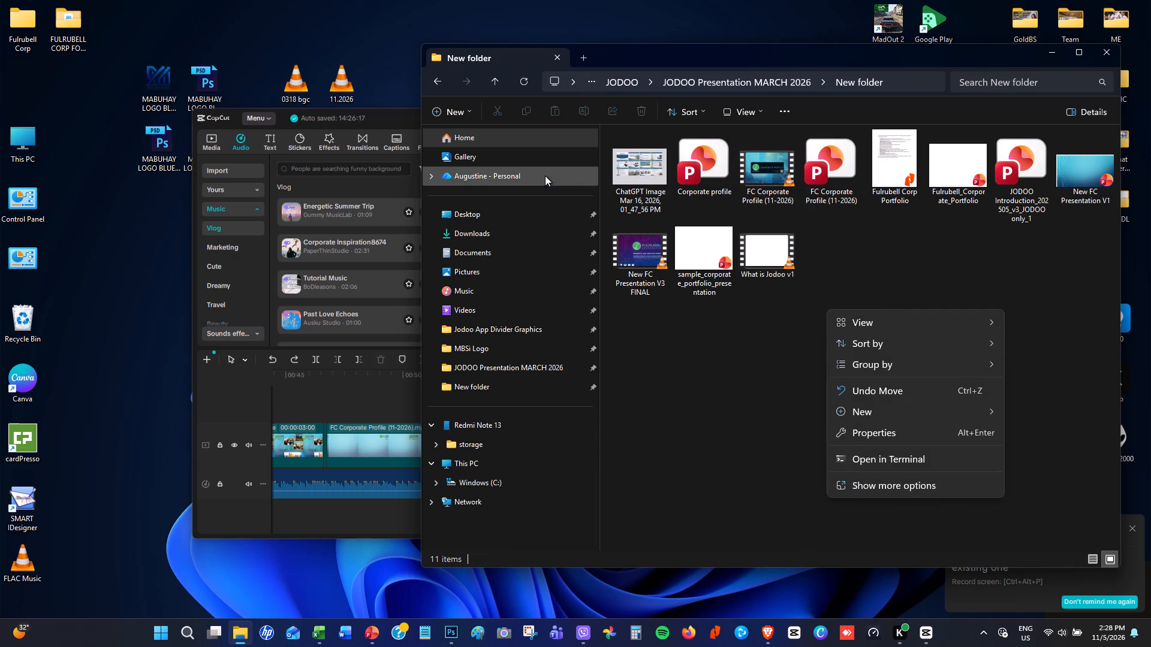
double_click(30, 28)
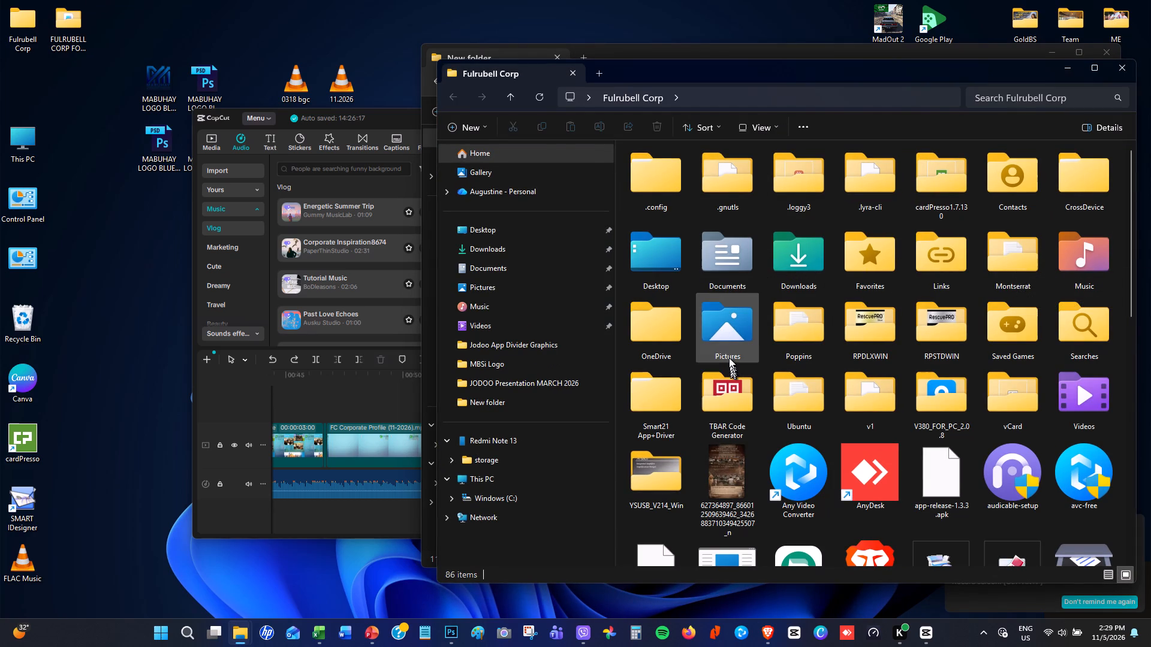
double_click(727, 332)
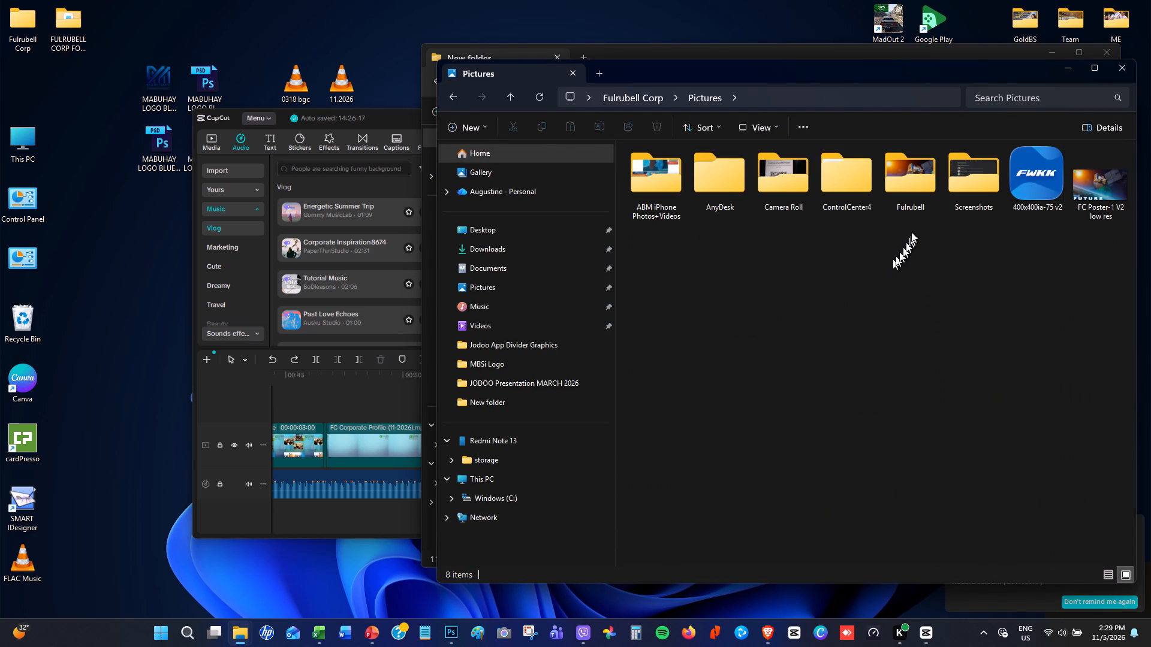
double_click(982, 182)
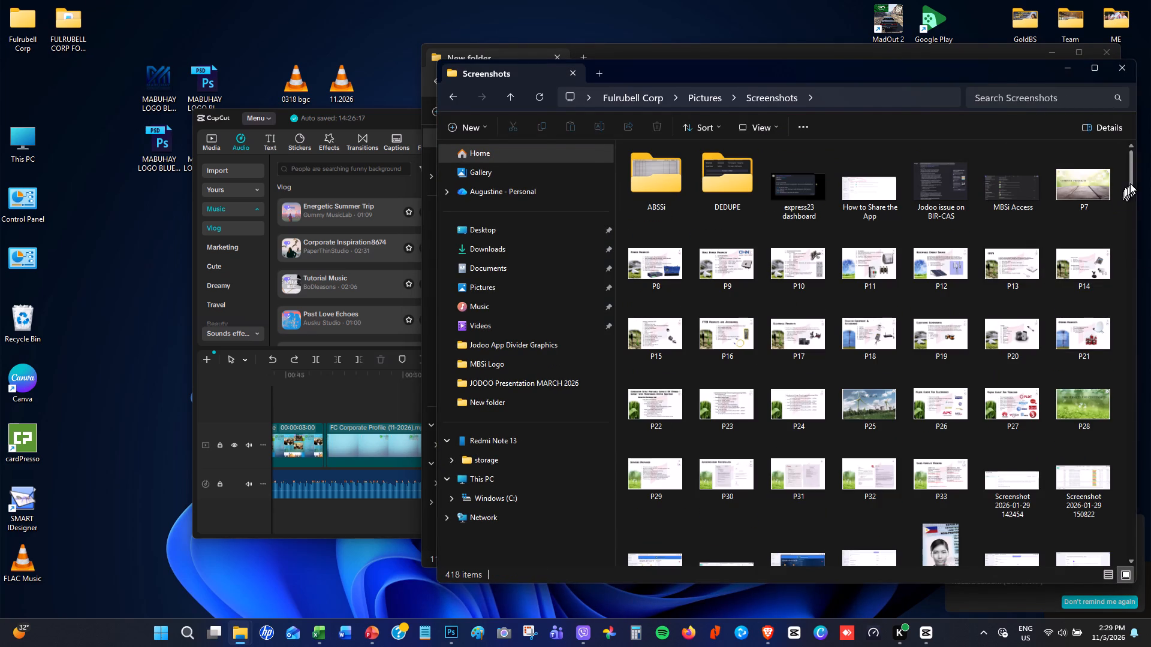
left_click_drag(1131, 183, 1123, 557)
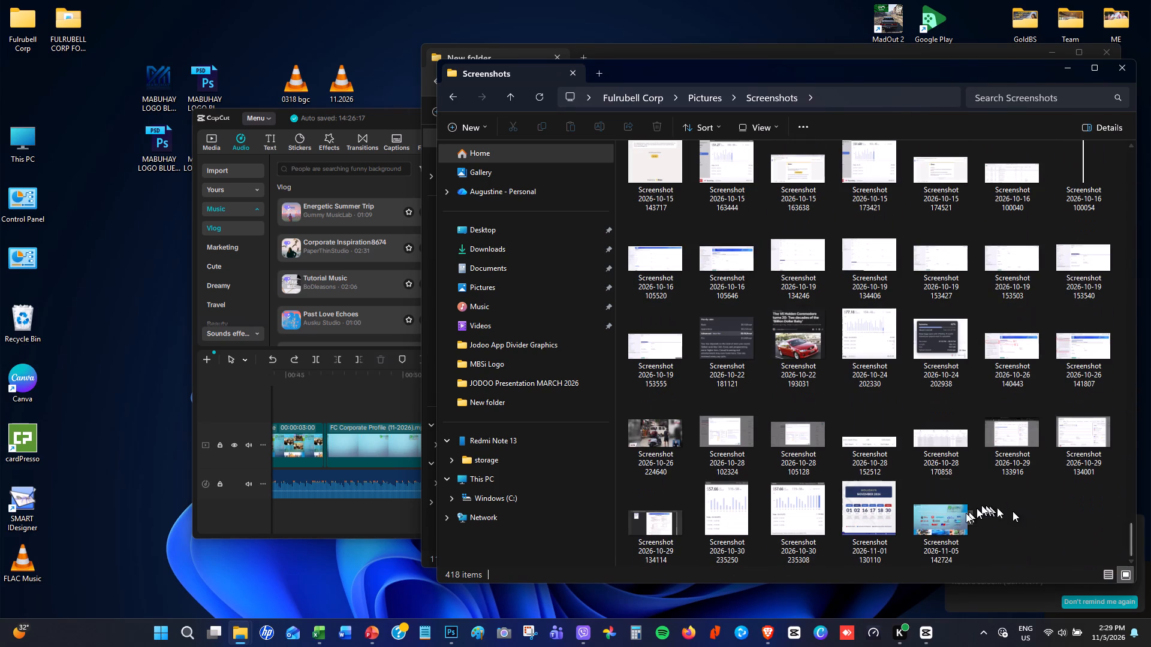
left_click(951, 516)
right_click(951, 516)
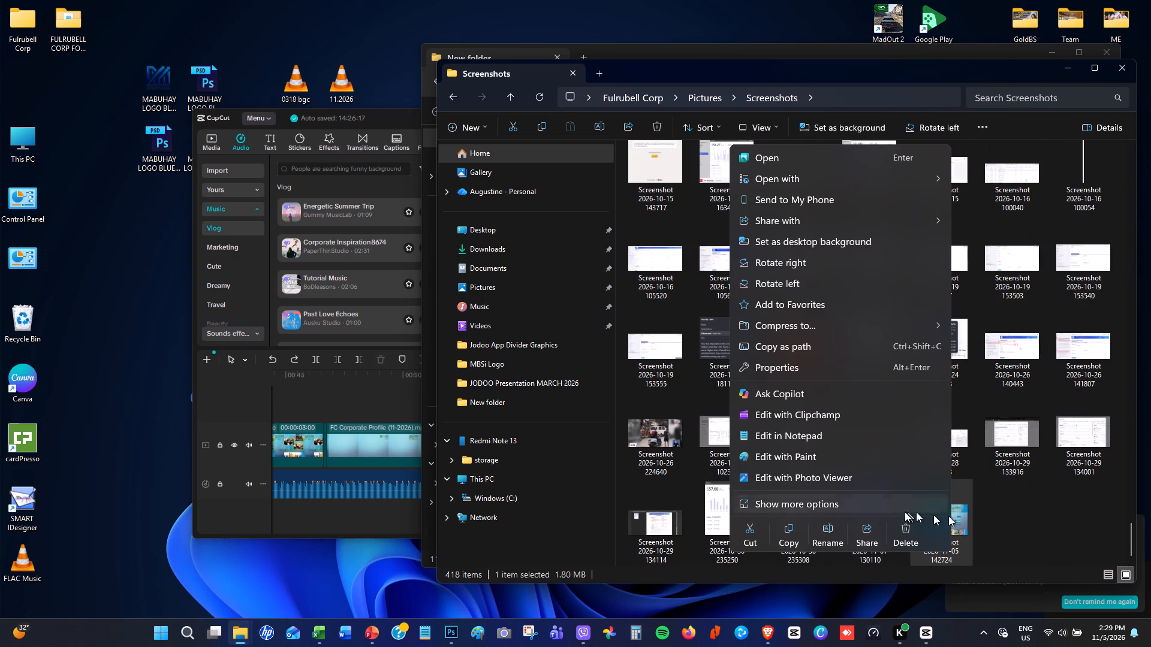
left_click(785, 533)
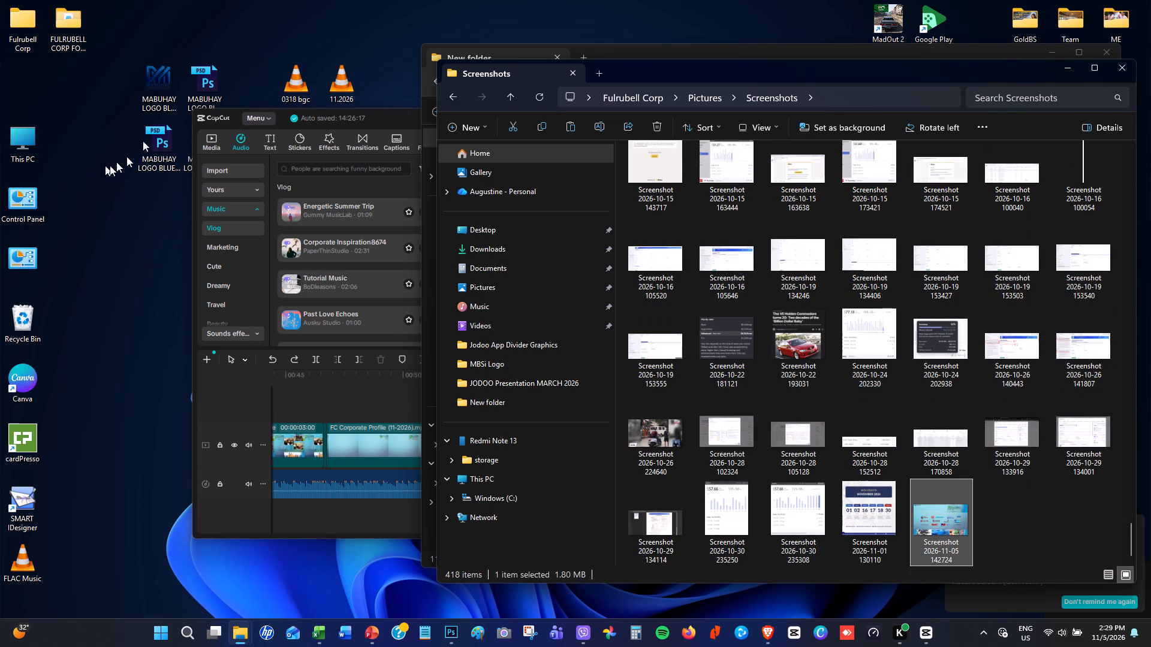
left_click_drag(664, 69, 665, 138)
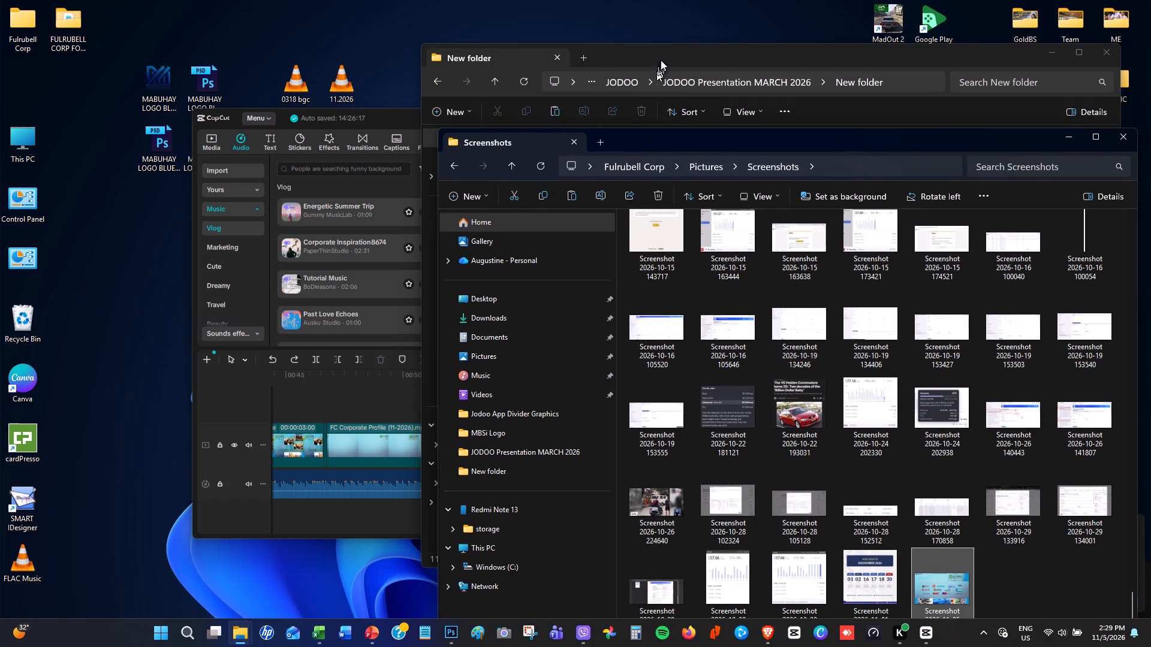
left_click(662, 57)
left_click(881, 294)
right_click(881, 294)
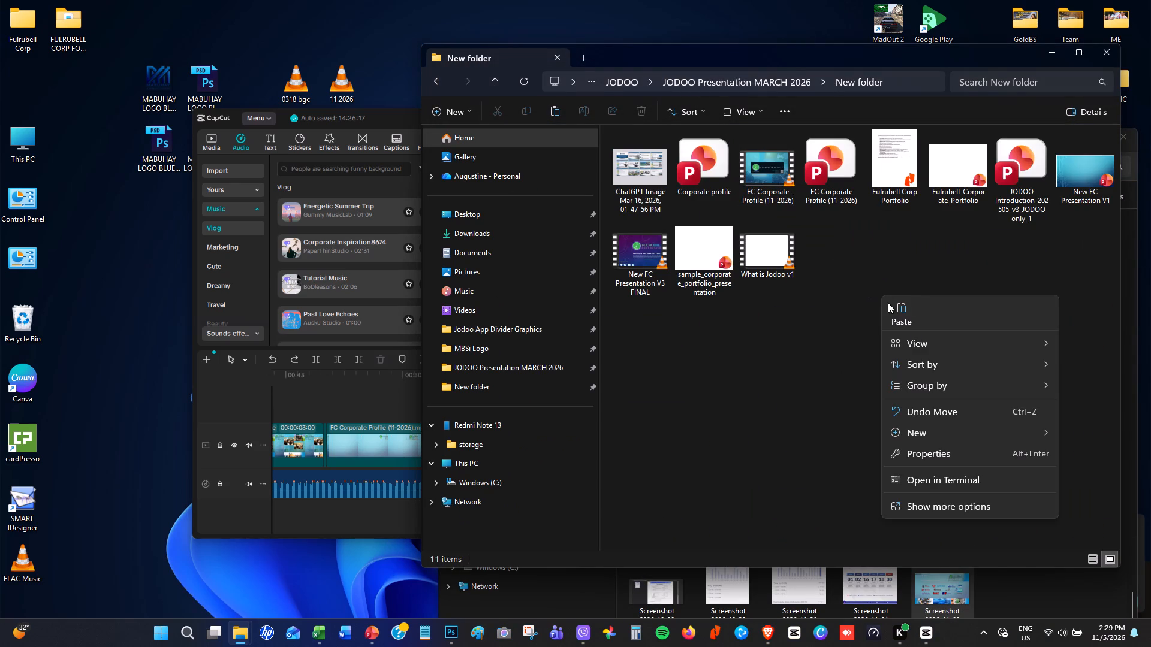
left_click(903, 318)
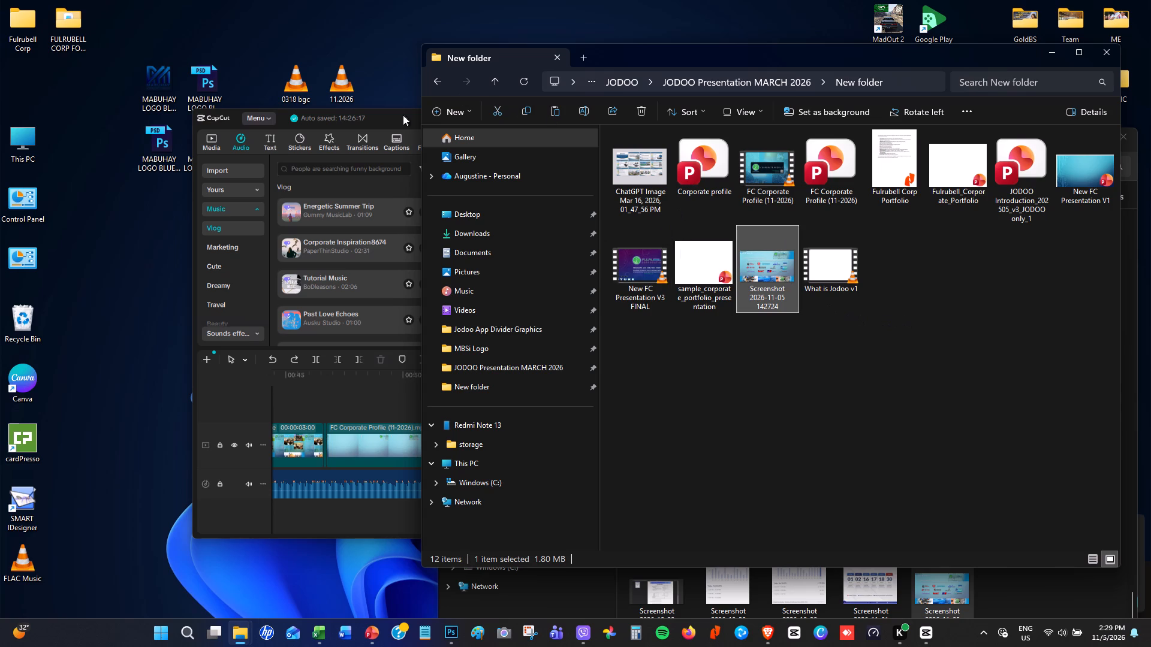
left_click_drag(402, 116, 327, 140)
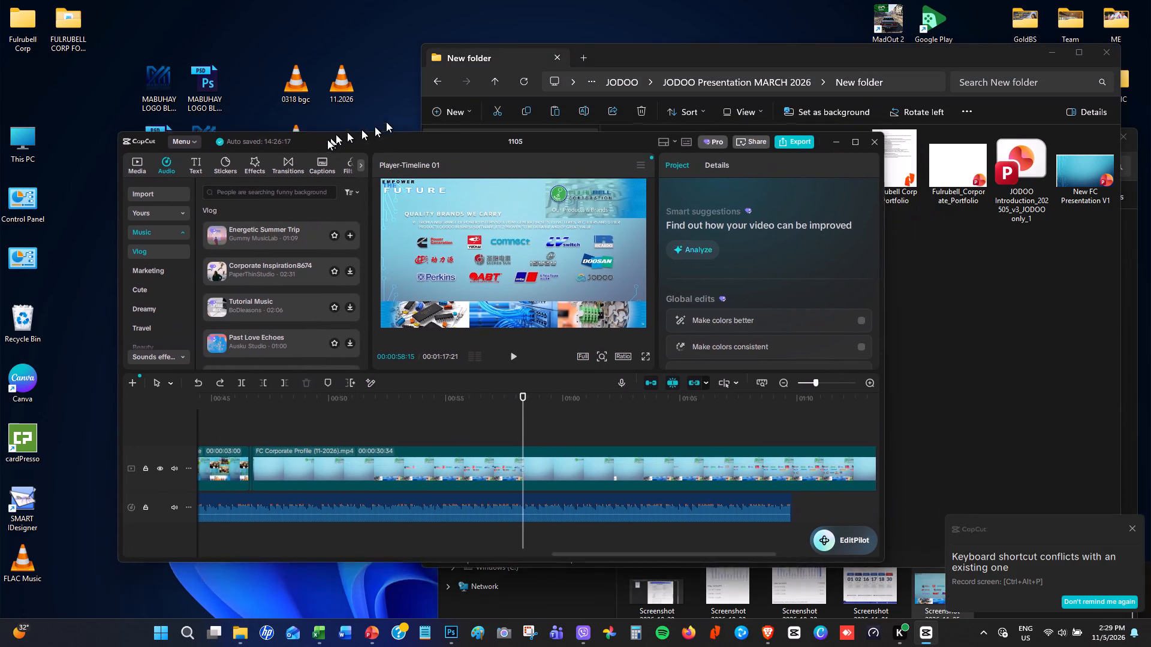
left_click_drag(327, 140, 294, 162)
left_click_drag(709, 58, 818, 55)
left_click_drag(873, 265, 733, 310)
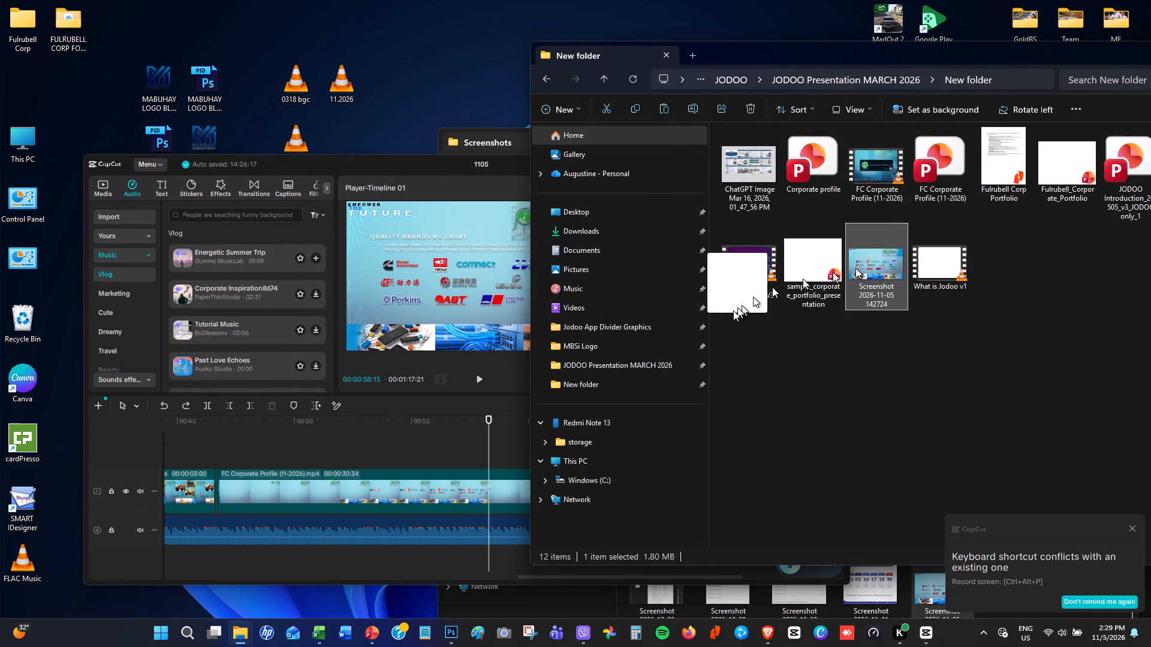
left_click_drag(733, 310, 475, 456)
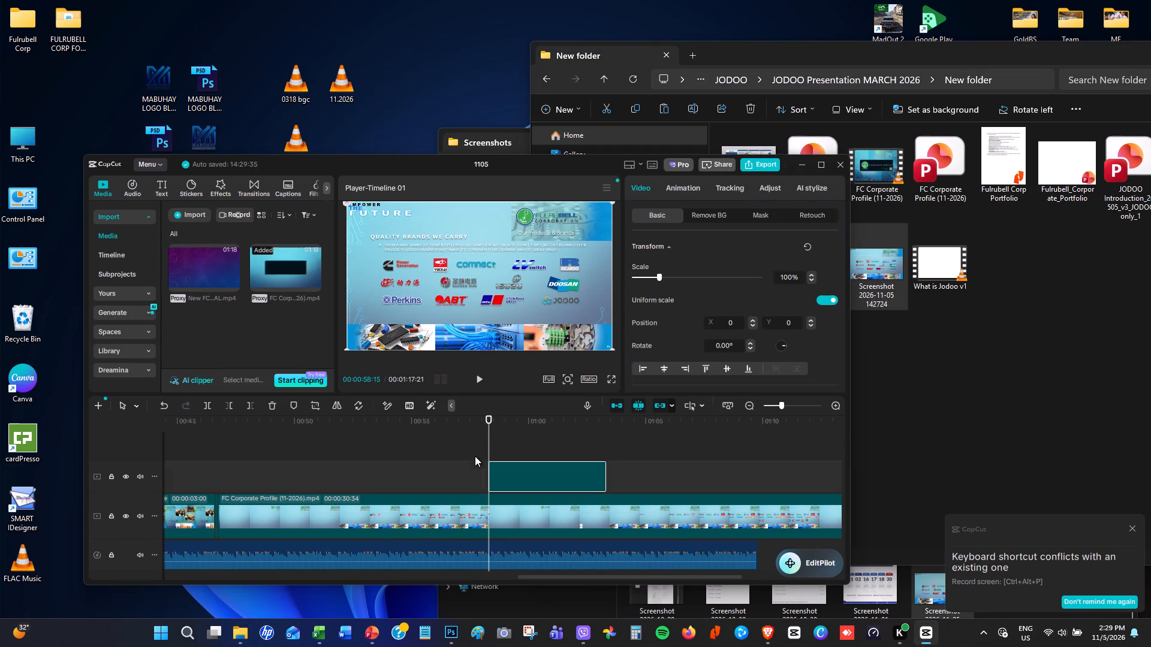
left_click(821, 168)
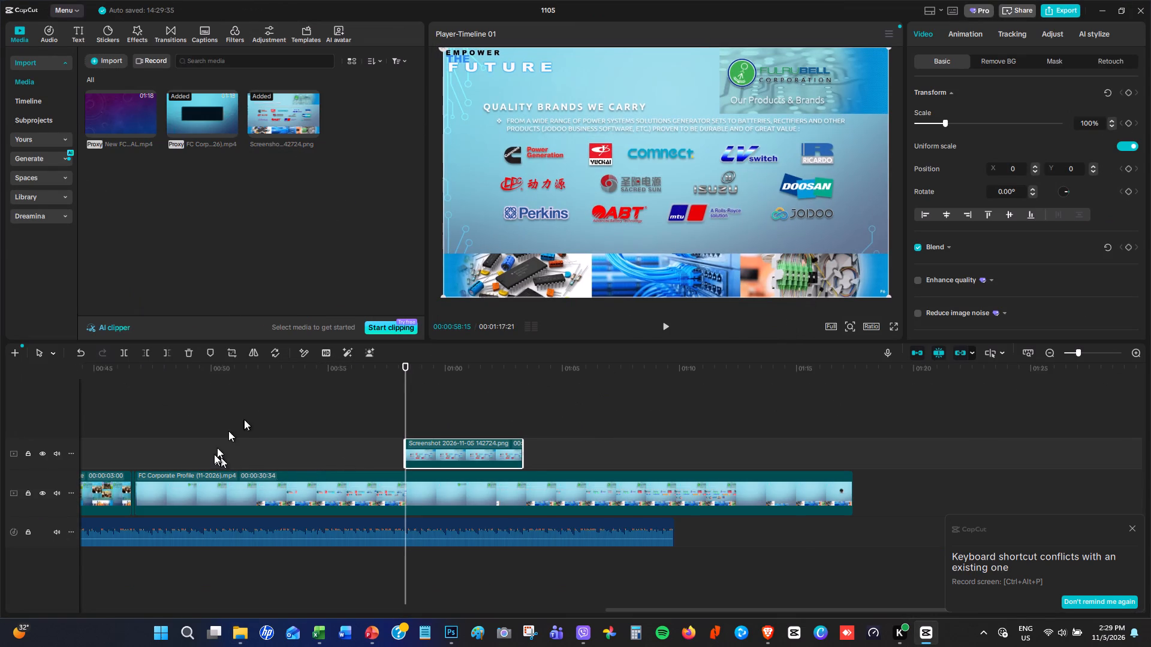
Preview the Quality Brands slide's ending with the screenshot overlay in place, and again with the overlay shifted earlier on its track.
left_click(250, 413)
left_click(667, 326)
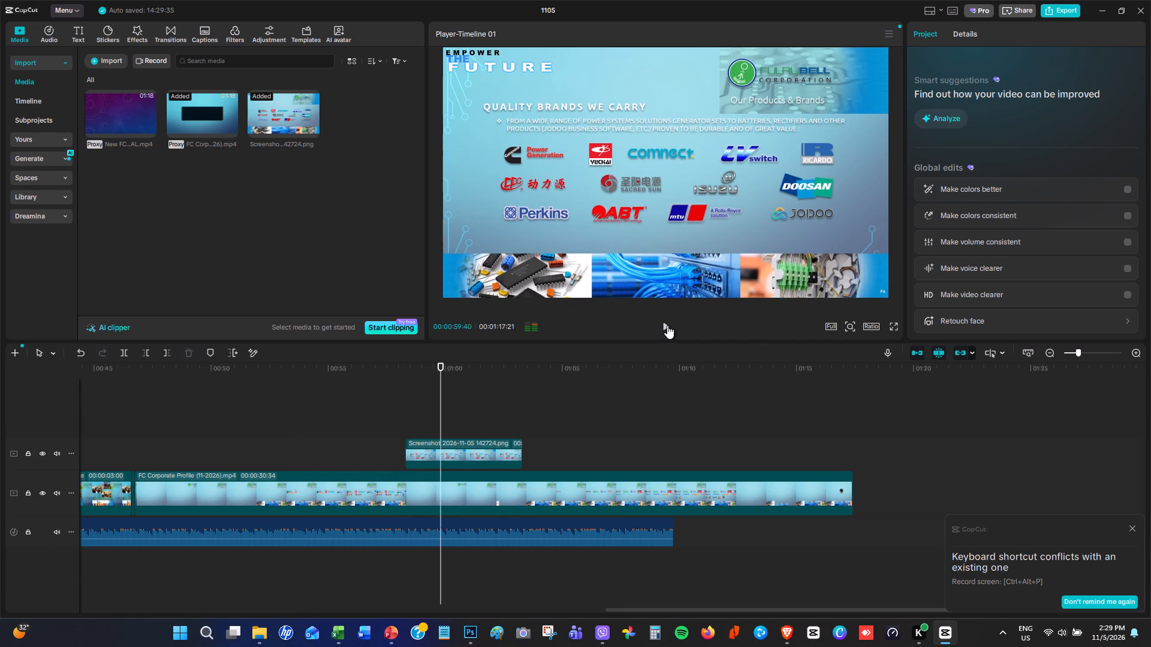
left_click(667, 325)
left_click(382, 407)
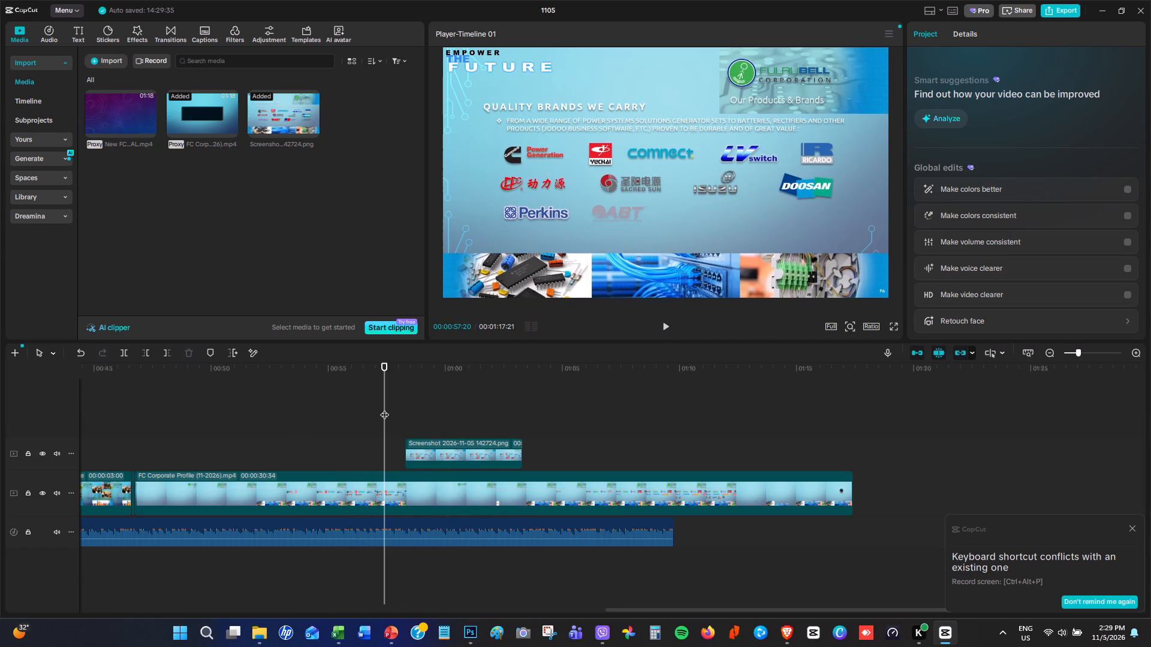
key("space")
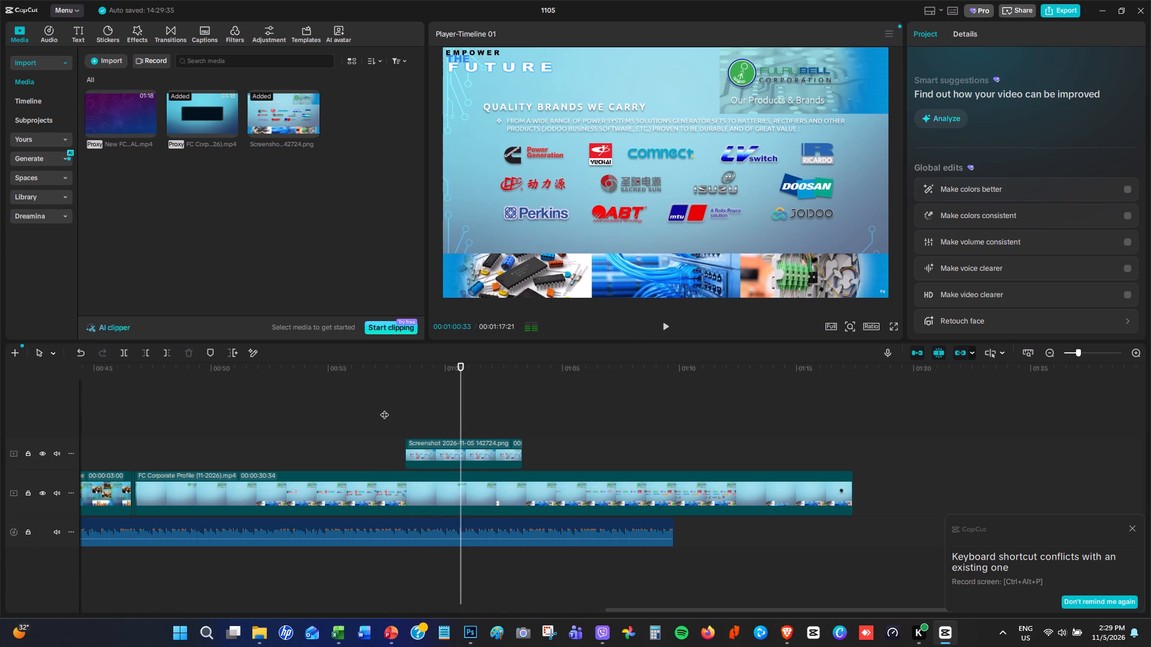
key("space")
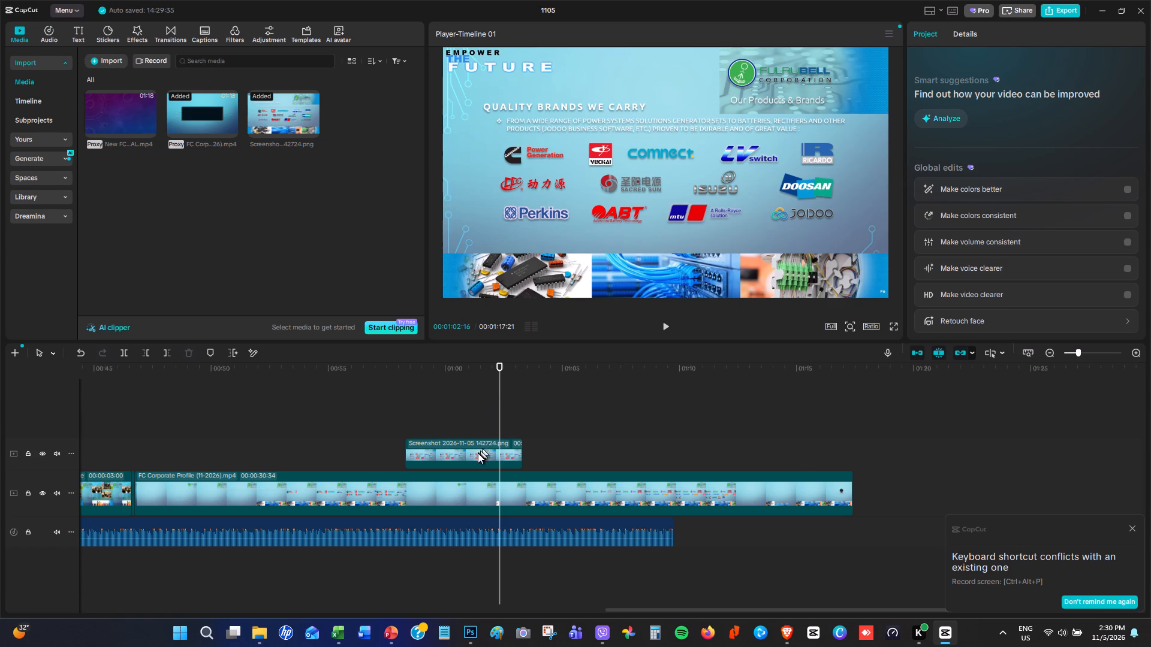
left_click_drag(478, 453, 352, 445)
left_click(451, 397)
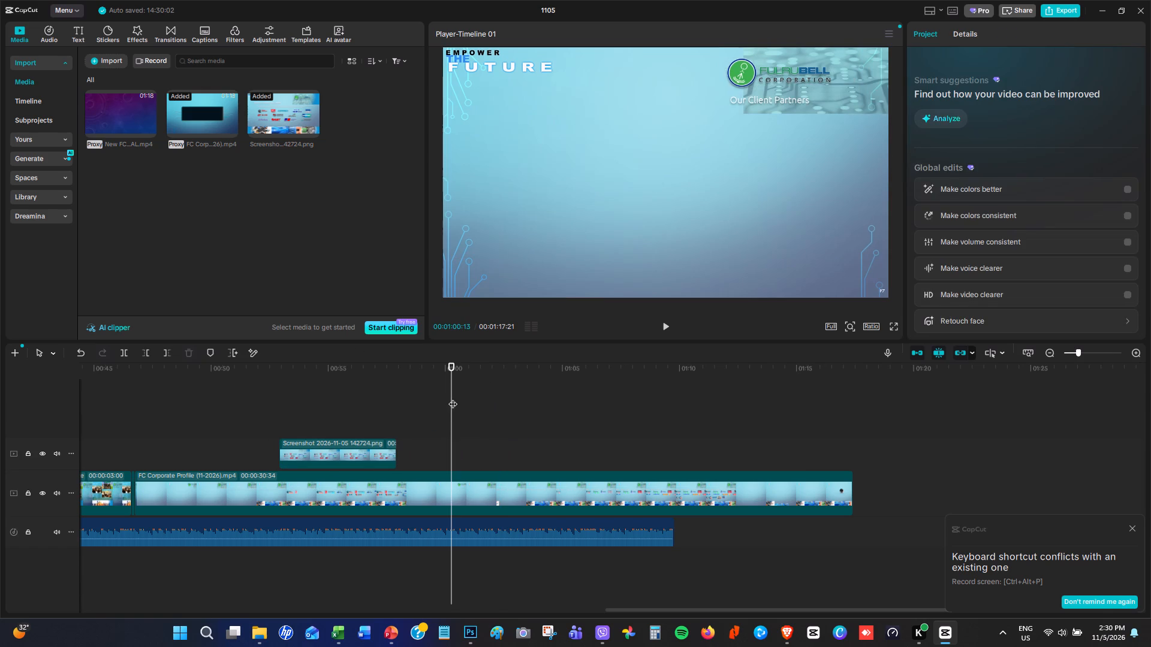
left_click(420, 403)
left_click(402, 401)
key("space")
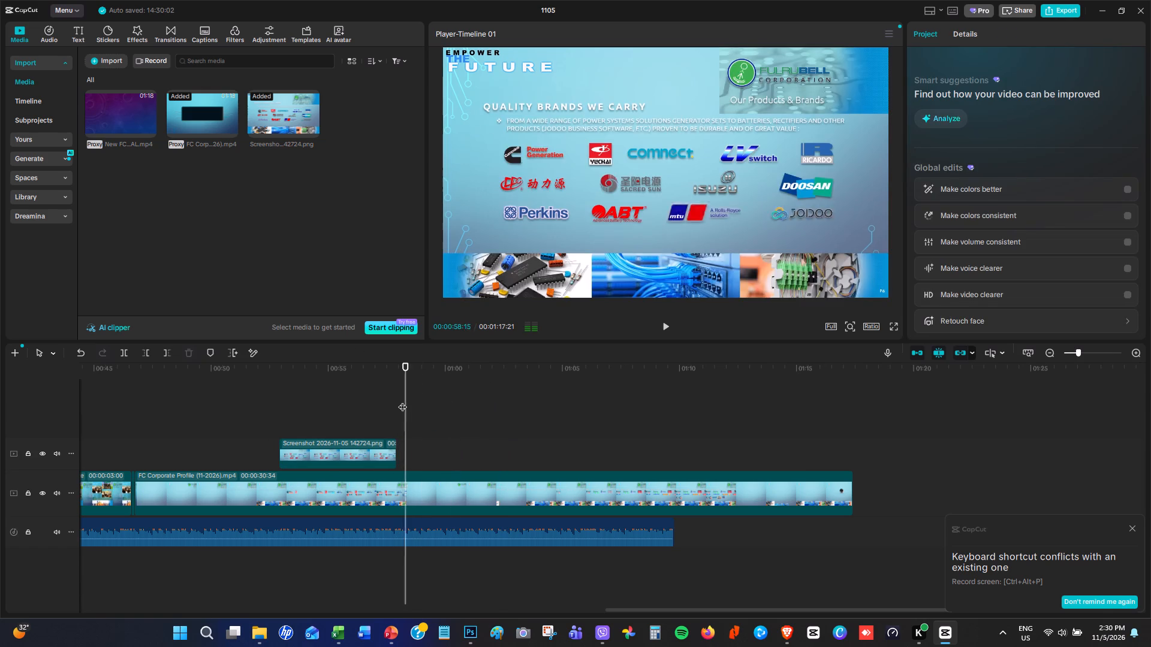
key("space")
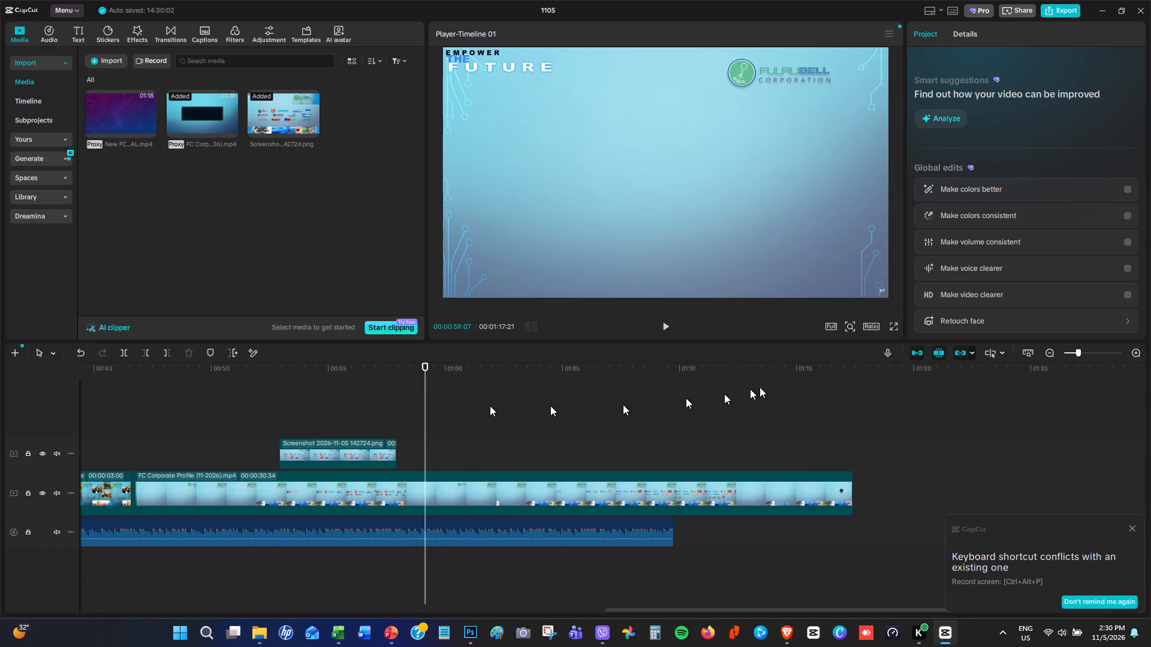
Split the FC Corporate Profile video clip at 00:00:58:43, during the transition after the Quality Brands slide.
left_click(1137, 355)
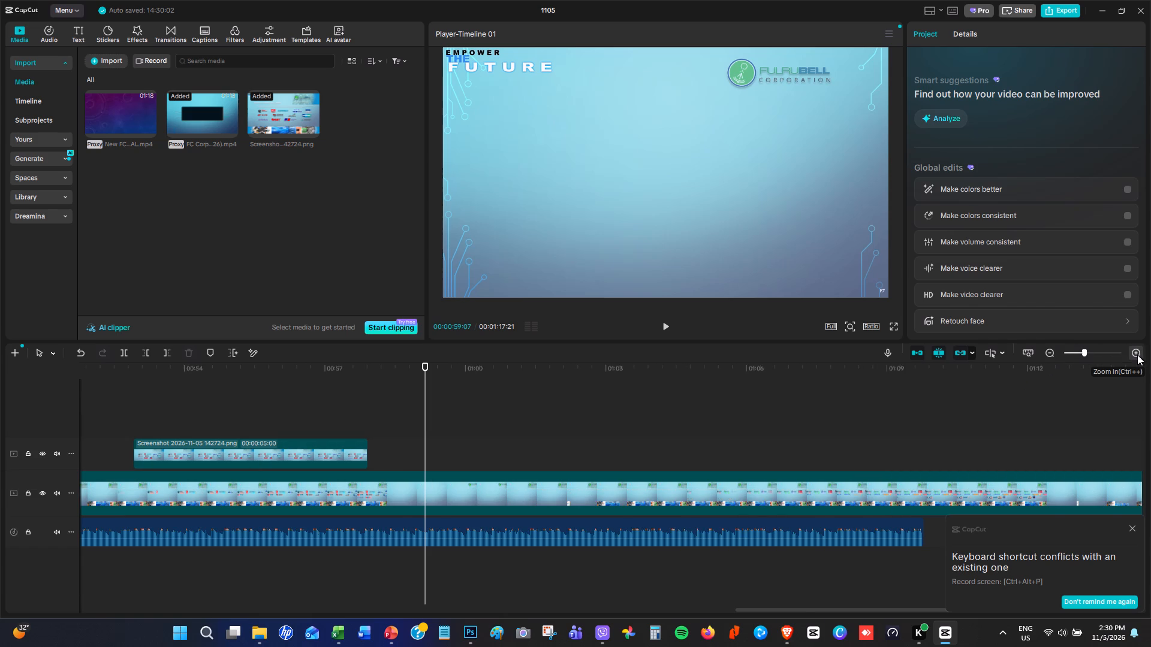
left_click(1137, 355)
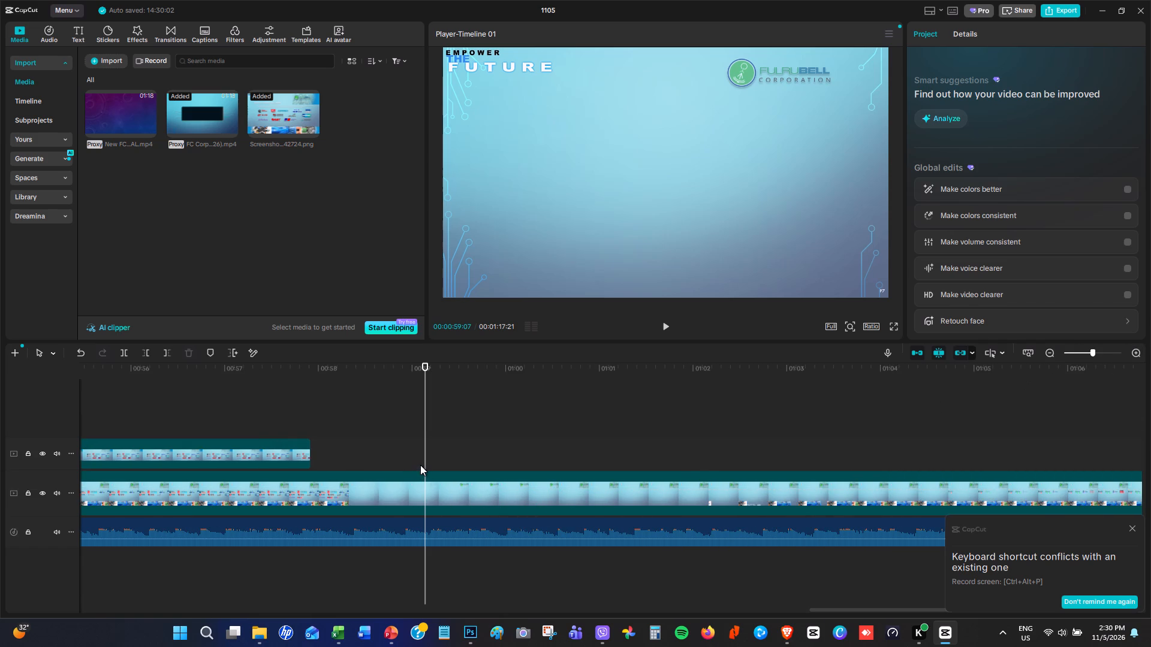
key("Left")
key("Left")
key("Left")
key("Left")
key("Left")
key("Left")
key("Left")
key("Left")
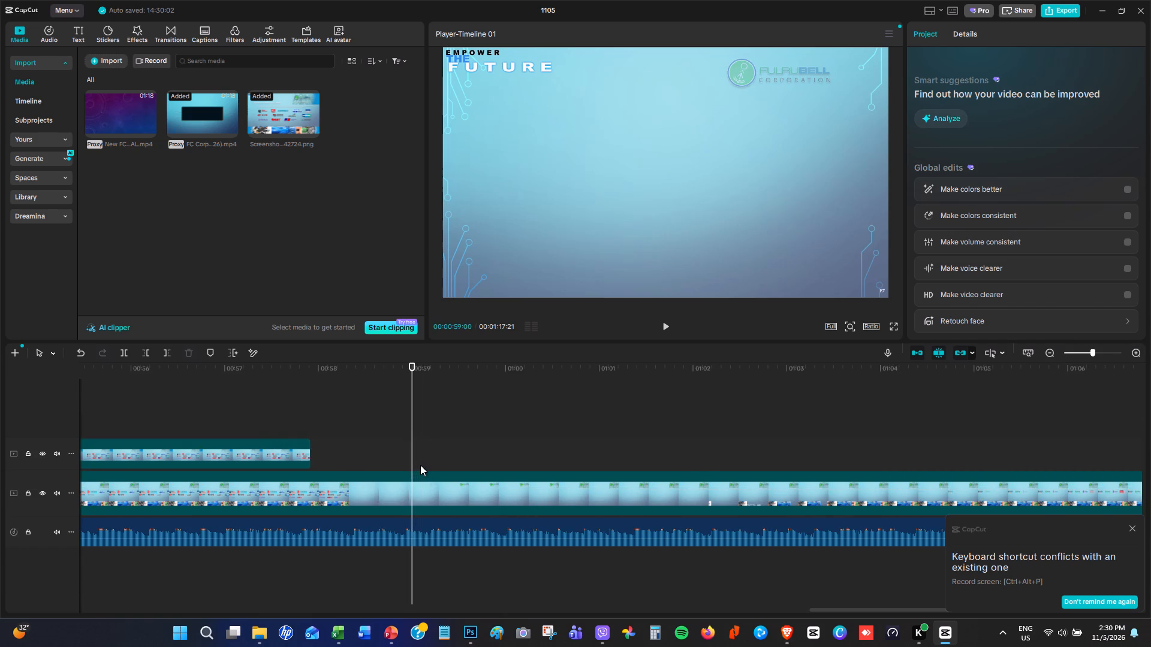
key("Left")
key("Left")
key("Left")
key("Left")
key("Left")
key("Left")
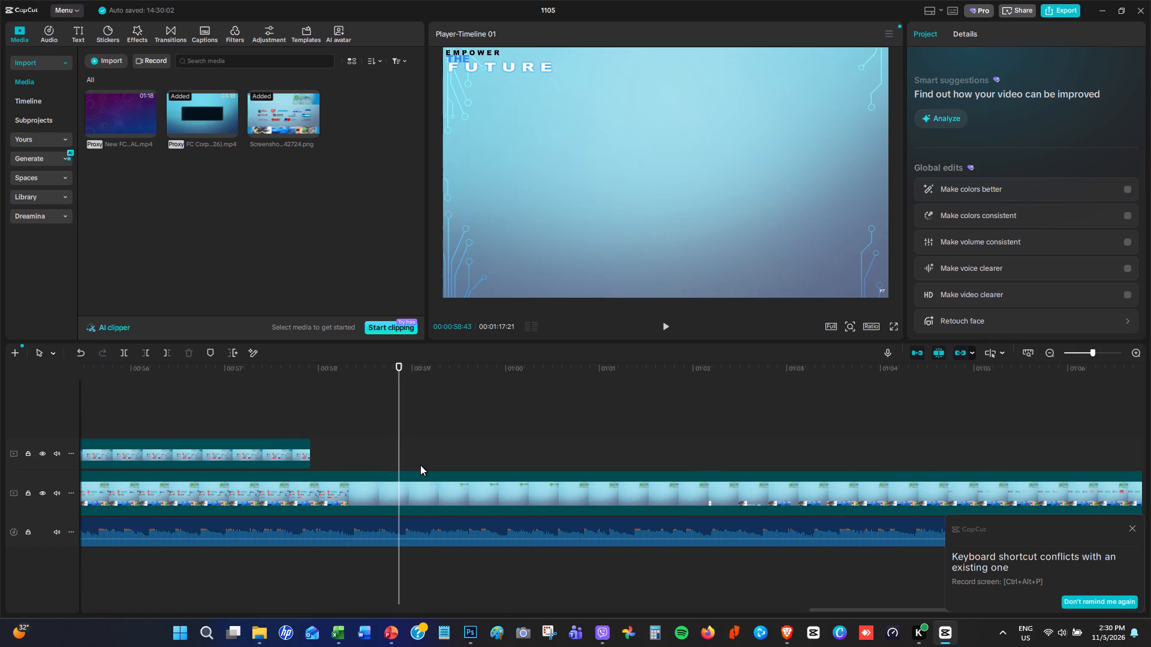
left_click(397, 495)
left_click(126, 352)
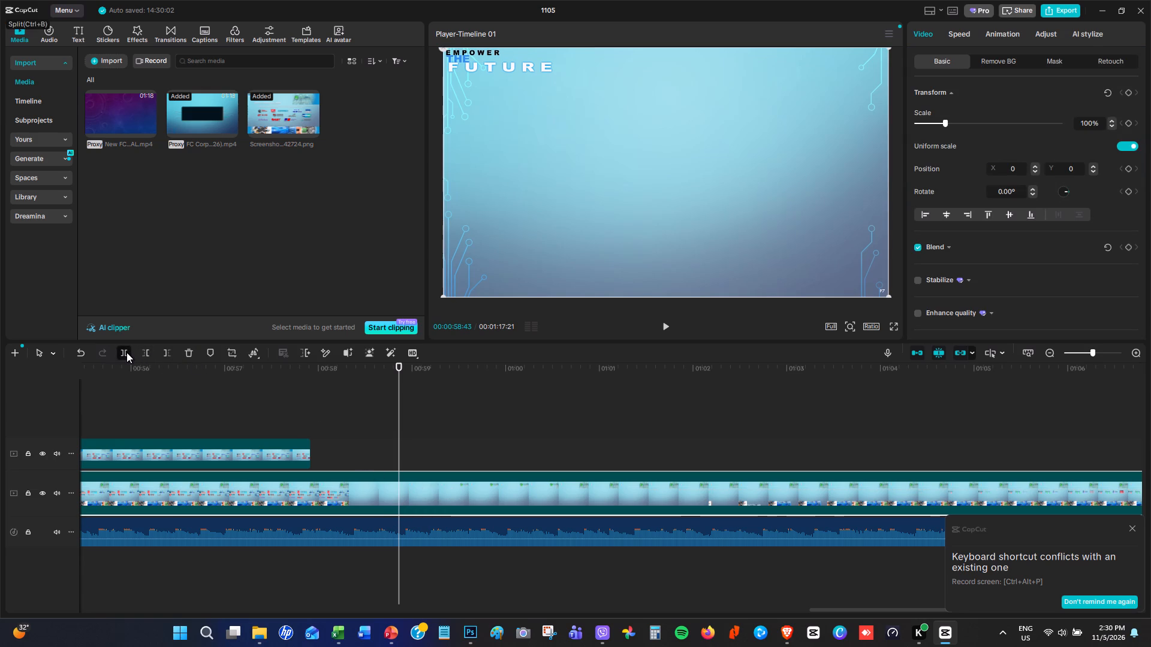
Align the start of the screenshot clip on the upper track with 00:00:58:14, where all Quality Brands logos are showing.
left_click(317, 383)
left_click_drag(317, 383, 324, 385)
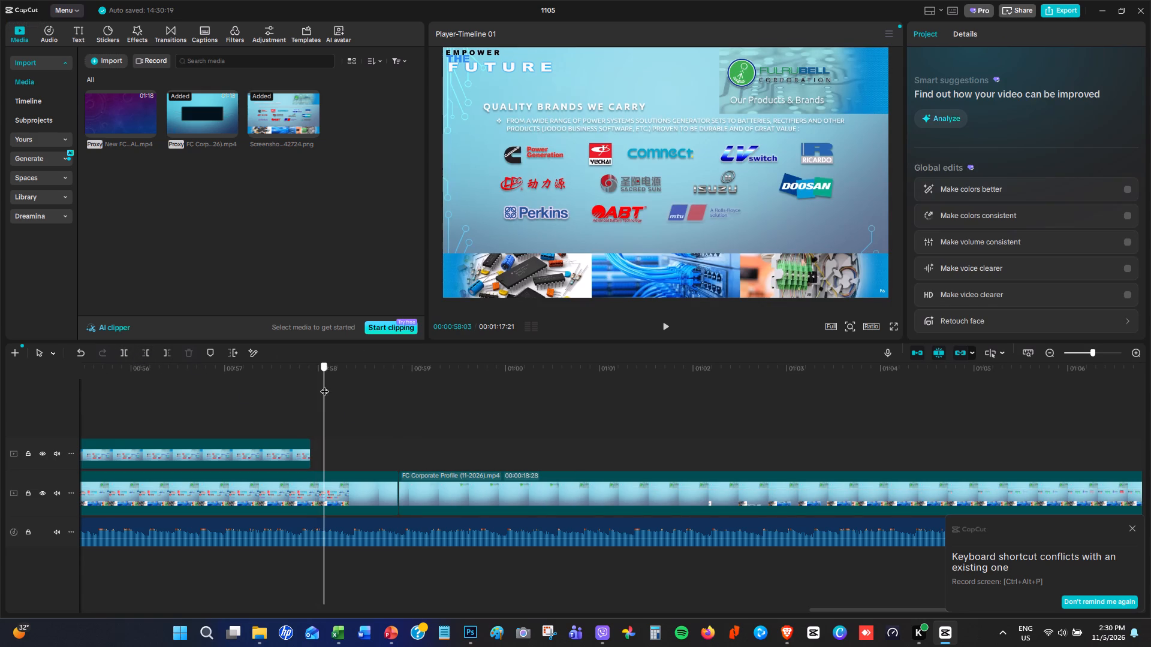
left_click_drag(324, 385, 344, 392)
left_click_drag(222, 448, 335, 448)
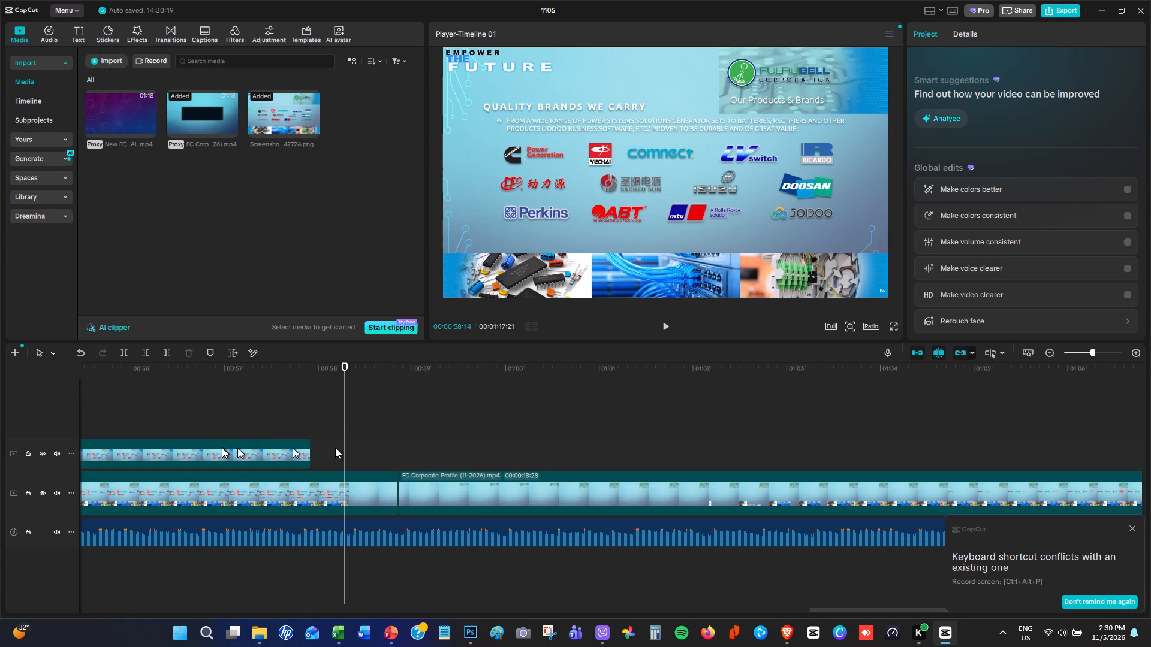
left_click_drag(335, 448, 611, 447)
left_click_drag(406, 447, 516, 448)
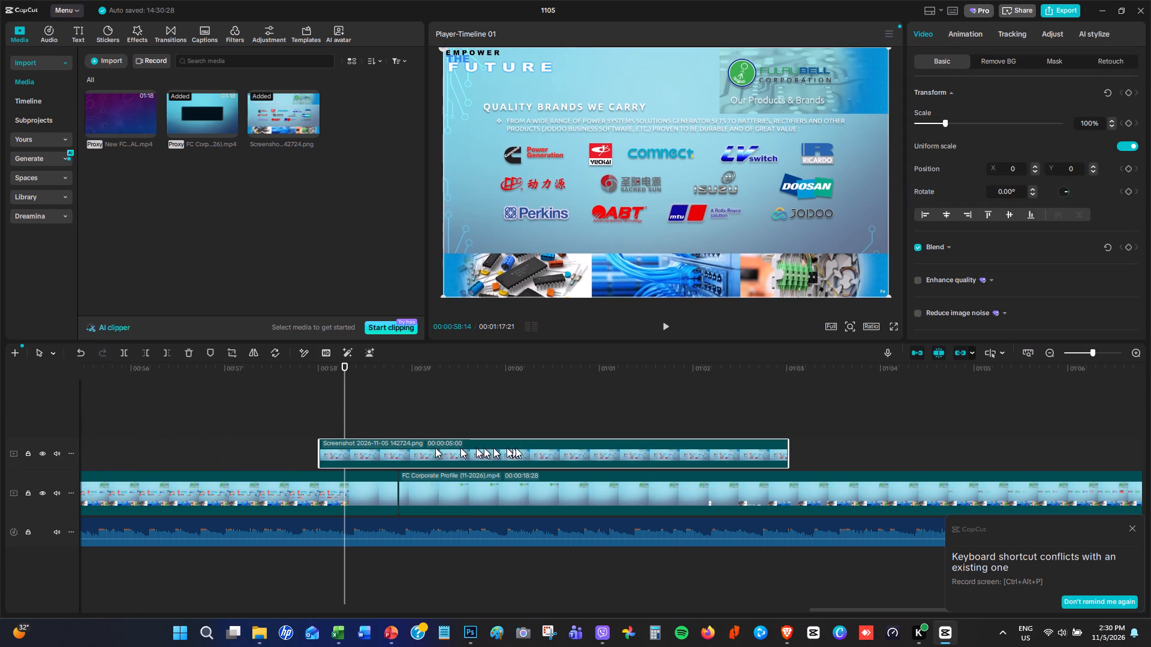
left_click_drag(516, 448, 521, 449)
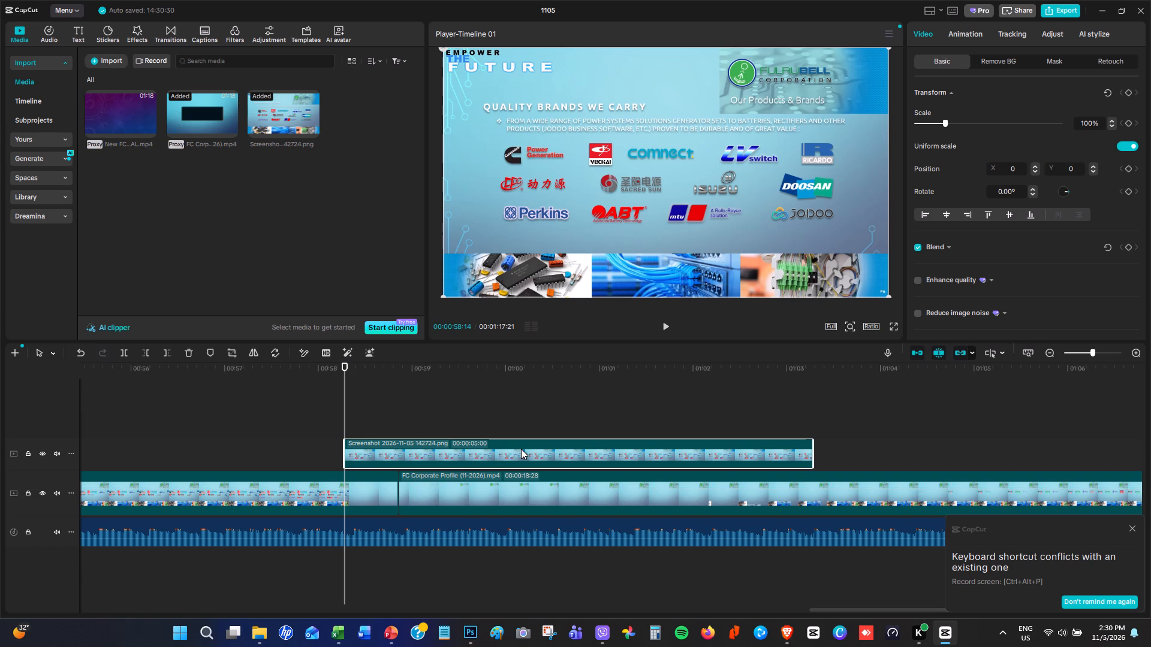
Split the FC Corporate Profile clip at 00:00:58:14 and delete the short piece between this cut and the following one.
left_click(346, 494)
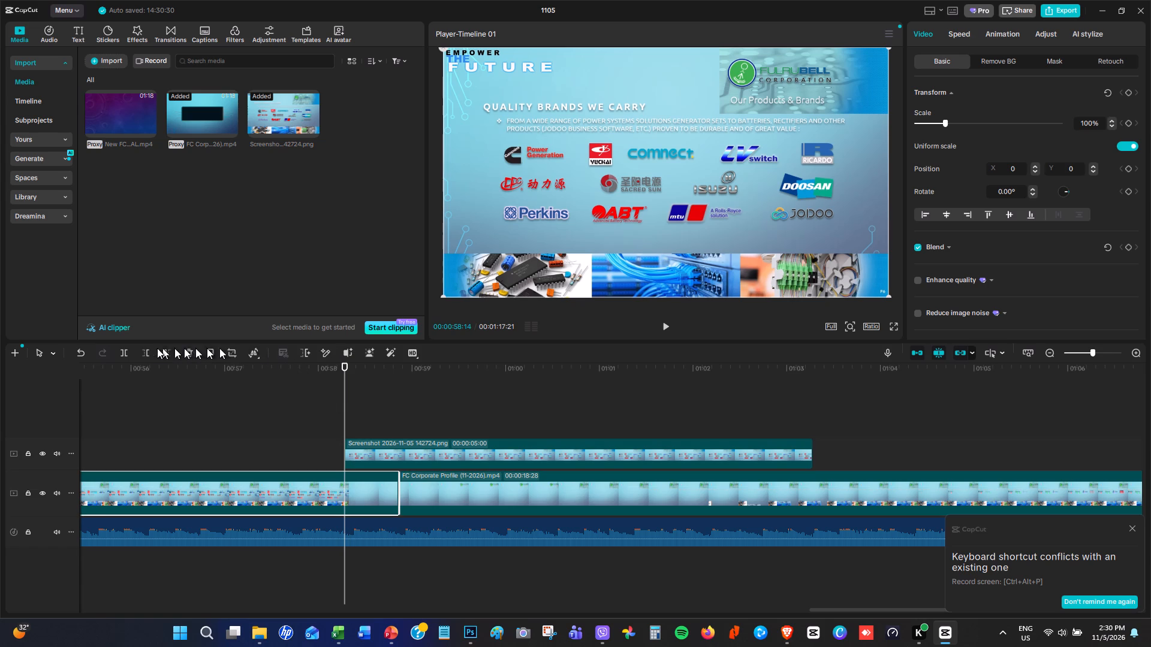
left_click(126, 352)
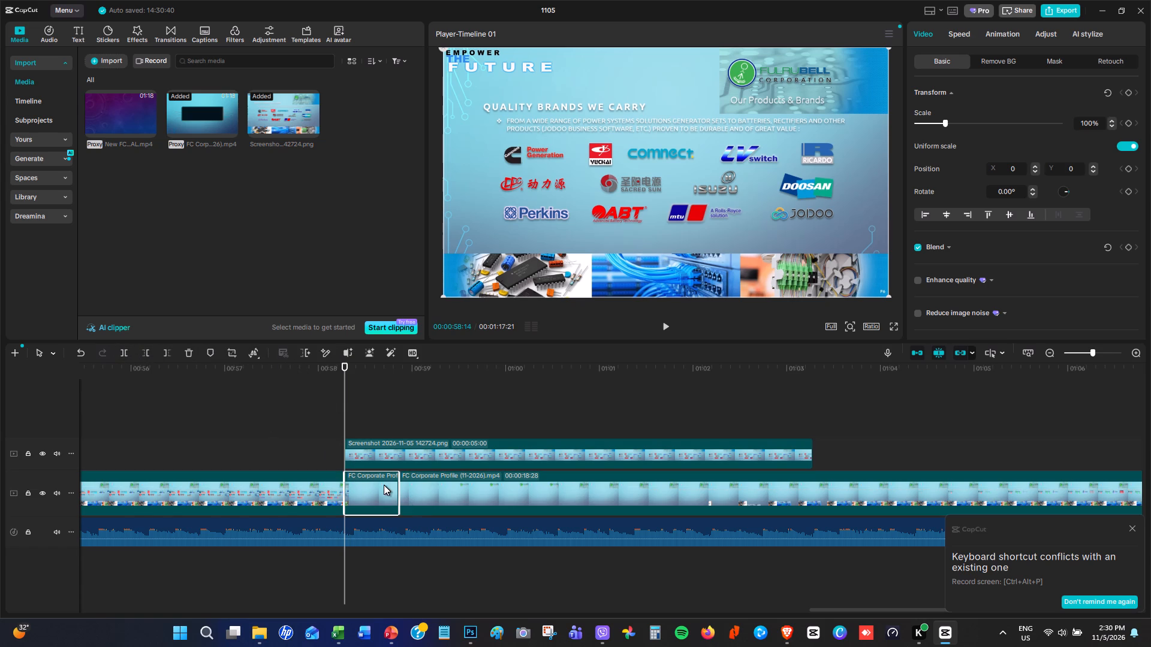
left_click(376, 485)
key("BackSpace")
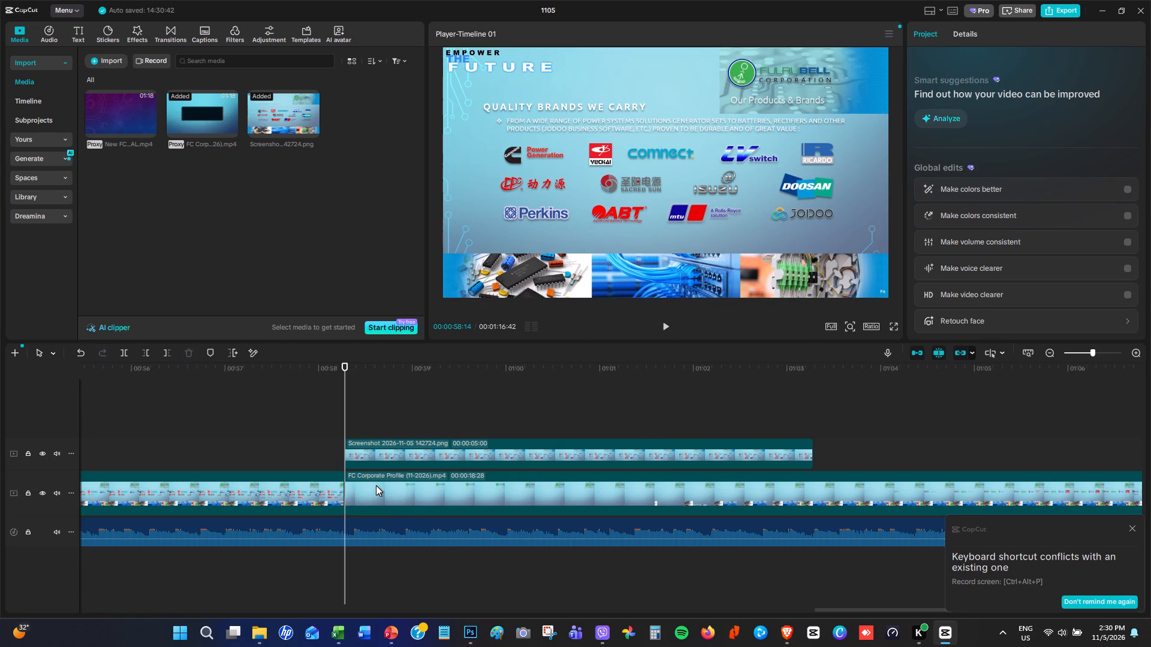
Insert the screenshot clip into the main video track between the two FC Corporate Profile clips, and play across both joins.
left_click_drag(384, 451, 384, 491)
left_click(317, 431)
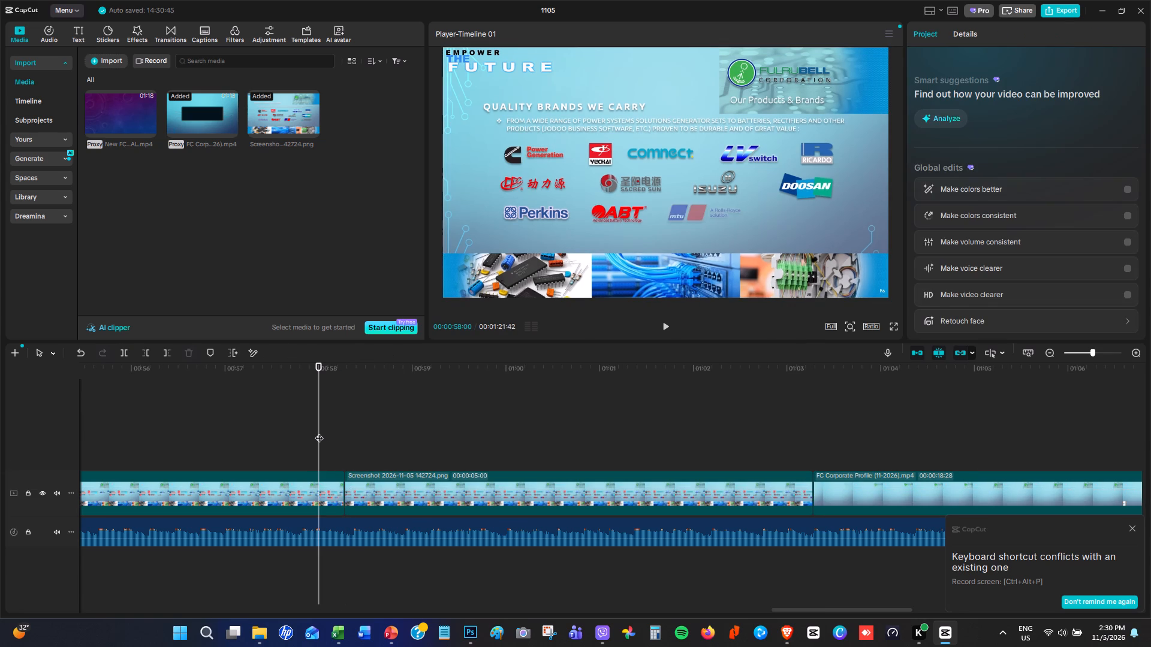
key("space")
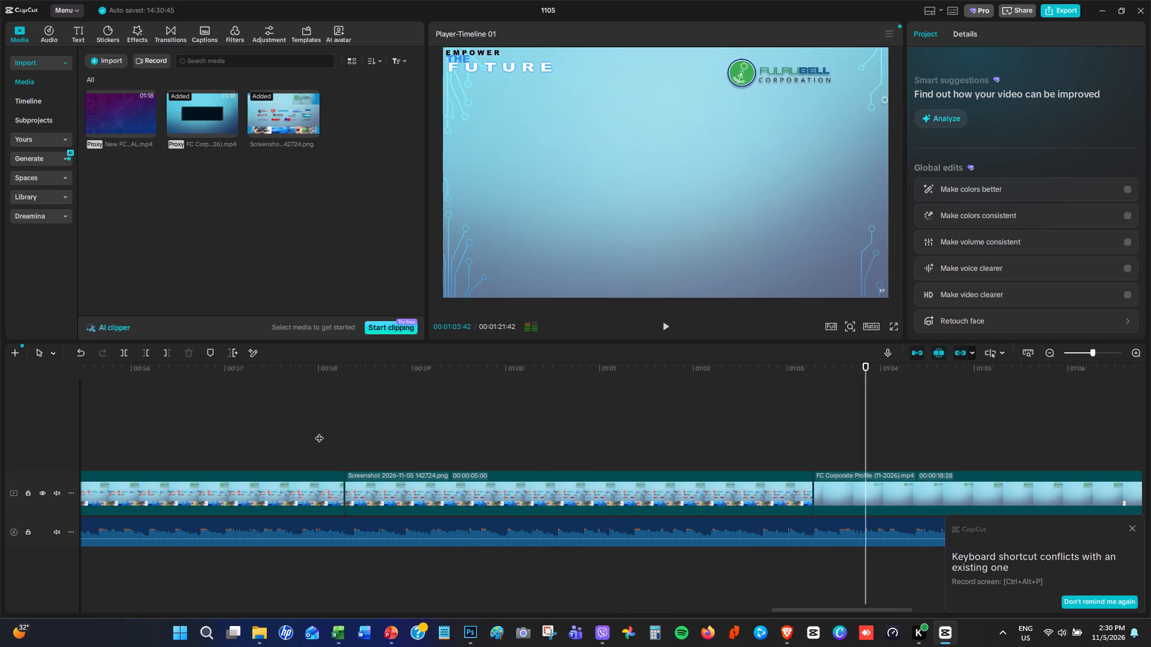
key("space")
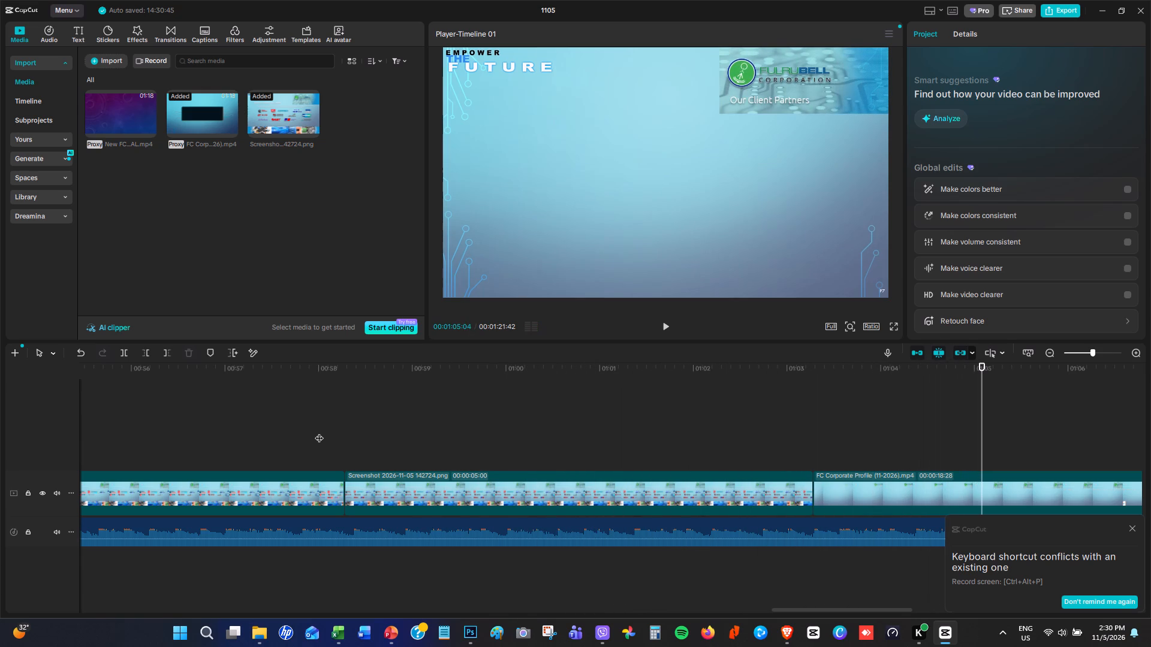
left_click(788, 419)
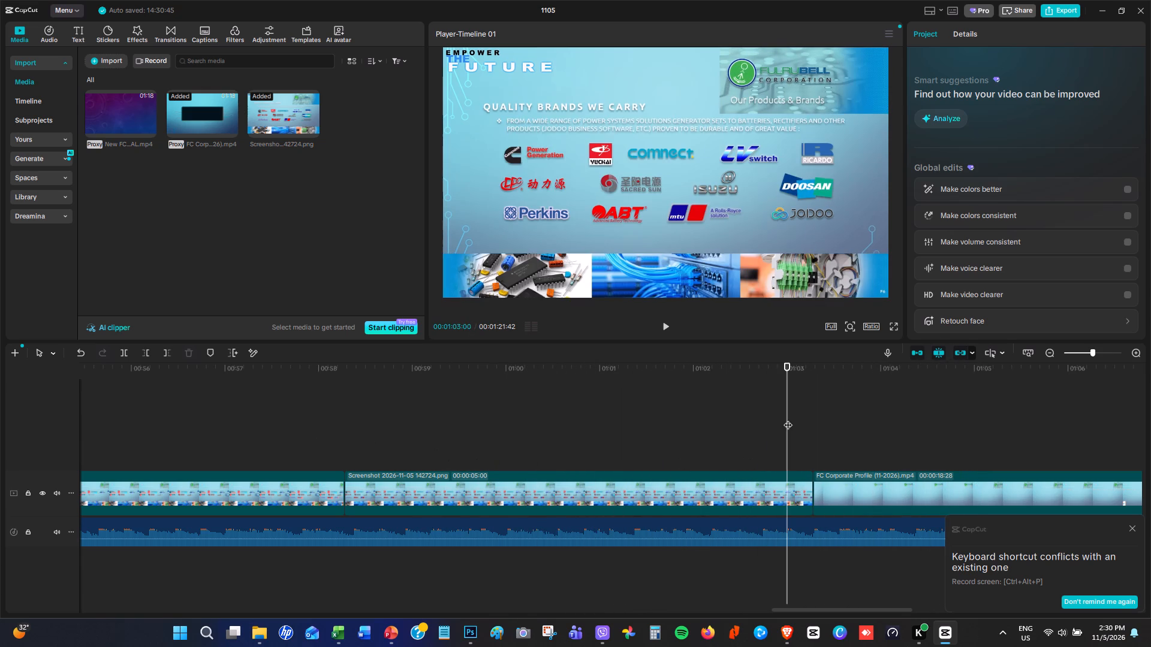
key("space")
key("space")
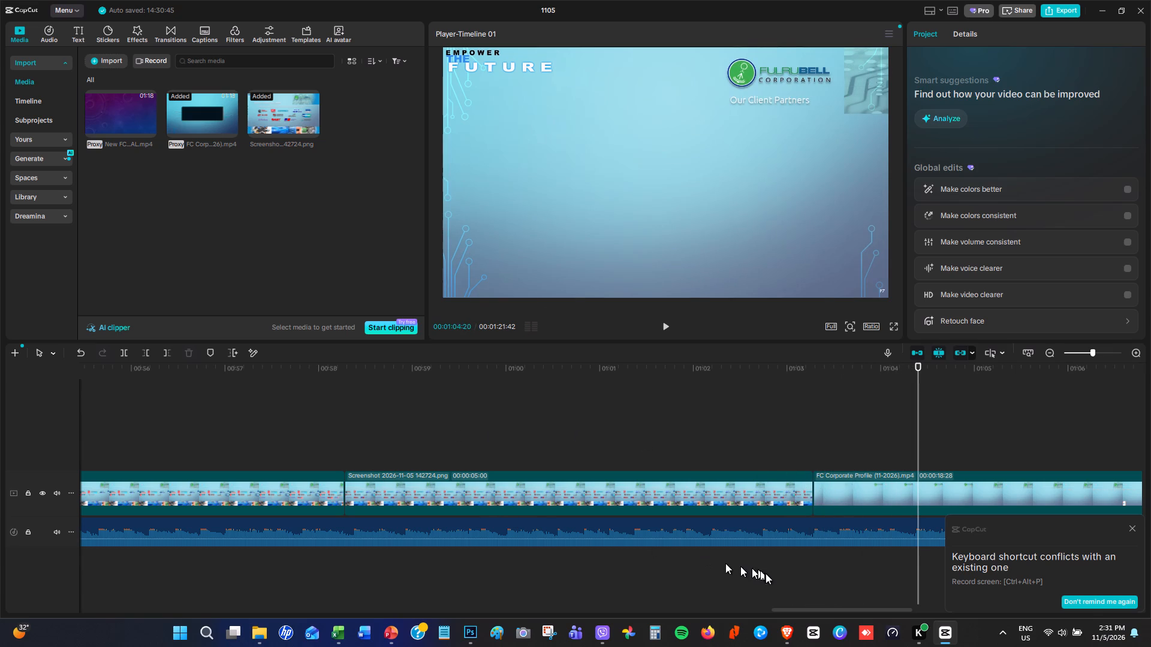
Set the speed of the FC Corporate Profile clip before the Quality Brands screenshot to 1.50x and play it through.
left_click_drag(805, 608, 750, 619)
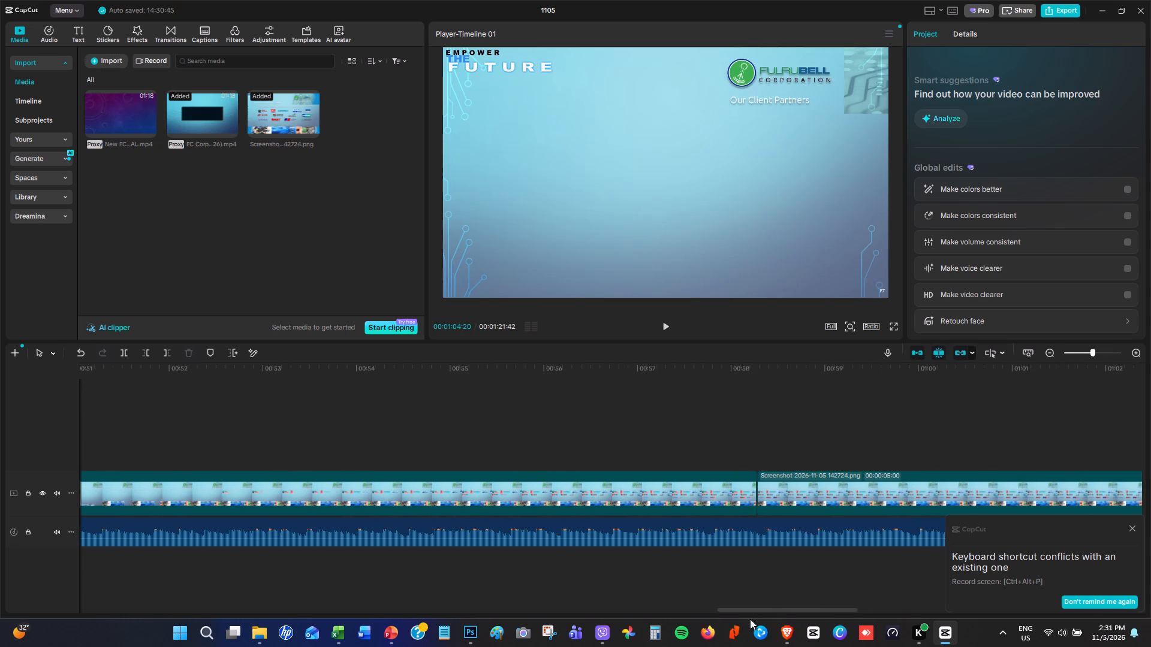
left_click_drag(750, 619, 749, 619)
left_click(370, 419)
left_click(390, 485)
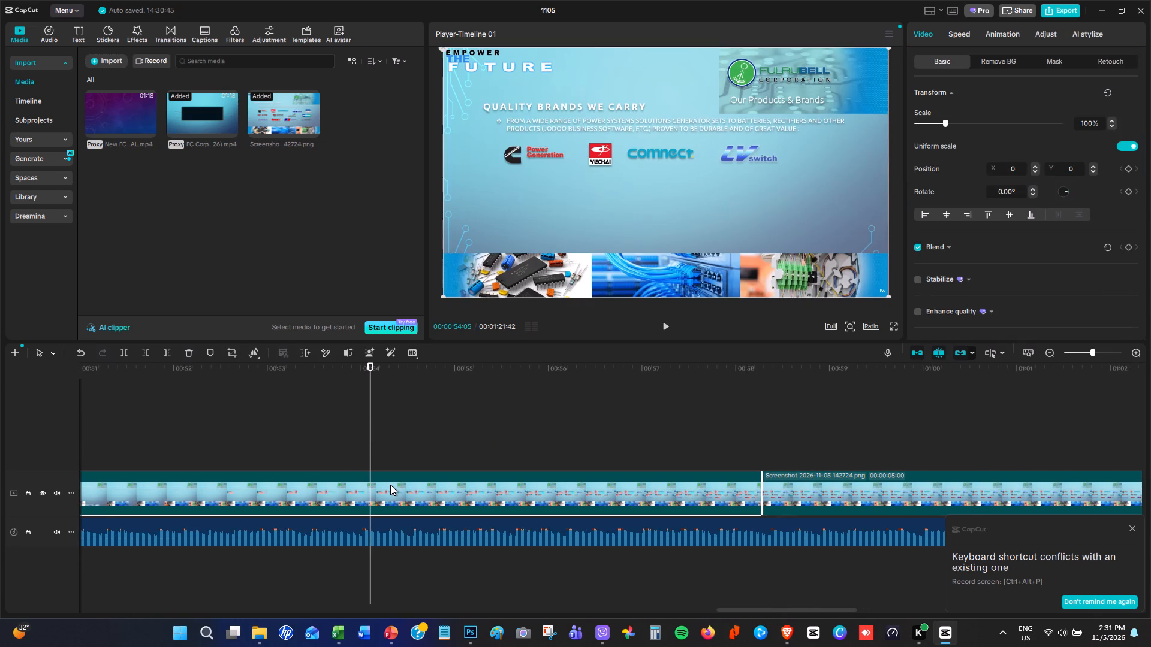
left_click(962, 34)
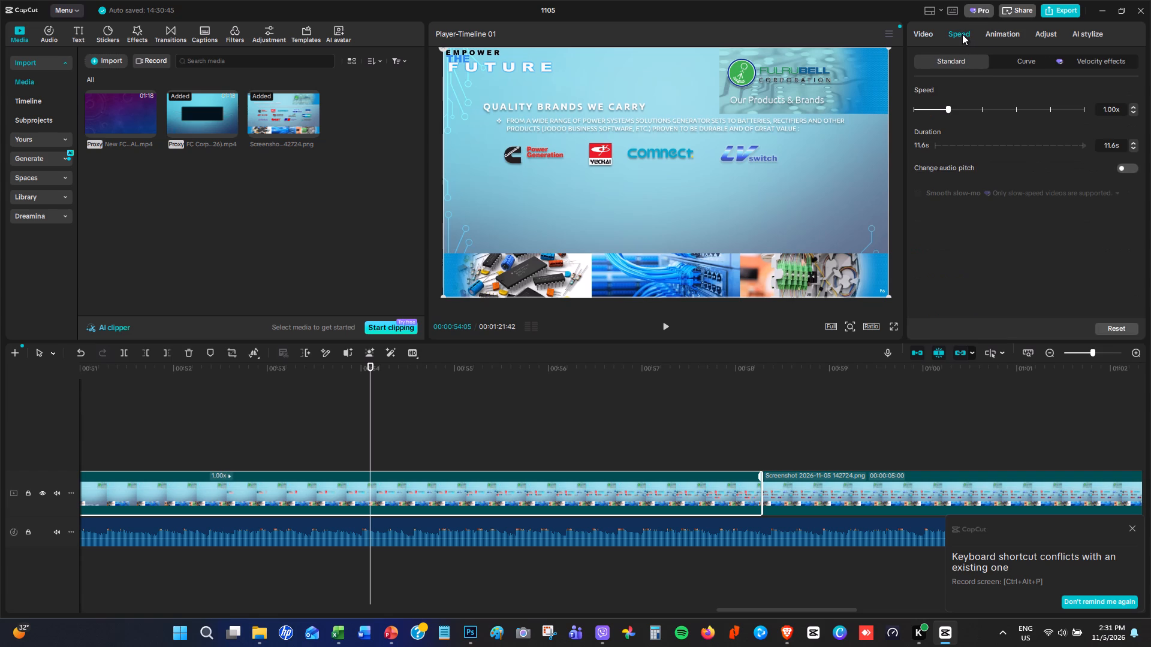
triple_click(1131, 106)
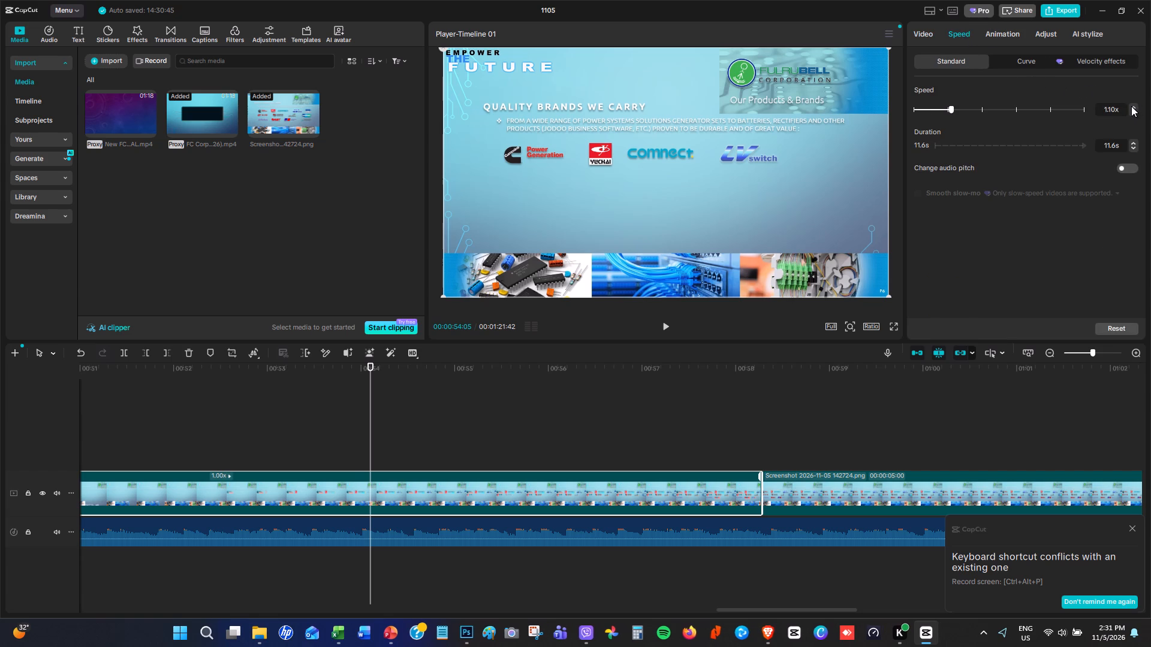
double_click(1132, 106)
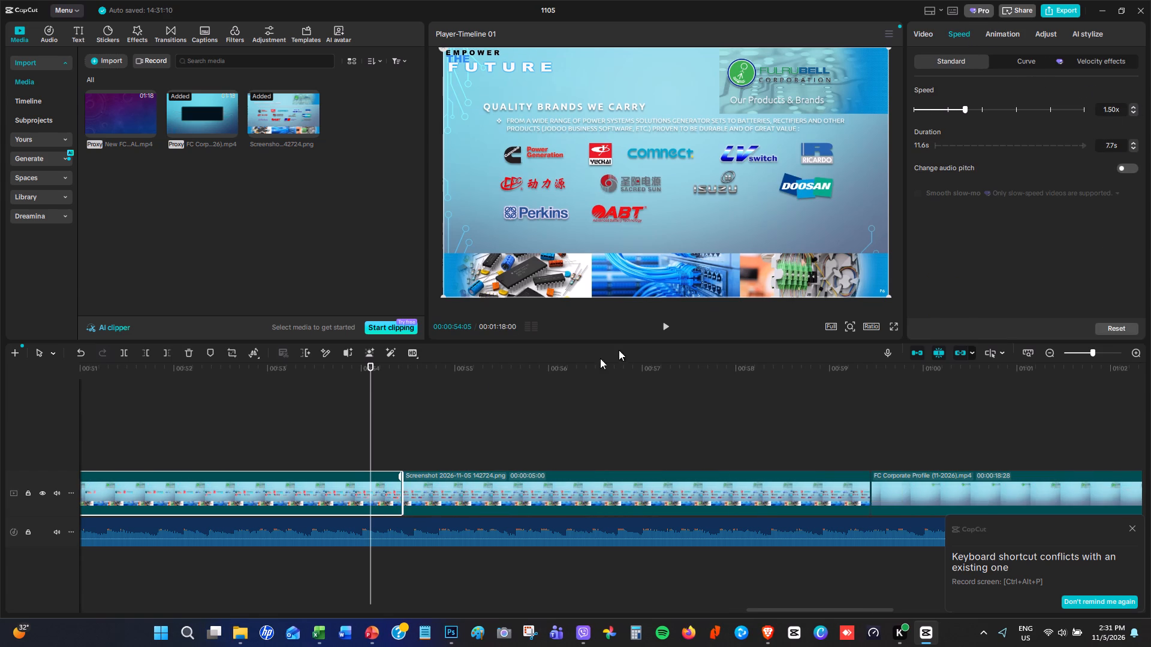
left_click(218, 410)
key("space")
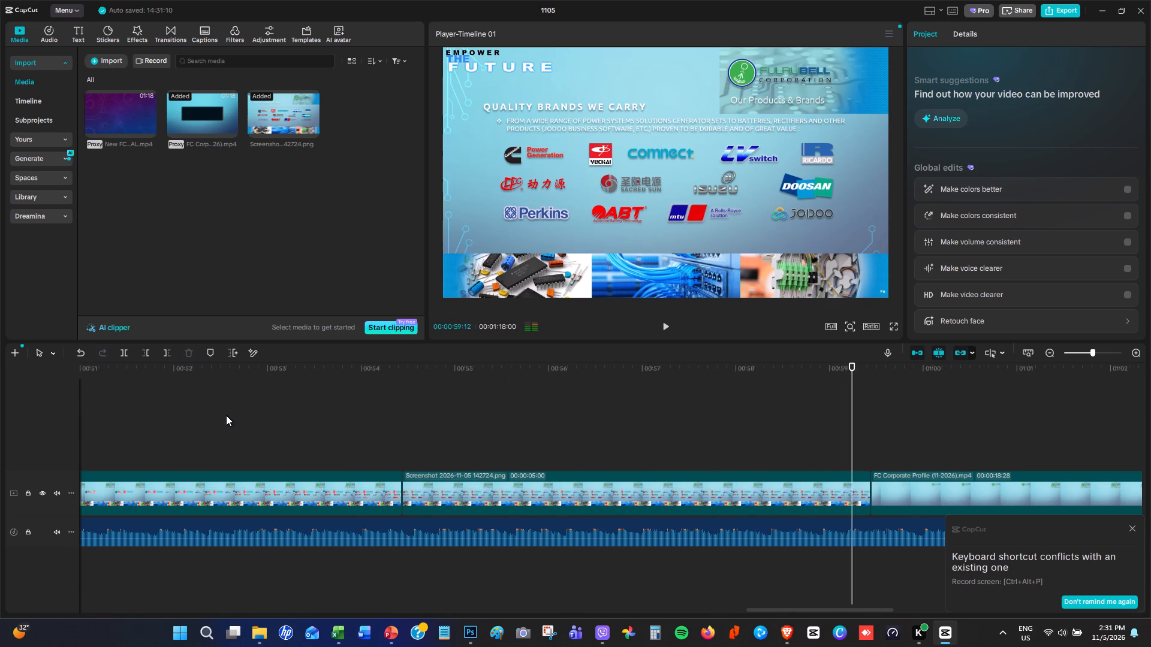
key("space")
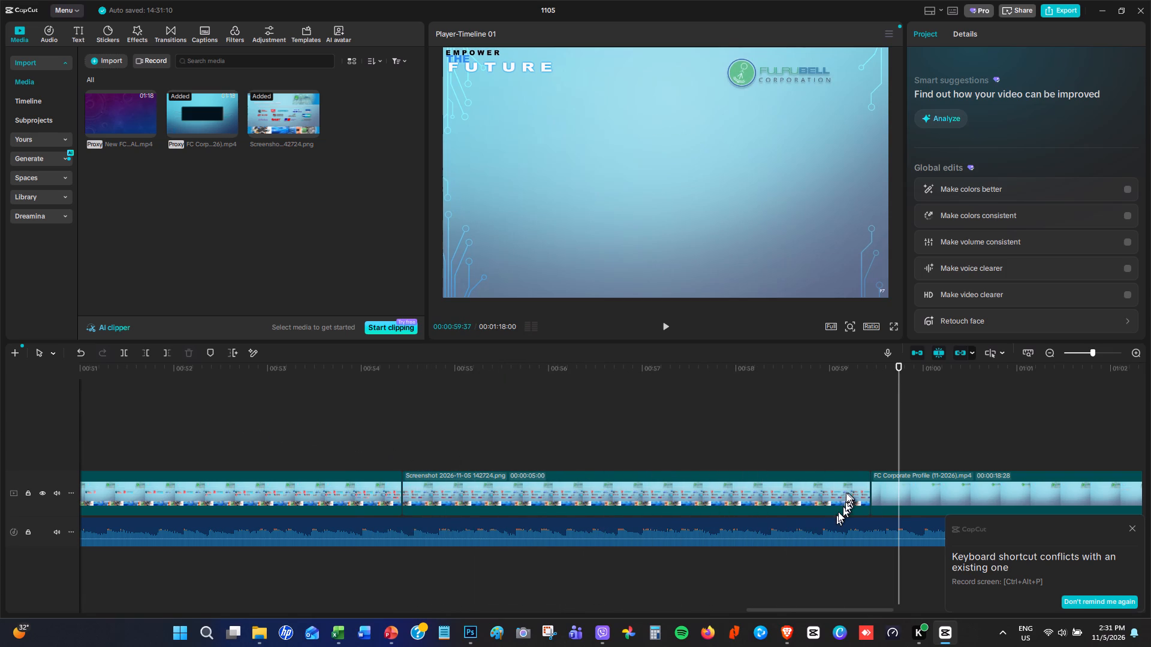
Apply the Fade Out exit animation to the Quality Brands screenshot clip.
left_click(844, 488)
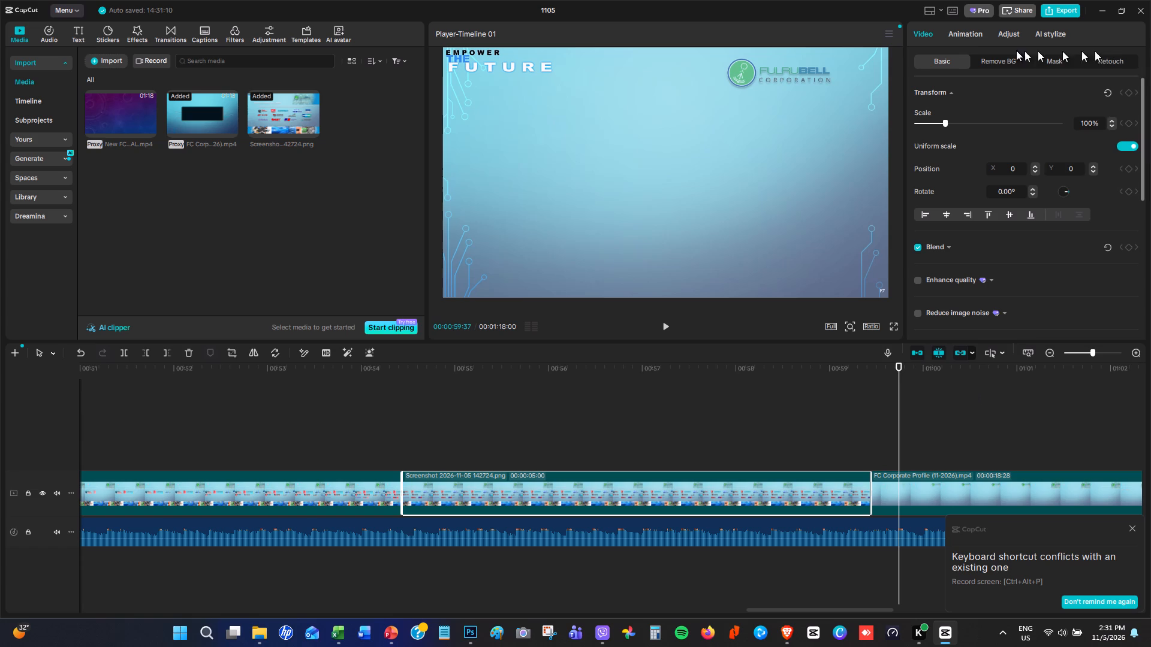
left_click(968, 33)
left_click(1032, 56)
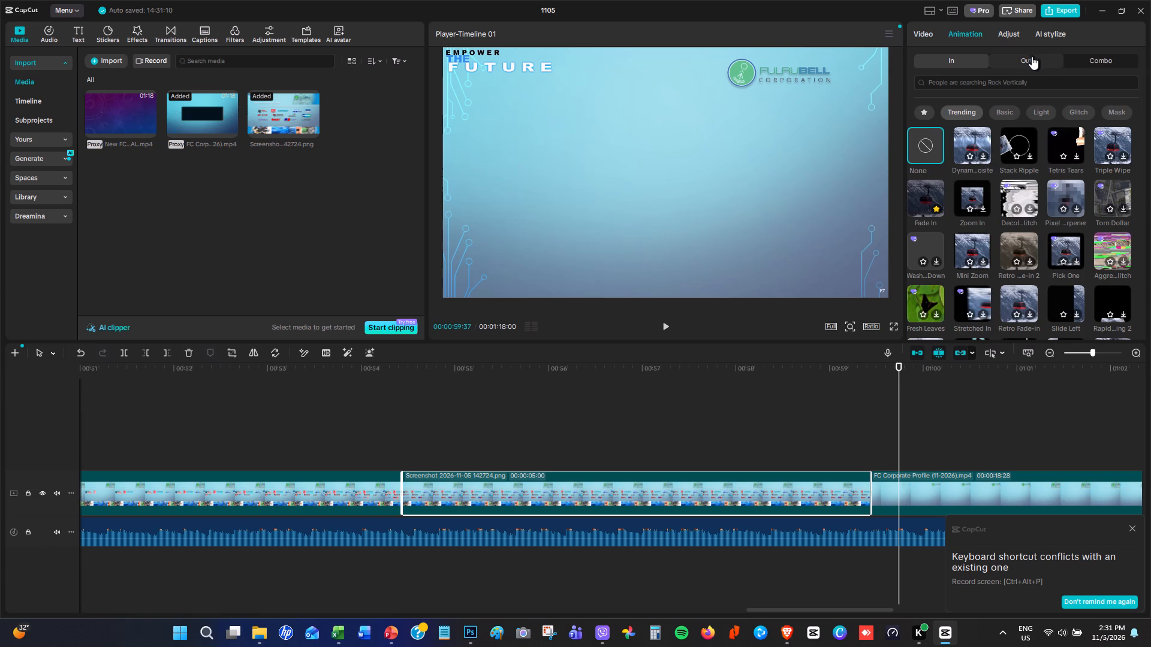
left_click(921, 197)
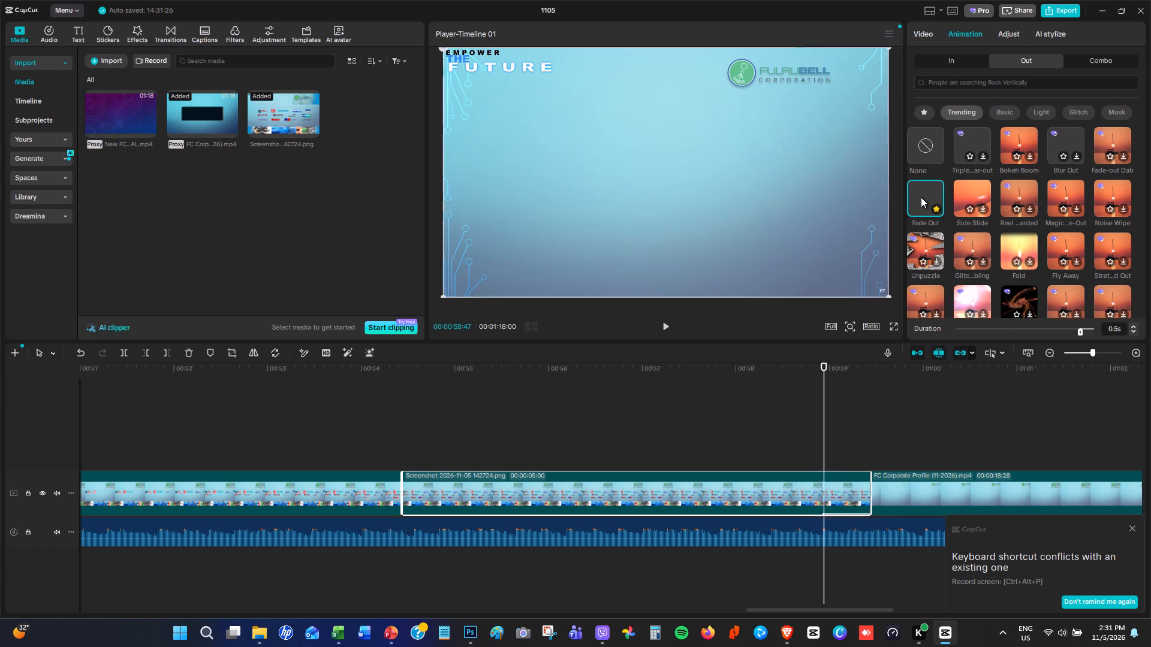
Apply the Fade In entrance animation to the FC Corporate Profile clip after the screenshot and play across the join.
left_click(922, 490)
left_click(957, 61)
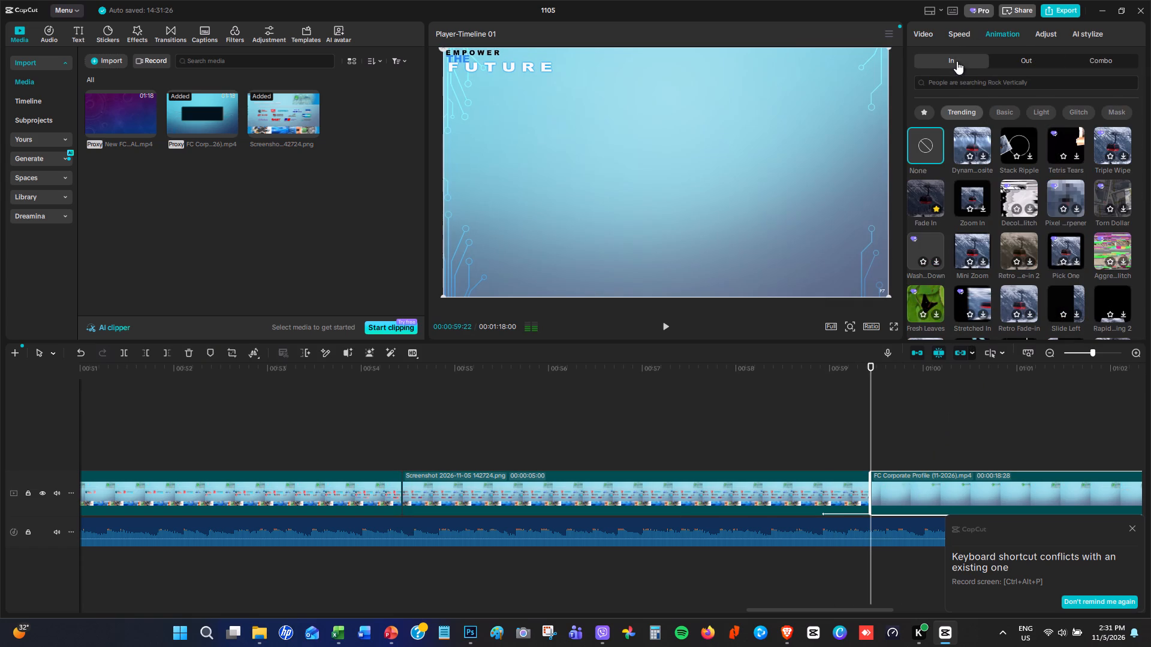
left_click(920, 189)
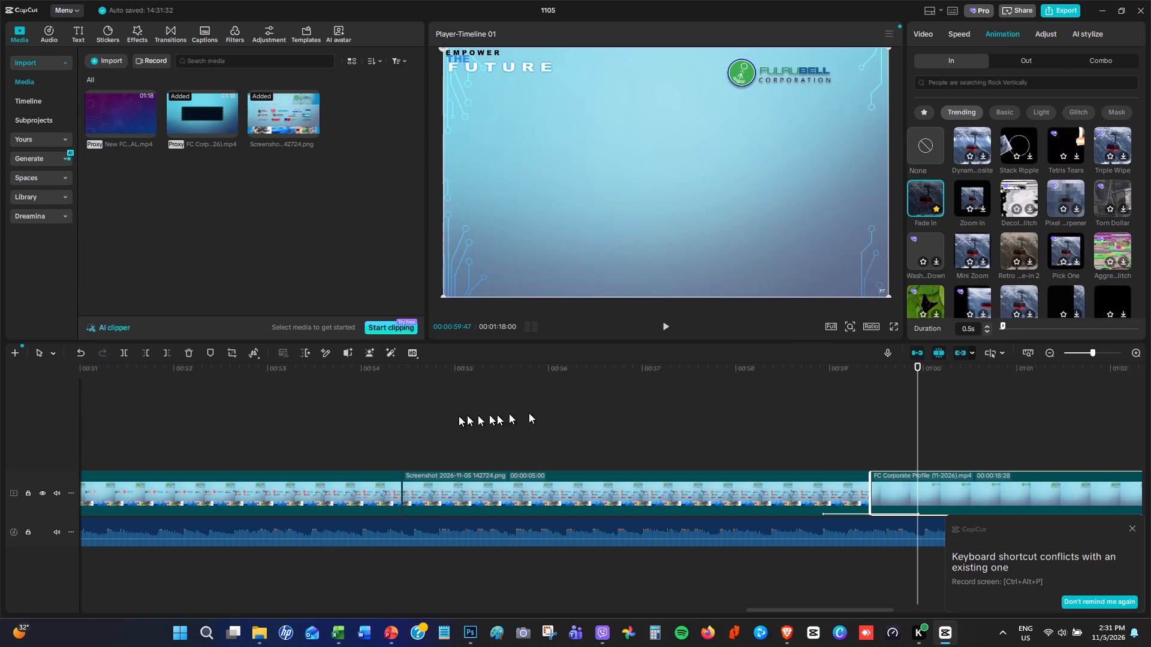
left_click(333, 407)
key("space")
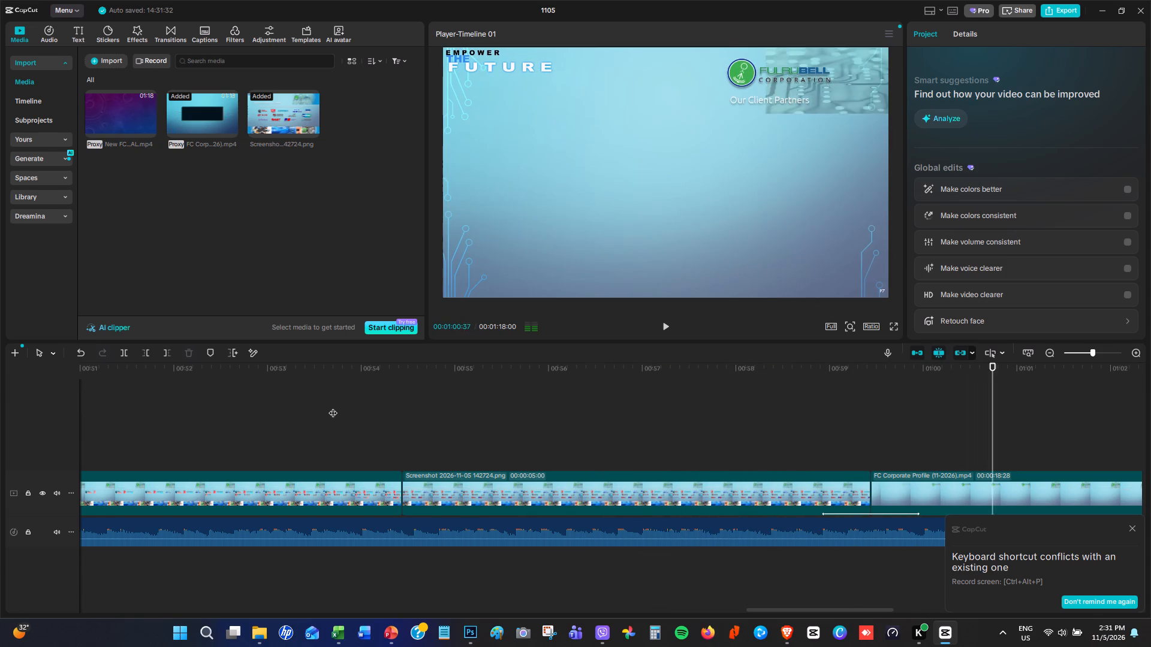
key("space")
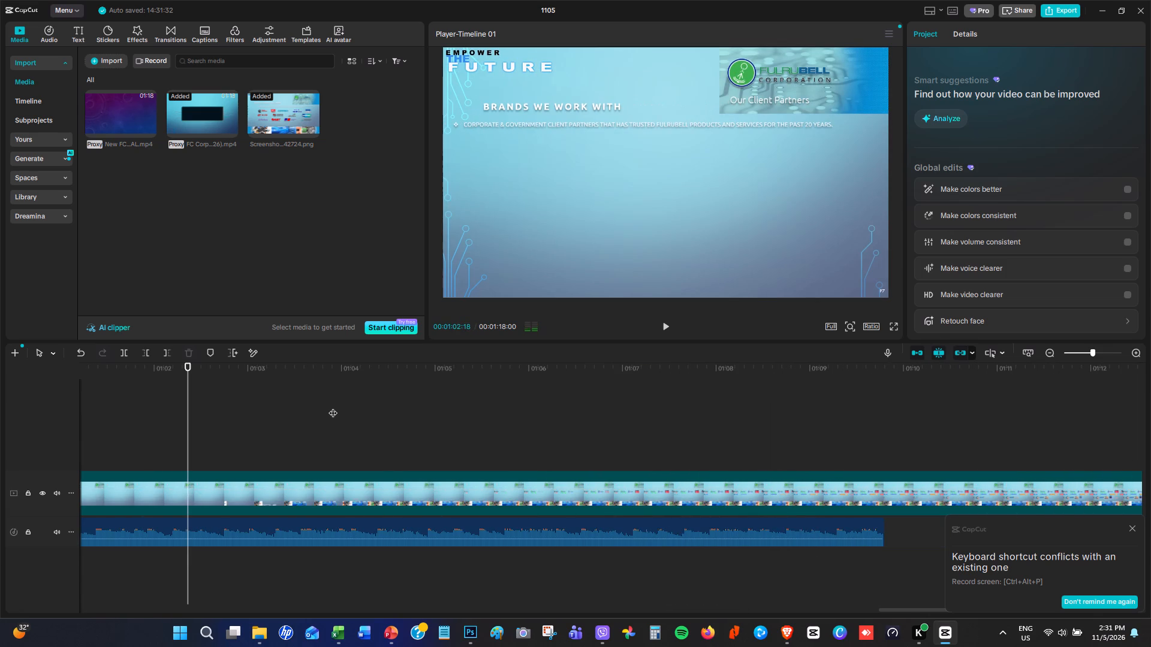
key("space")
key("space")
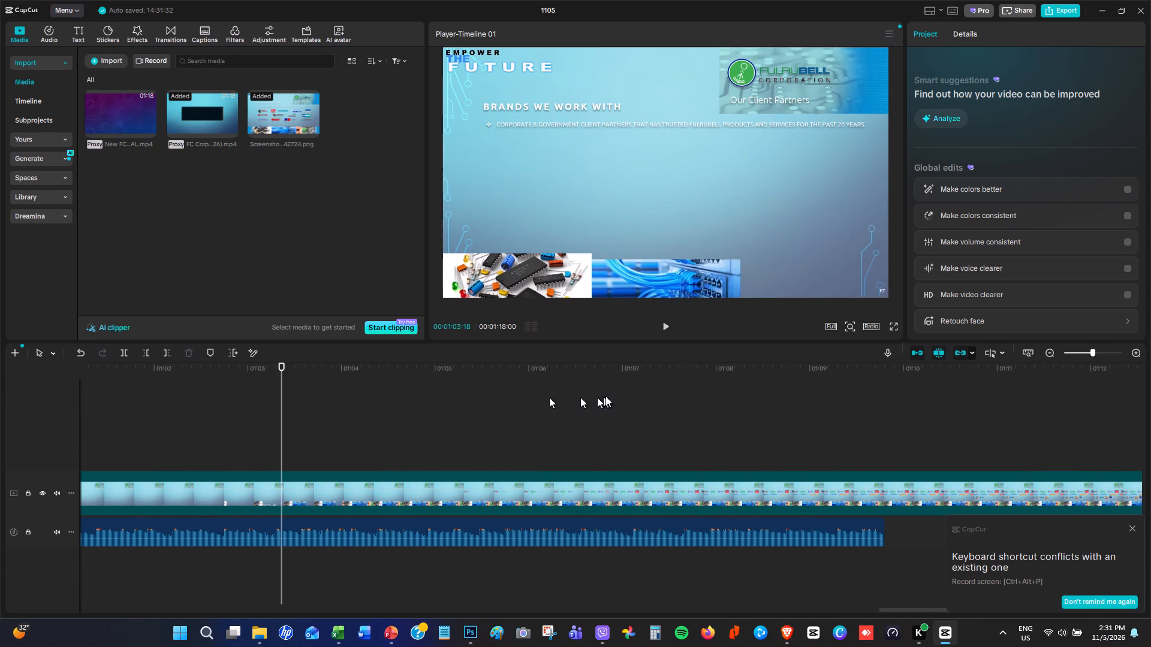
Split the FC Corporate Profile clip at 00:01:12:46, where all Brands We Work With logos are showing.
left_click_drag(284, 371, 517, 389)
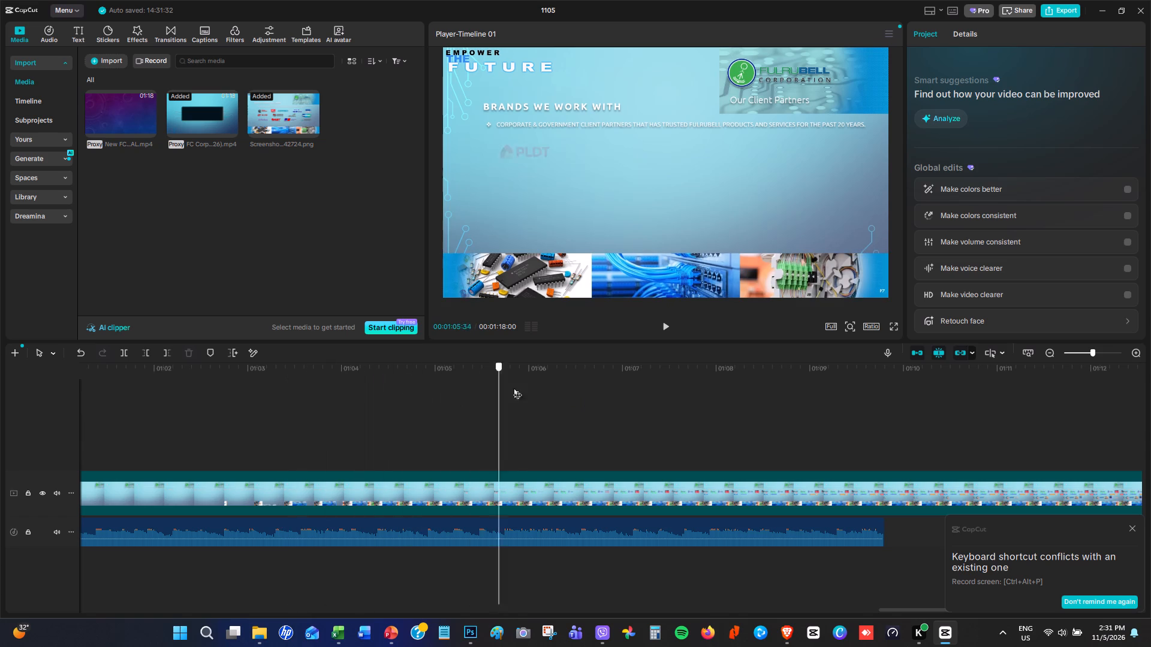
left_click_drag(517, 389, 1040, 433)
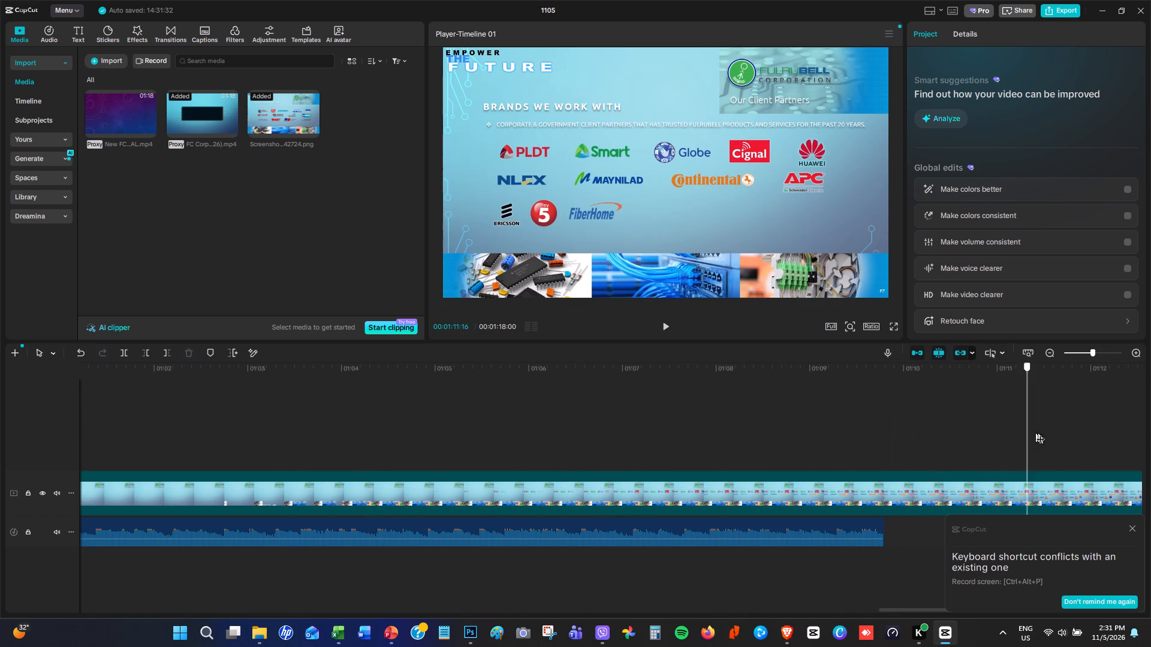
left_click_drag(1040, 433, 1092, 437)
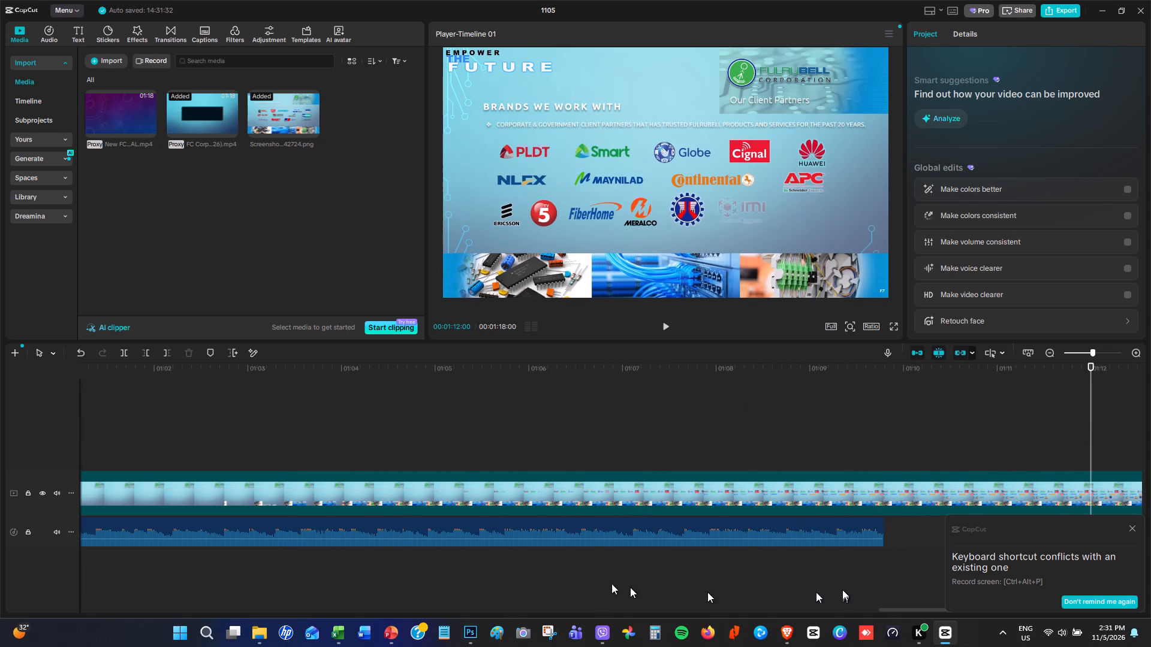
left_click_drag(894, 609, 957, 618)
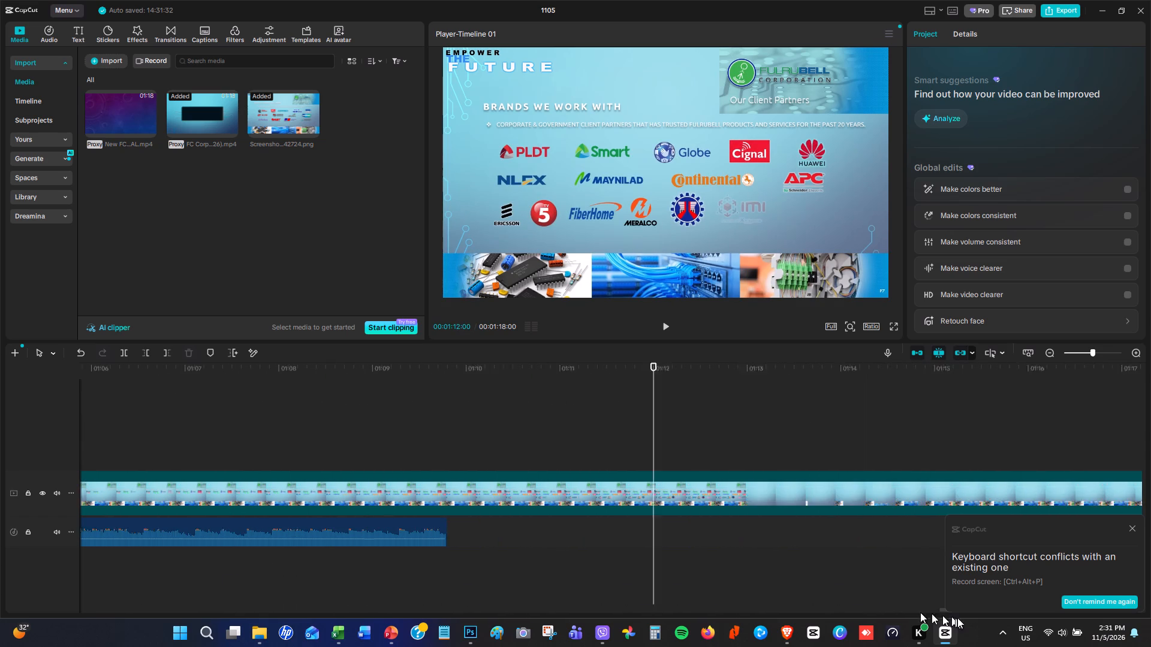
left_click_drag(957, 618, 986, 623)
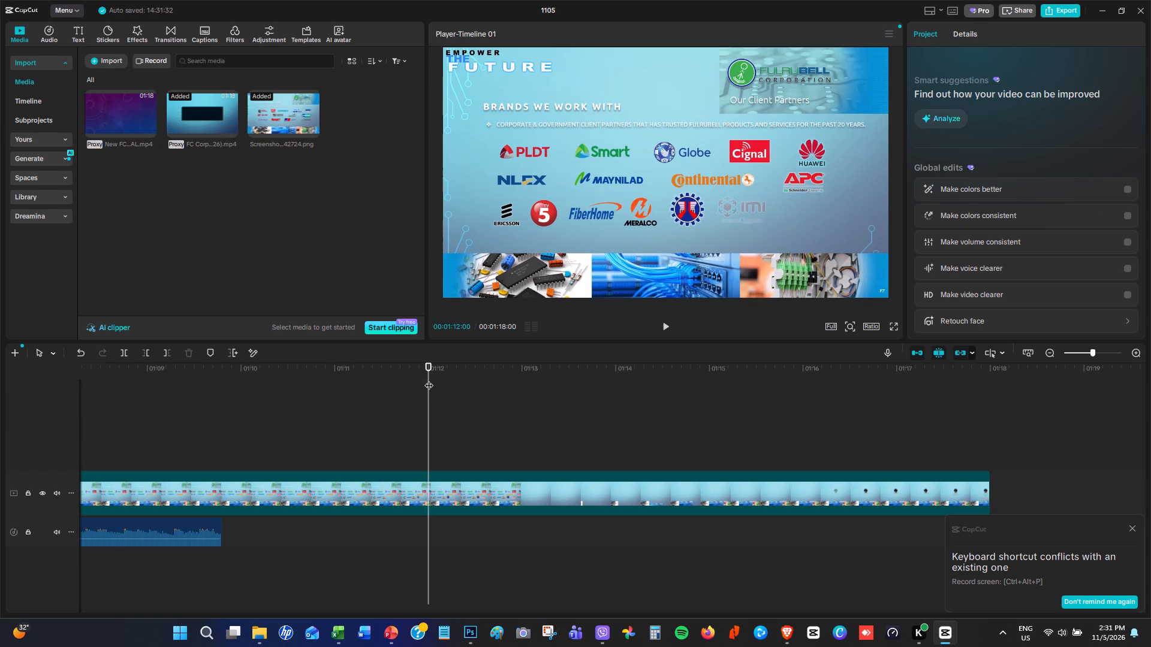
left_click_drag(429, 379, 517, 394)
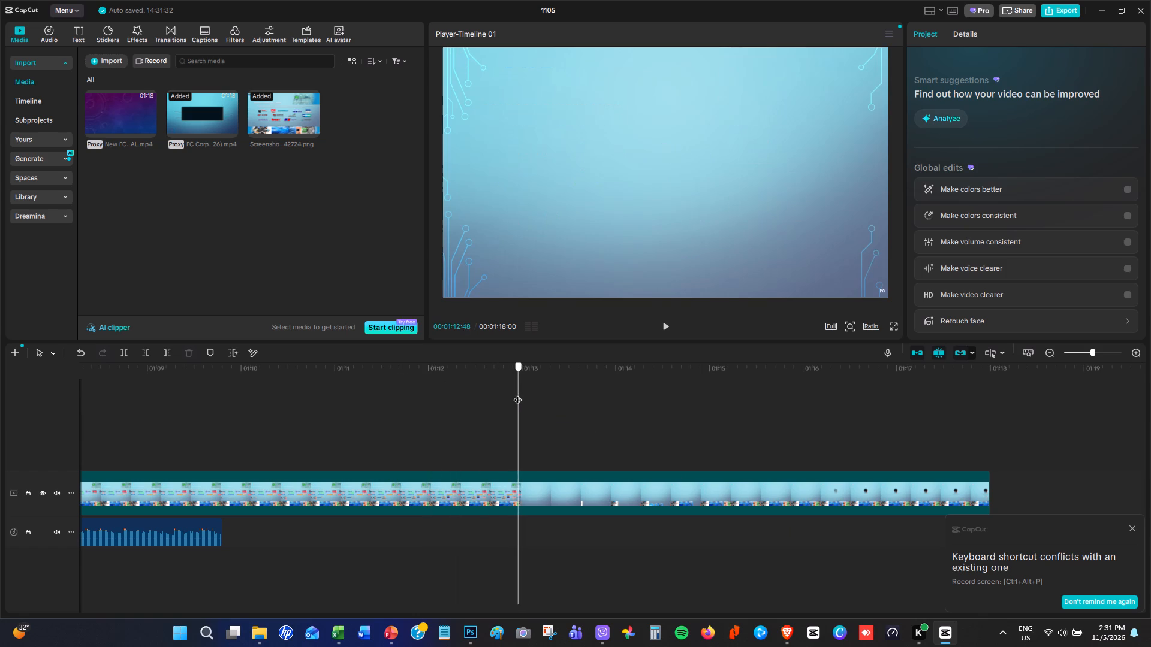
left_click_drag(517, 394, 515, 394)
left_click(501, 490)
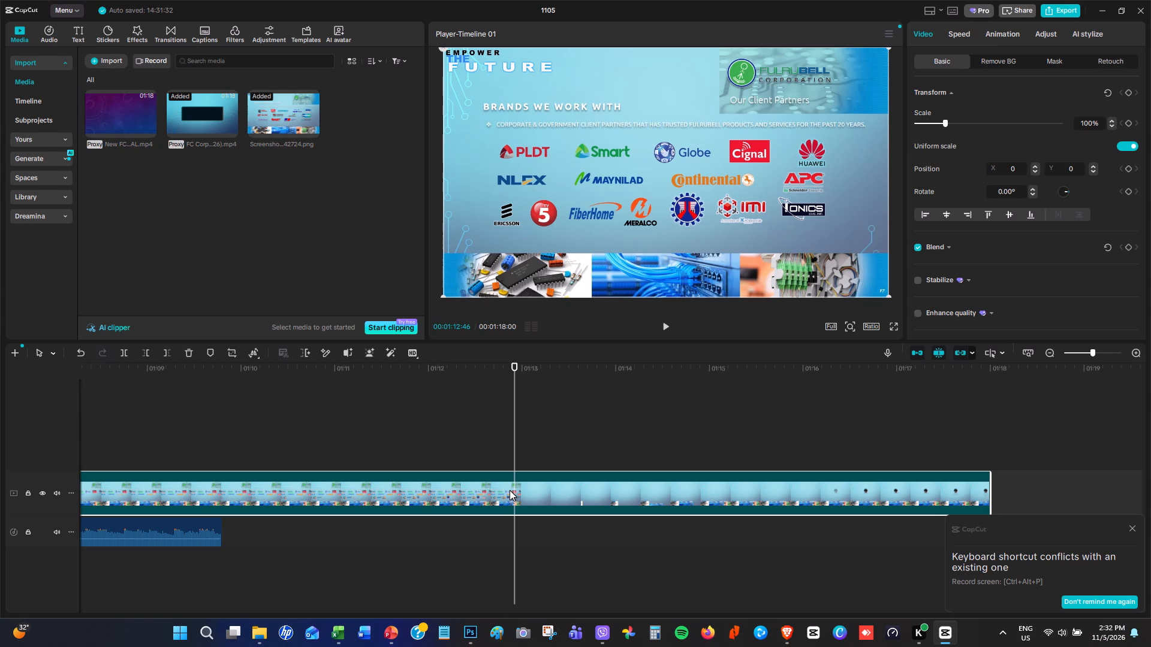
left_click(122, 353)
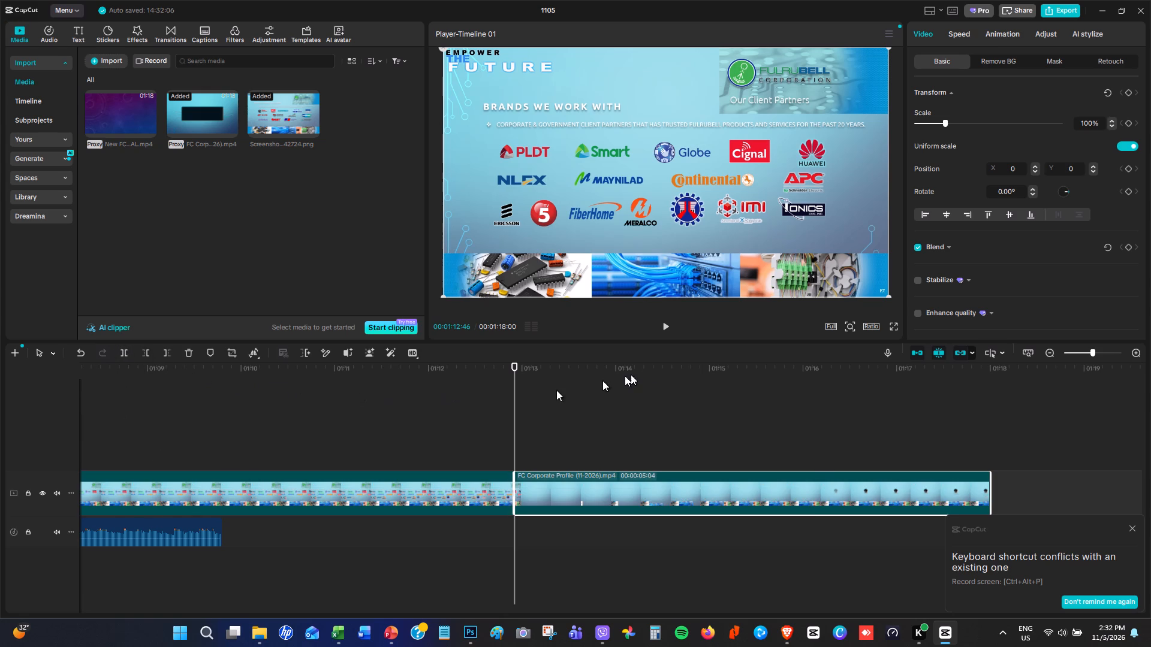
Capture a screenshot of the whole Brands We Work With frame in full-screen preview, and return to the editor.
left_click(894, 327)
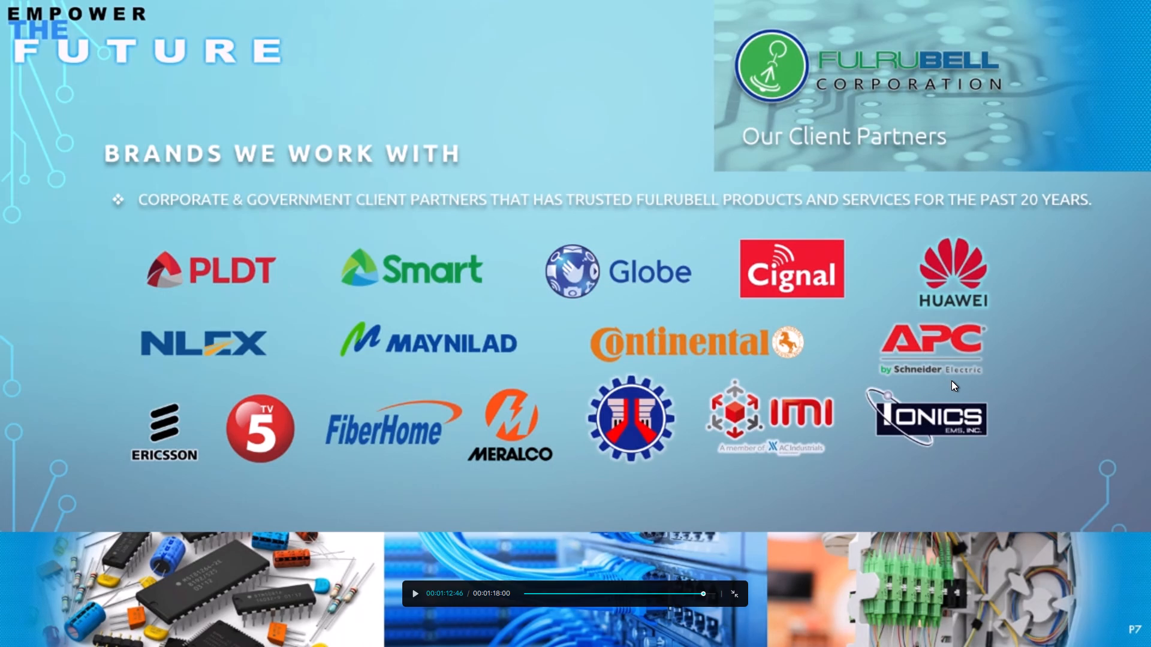
key("Print")
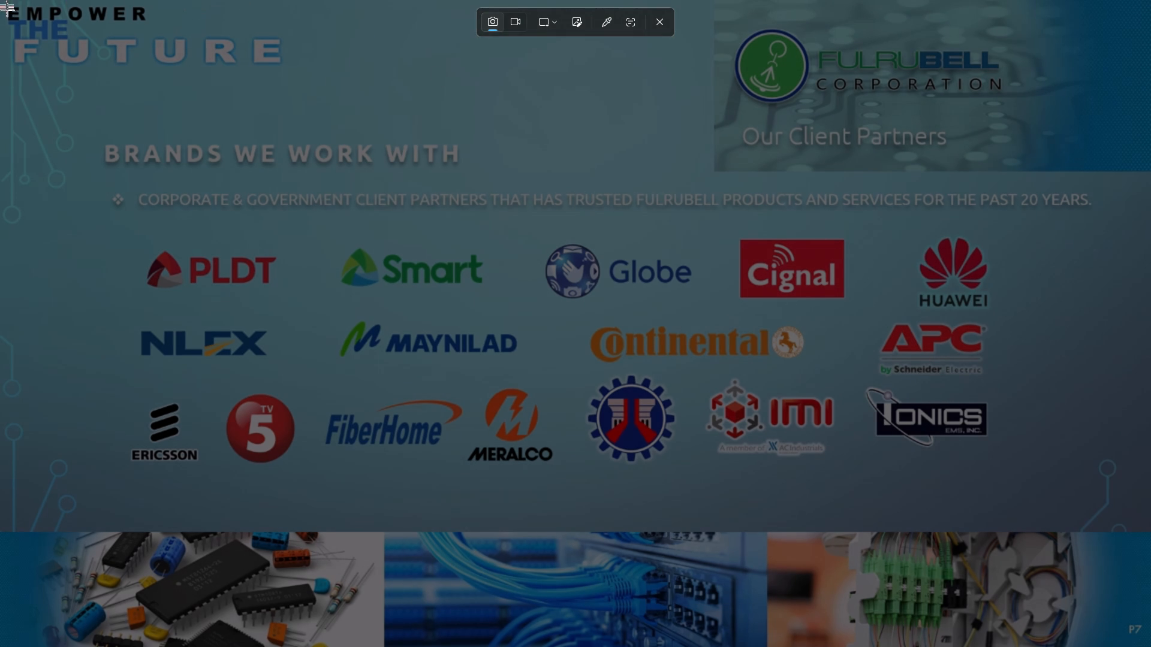
left_click_drag(1, 0, 753, 462)
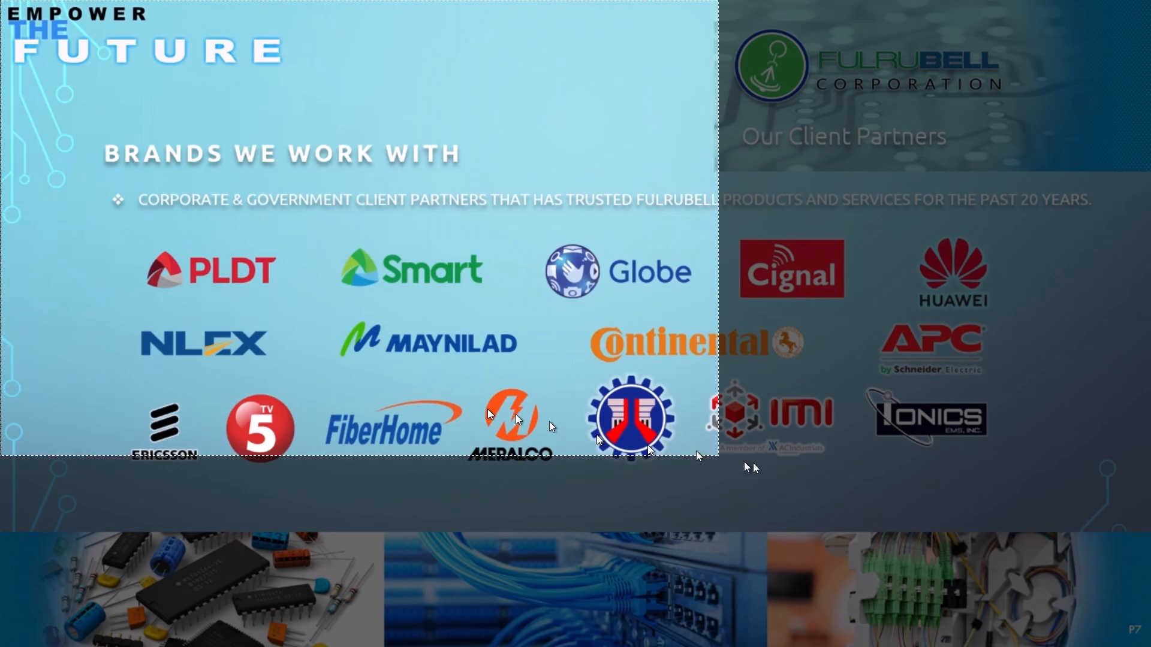
left_click_drag(753, 462, 1136, 645)
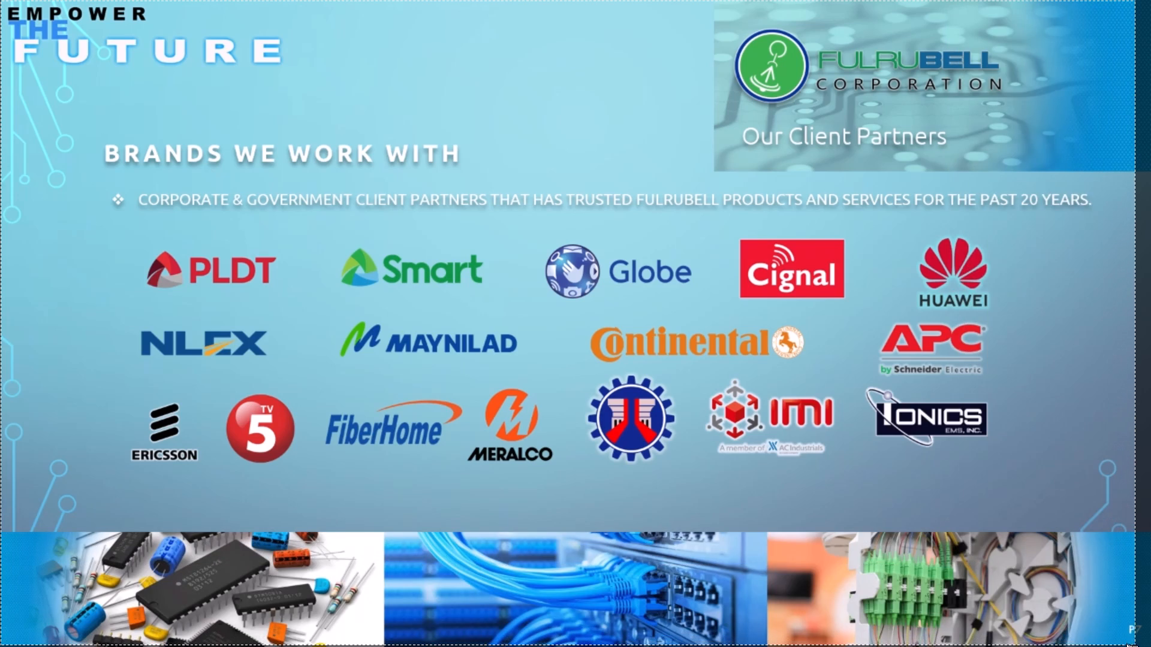
left_click_drag(1136, 645, 1149, 645)
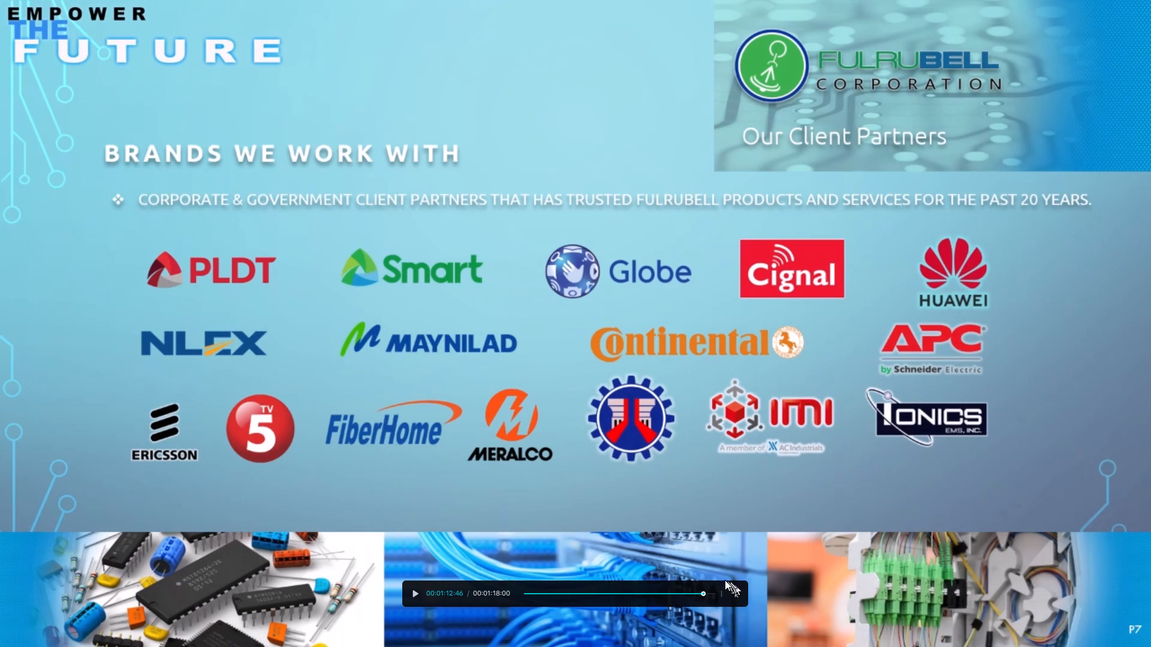
key("Escape")
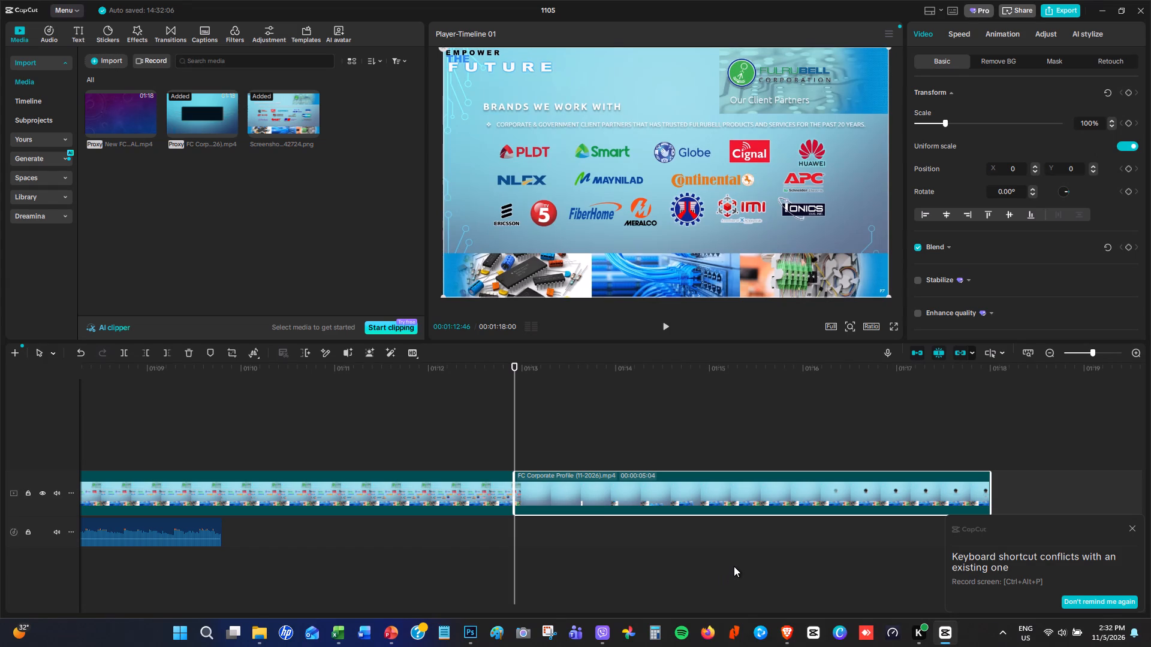
left_click(1101, 10)
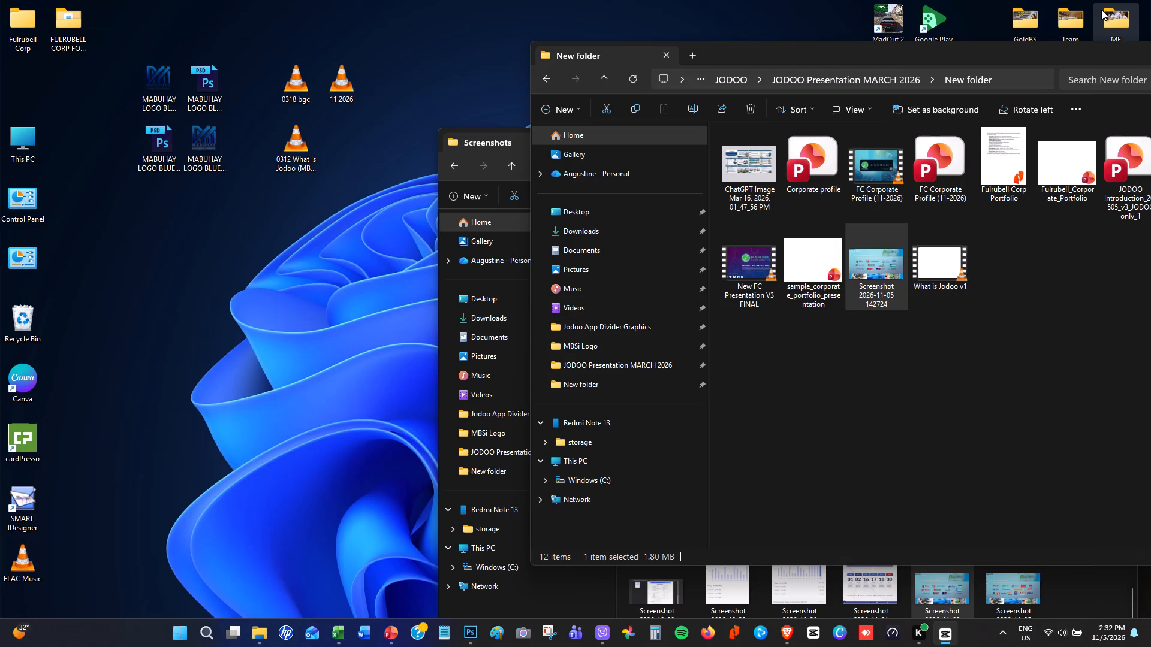
left_click(507, 142)
scroll(937, 409, "down", 7)
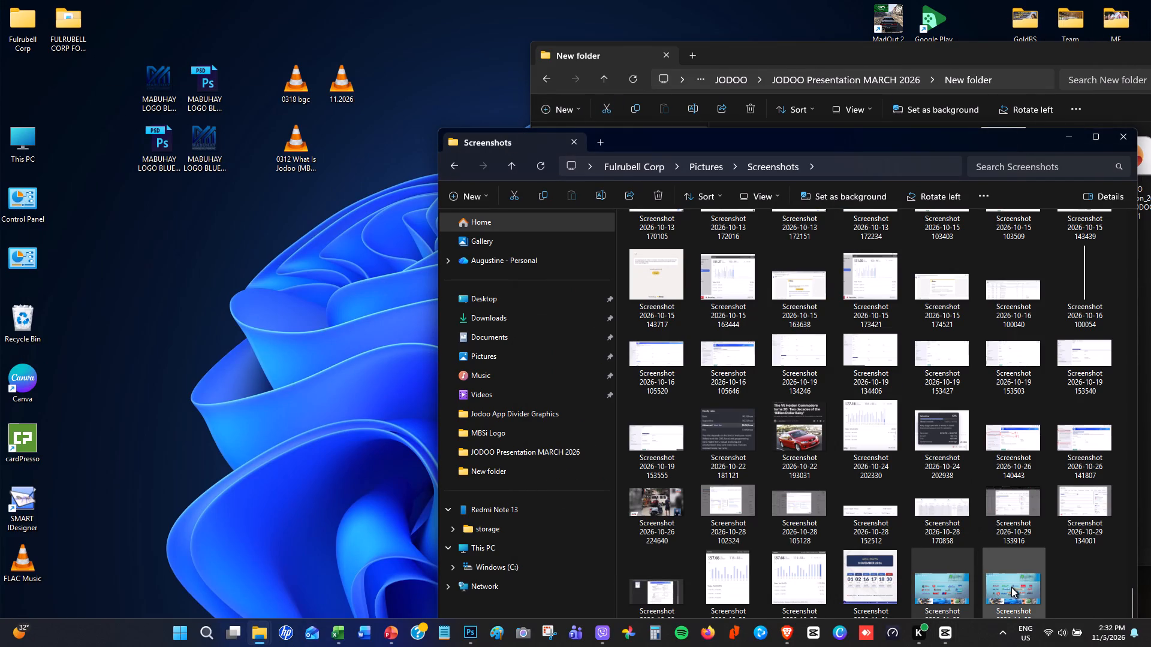
left_click_drag(944, 137, 927, 137)
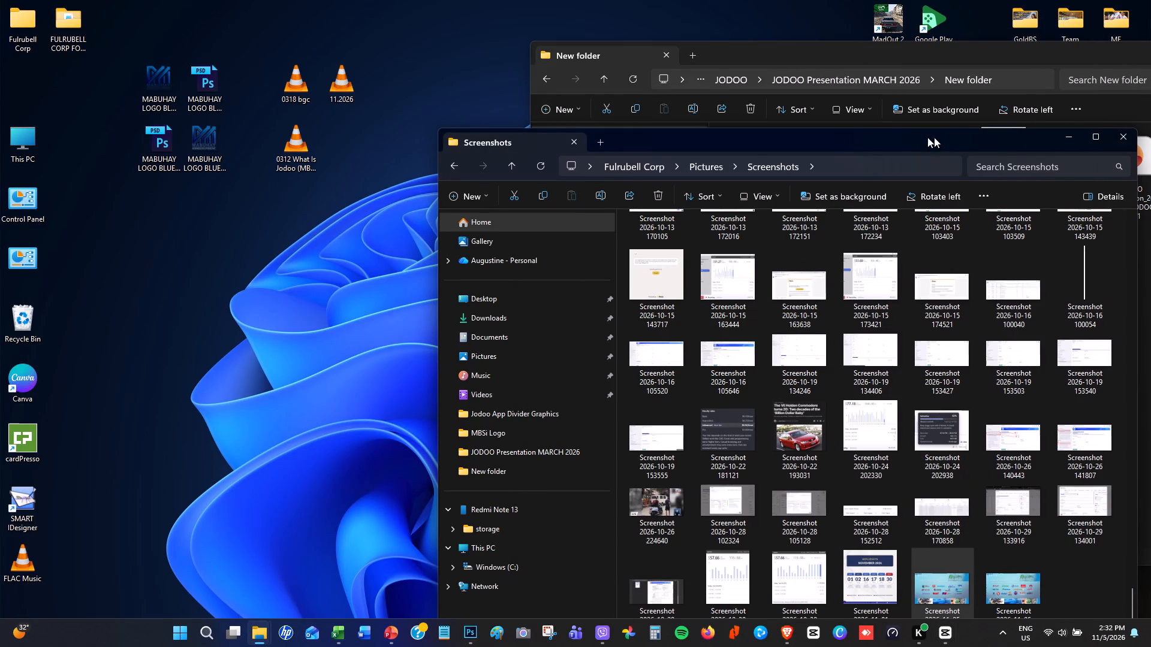
left_click_drag(927, 137, 487, 50)
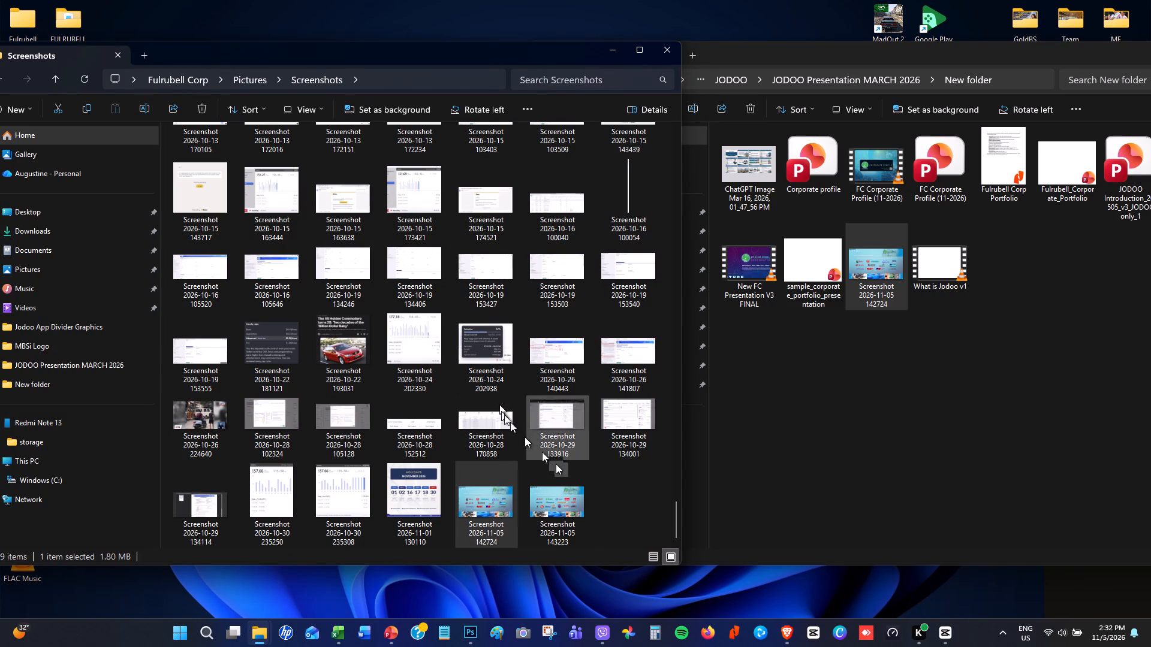
left_click(560, 501)
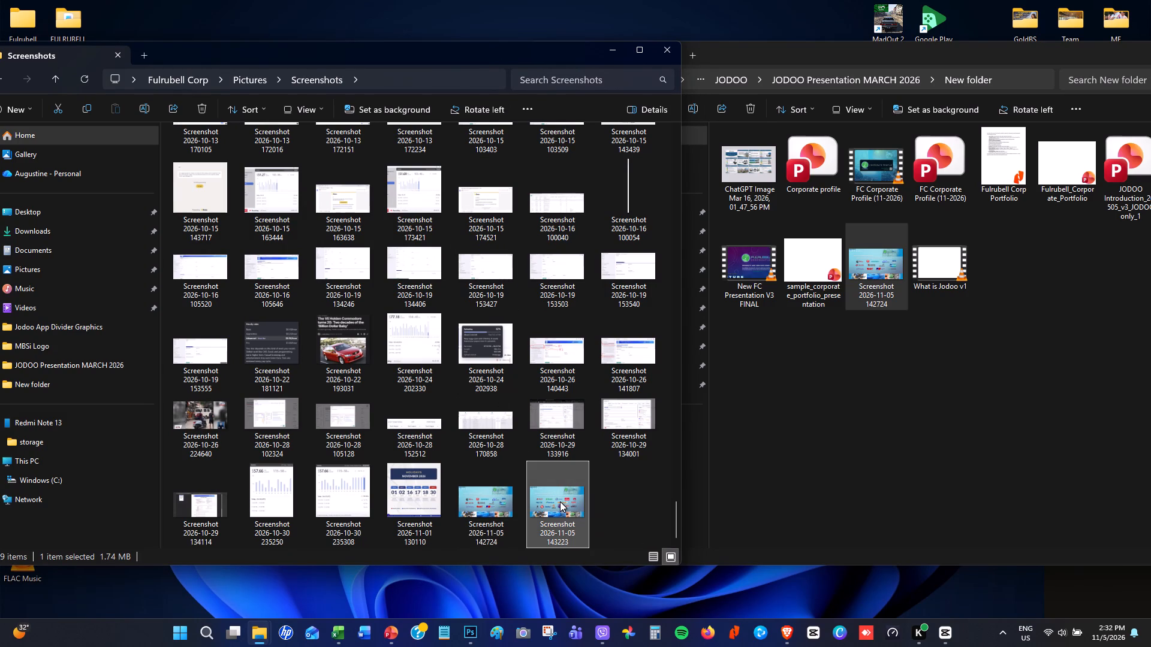
right_click(565, 505)
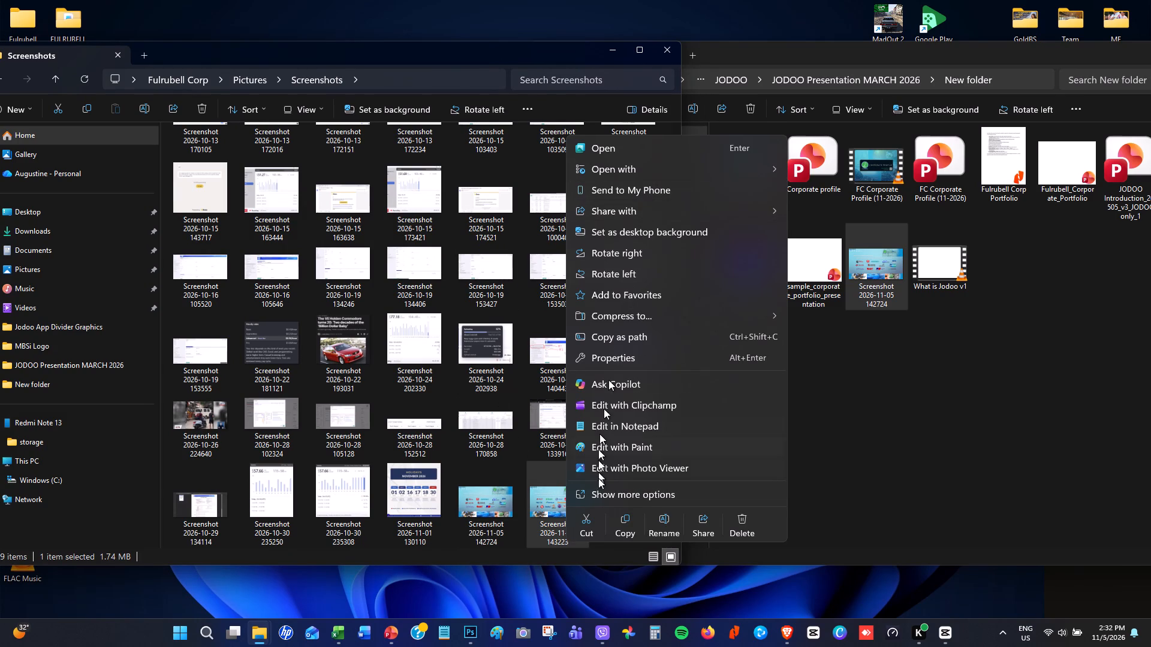
left_click(623, 522)
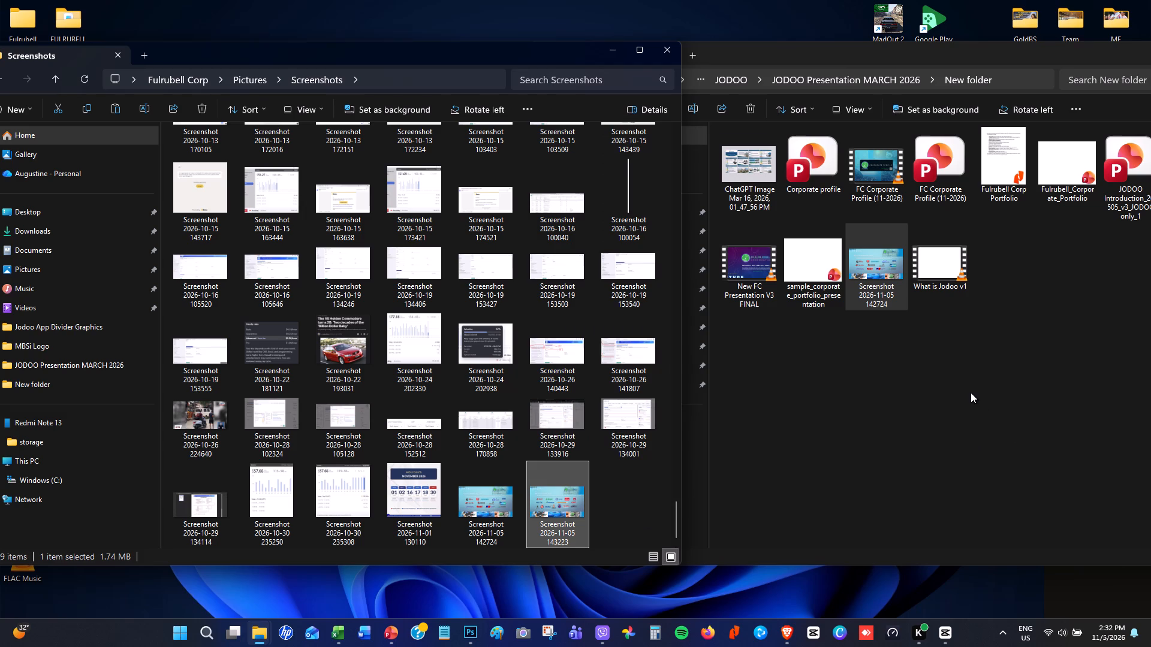
left_click(971, 392)
right_click(971, 392)
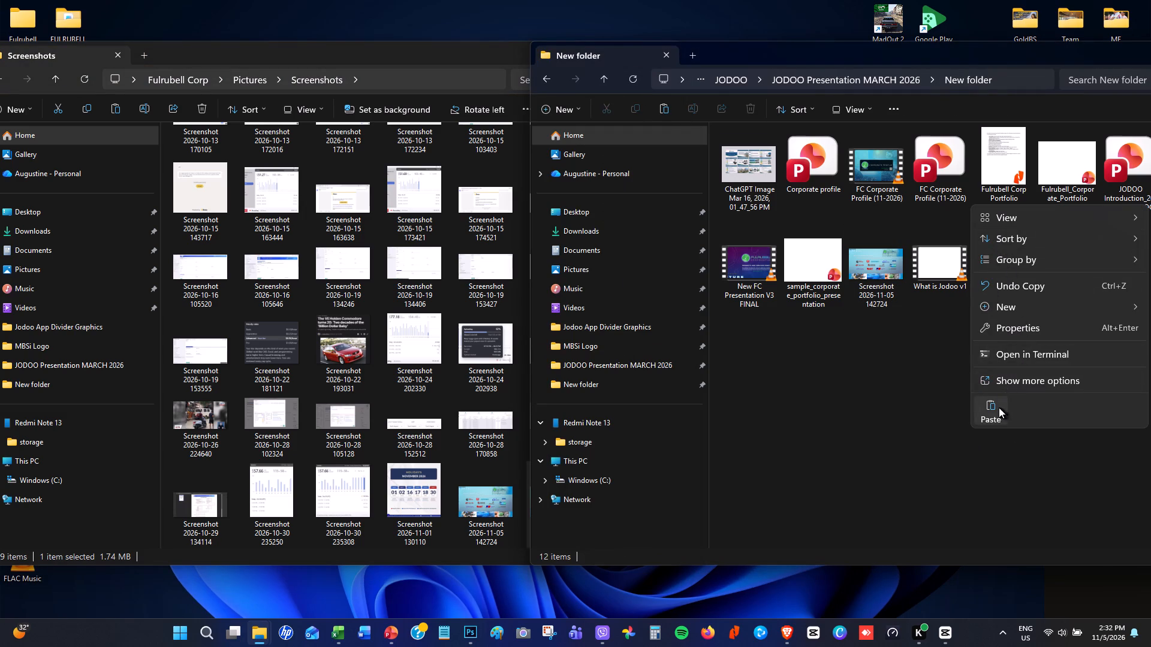
left_click(992, 410)
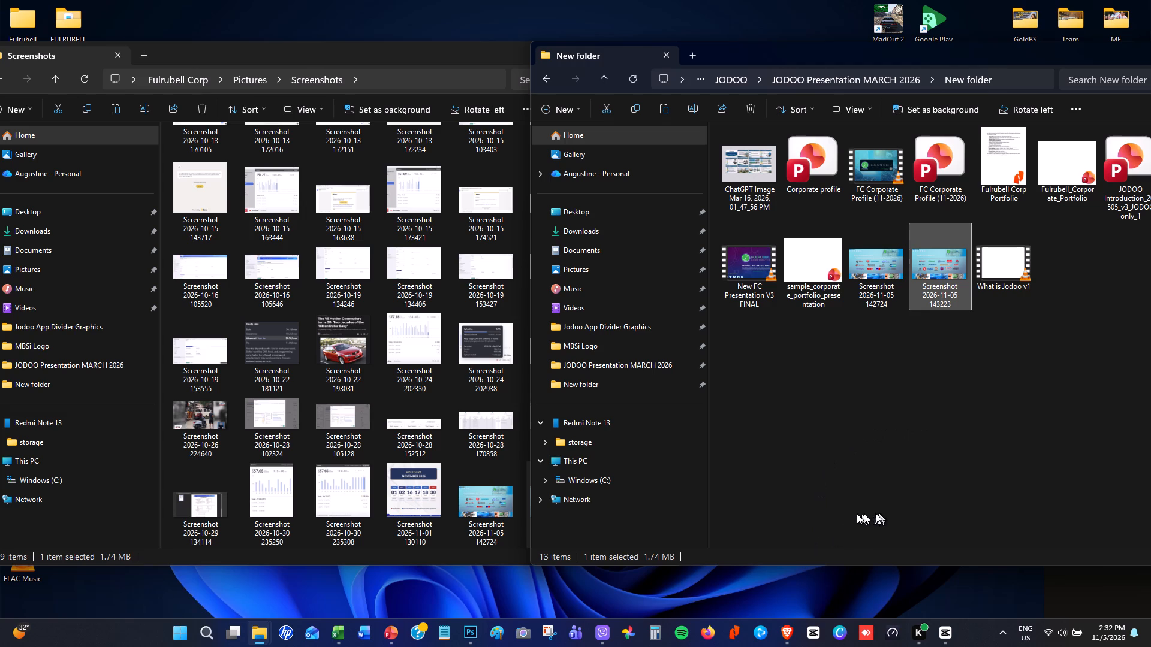
Switch to CapCut, add the copied screenshot to the timeline, insert it in the main track at the 00:01:12:46 split, and play across the join.
left_click(950, 634)
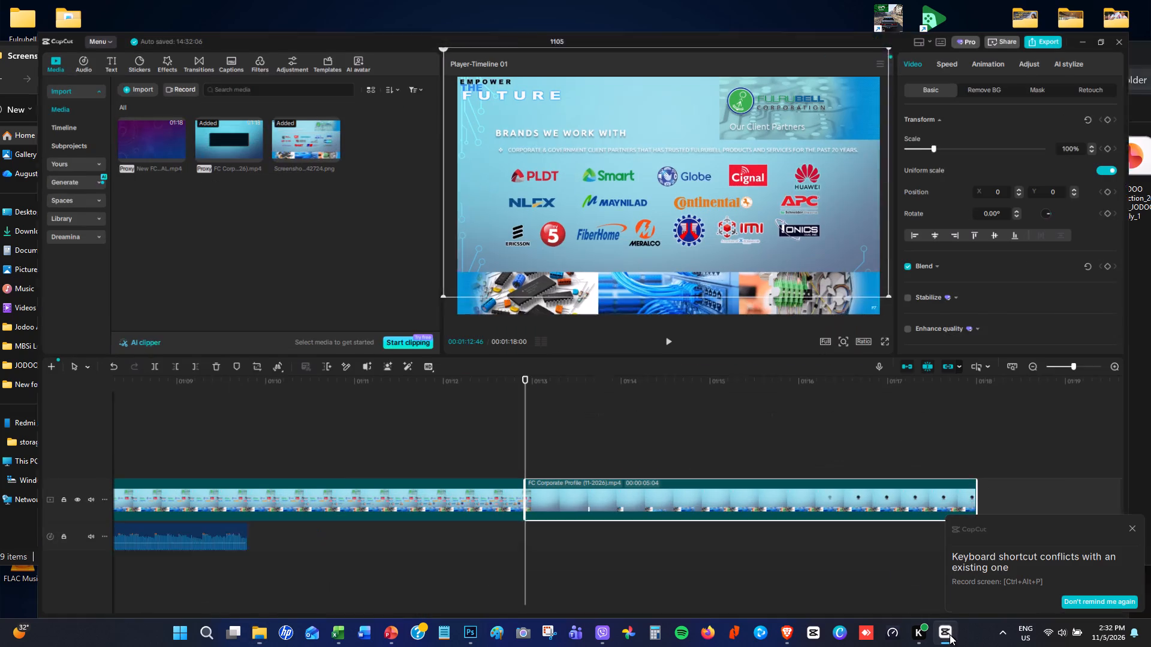
left_click(1119, 9)
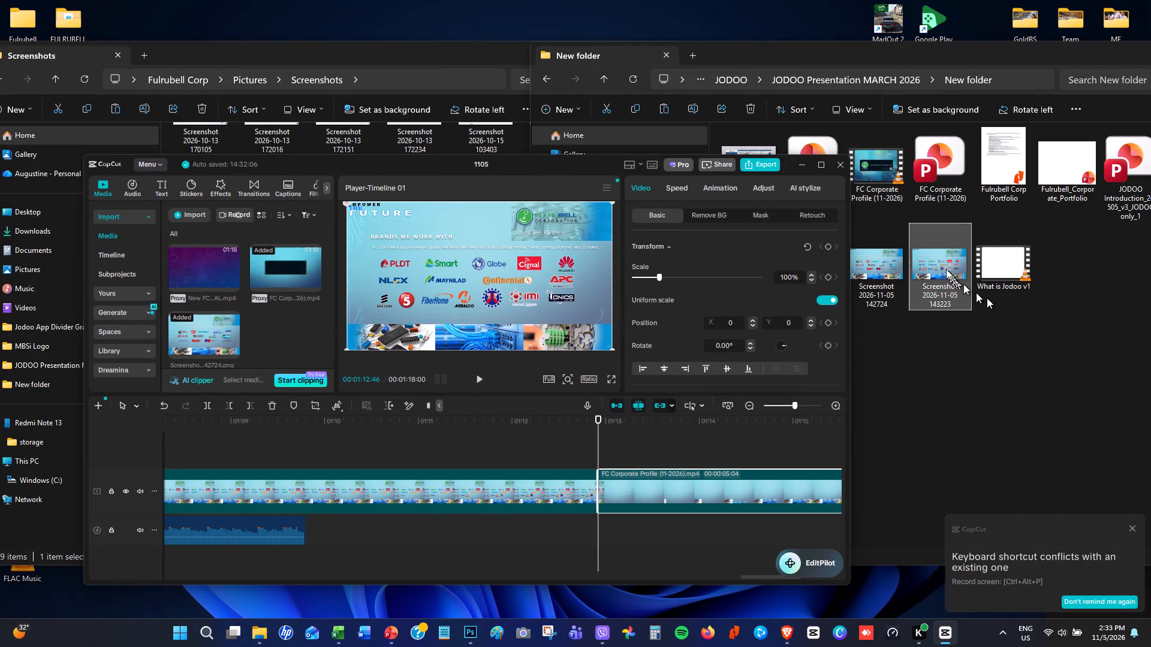
left_click_drag(942, 263, 580, 458)
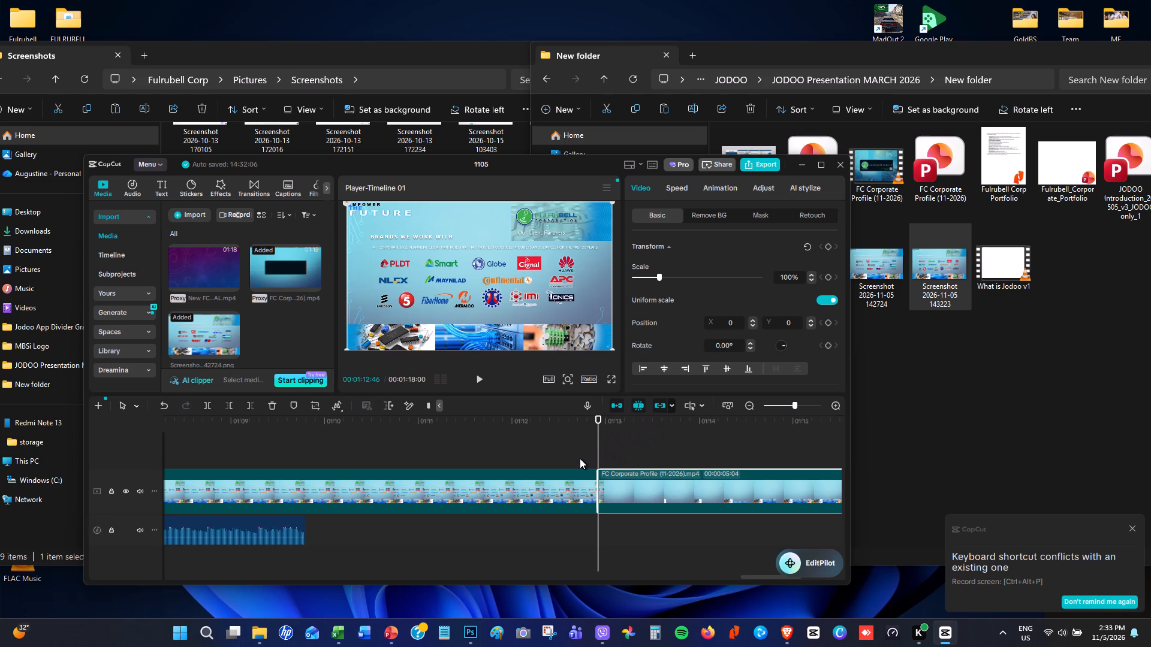
left_click(818, 167)
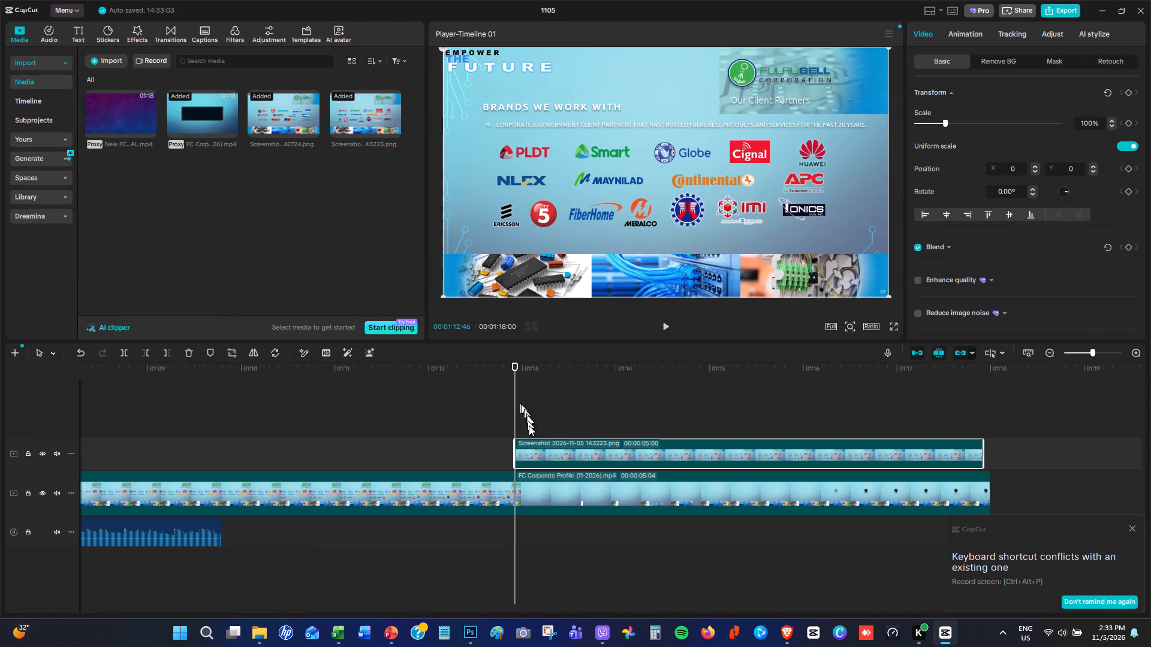
left_click_drag(592, 449, 571, 477)
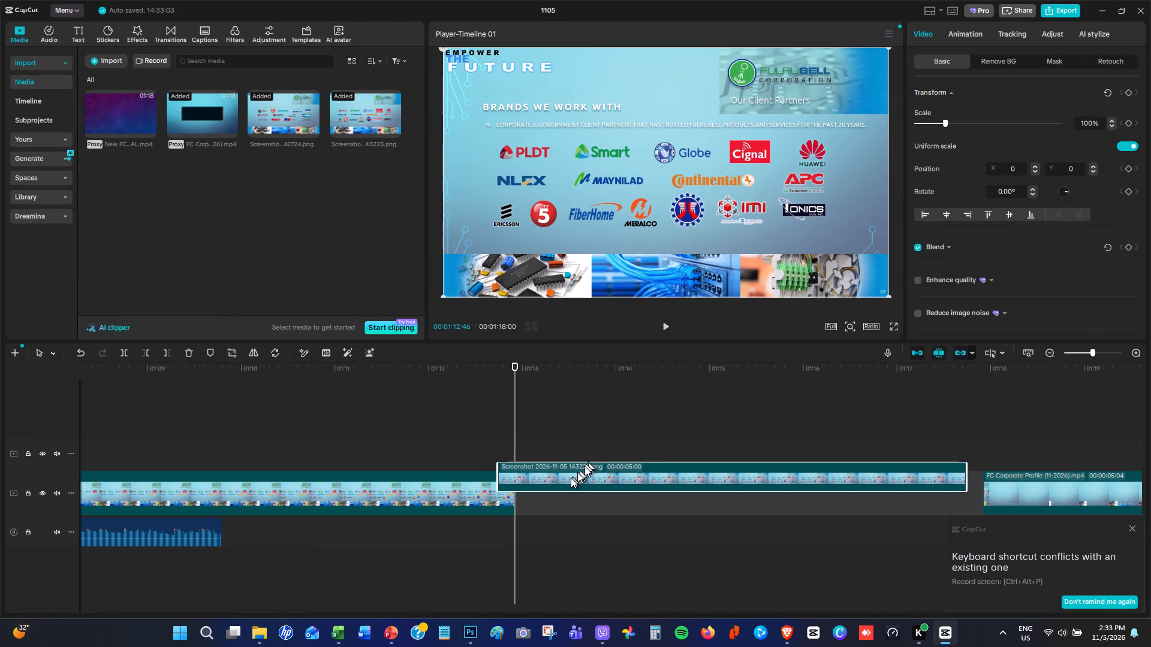
left_click_drag(571, 477, 560, 488)
left_click(439, 431)
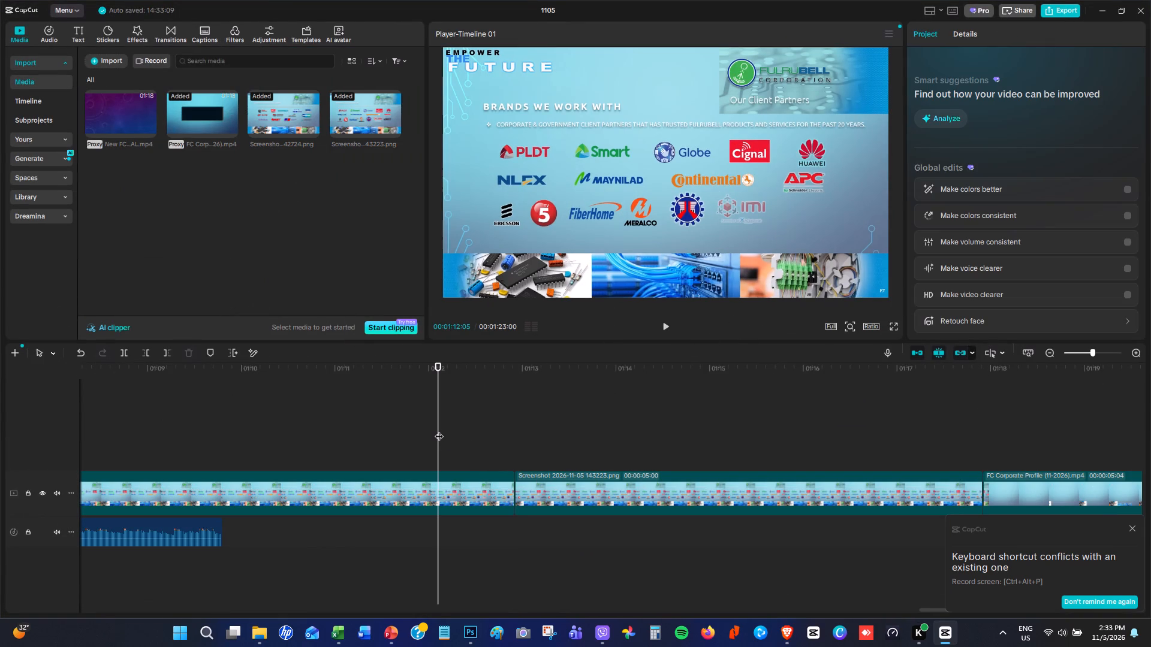
key("space")
key("space")
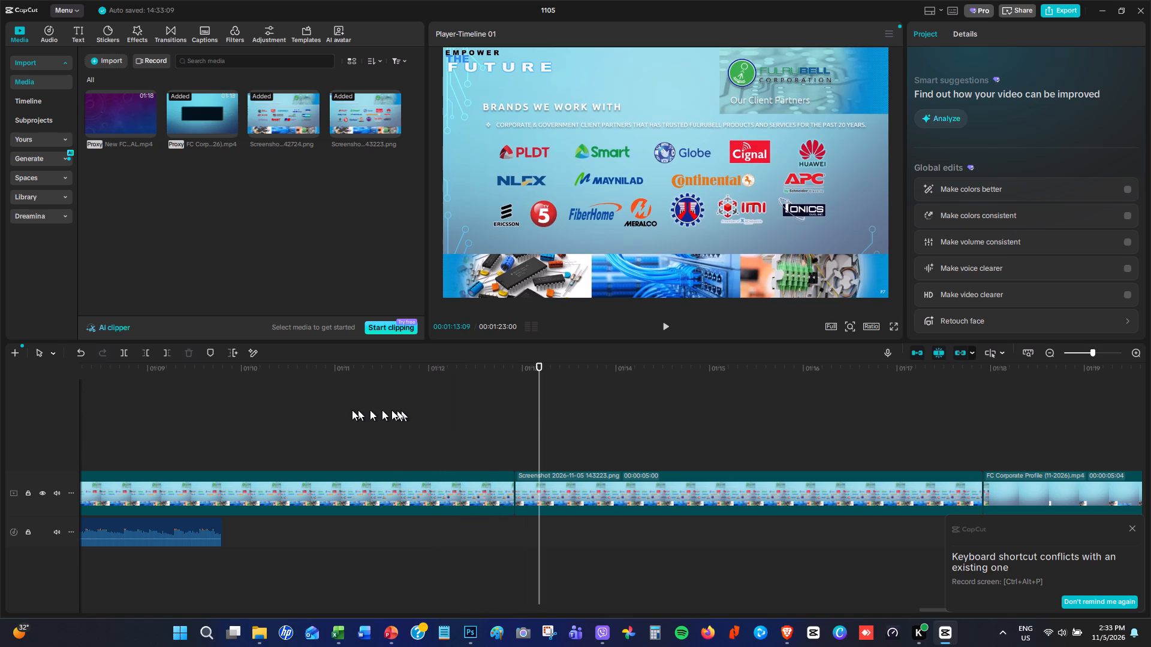
Set the speed of the FC Corporate Profile clip just before the new screenshot to 1.50x and play the screenshot section.
left_click(352, 410)
left_click(391, 477)
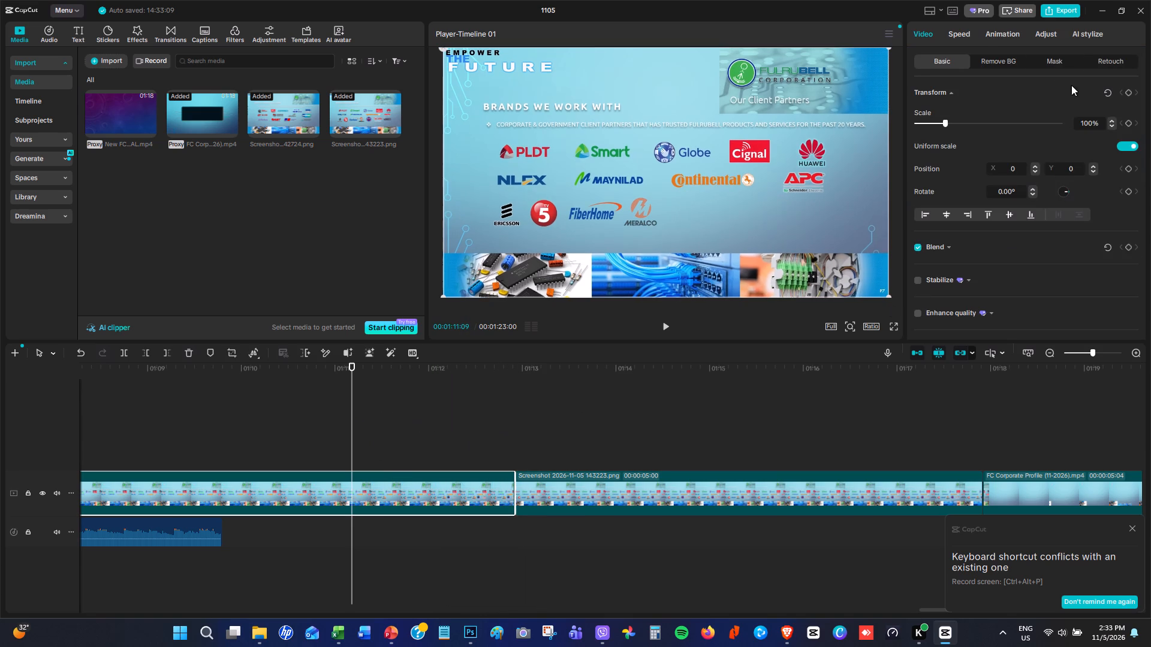
left_click(965, 34)
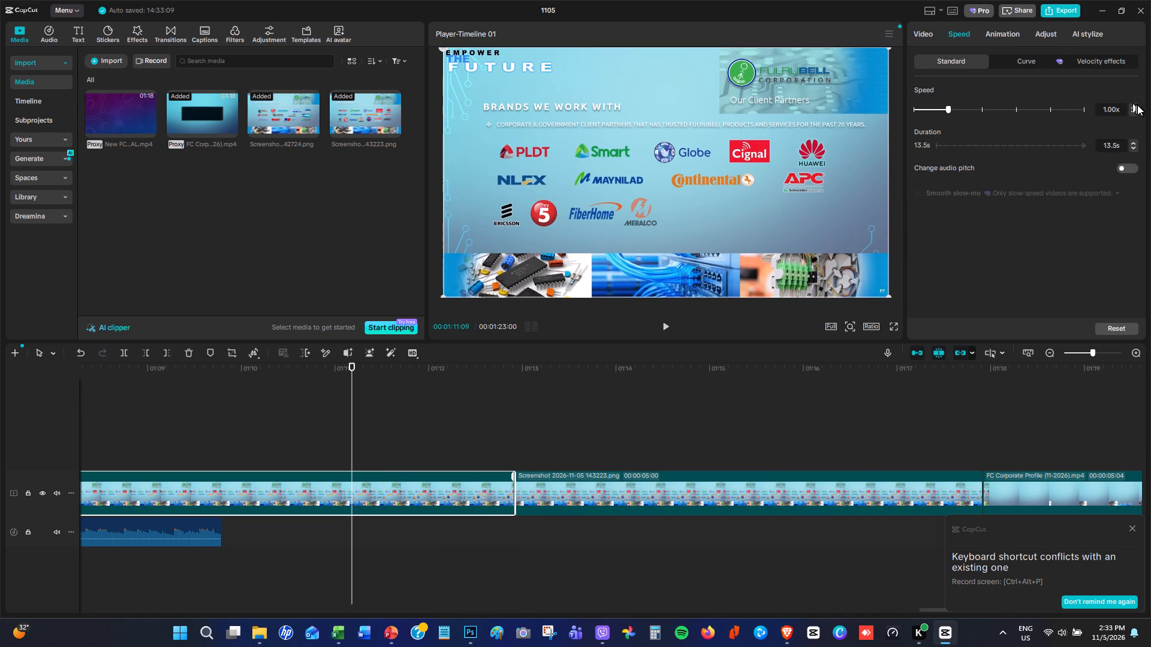
triple_click(1135, 105)
left_click(1135, 105)
left_click(1135, 105)
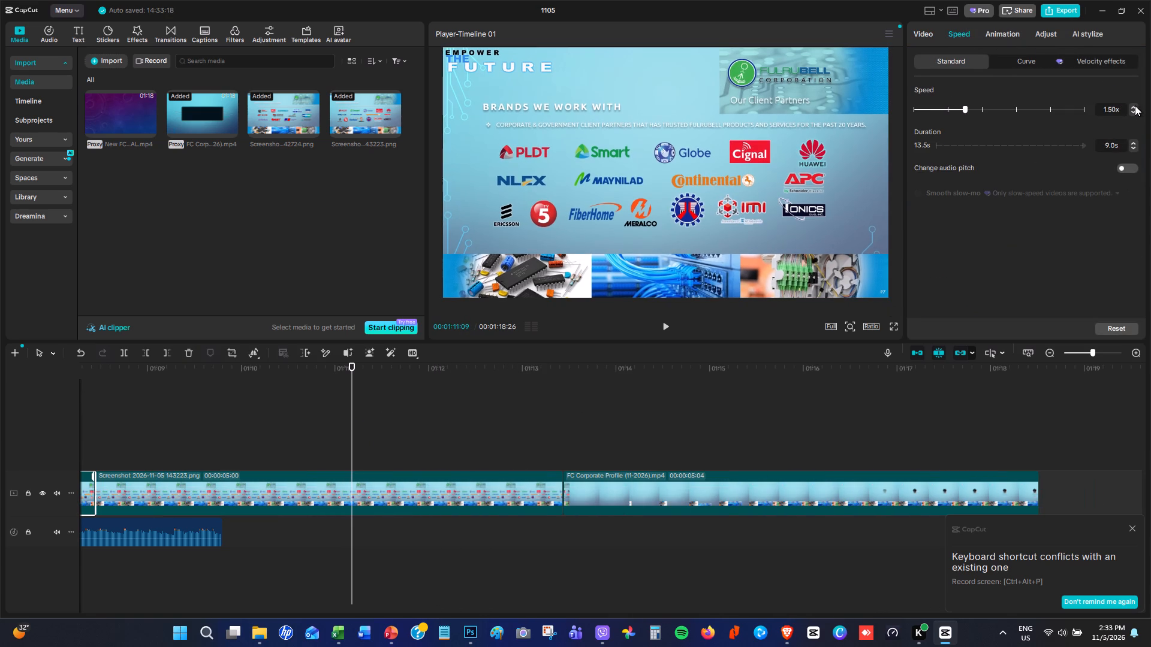
left_click(233, 413)
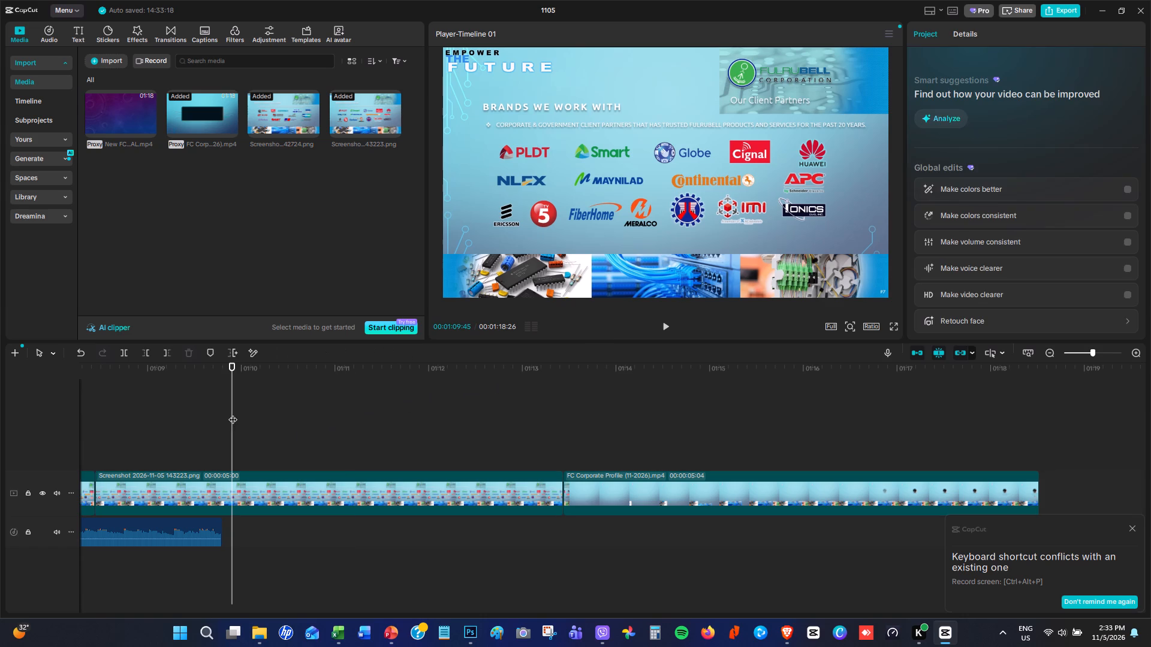
left_click(155, 412)
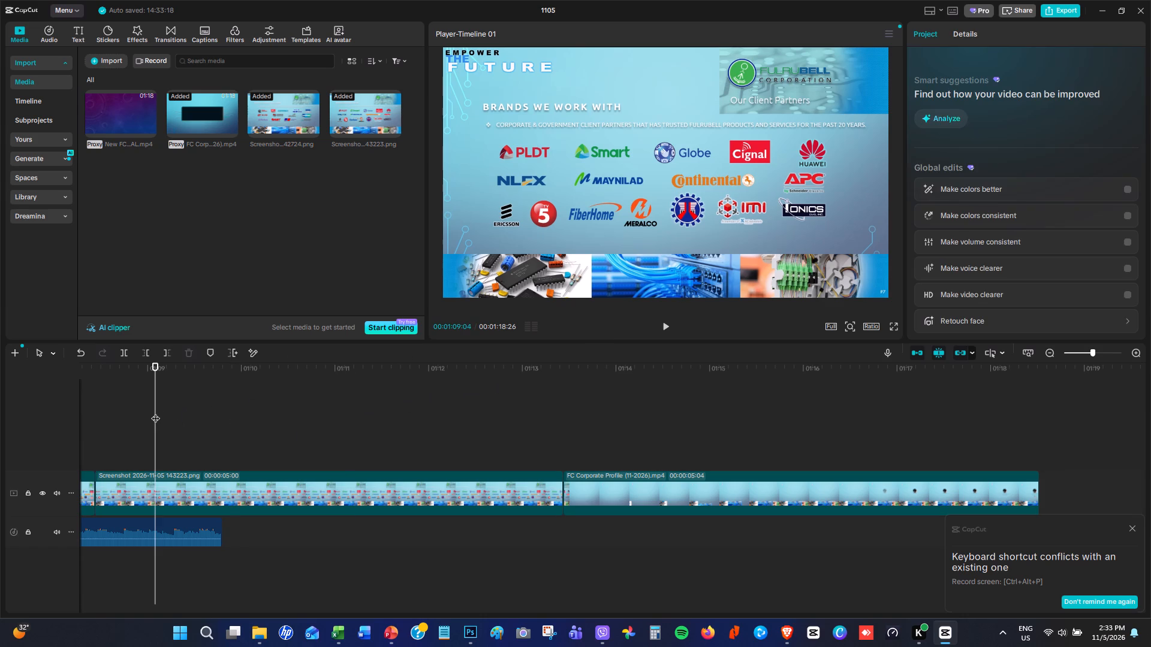
key("space")
key("space")
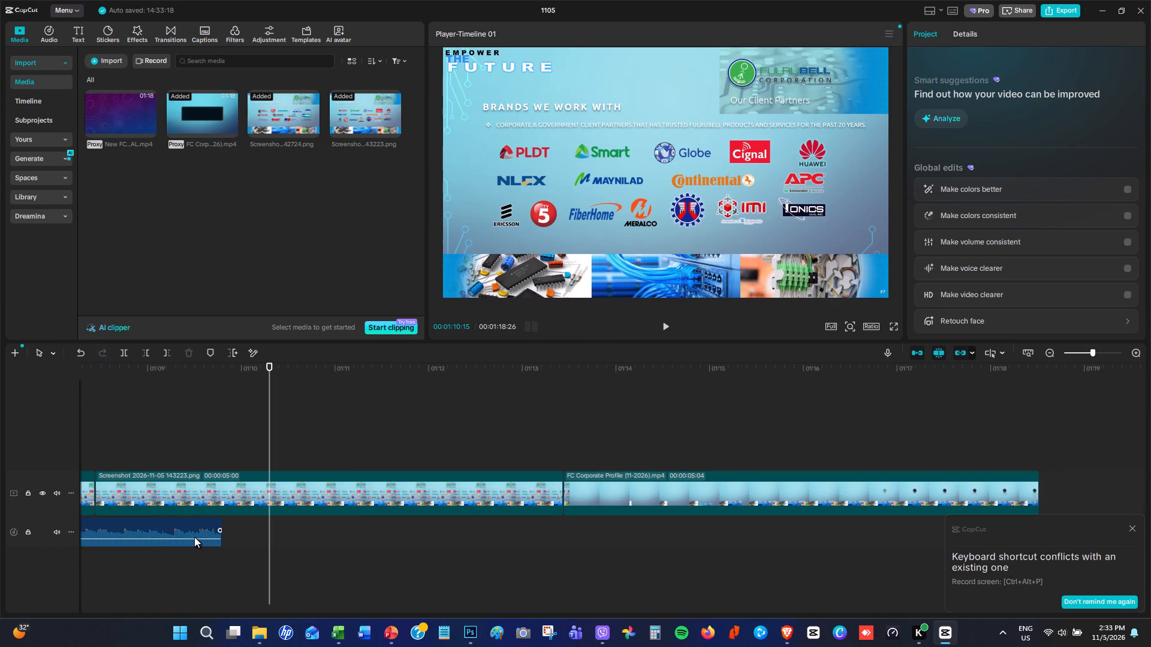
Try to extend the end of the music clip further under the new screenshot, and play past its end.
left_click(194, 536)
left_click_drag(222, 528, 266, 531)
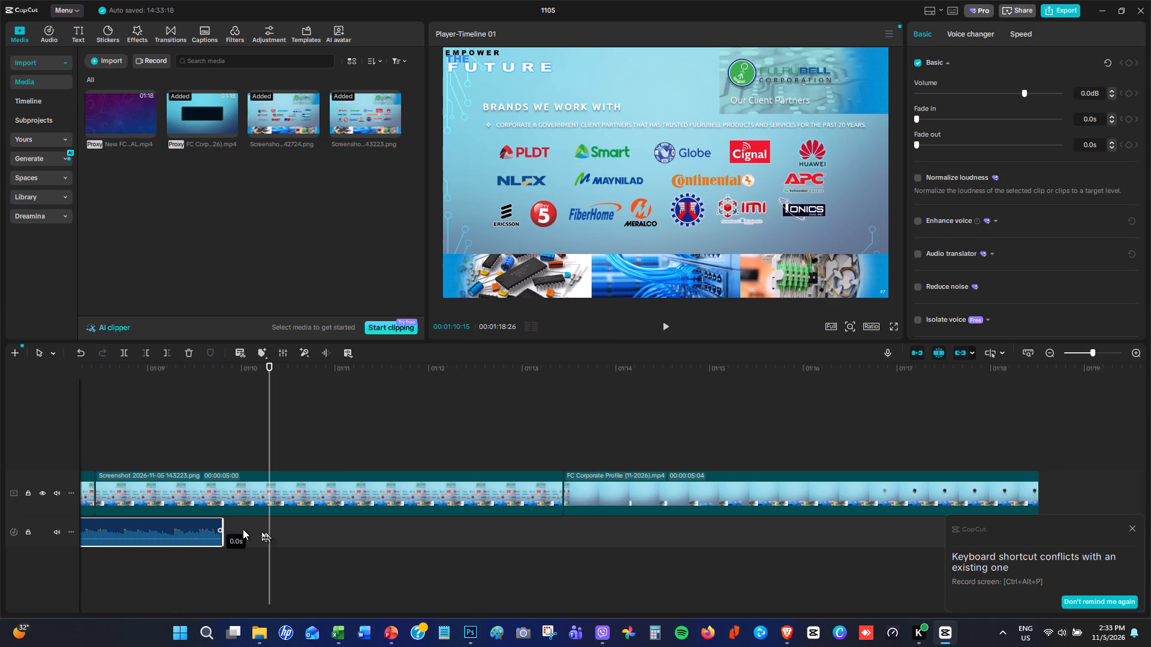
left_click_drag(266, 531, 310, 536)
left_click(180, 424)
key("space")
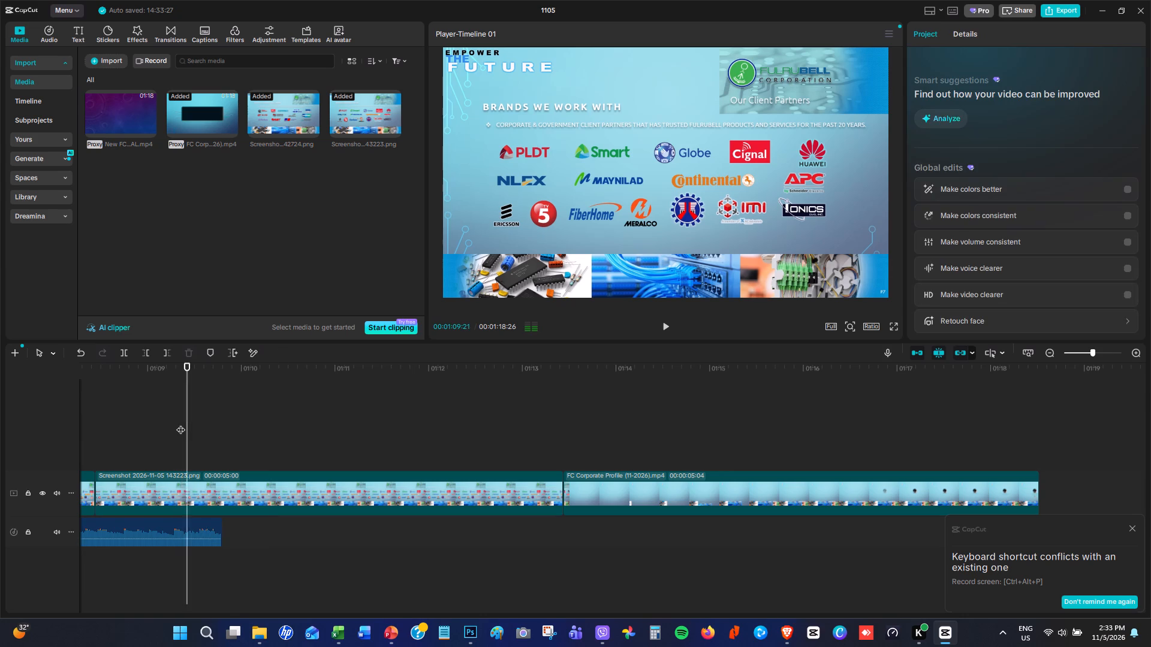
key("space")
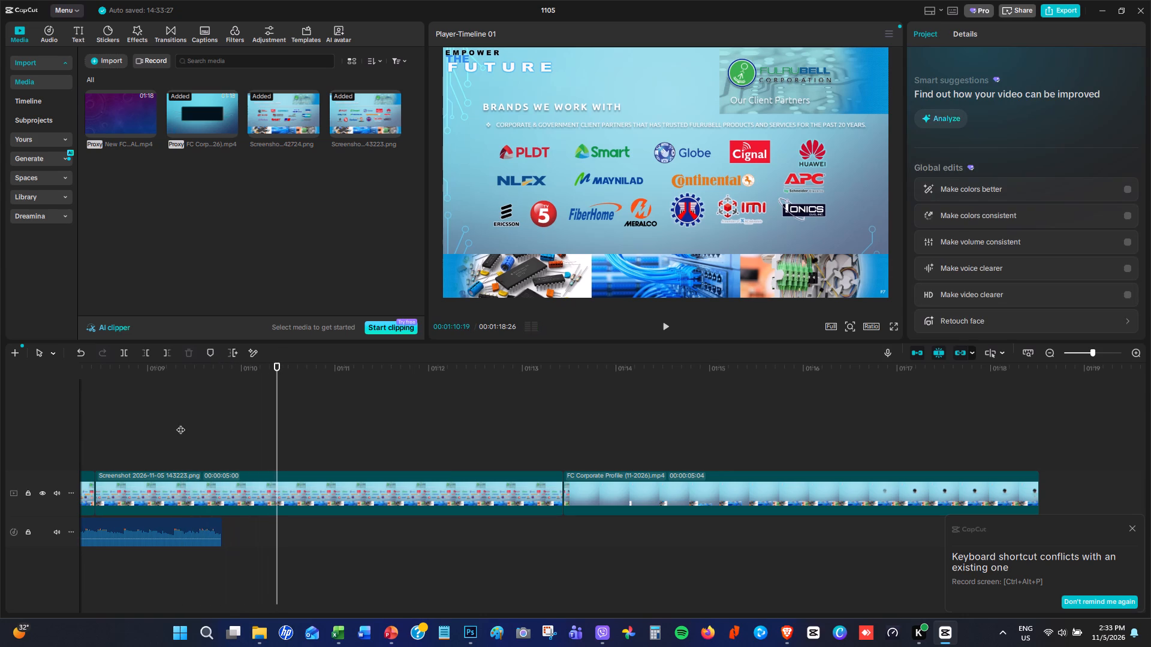
Duplicate the Energetic Summer Trip music onto a second audio track, starting slightly before the first music clip ends, and play the overlap.
left_click(186, 524)
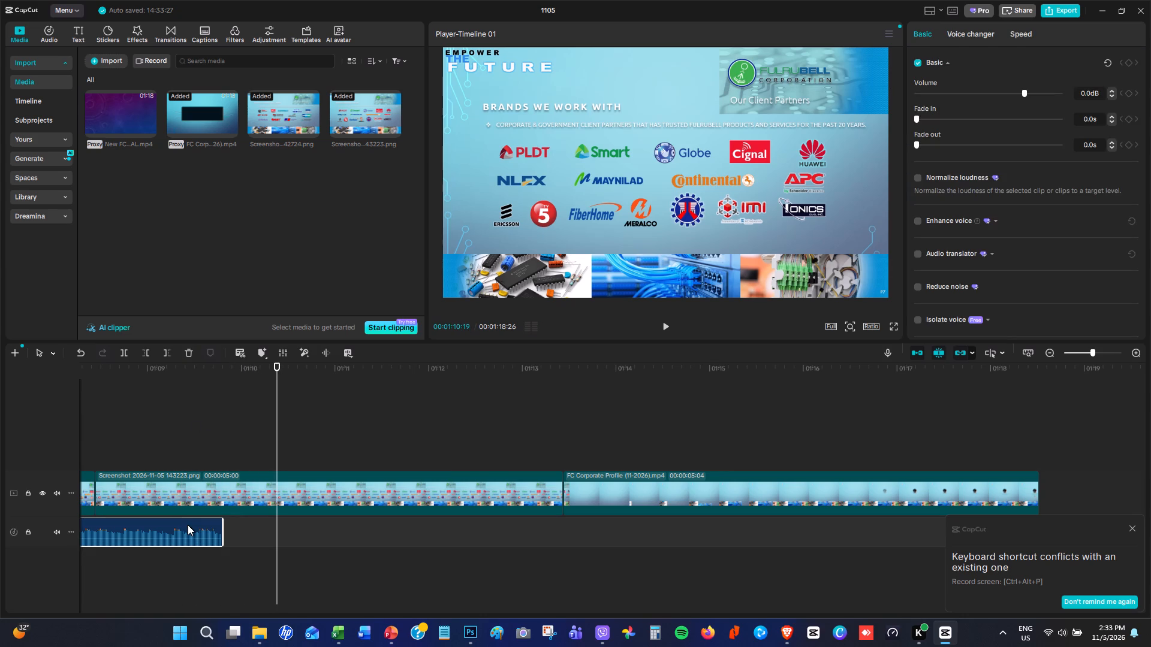
key("ctrl+c")
left_click(196, 404)
key("space")
key("space")
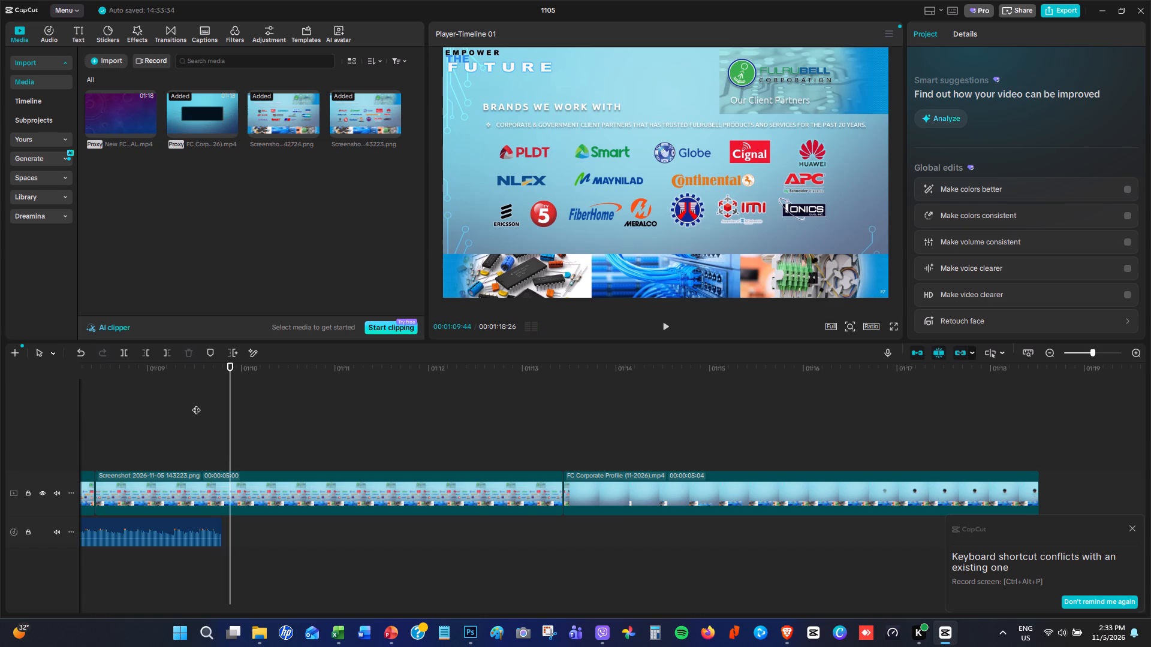
key("ctrl+v")
left_click_drag(263, 541, 263, 542)
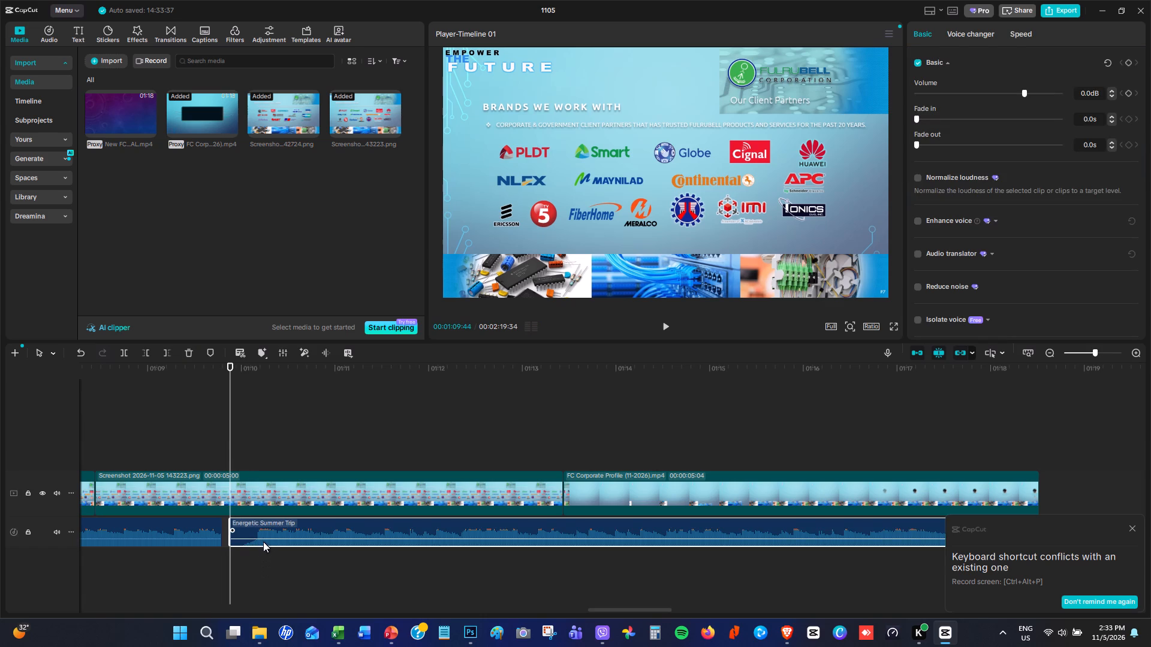
left_click_drag(263, 542, 227, 573)
left_click(161, 401)
key("space")
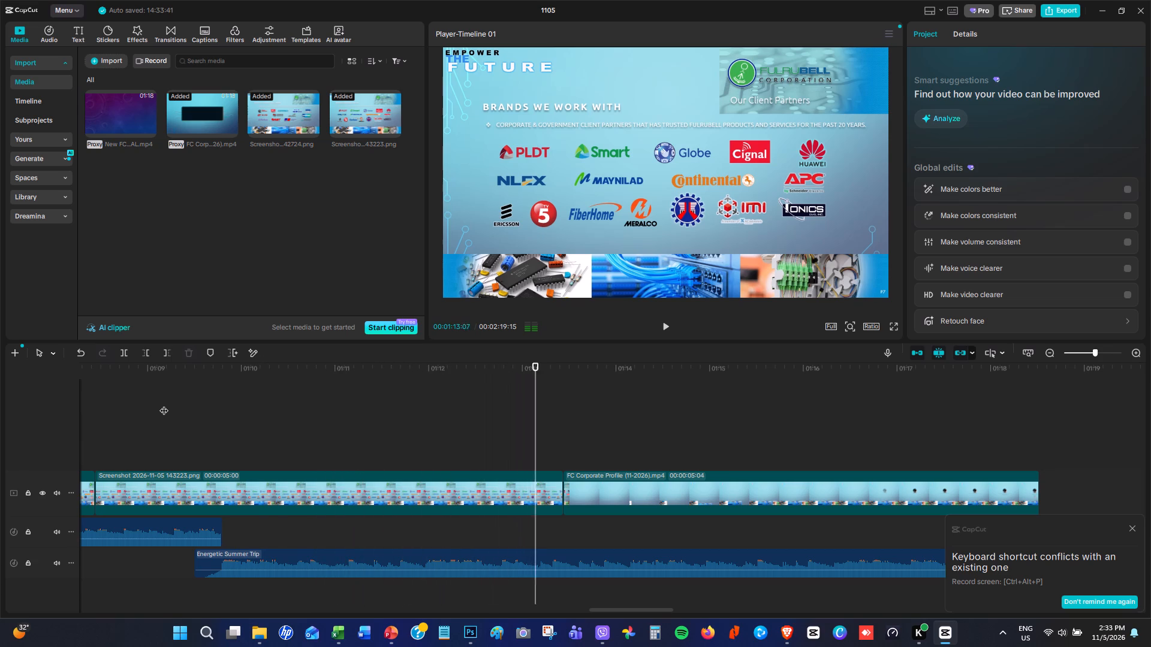
left_click(123, 417)
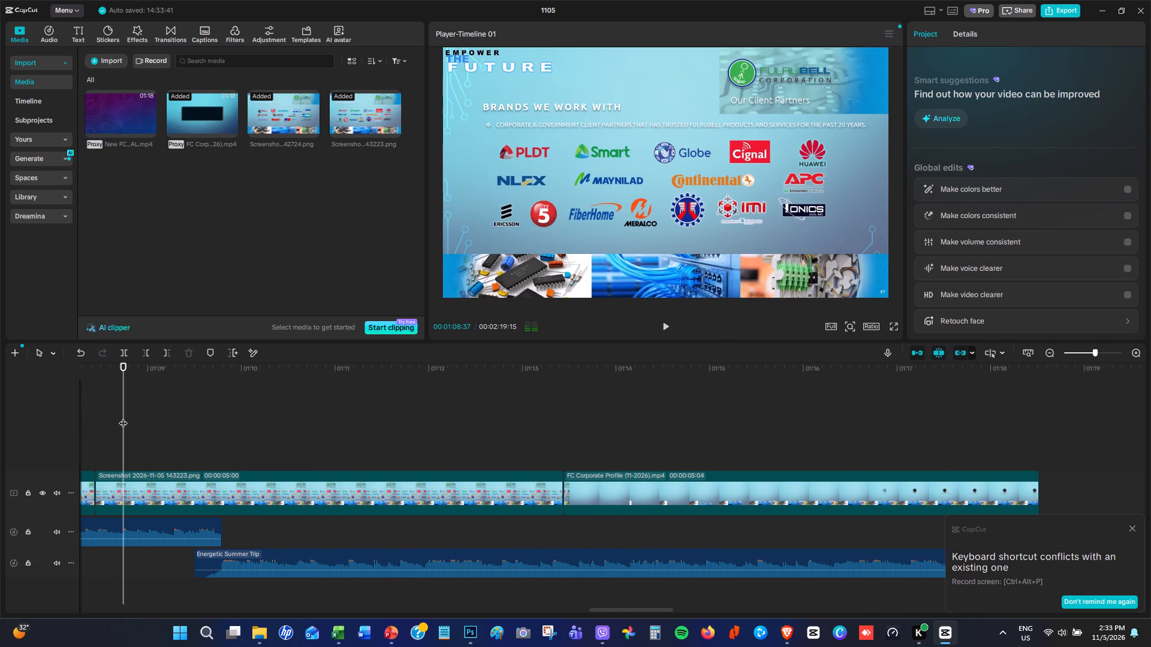
key("space")
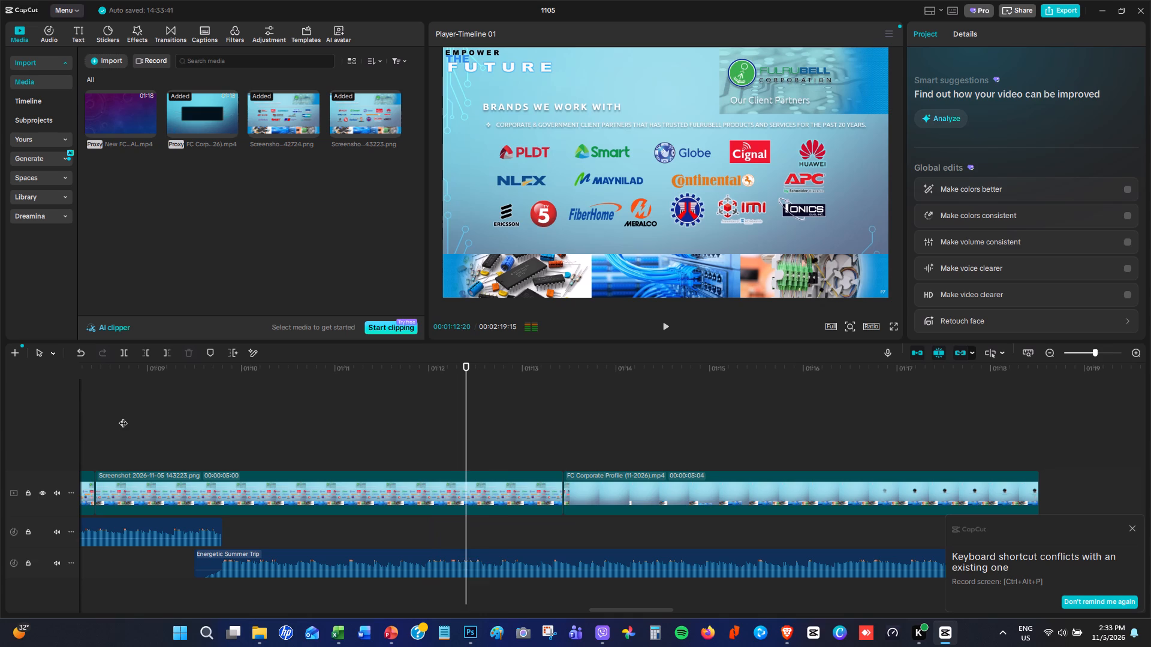
key("space")
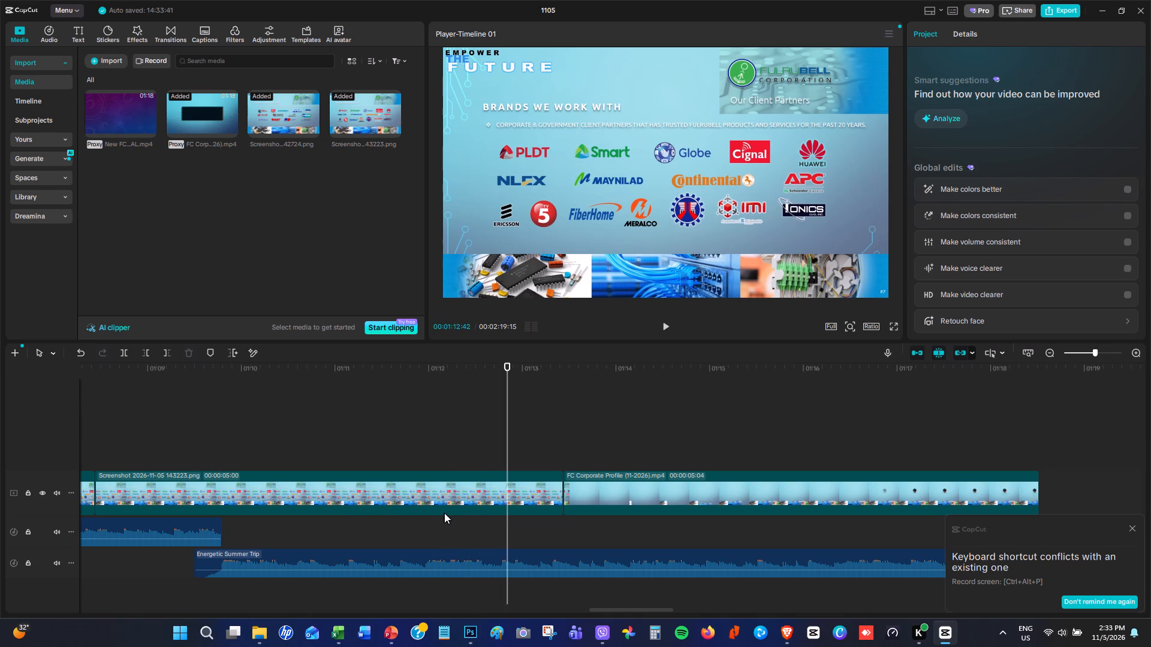
Apply the Fade Out animation to the client-partners screenshot clip on the main track and play across its end.
left_click(513, 489)
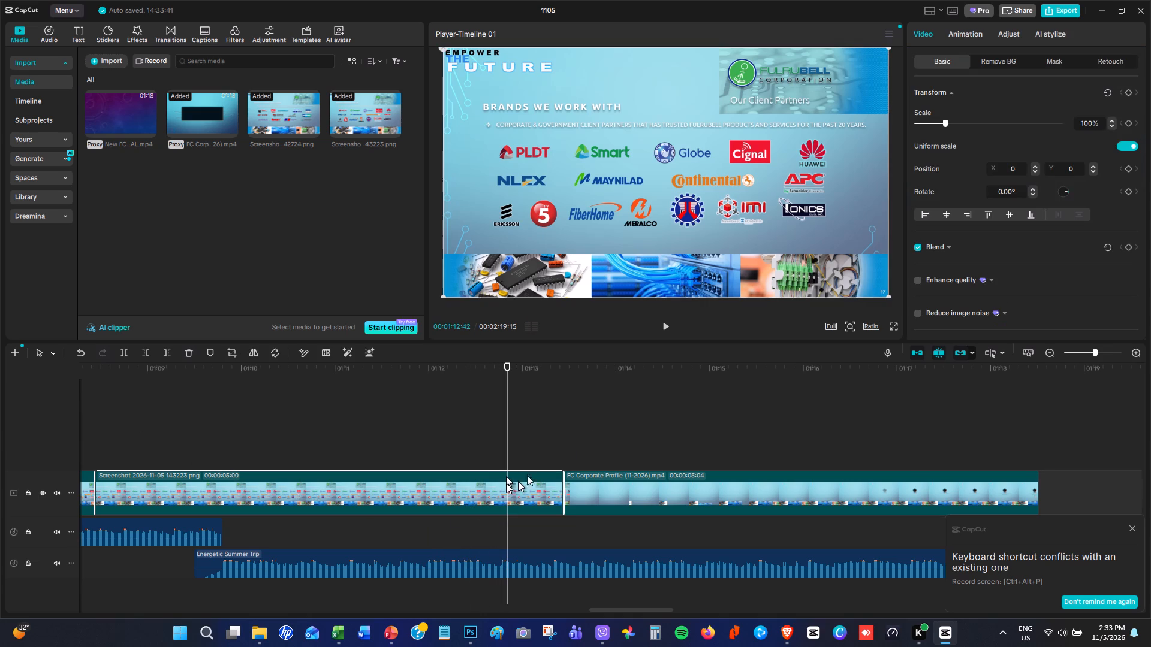
left_click(962, 35)
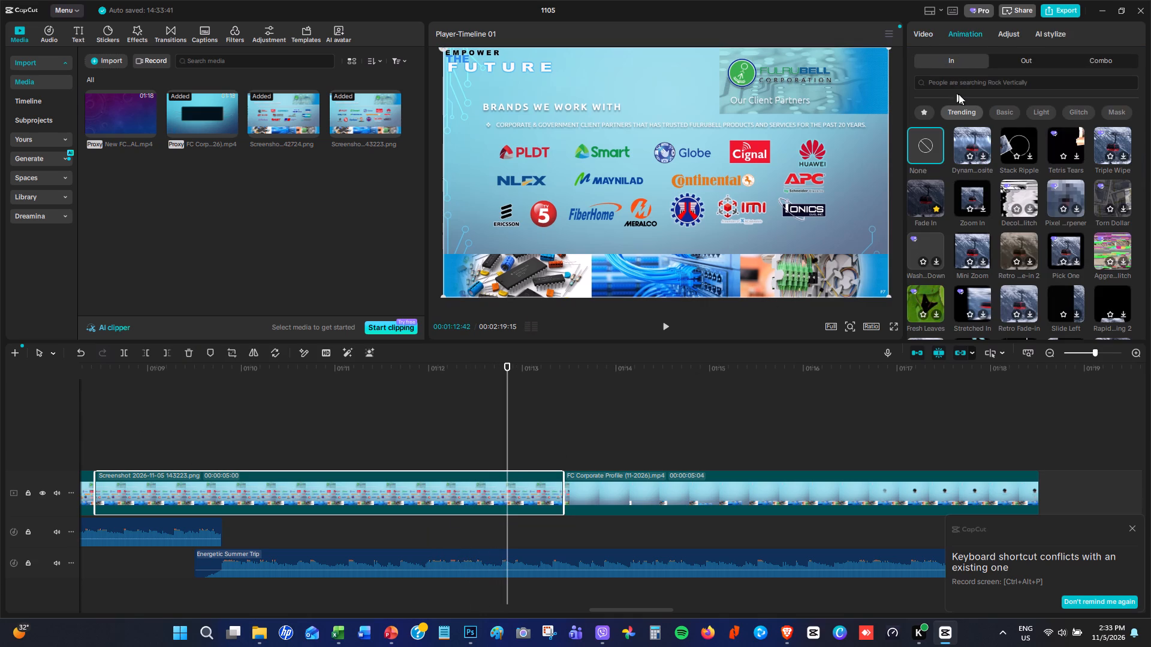
left_click(1010, 63)
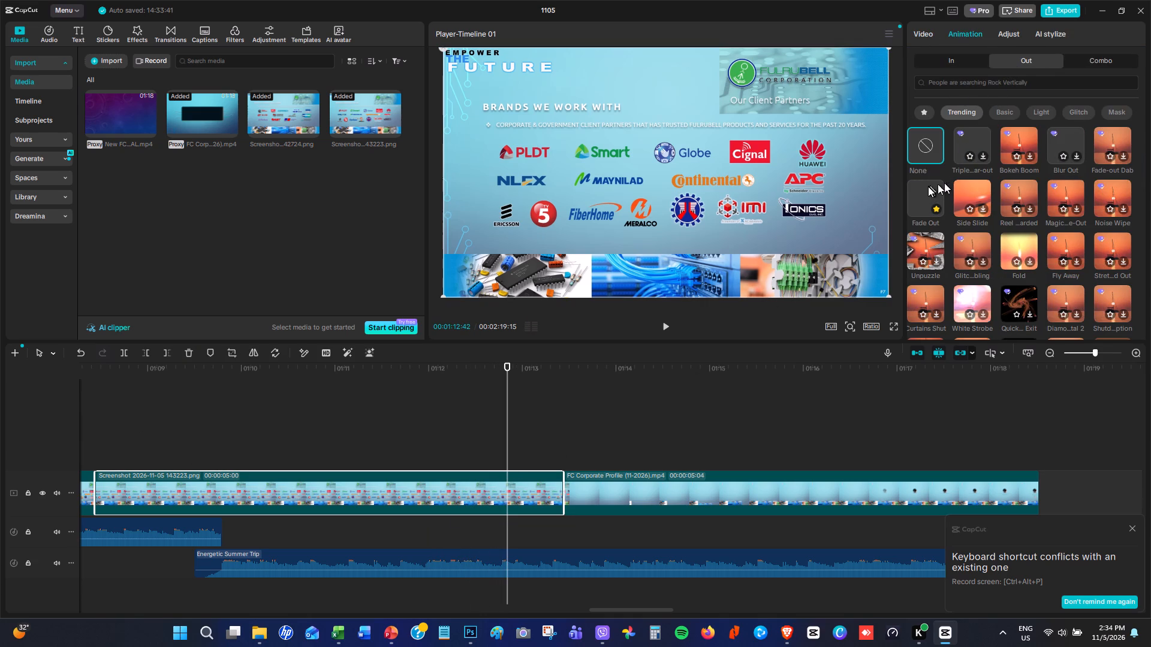
left_click(921, 191)
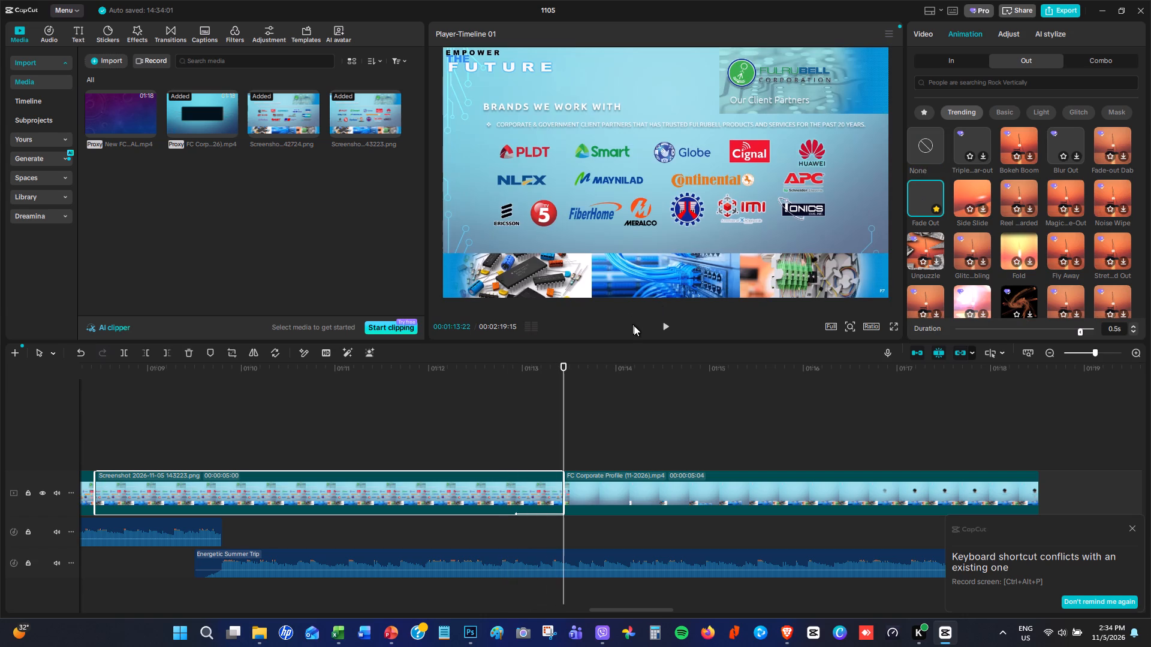
key("space")
key("space")
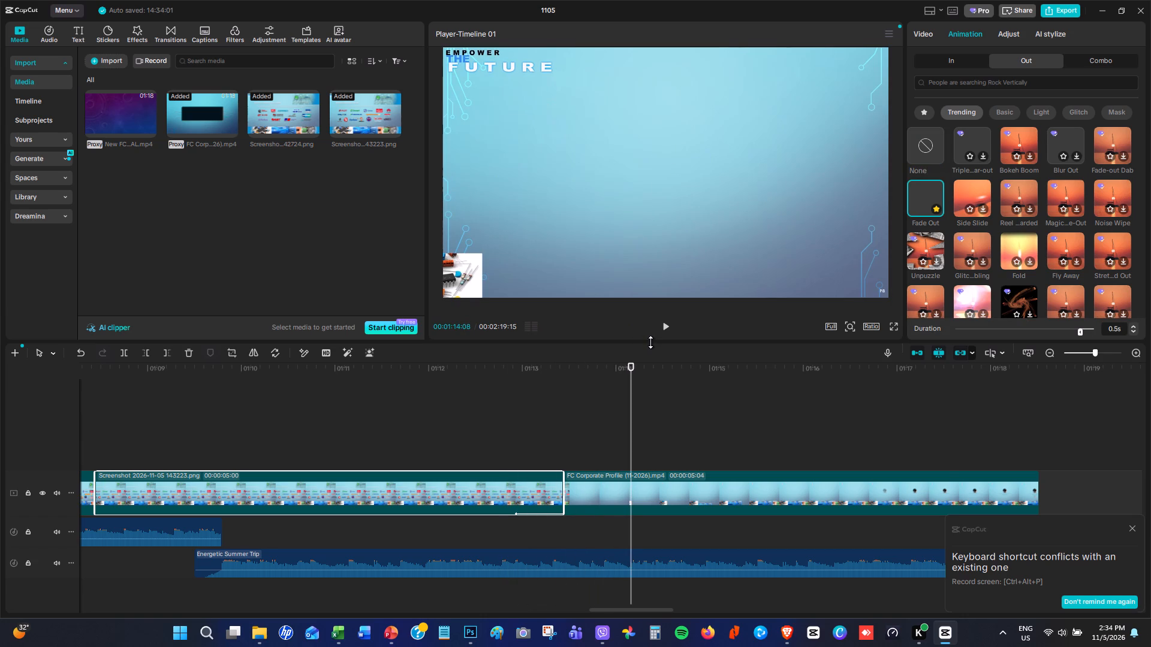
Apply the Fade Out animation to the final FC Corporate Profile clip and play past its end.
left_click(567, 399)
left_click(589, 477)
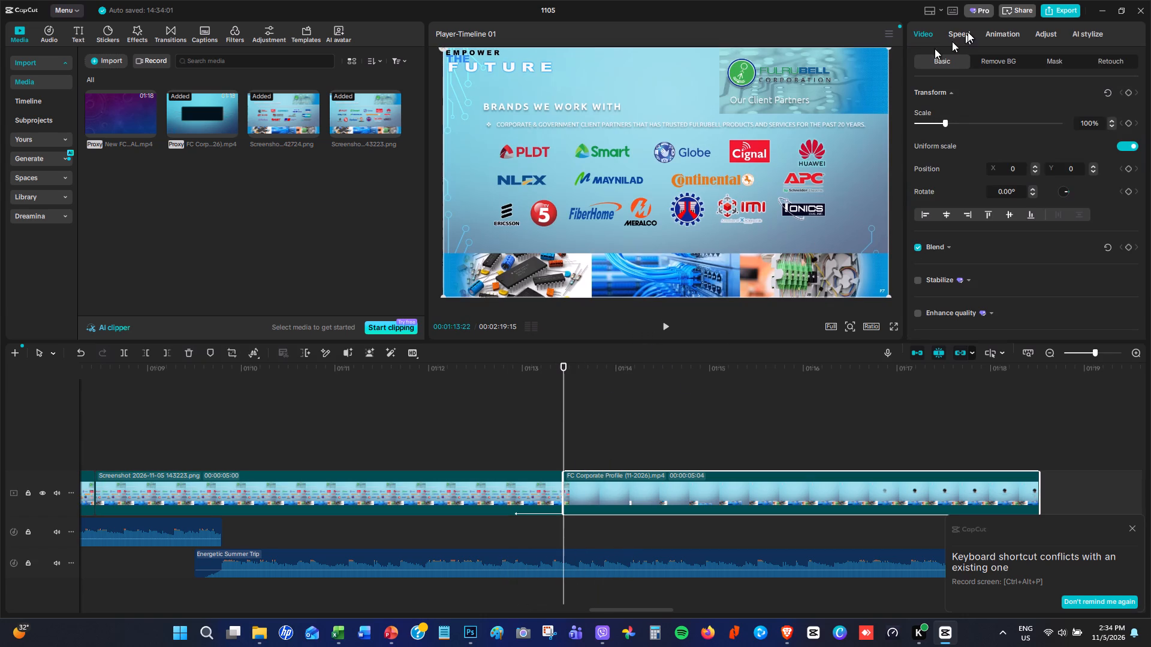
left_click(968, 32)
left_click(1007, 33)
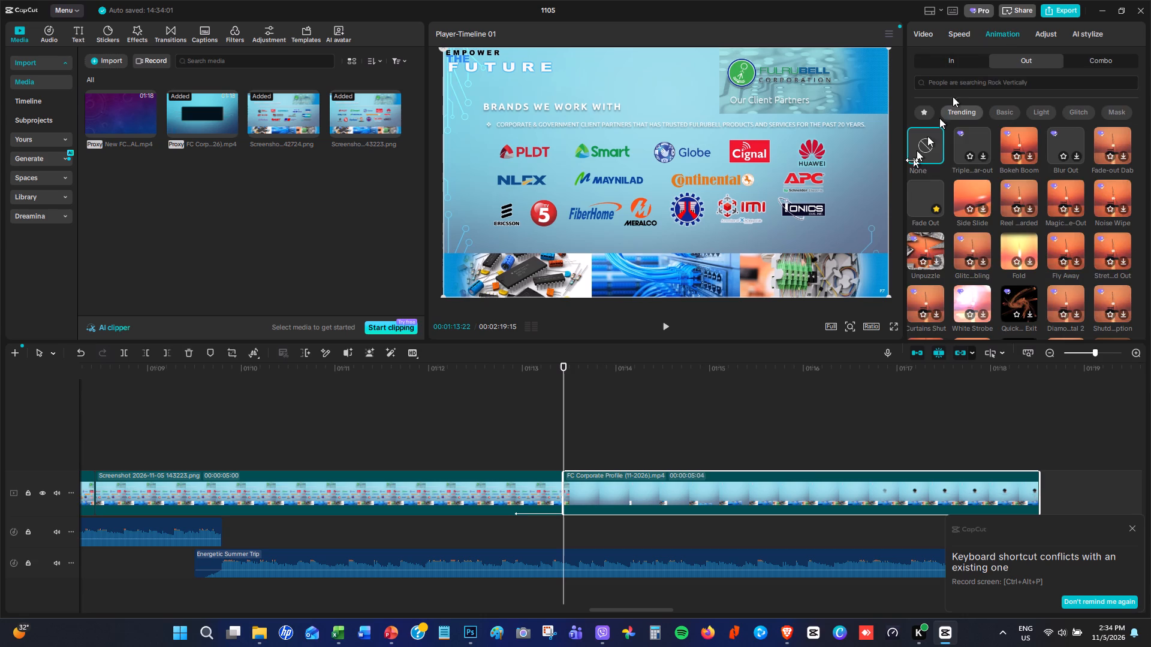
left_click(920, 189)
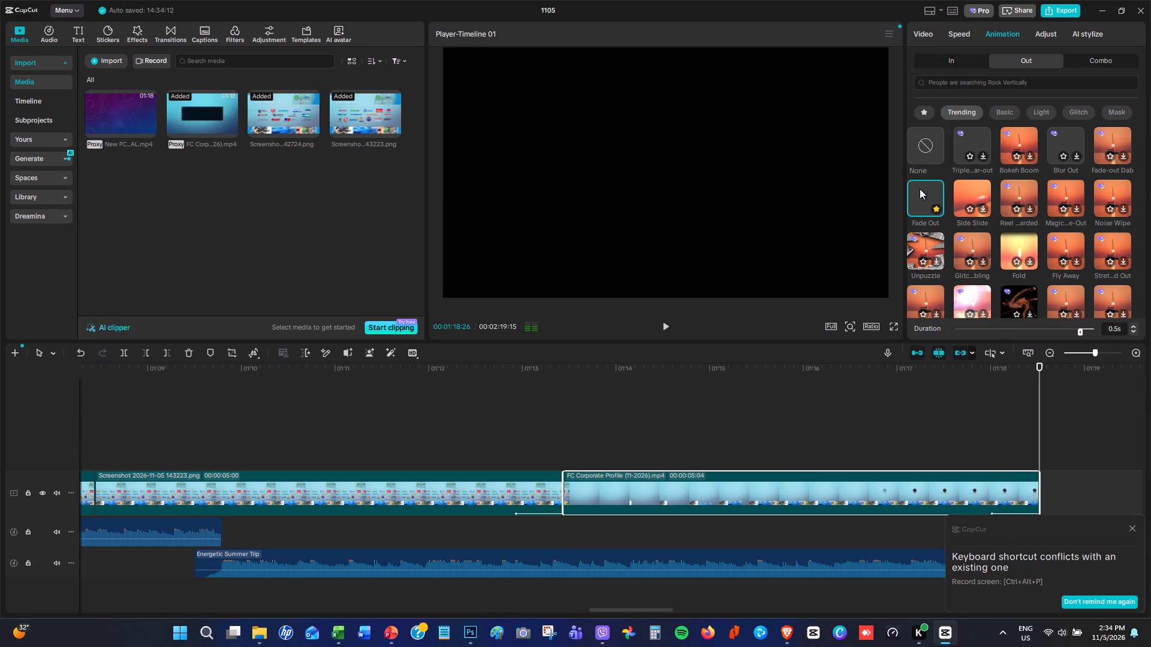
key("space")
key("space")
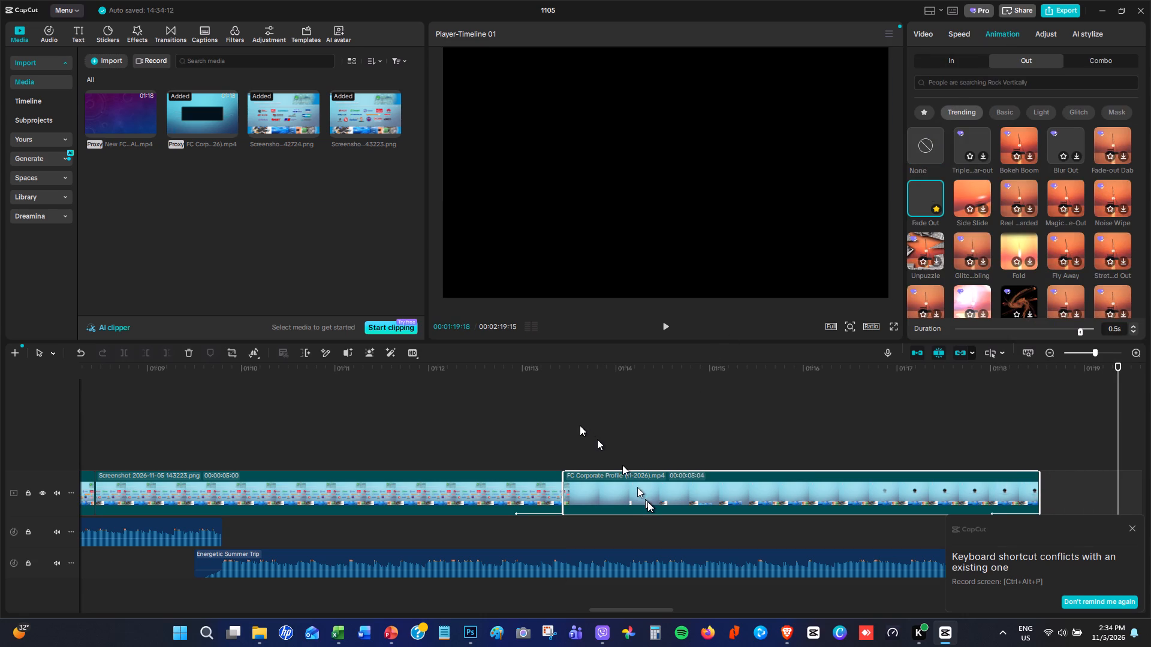
Apply the Fade In animation to the final FC Corporate Profile clip and play from the screenshot through the clip's end.
left_click(648, 501)
left_click(965, 62)
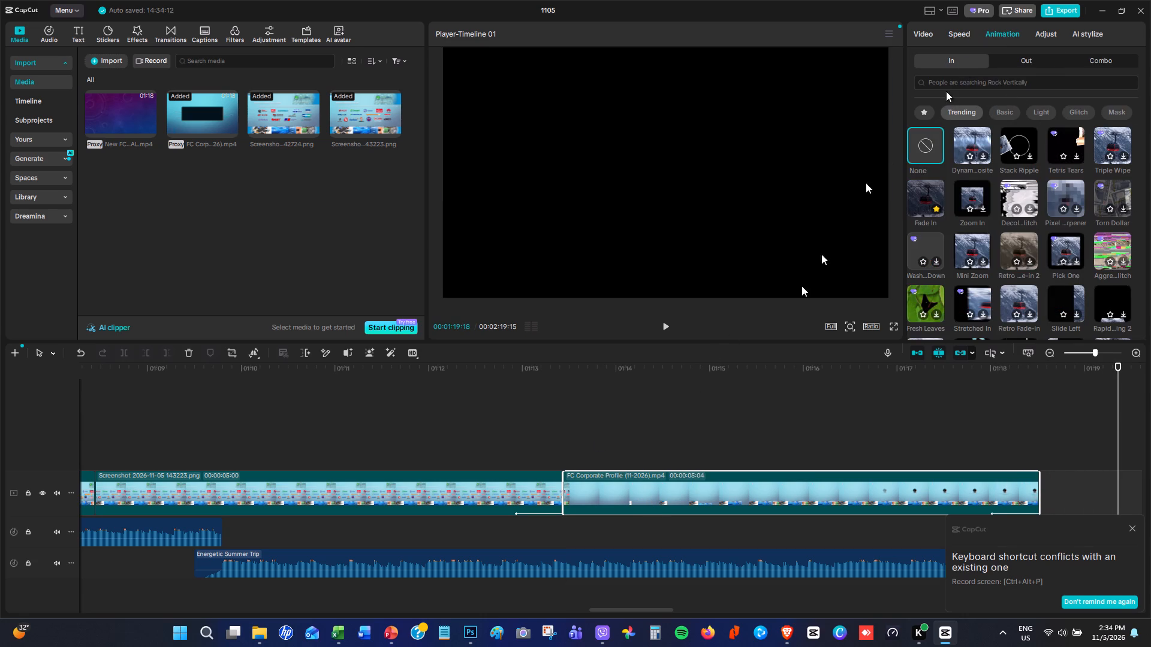
left_click(918, 193)
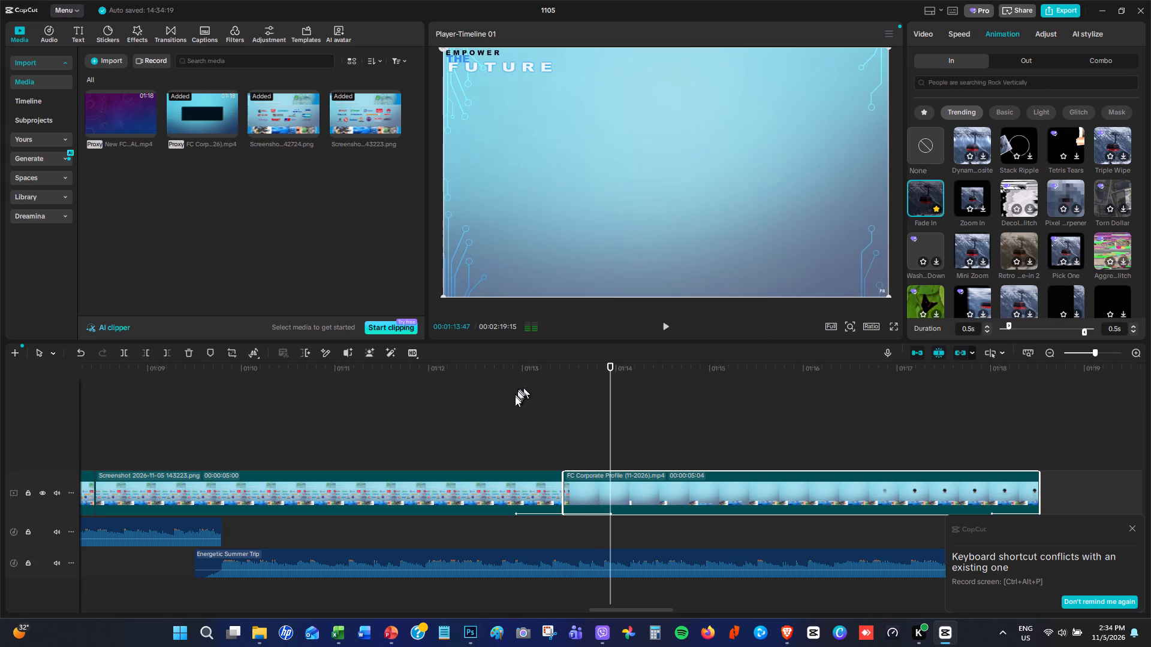
left_click(463, 403)
key("space")
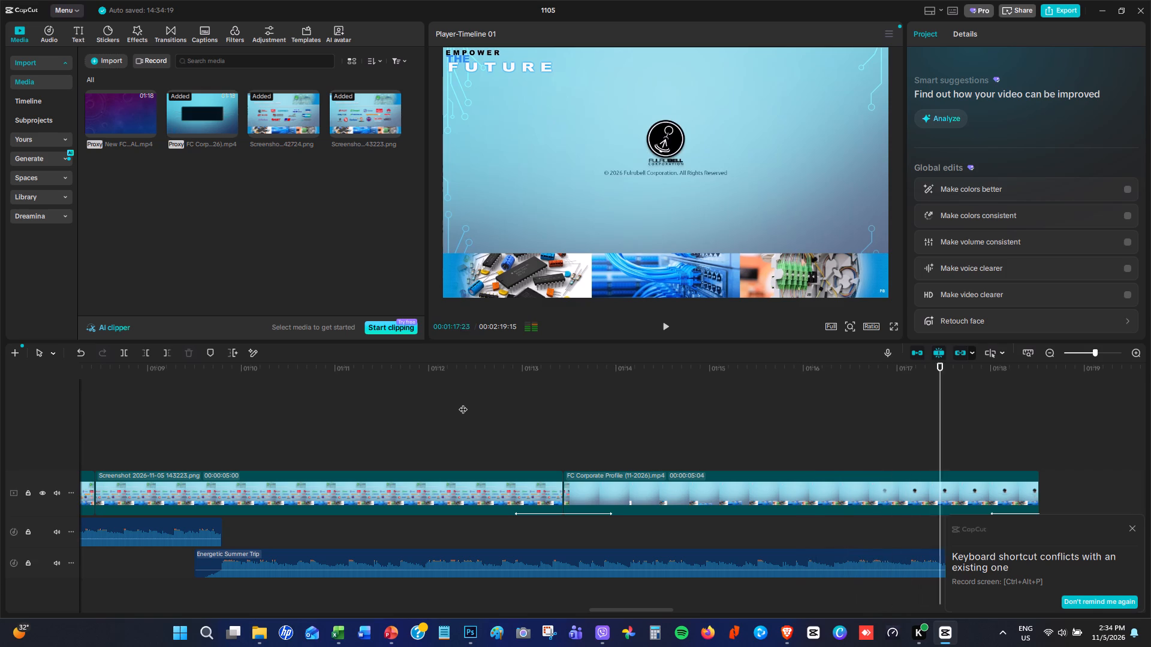
key("space")
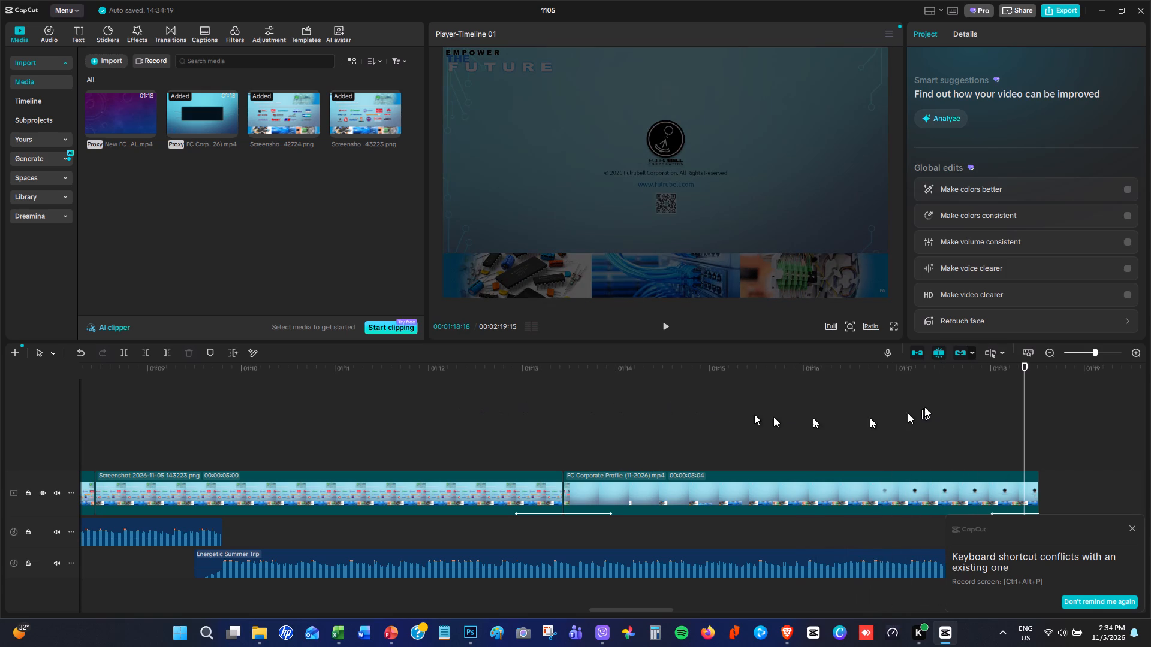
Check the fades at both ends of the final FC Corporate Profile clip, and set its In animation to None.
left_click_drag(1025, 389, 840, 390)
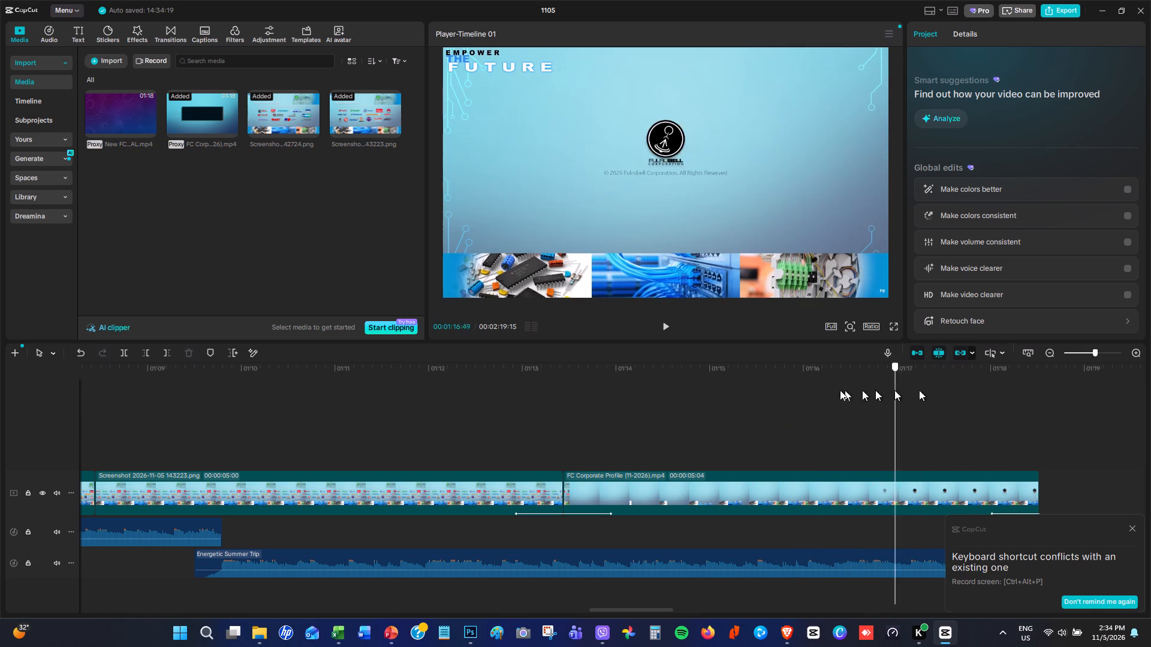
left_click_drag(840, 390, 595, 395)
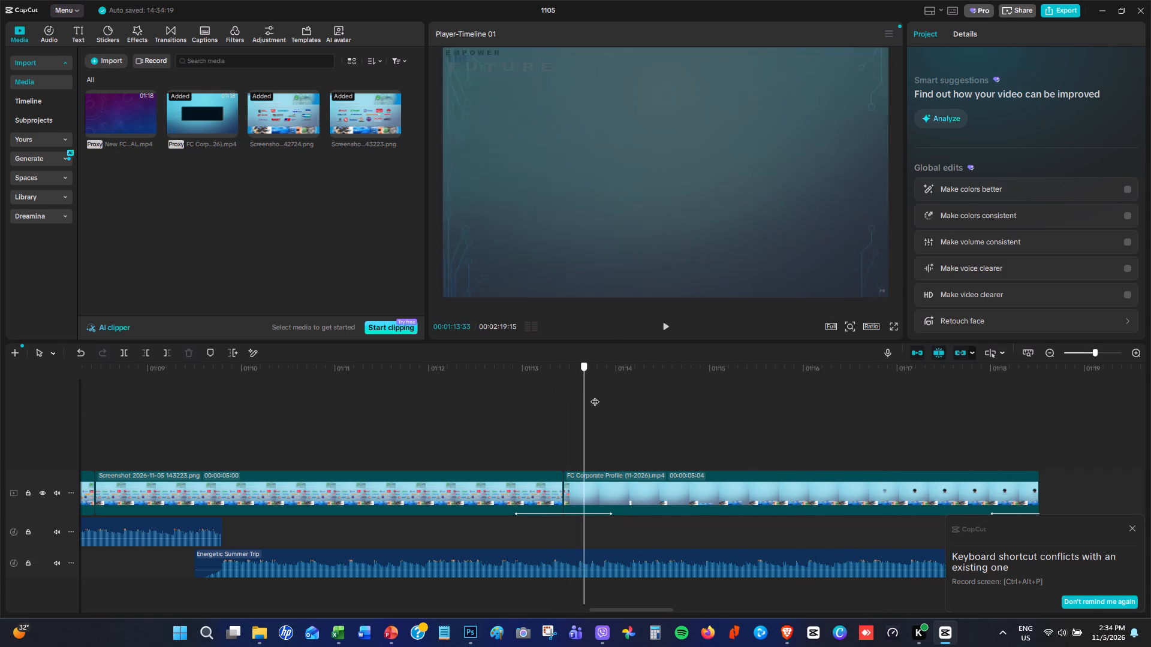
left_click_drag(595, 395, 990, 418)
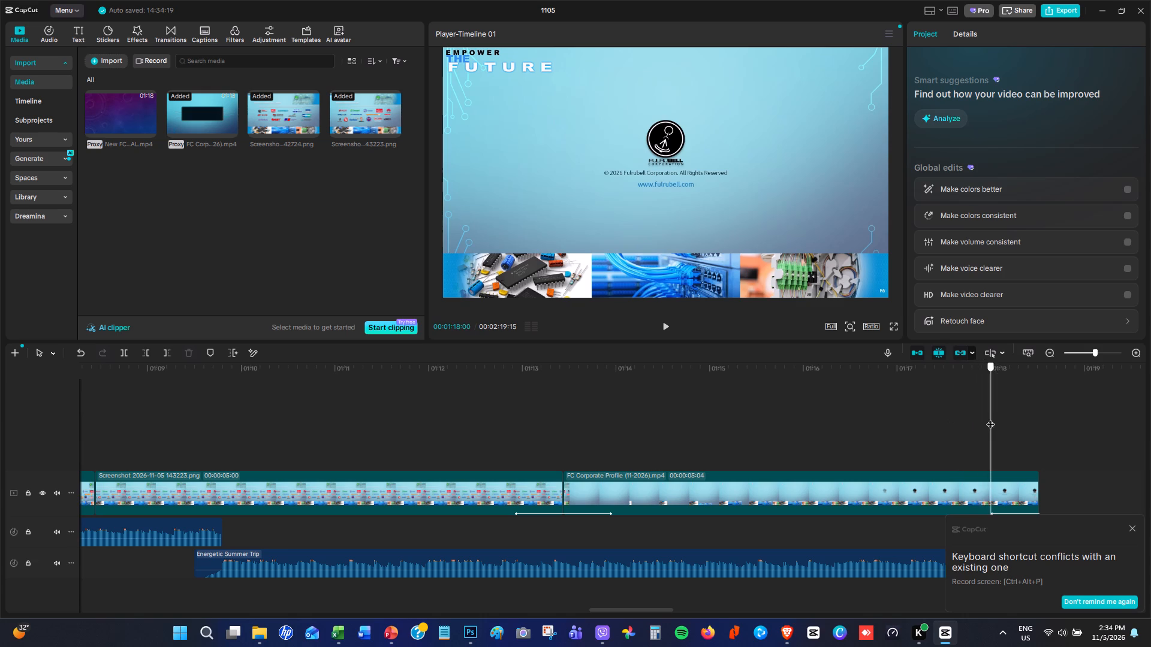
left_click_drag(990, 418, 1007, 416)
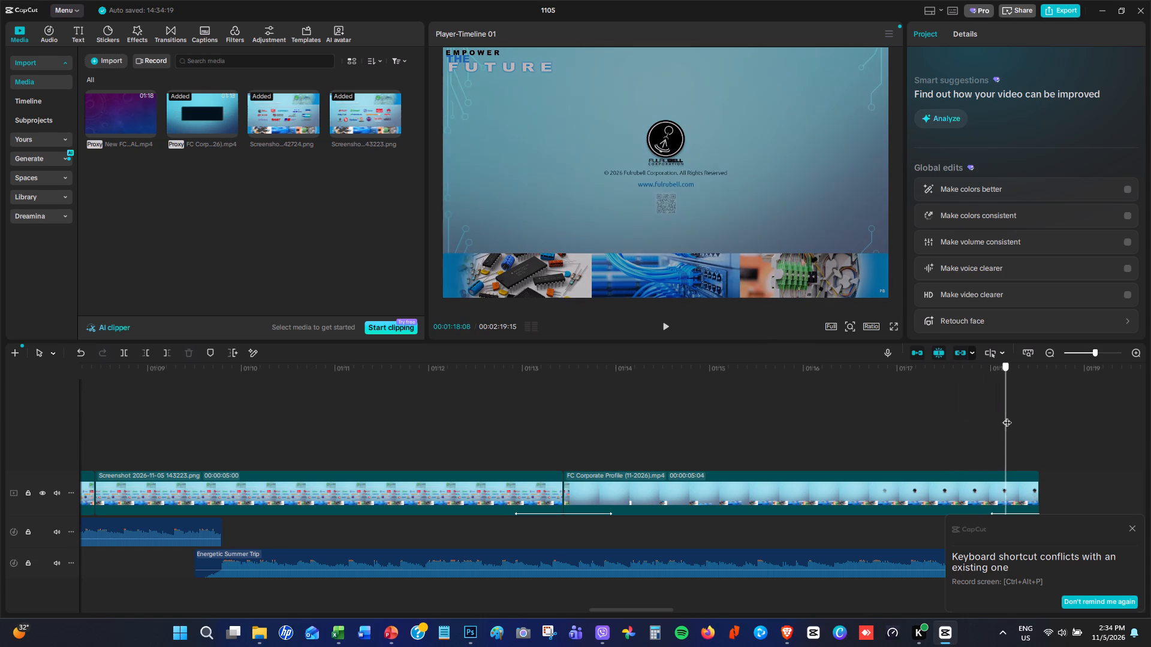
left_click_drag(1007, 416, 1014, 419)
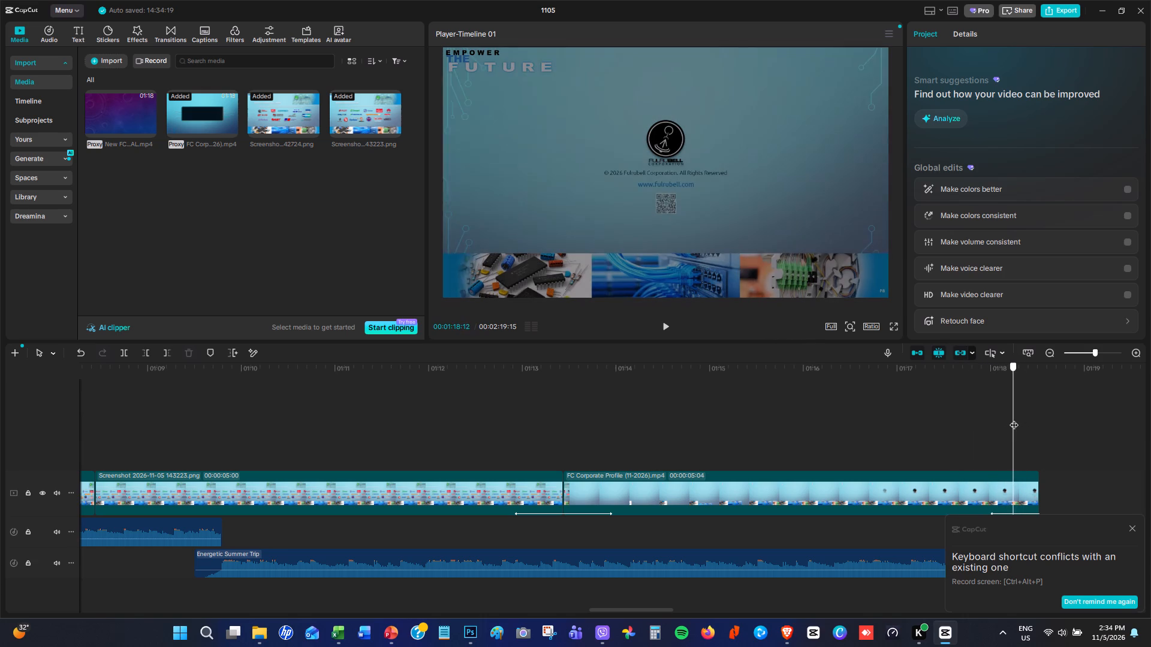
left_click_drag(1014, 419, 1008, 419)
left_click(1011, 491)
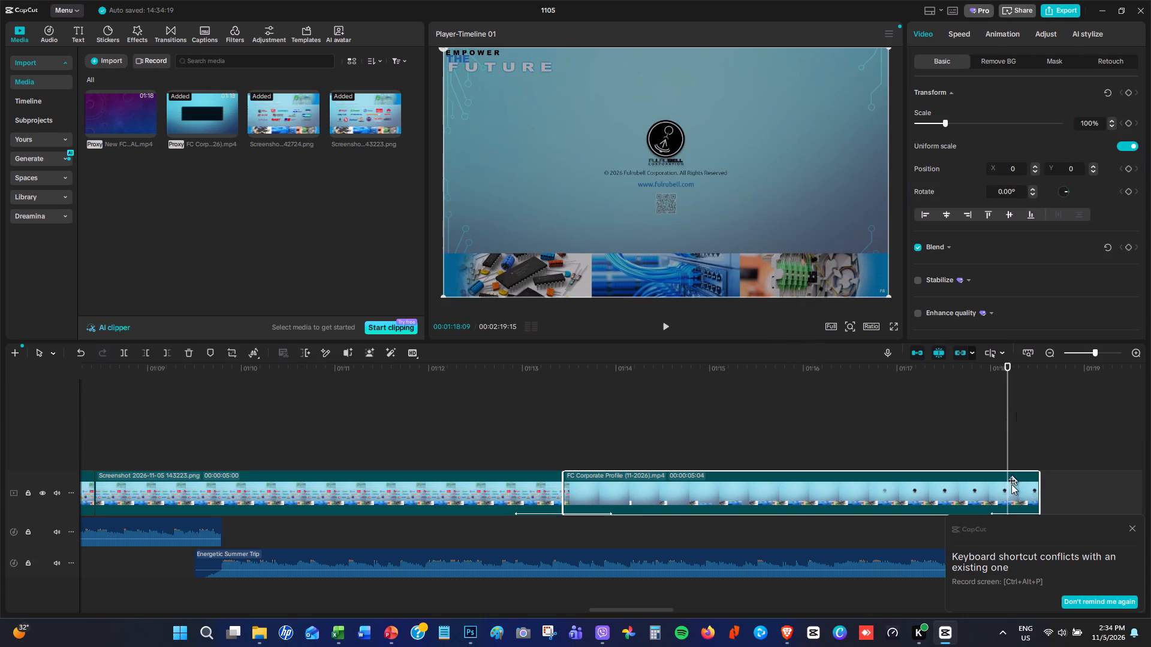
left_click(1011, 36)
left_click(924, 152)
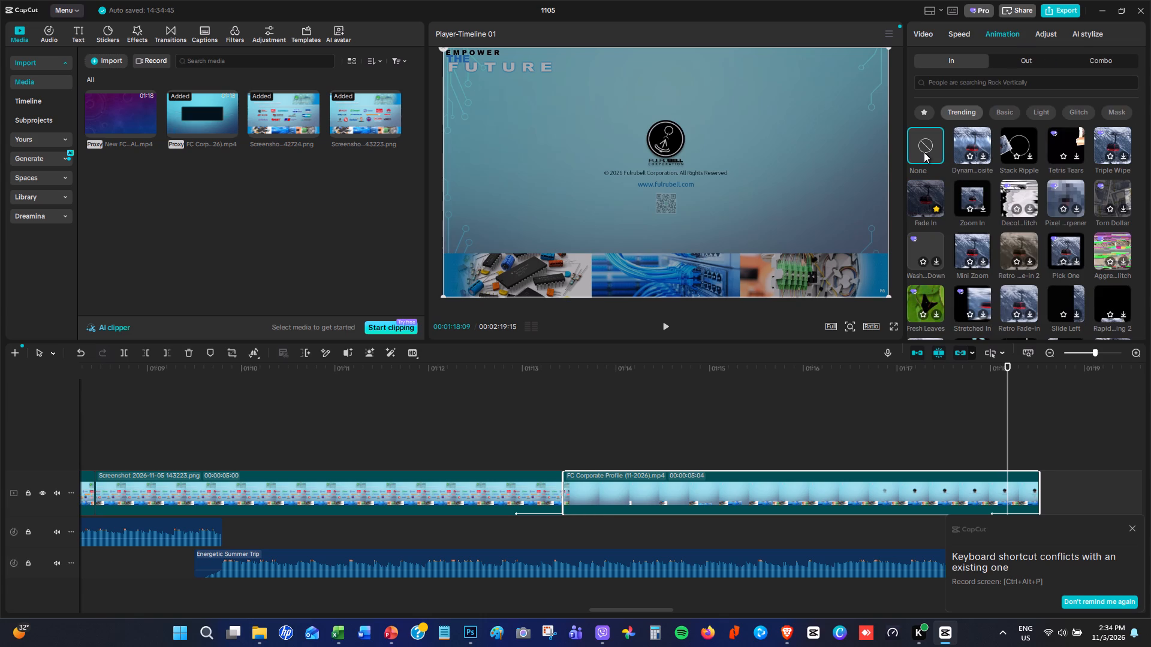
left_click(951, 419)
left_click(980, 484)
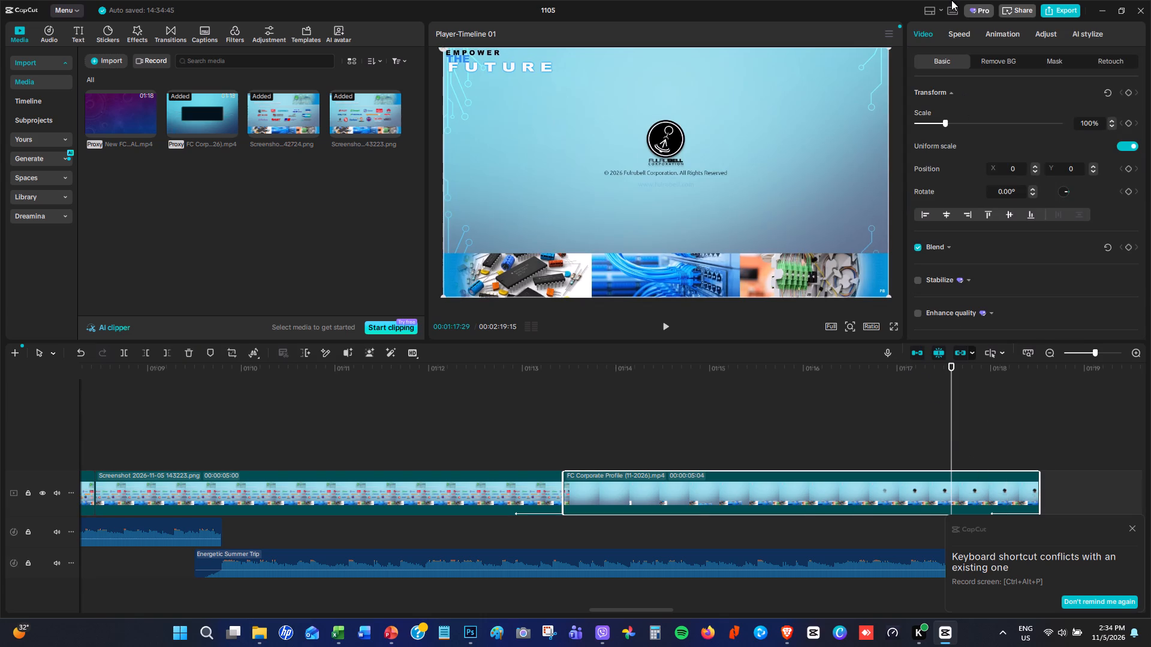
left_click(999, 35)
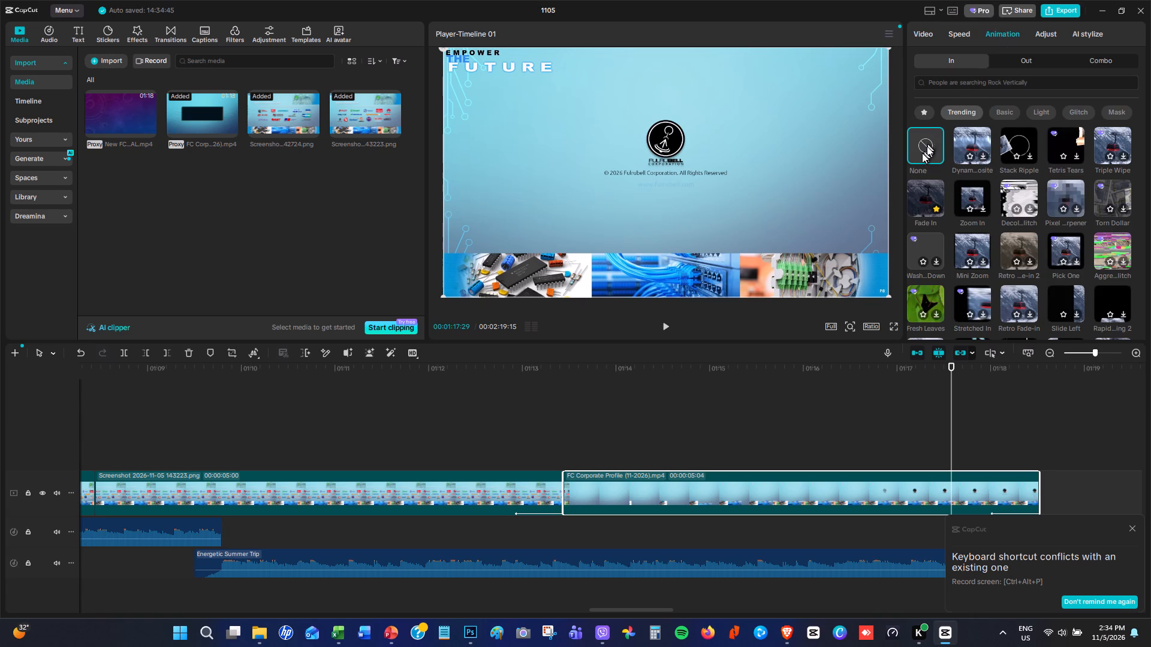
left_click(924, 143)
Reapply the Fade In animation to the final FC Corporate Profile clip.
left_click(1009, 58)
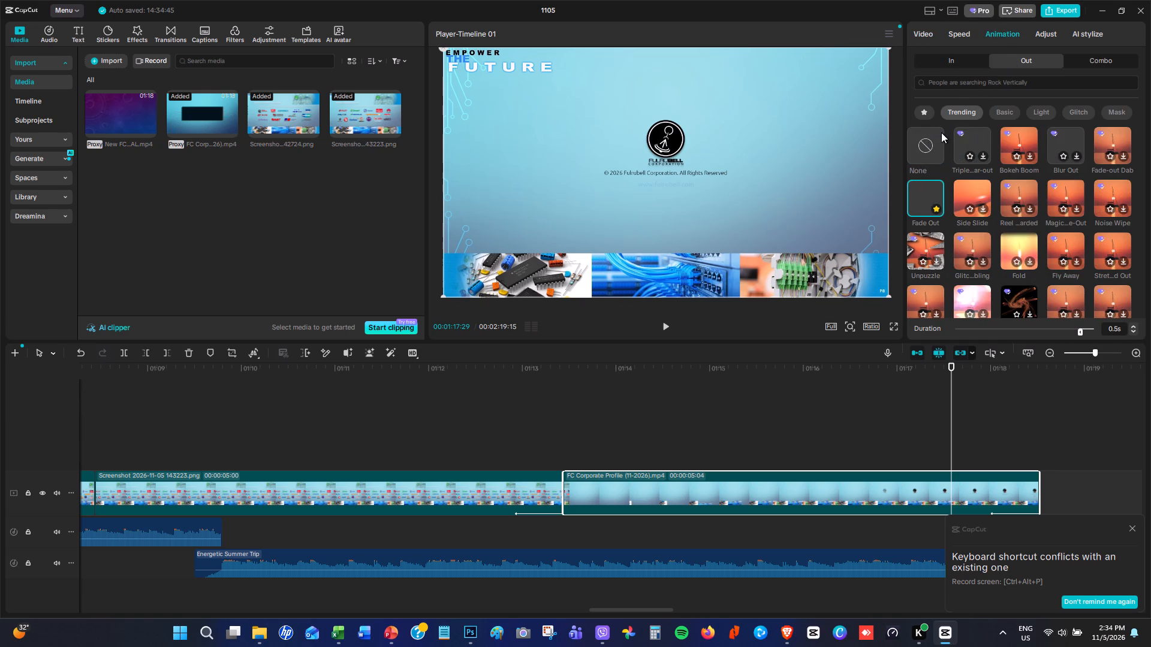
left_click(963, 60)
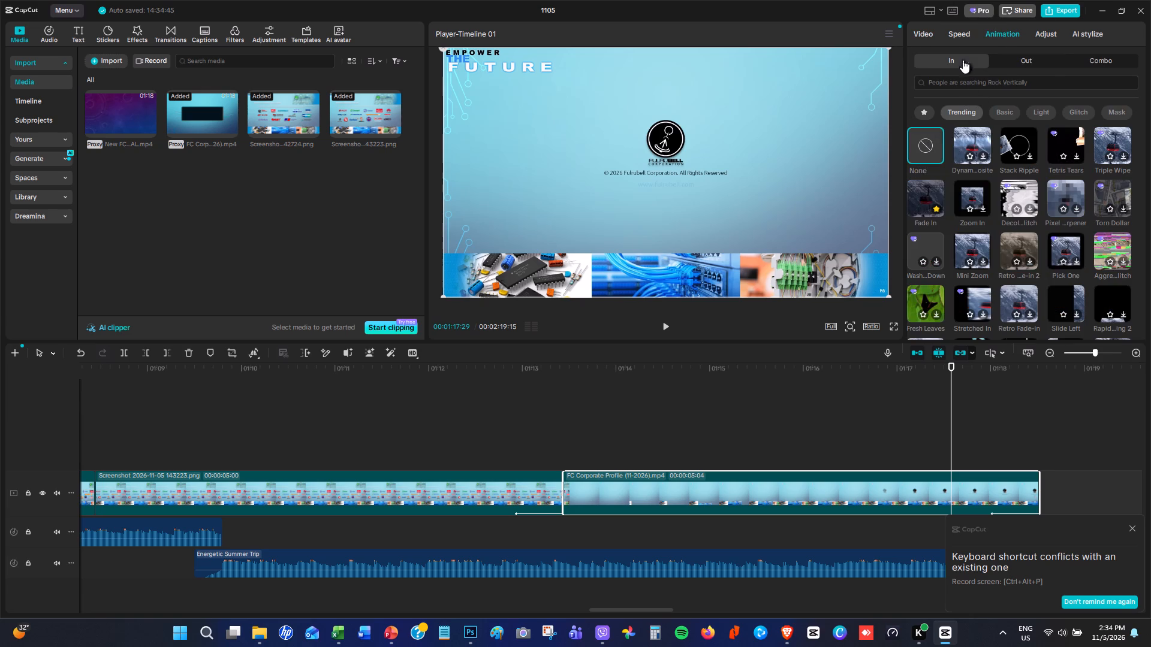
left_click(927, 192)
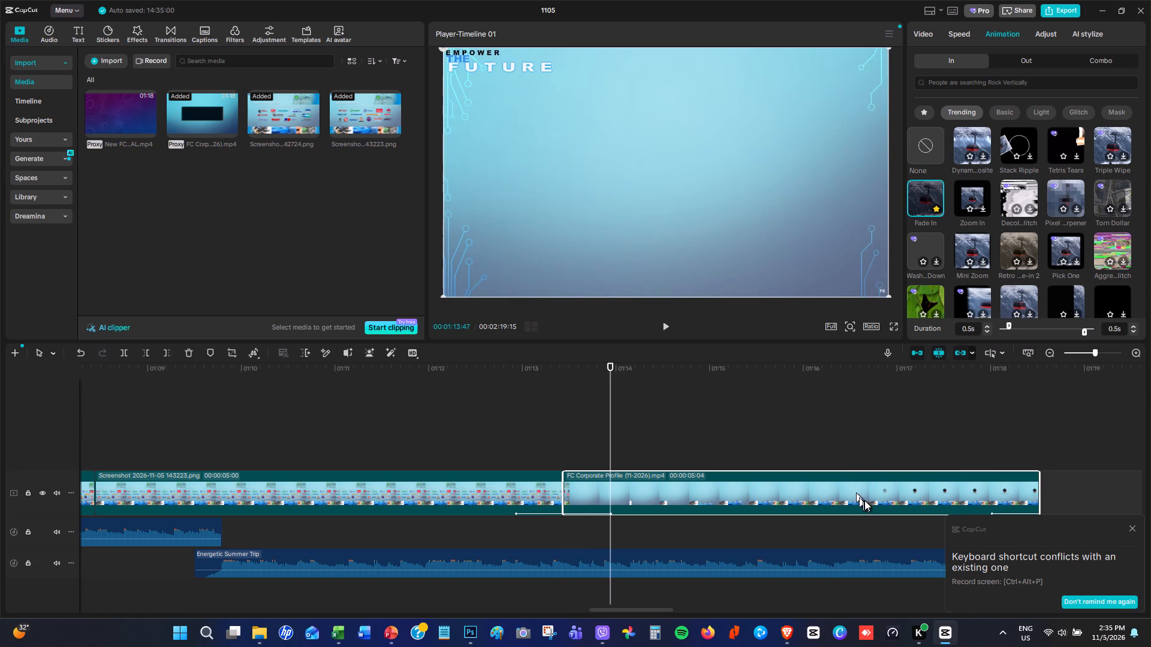
Remove the Fade Out animation from the final FC Corporate Profile clip by setting its Out animation to None.
left_click(866, 500)
left_click(1026, 59)
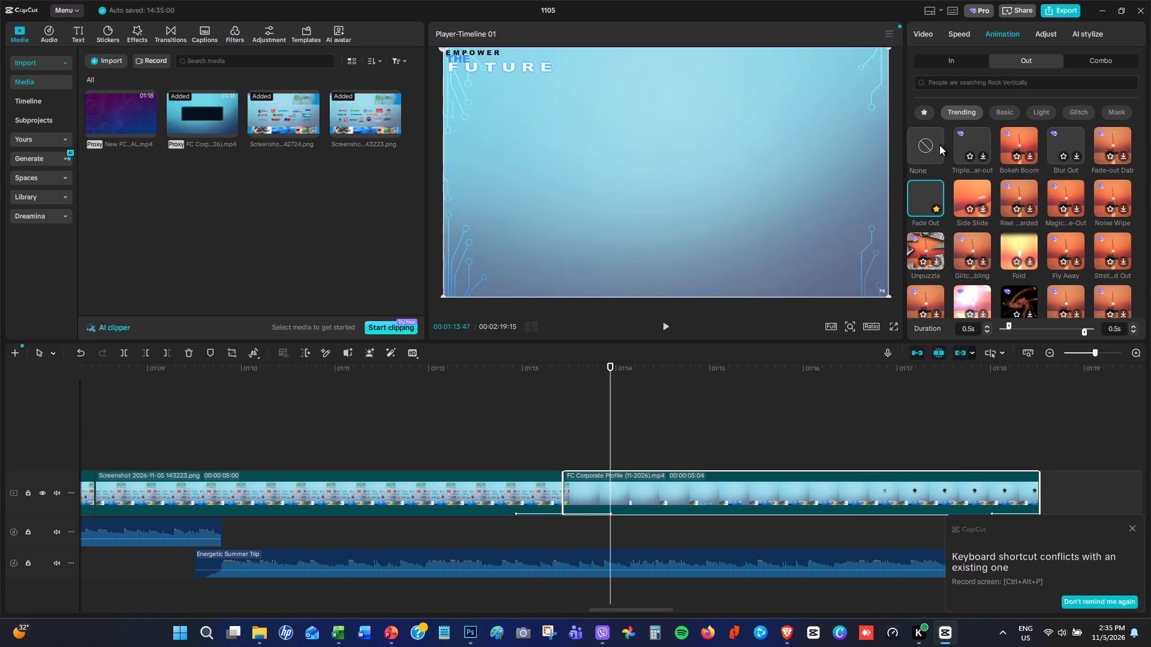
left_click(927, 140)
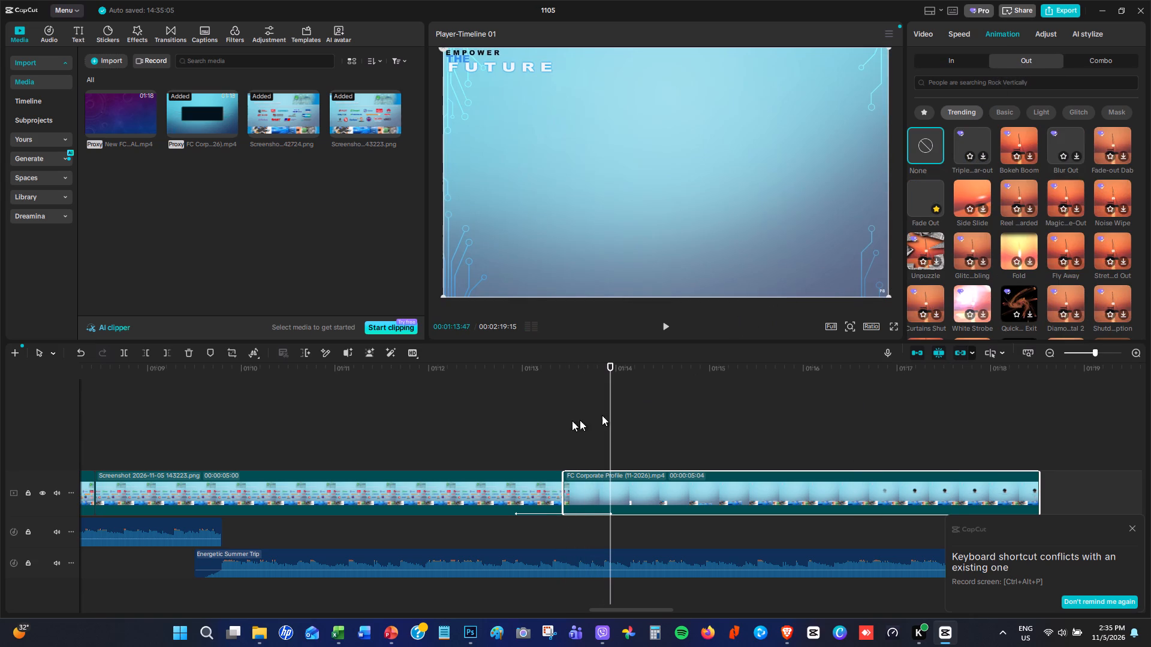
Show the closing slide full screen at 00:01:18:22, with the logo, website and QR code, and capture the whole frame as a screenshot.
left_click(472, 408)
left_click_drag(474, 394, 483, 394)
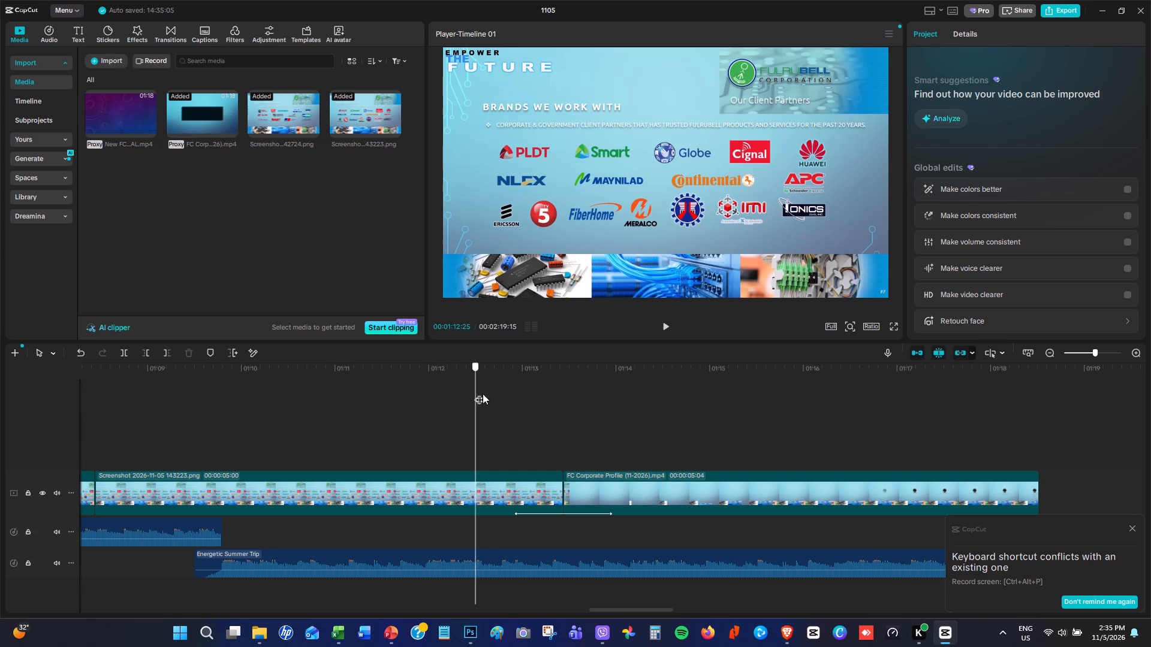
left_click_drag(483, 394, 993, 437)
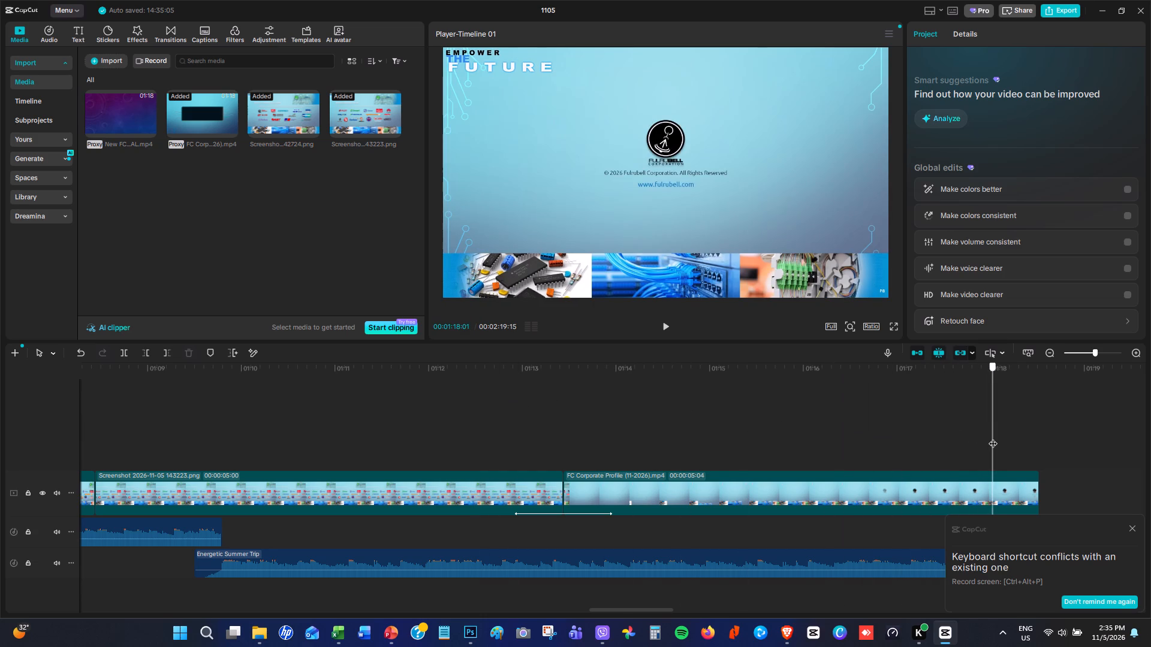
left_click_drag(993, 437, 1029, 442)
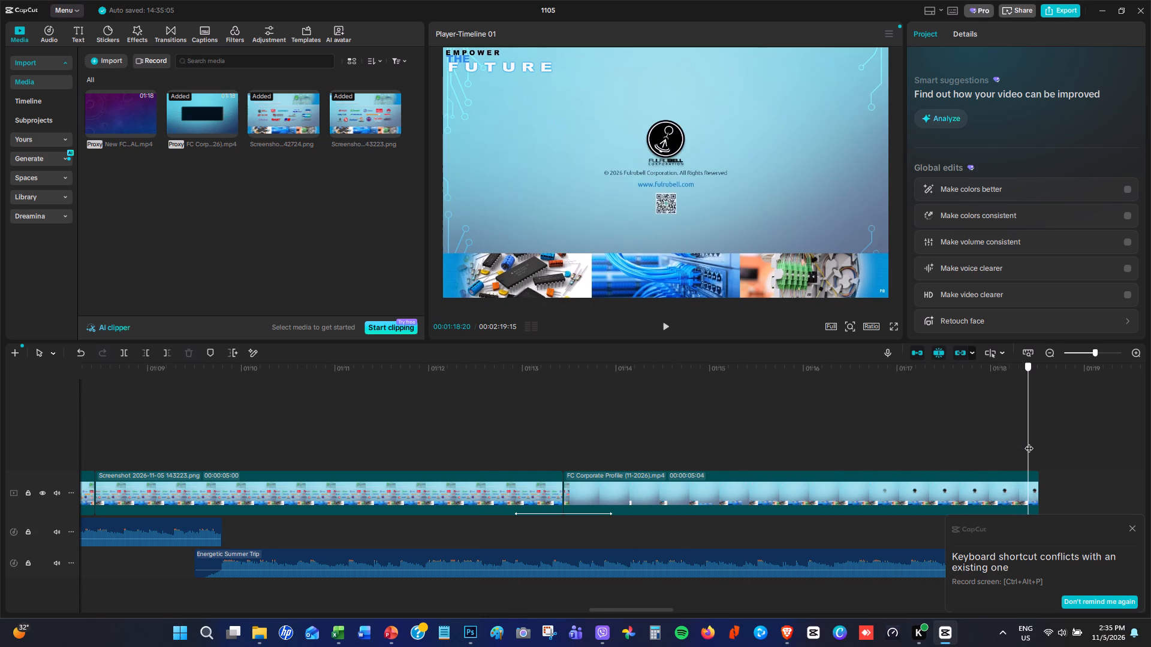
left_click_drag(1029, 442, 1032, 442)
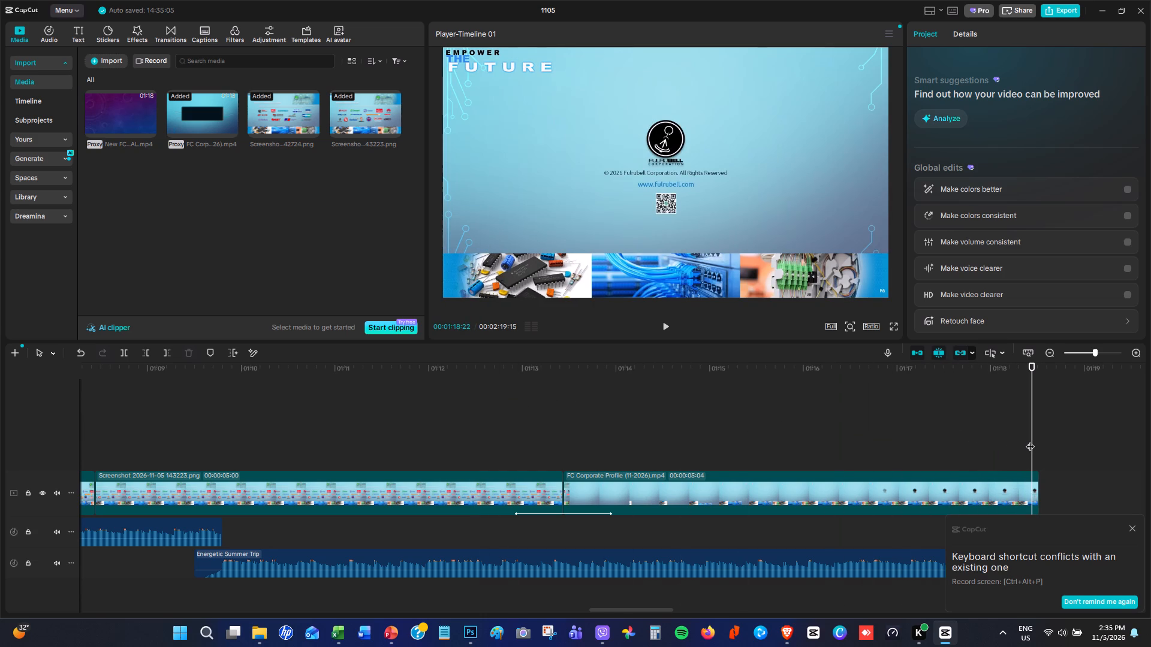
left_click(896, 324)
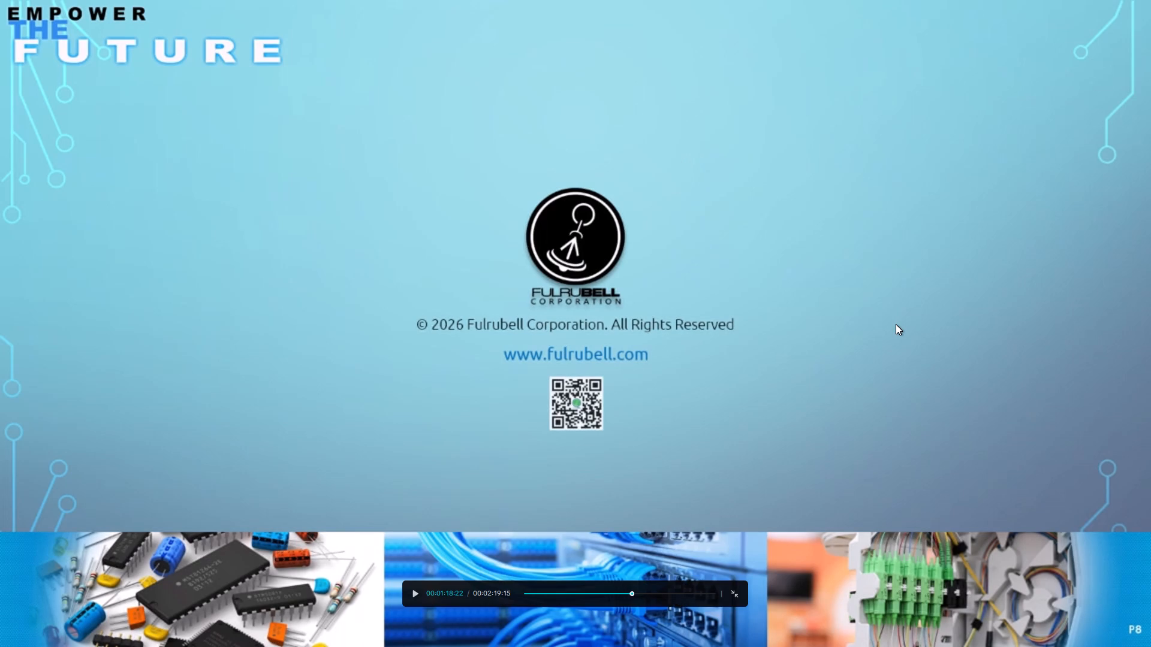
key("Print")
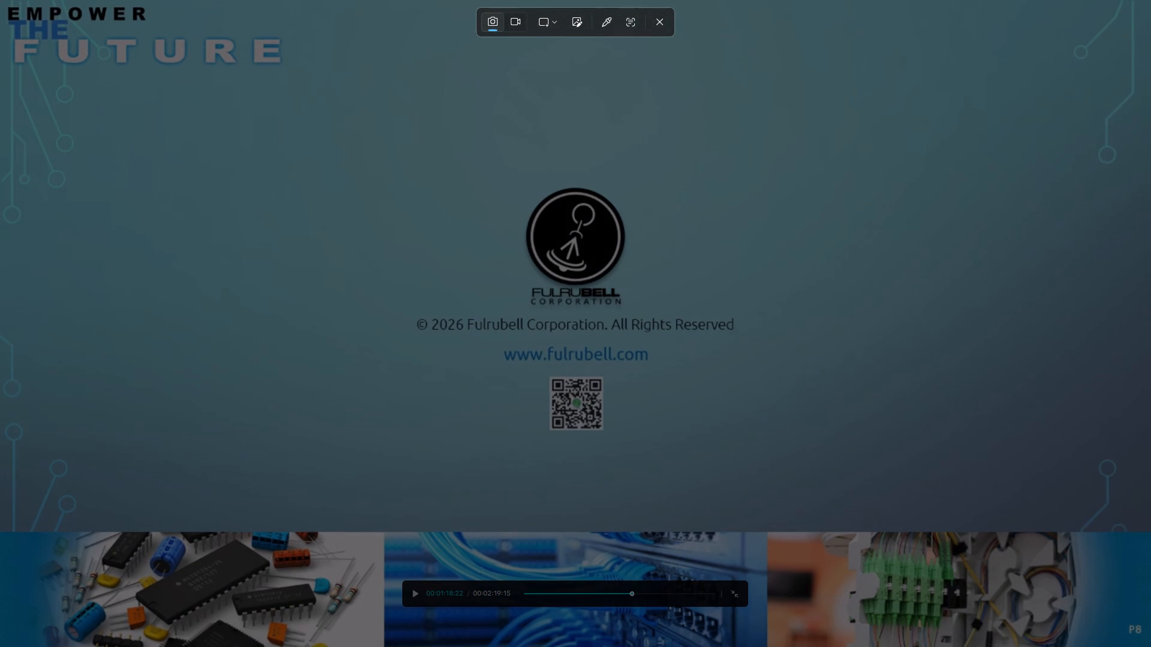
left_click_drag(2, 0, 1150, 644)
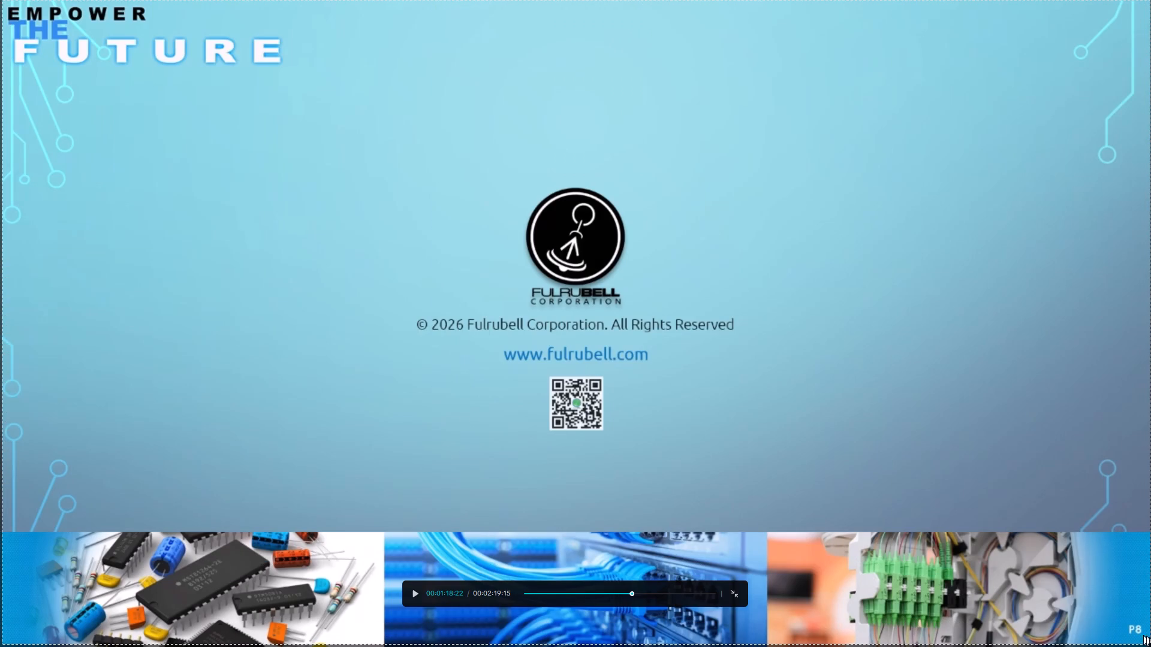
Finish the closing-slide capture and copy the newest screenshot from the Screenshots folder into New folder.
left_click_drag(1150, 644, 1150, 645)
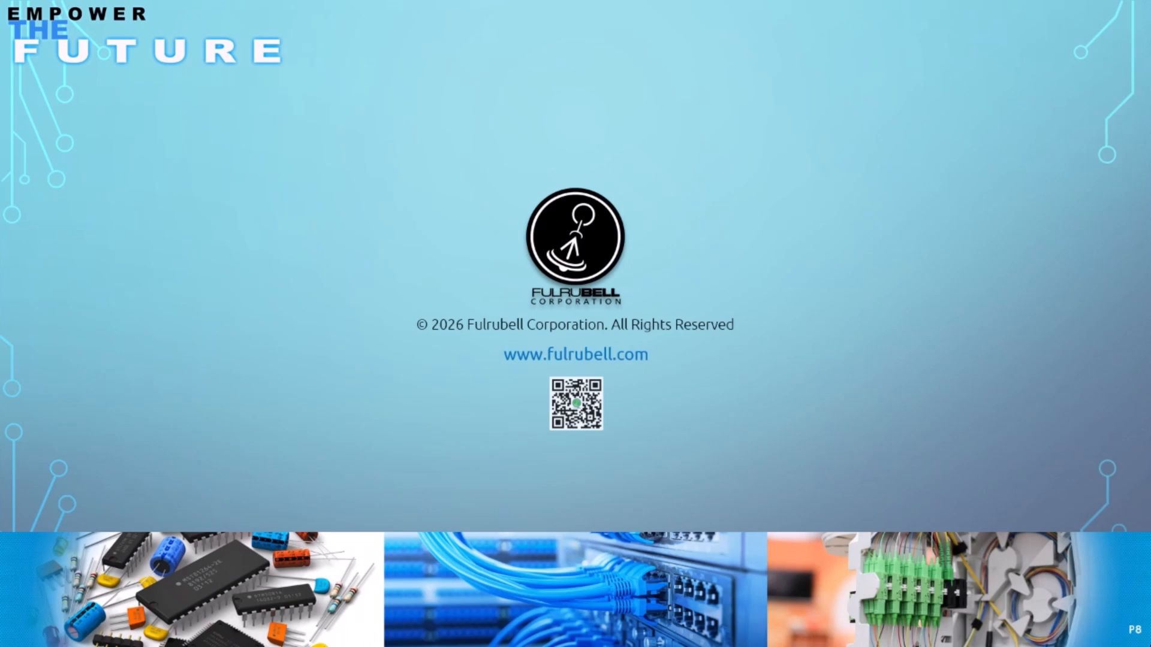
key("Escape")
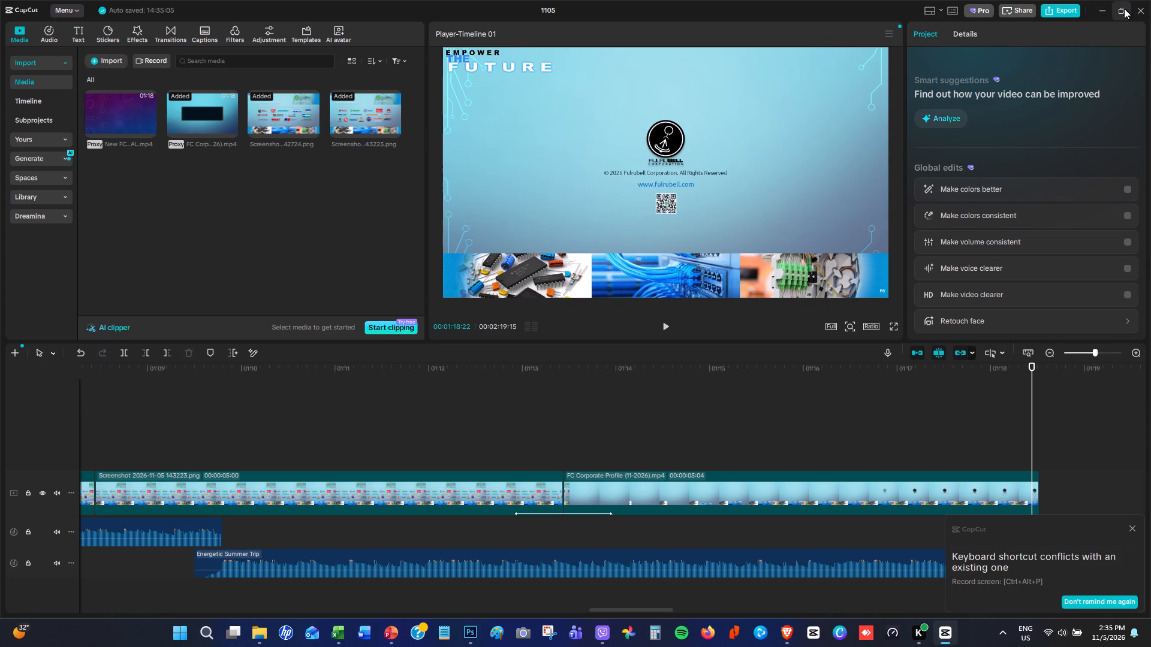
left_click(1125, 8)
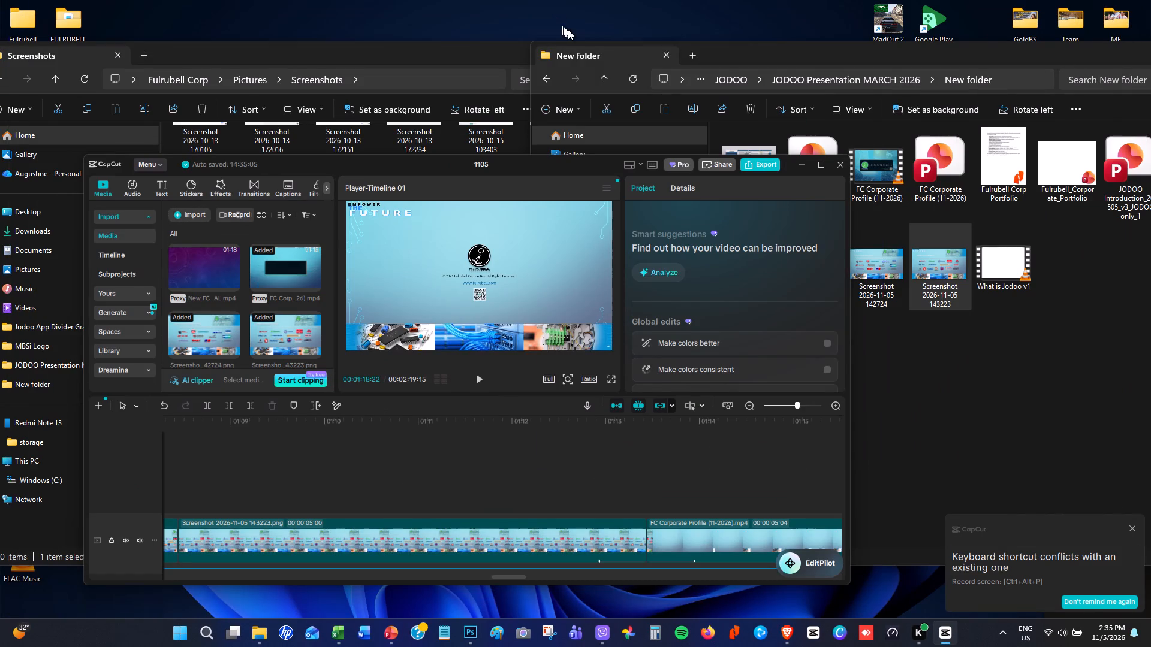
left_click(414, 47)
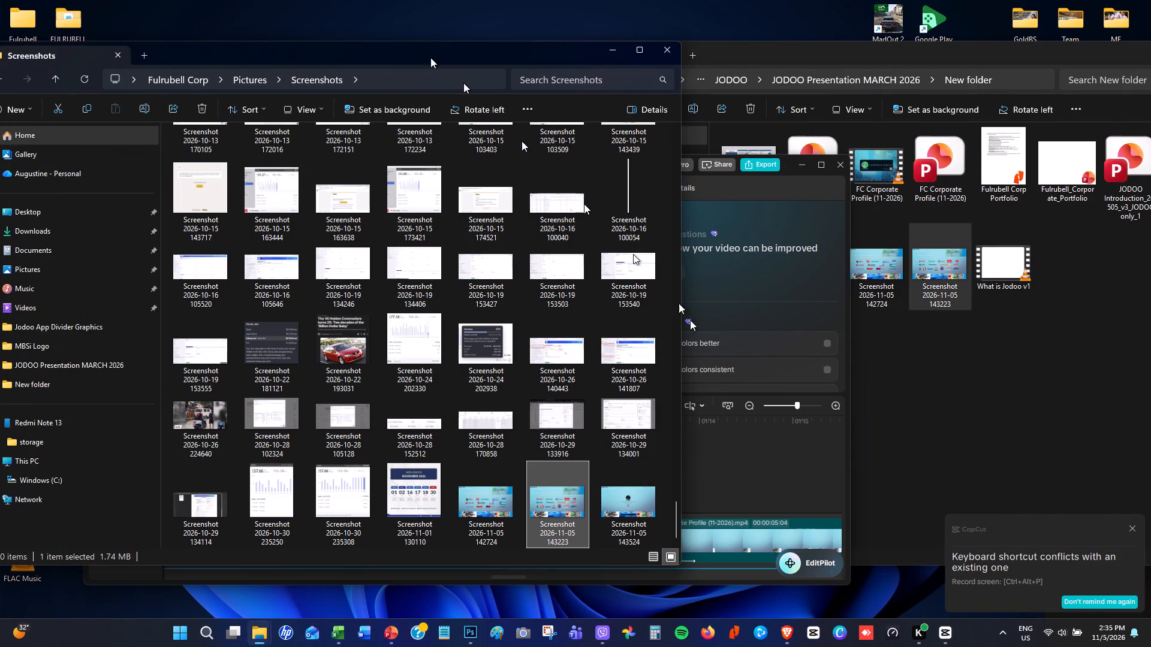
left_click(623, 506)
key("ctrl+c")
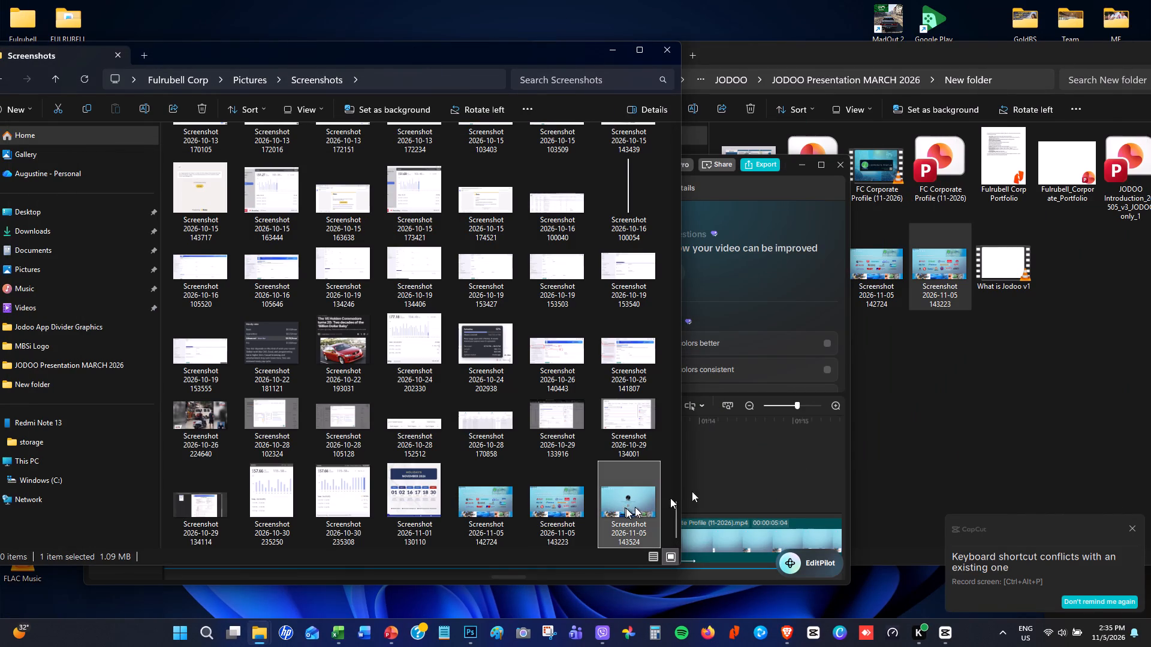
left_click(1096, 383)
key("ctrl+v")
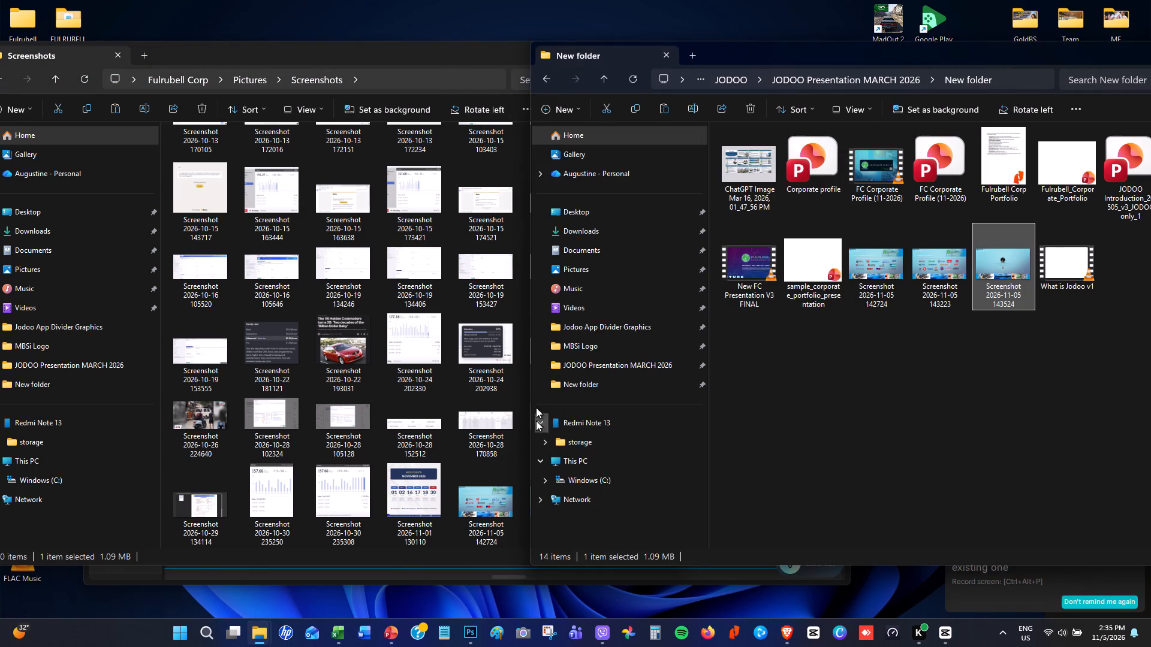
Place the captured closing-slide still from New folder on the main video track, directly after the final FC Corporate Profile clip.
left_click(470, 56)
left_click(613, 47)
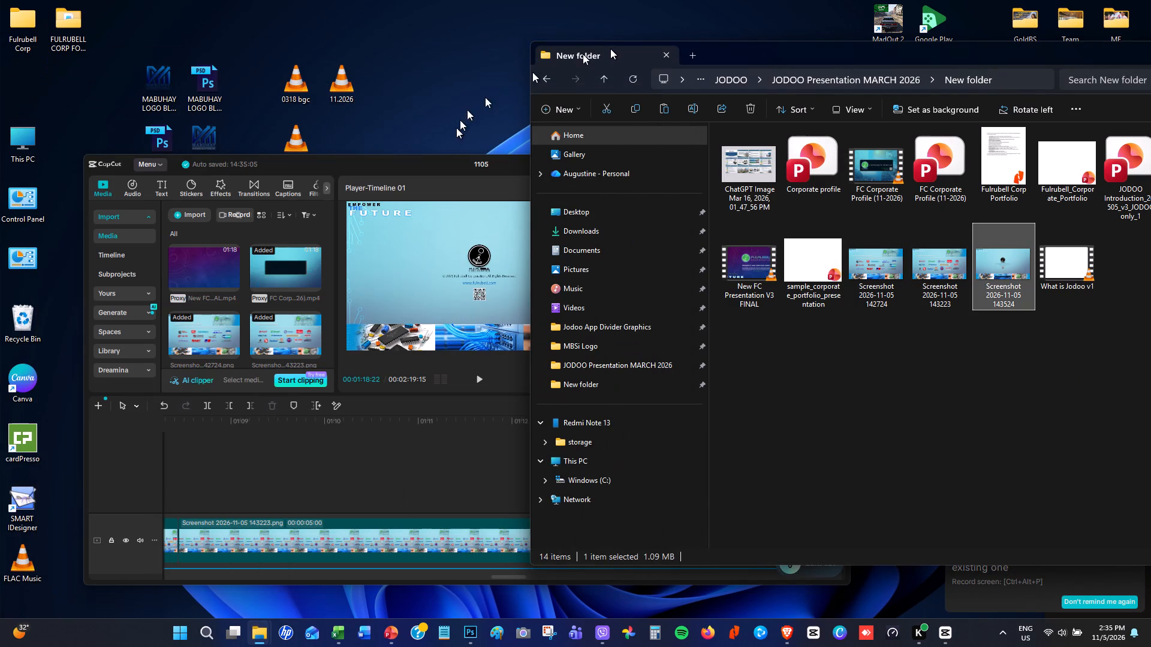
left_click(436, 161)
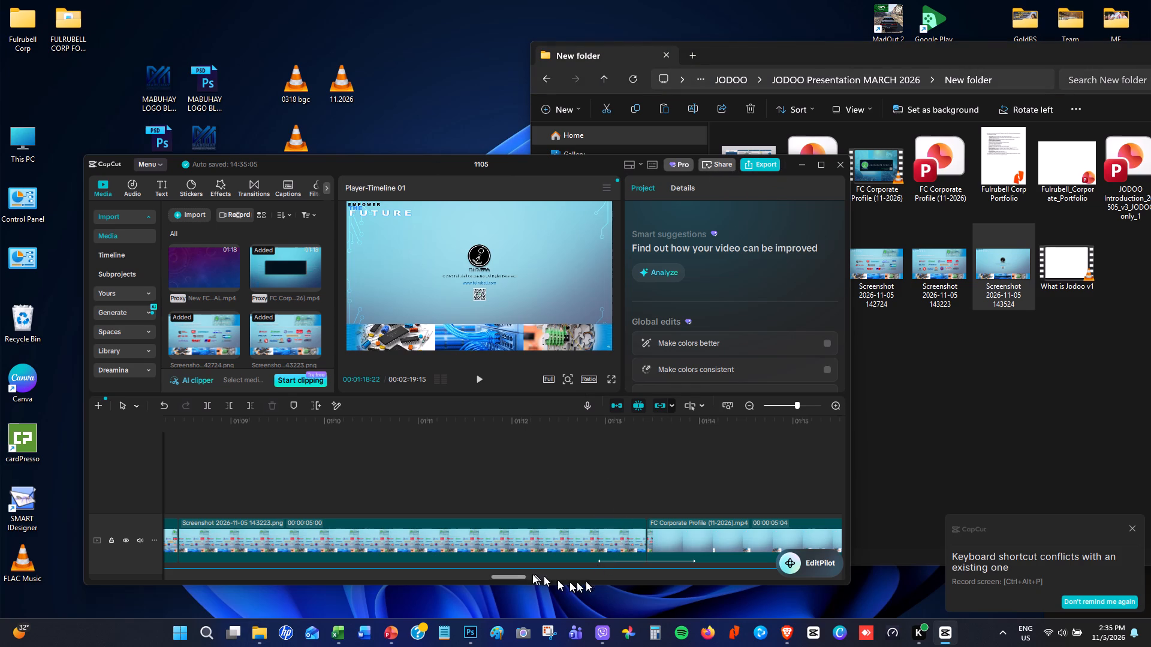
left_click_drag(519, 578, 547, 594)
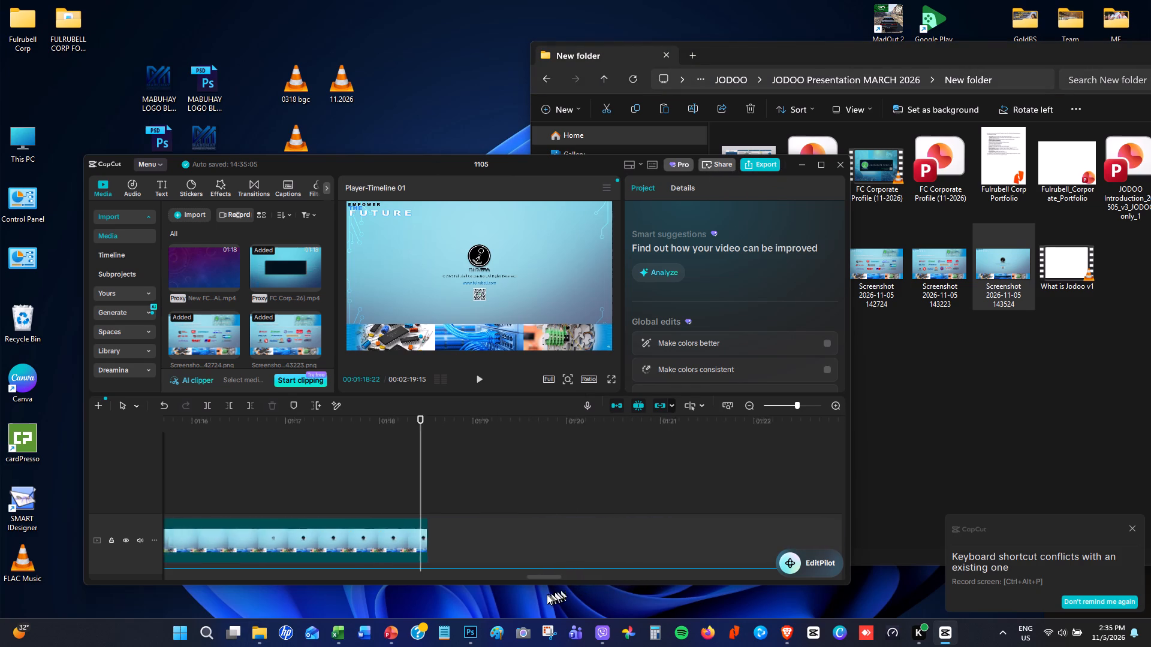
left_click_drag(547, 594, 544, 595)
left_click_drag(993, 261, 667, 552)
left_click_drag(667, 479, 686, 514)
Play across the join between the final FC Corporate Profile clip and the closing-slide still, and compare the two images.
left_click(517, 447)
key("space")
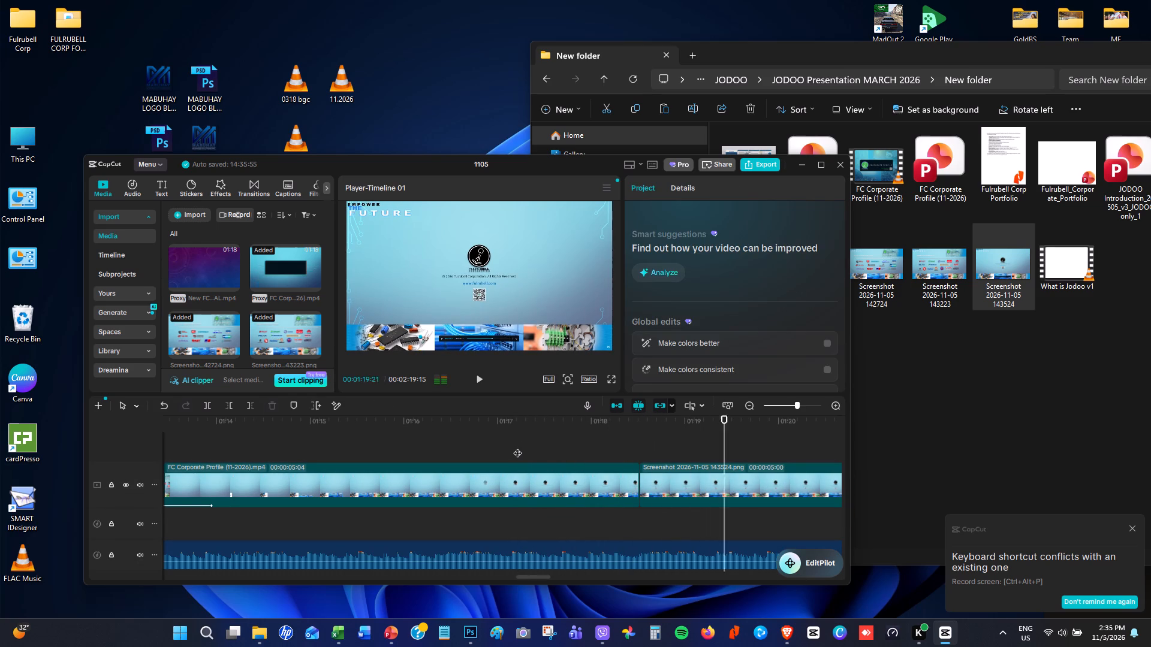
key("space")
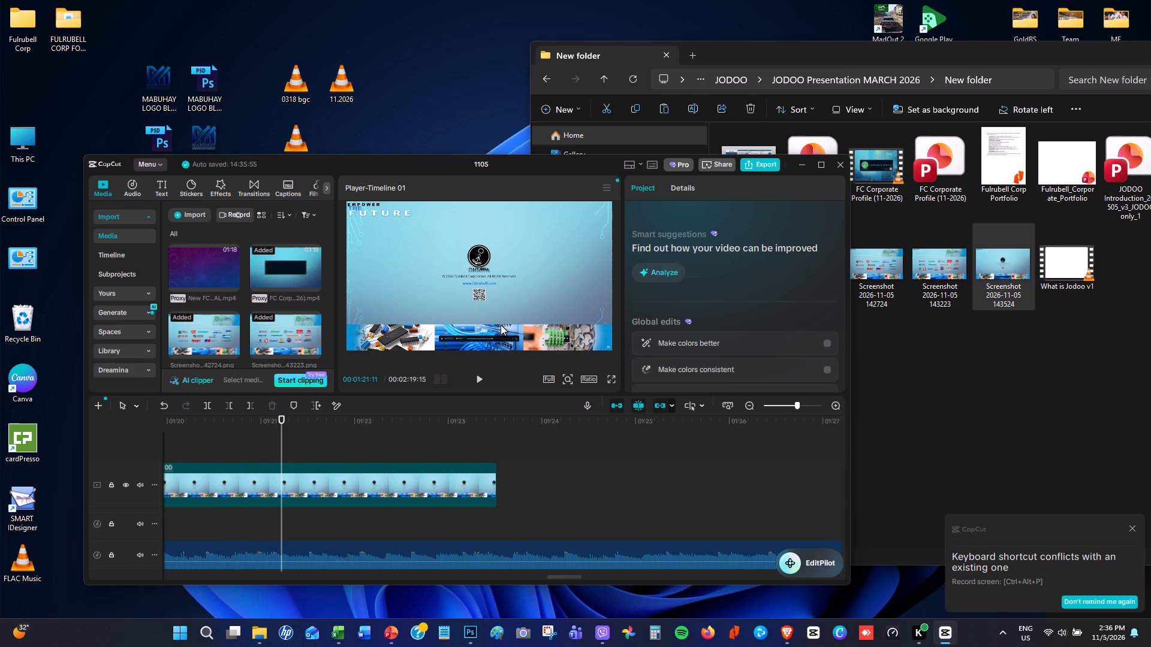
left_click(358, 446)
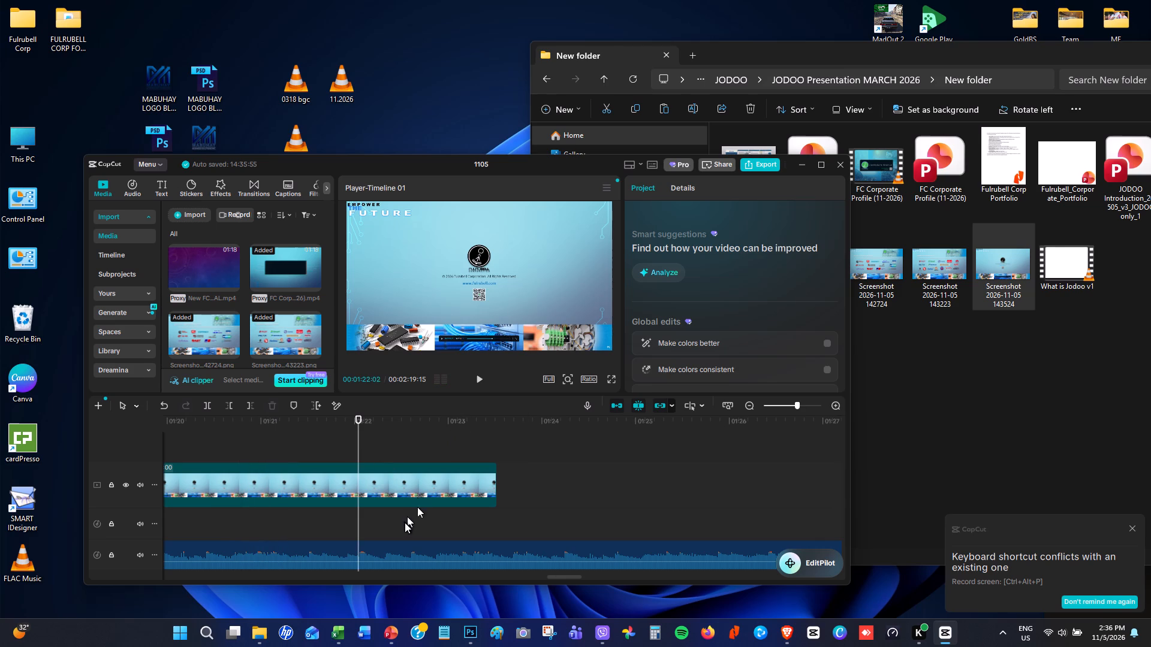
left_click(421, 495)
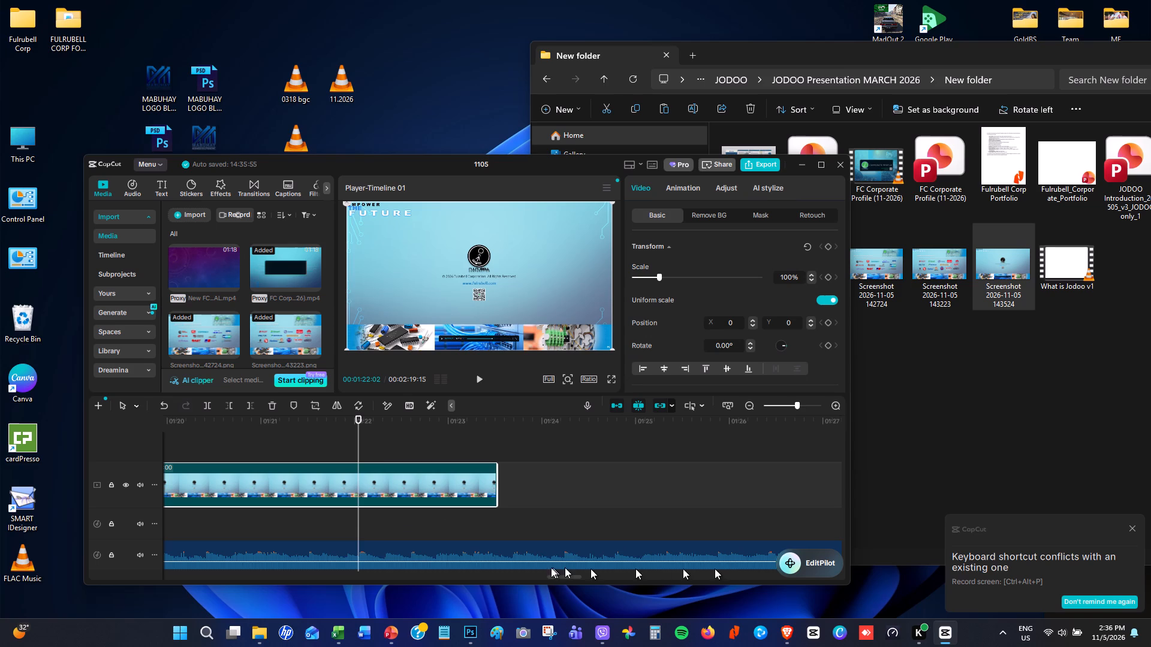
left_click(746, 405)
left_click(746, 405)
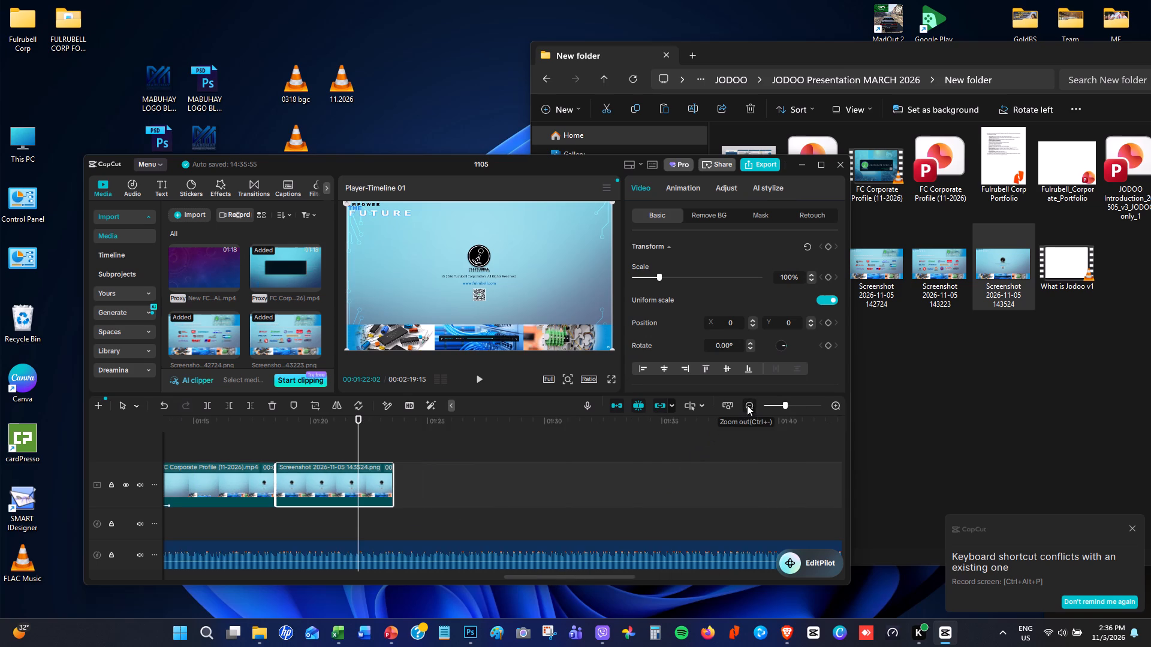
left_click_drag(587, 575, 540, 582)
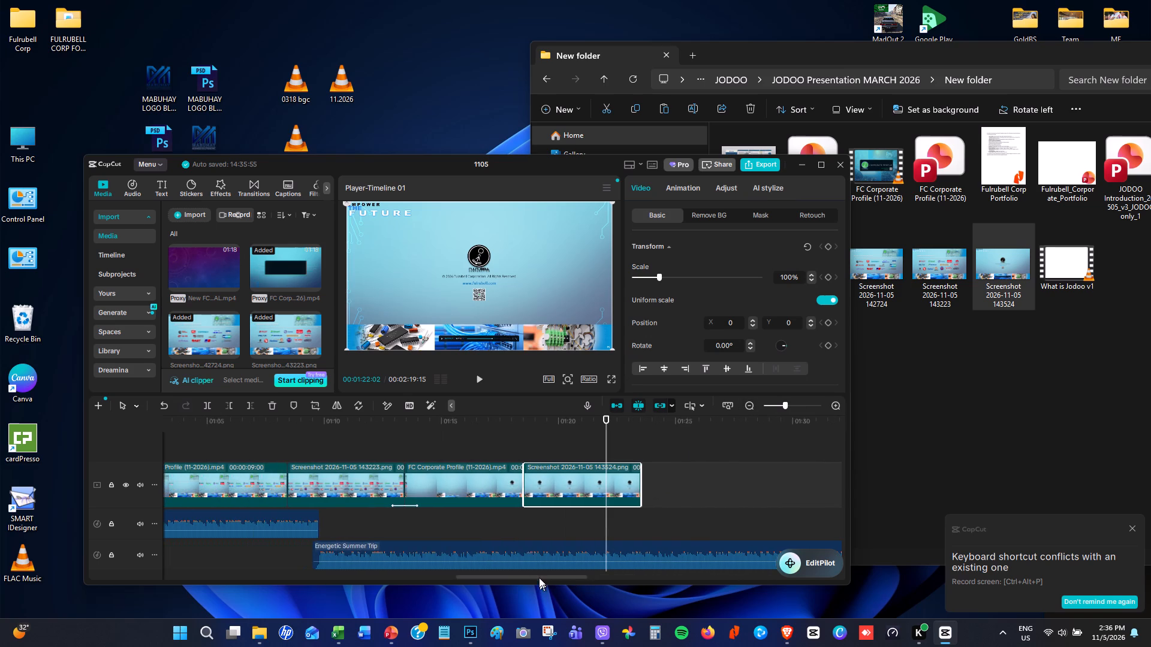
left_click(501, 438)
key("space")
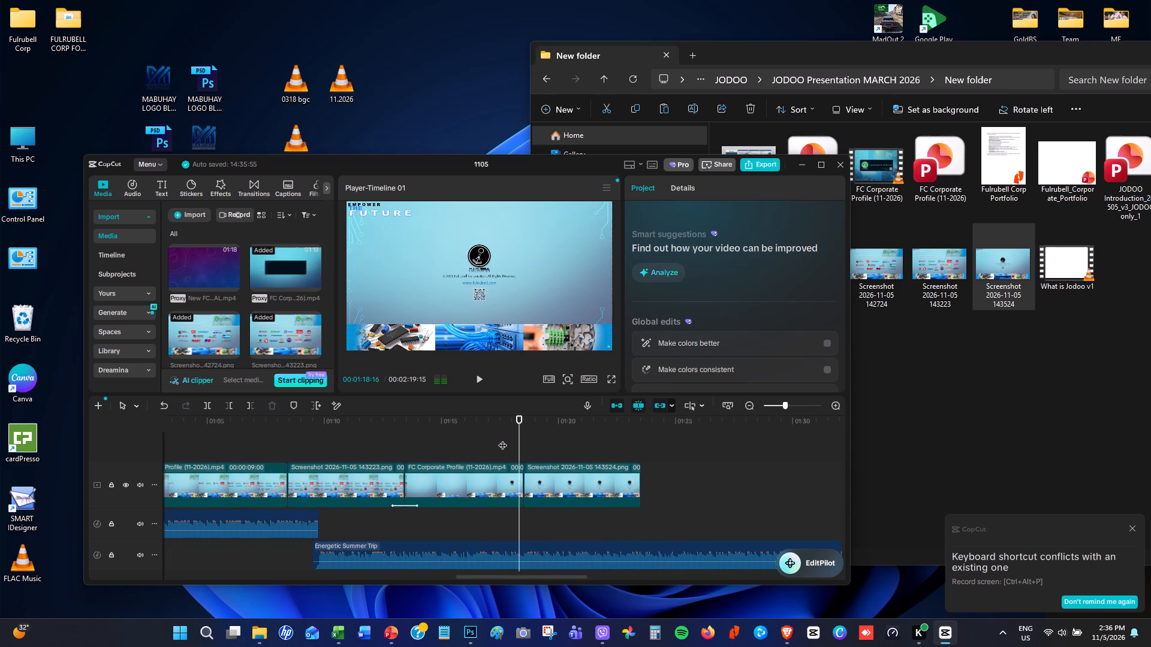
key("space")
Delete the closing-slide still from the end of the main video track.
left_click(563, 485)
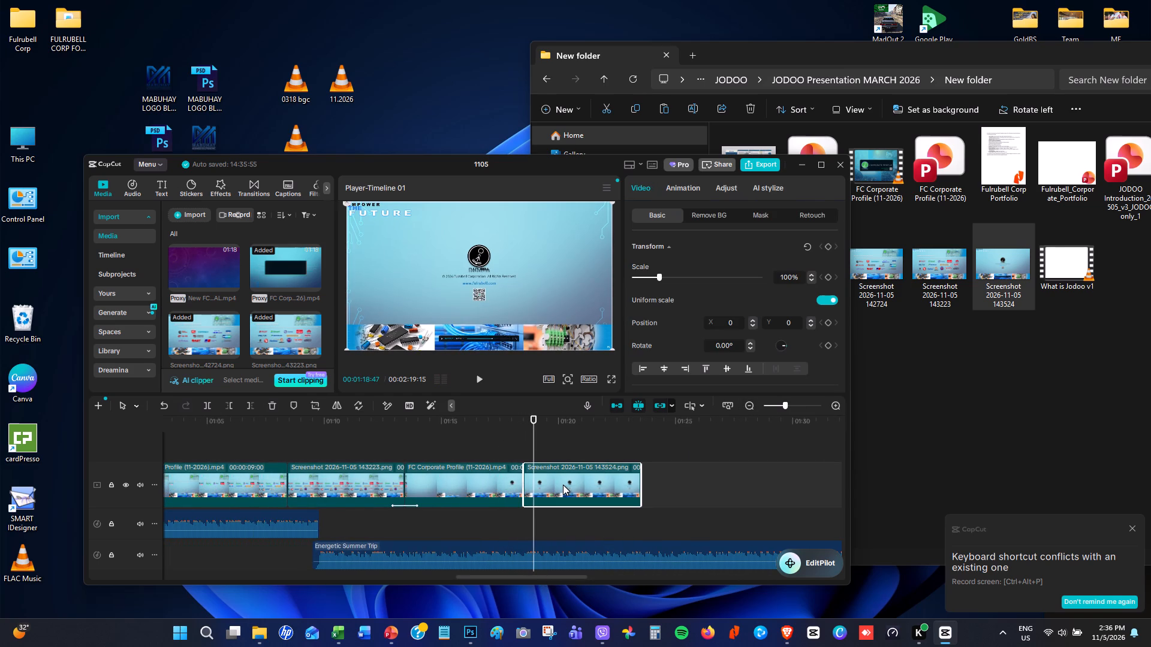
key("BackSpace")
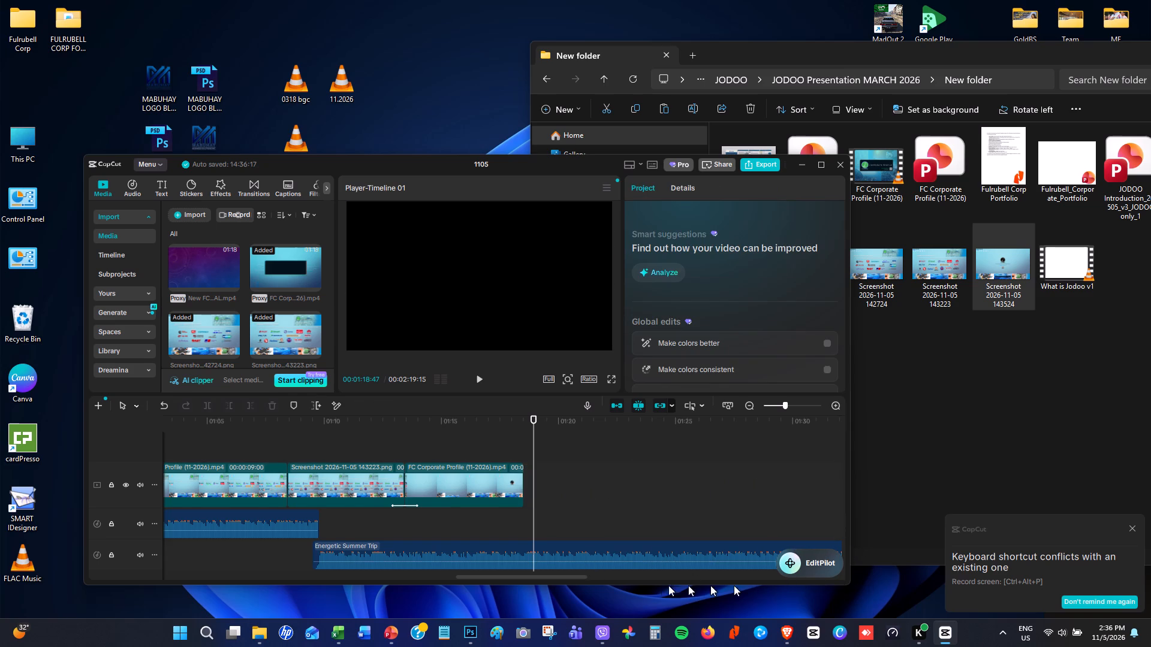
Show the closing slide full screen at 00:01:18:23 and capture the whole frame as a new screenshot without the playback controls.
left_click(477, 427)
left_click(503, 429)
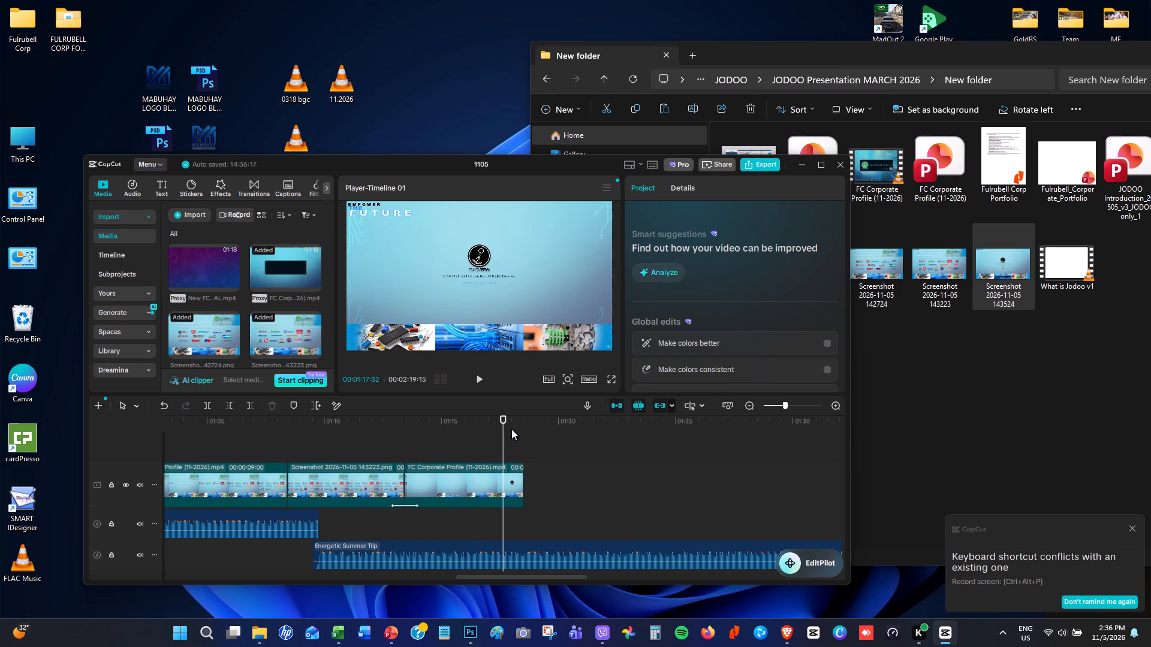
left_click(511, 429)
left_click(517, 430)
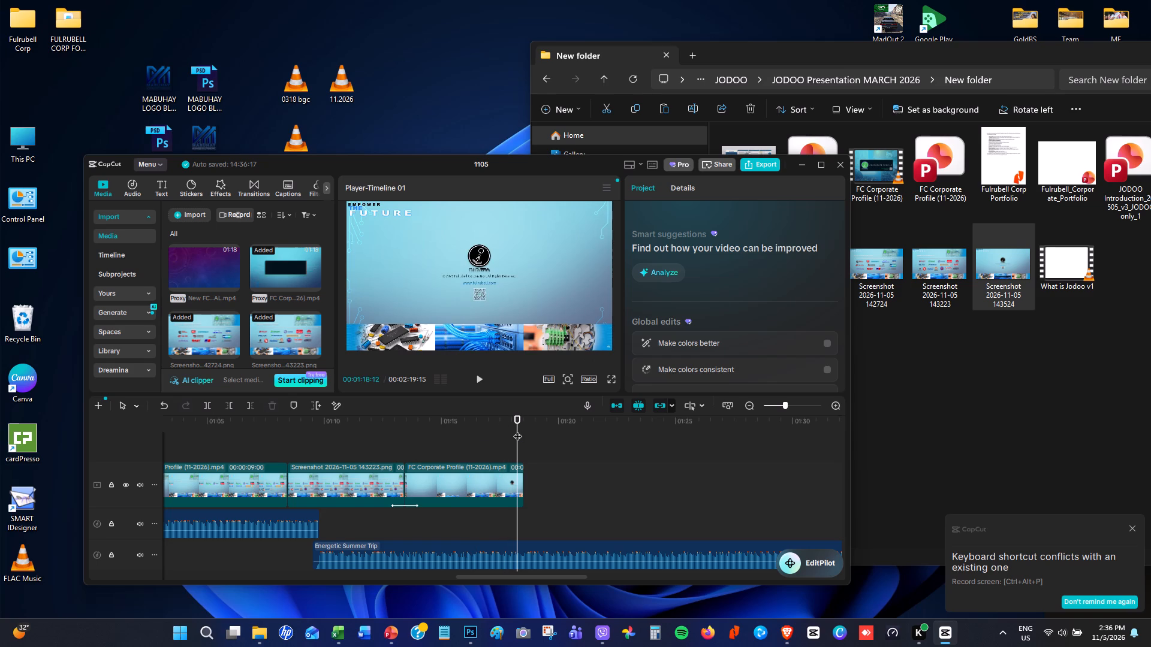
left_click(821, 167)
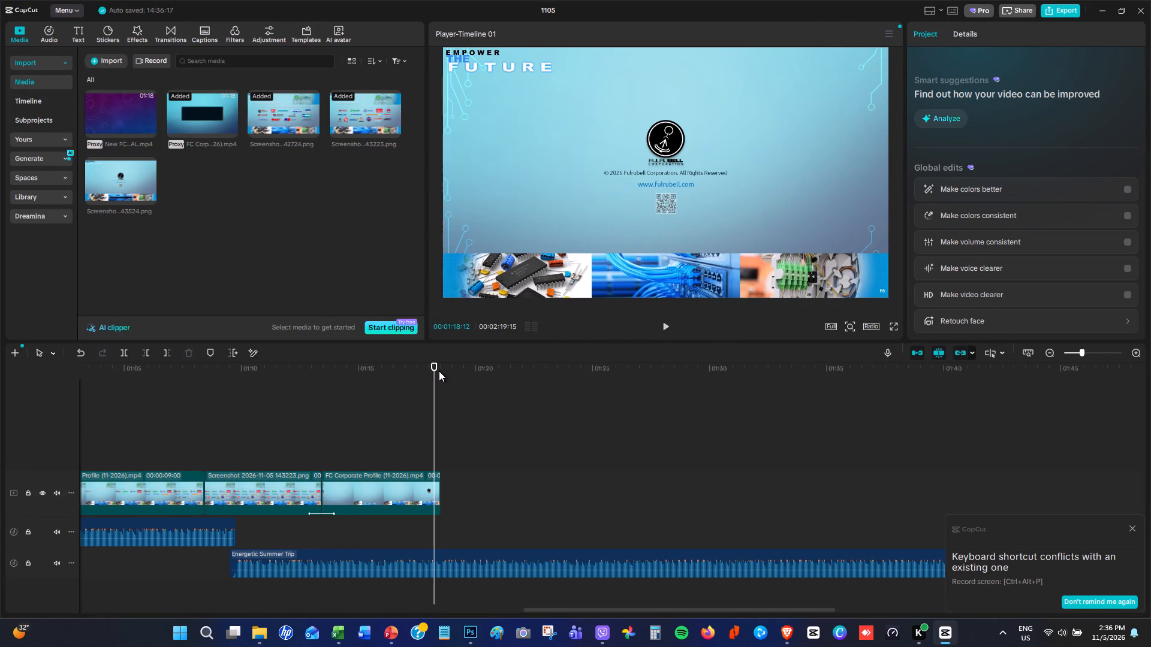
key("space")
key("space")
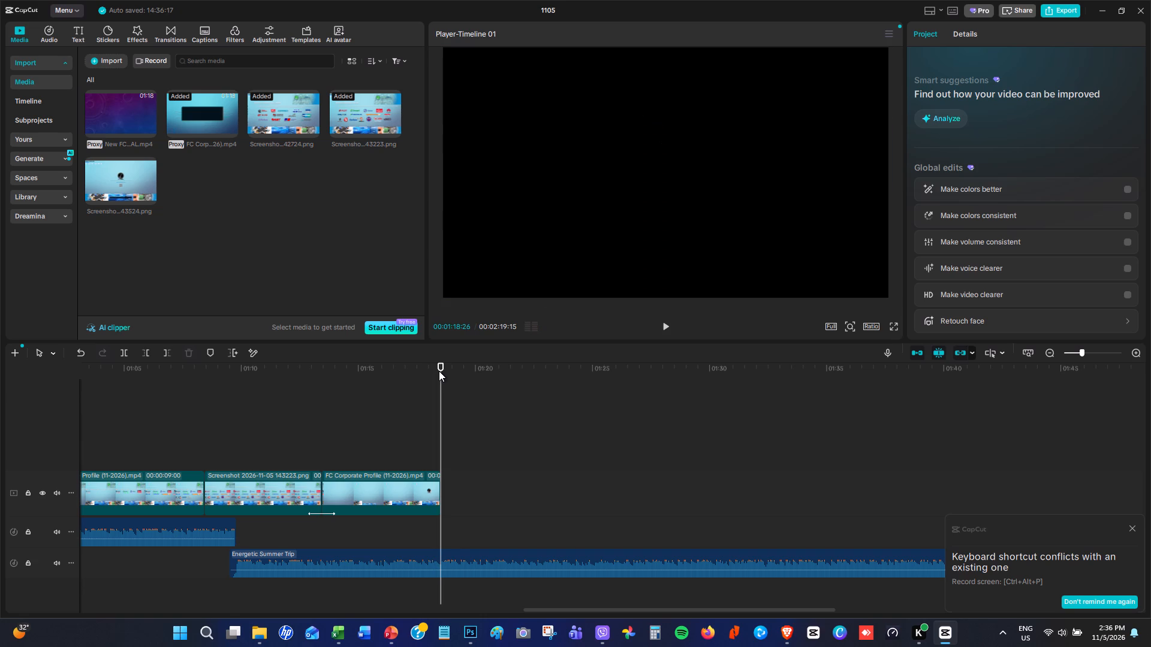
key("Left")
key("Left")
key("Left")
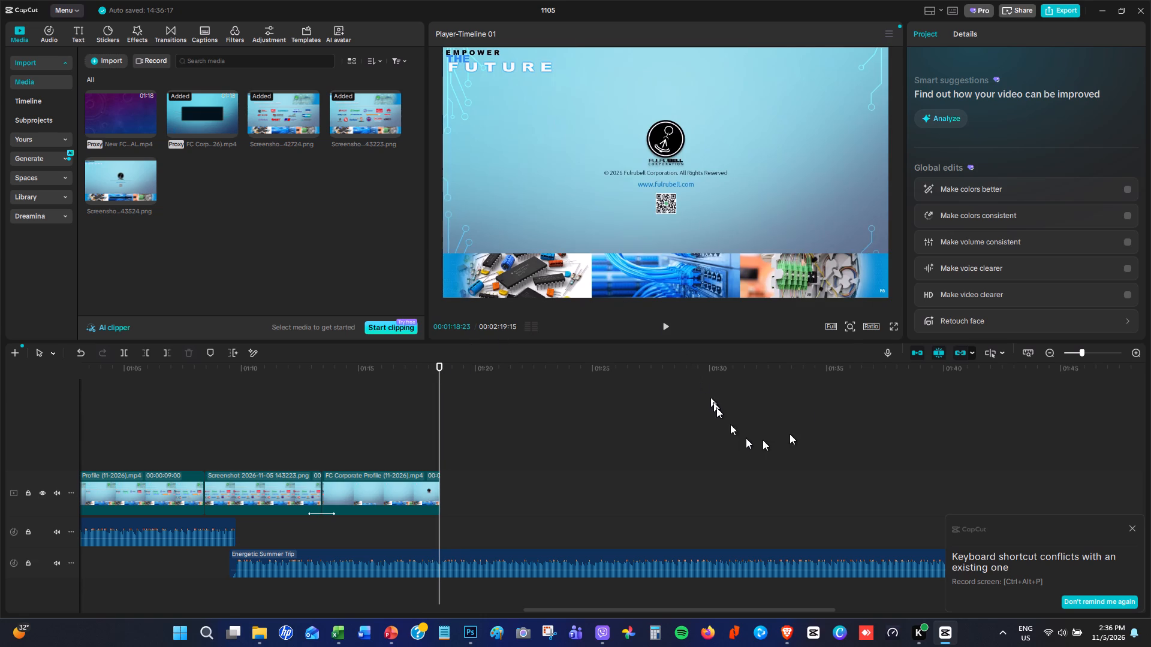
left_click(893, 326)
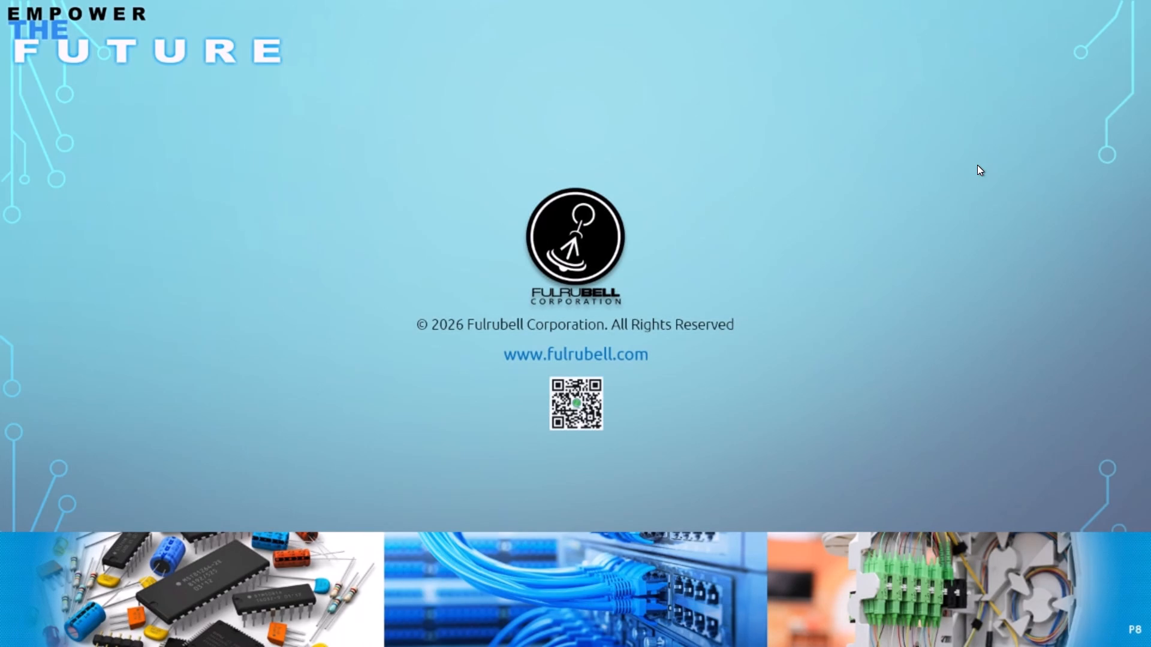
key("Print")
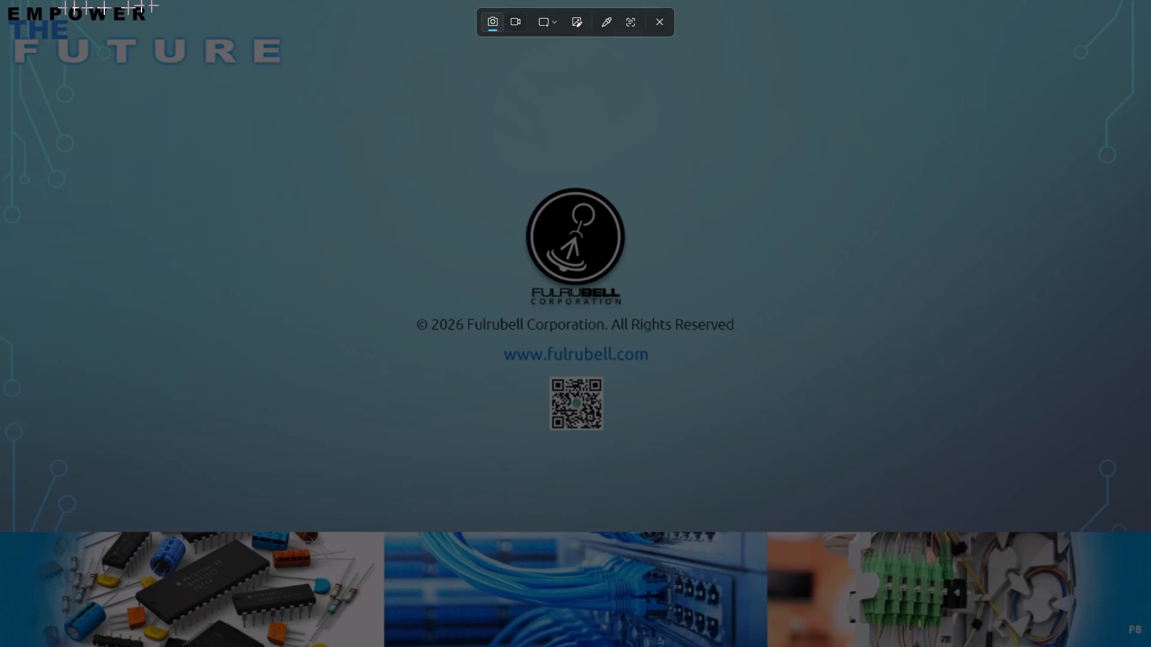
left_click_drag(1, 1, 502, 334)
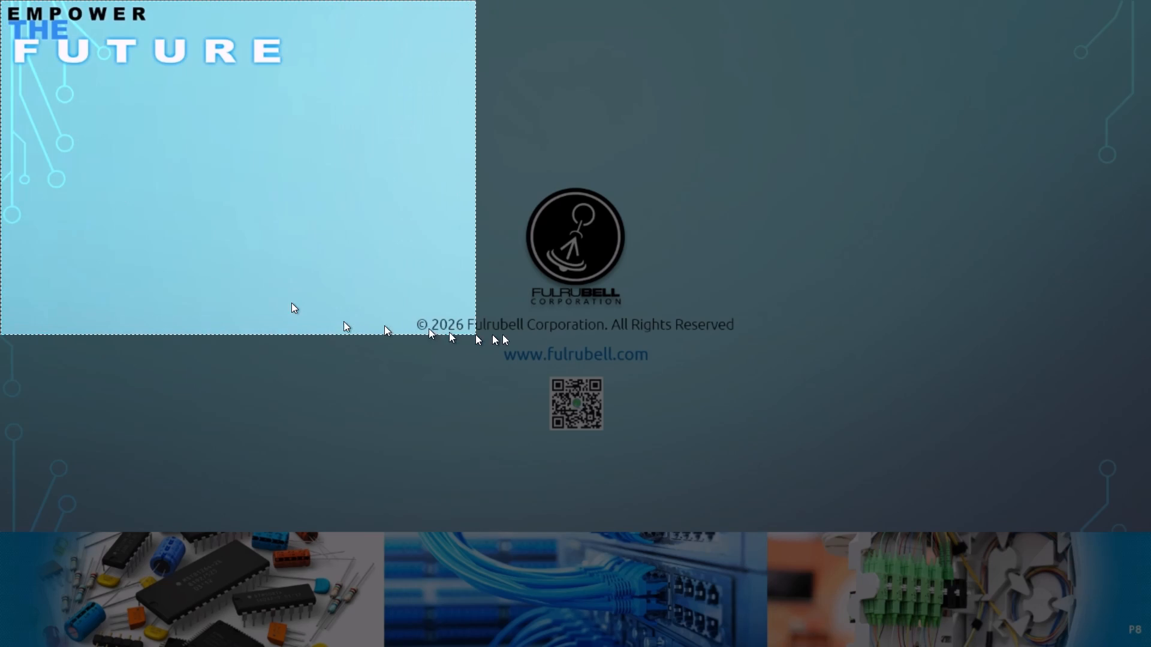
left_click_drag(502, 334, 1148, 645)
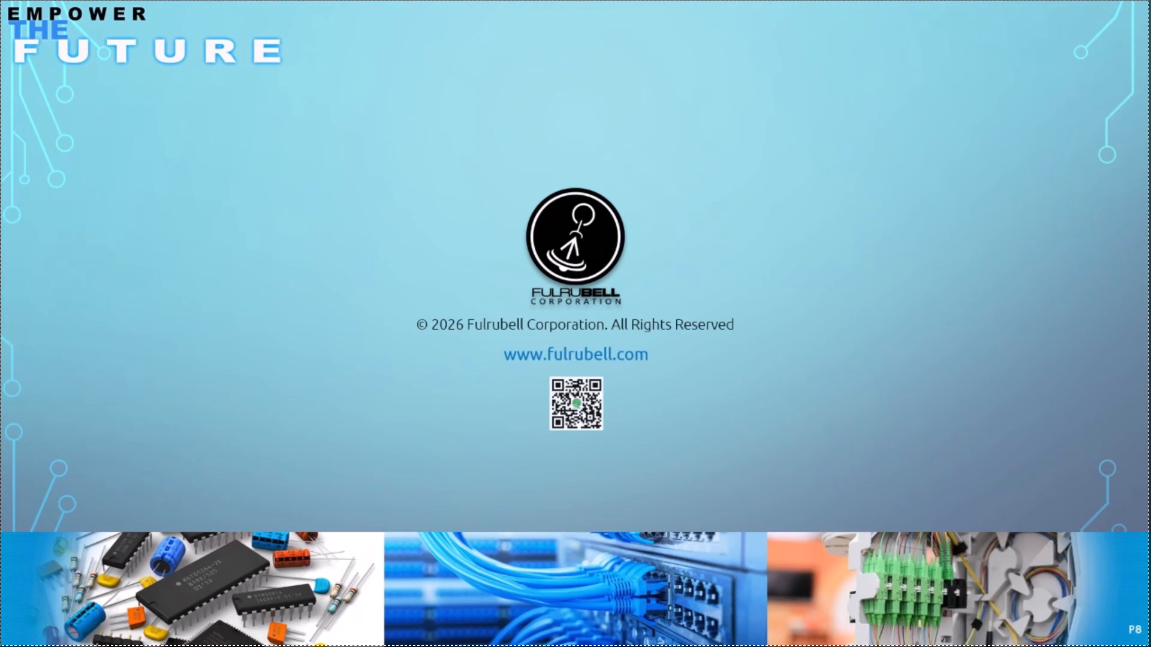
left_click_drag(1148, 645, 1150, 644)
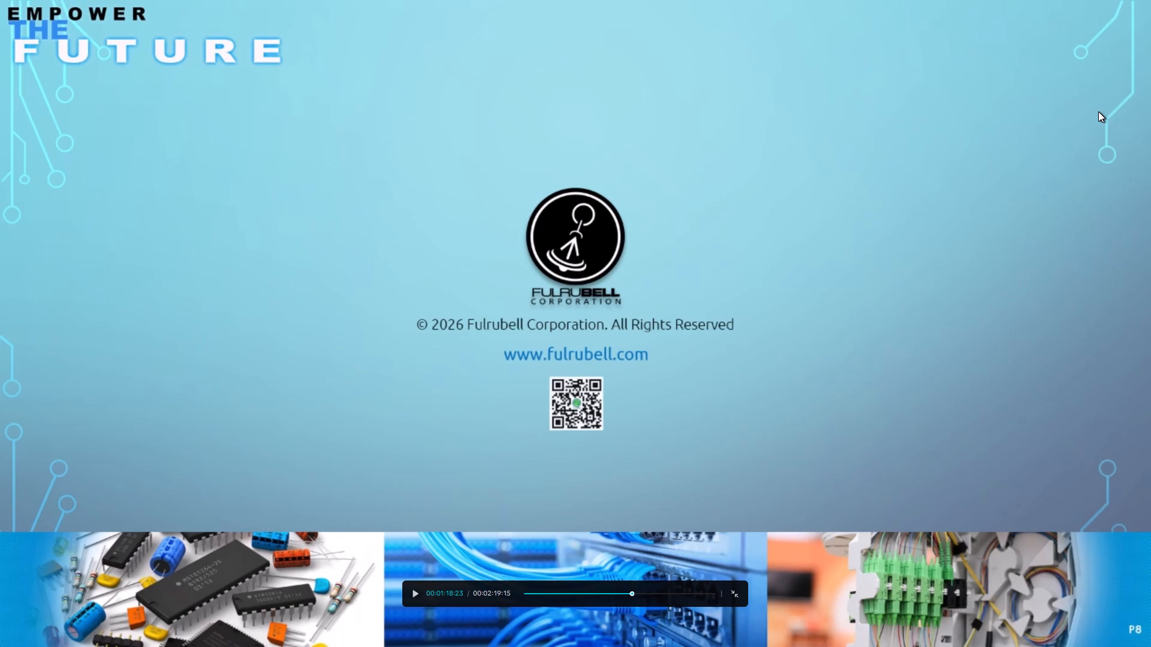
key("Escape")
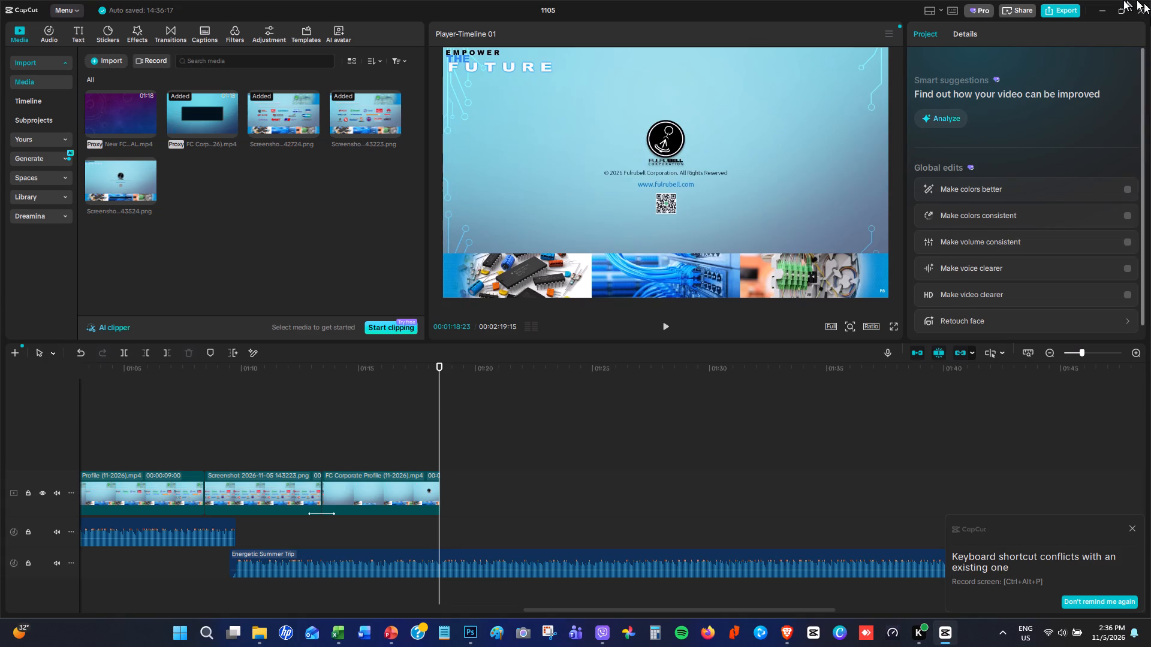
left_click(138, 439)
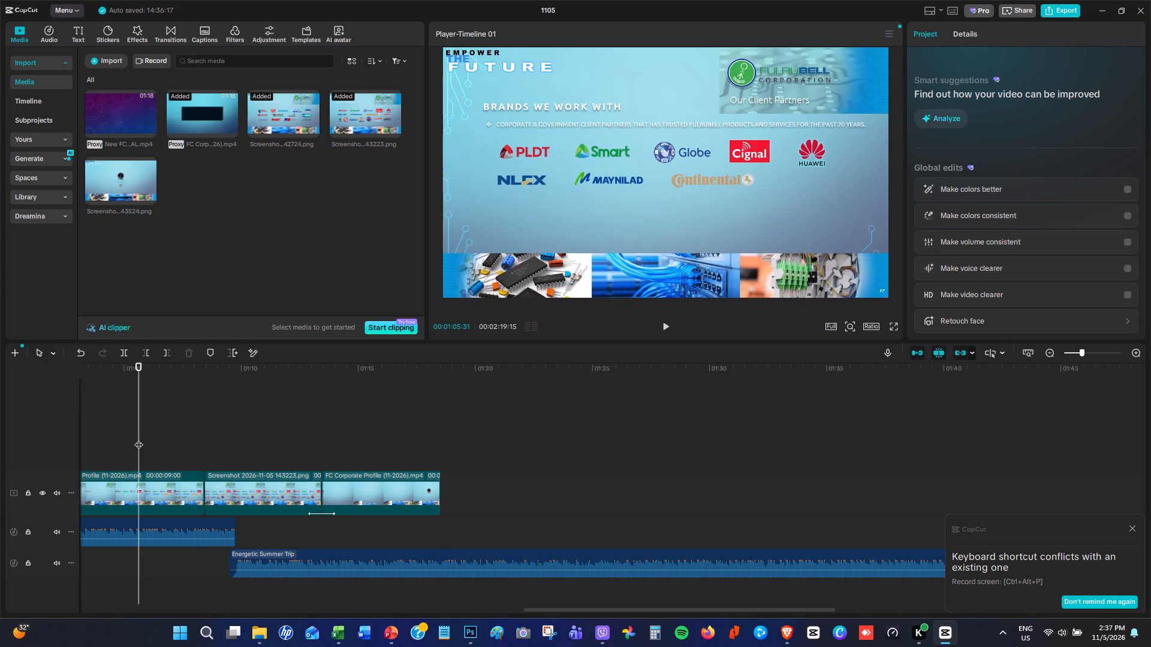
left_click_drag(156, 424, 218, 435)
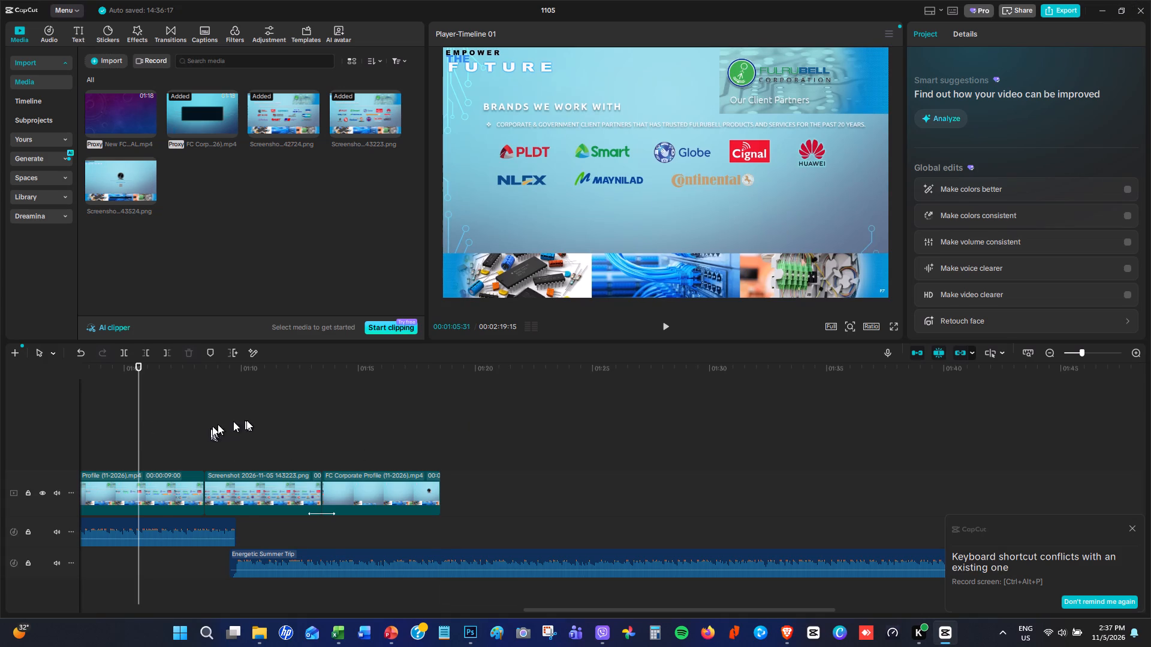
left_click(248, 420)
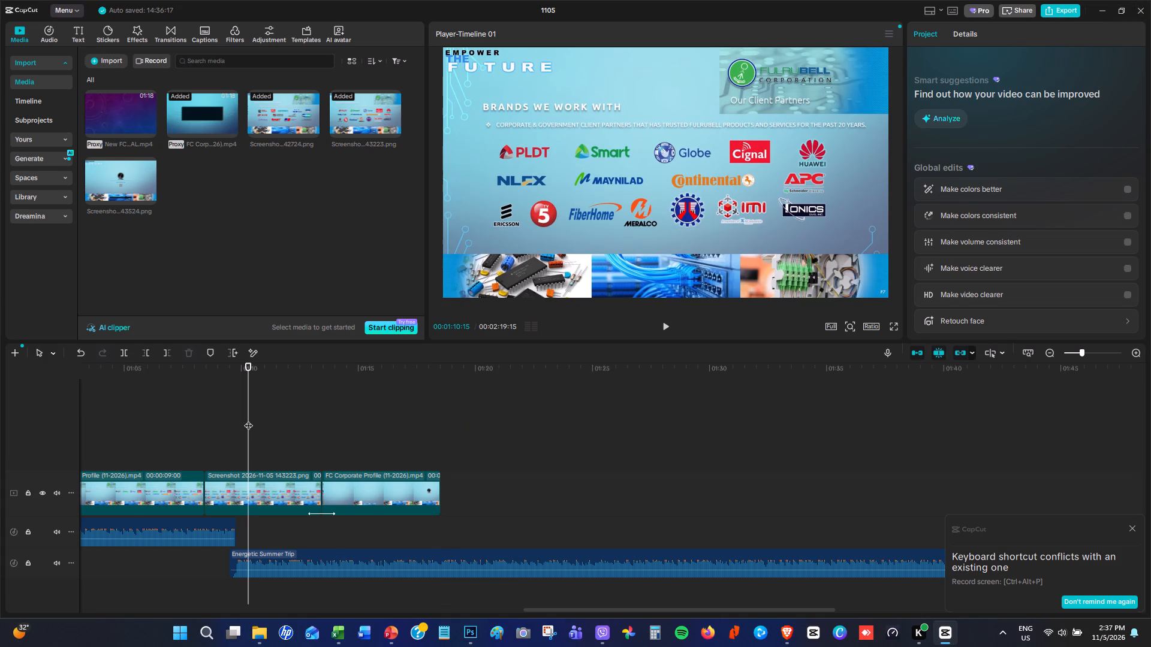
left_click(1123, 7)
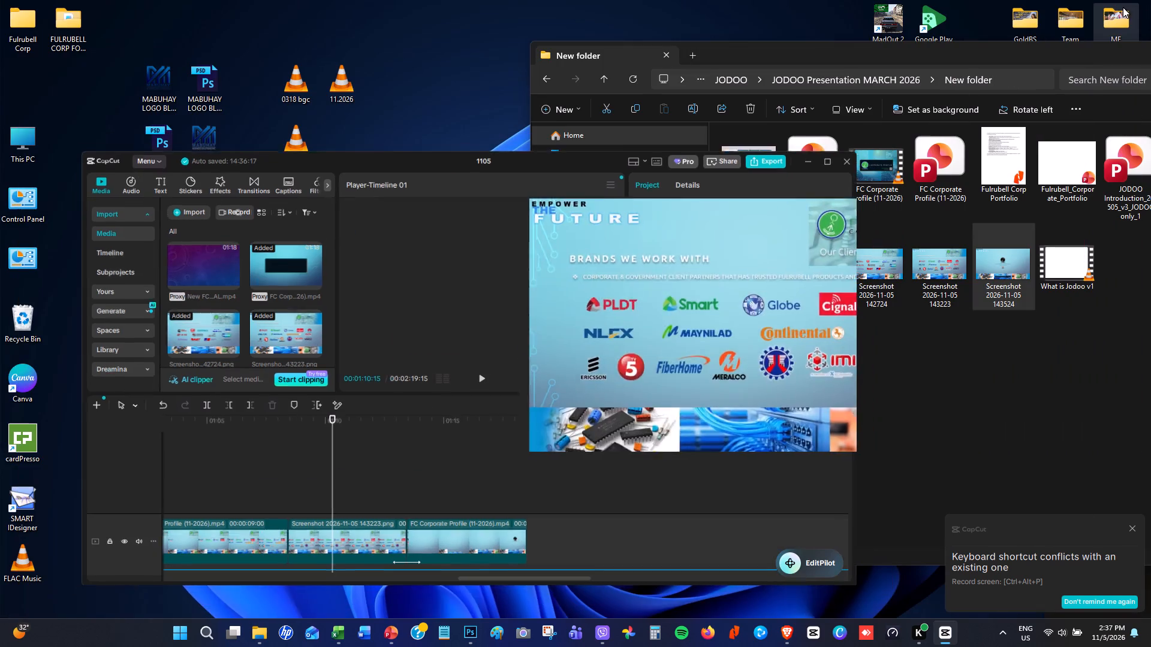
left_click(258, 637)
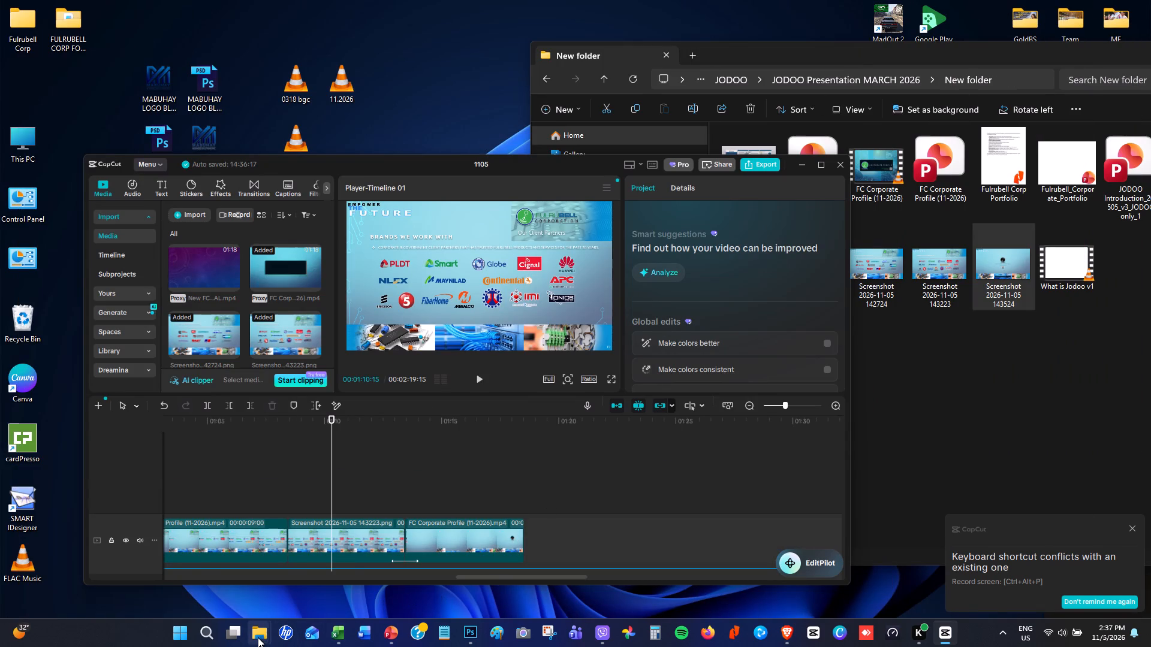
left_click(322, 587)
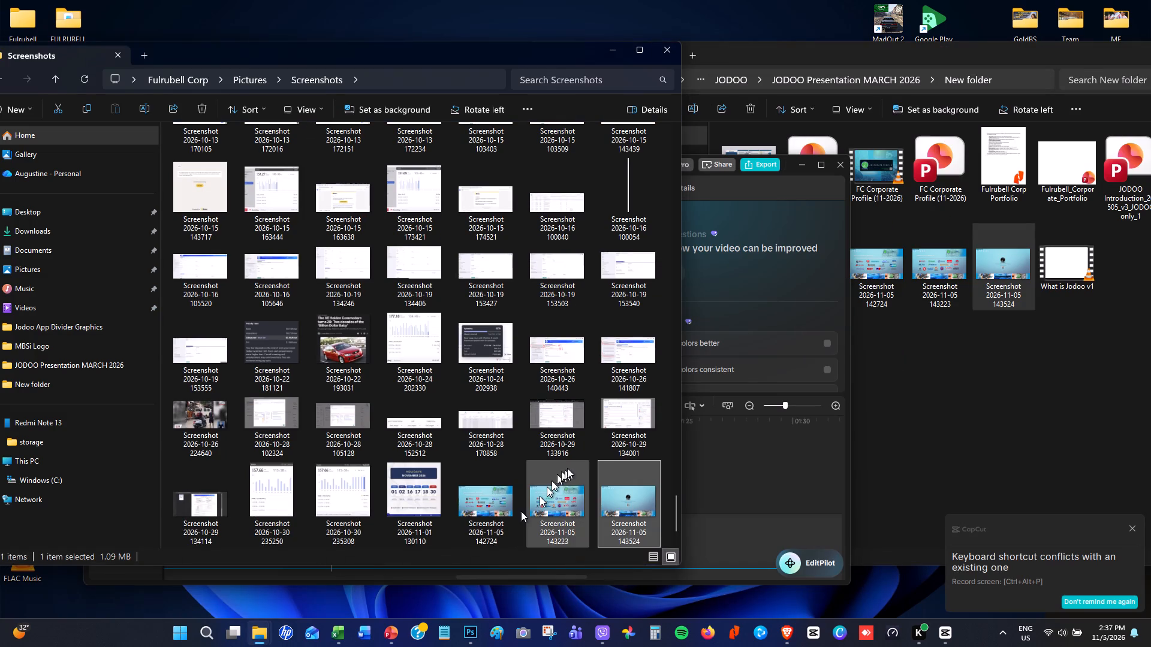
scroll(638, 448, "down", 4)
scroll(445, 507, "down", 3)
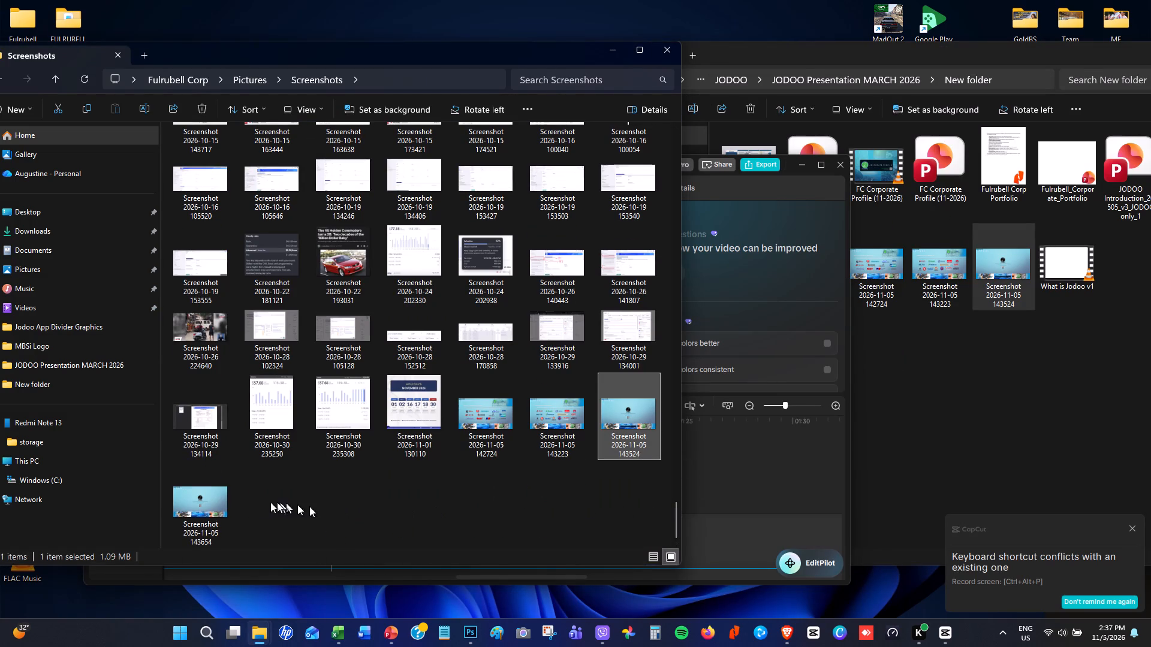
left_click(204, 495)
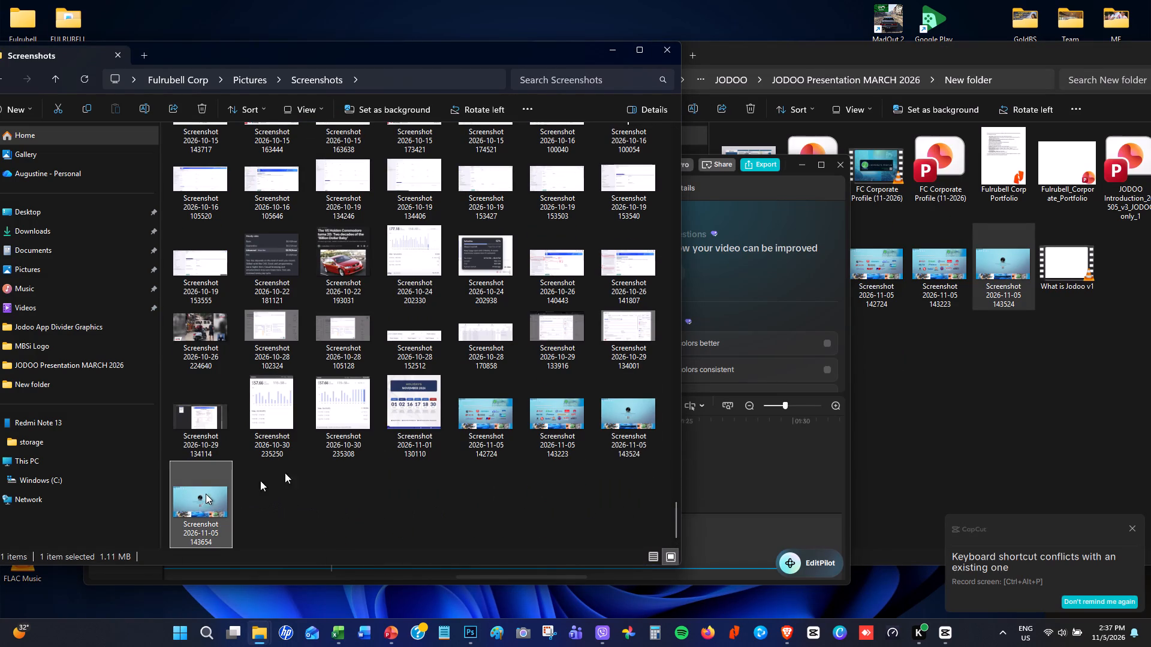
left_click(1008, 284)
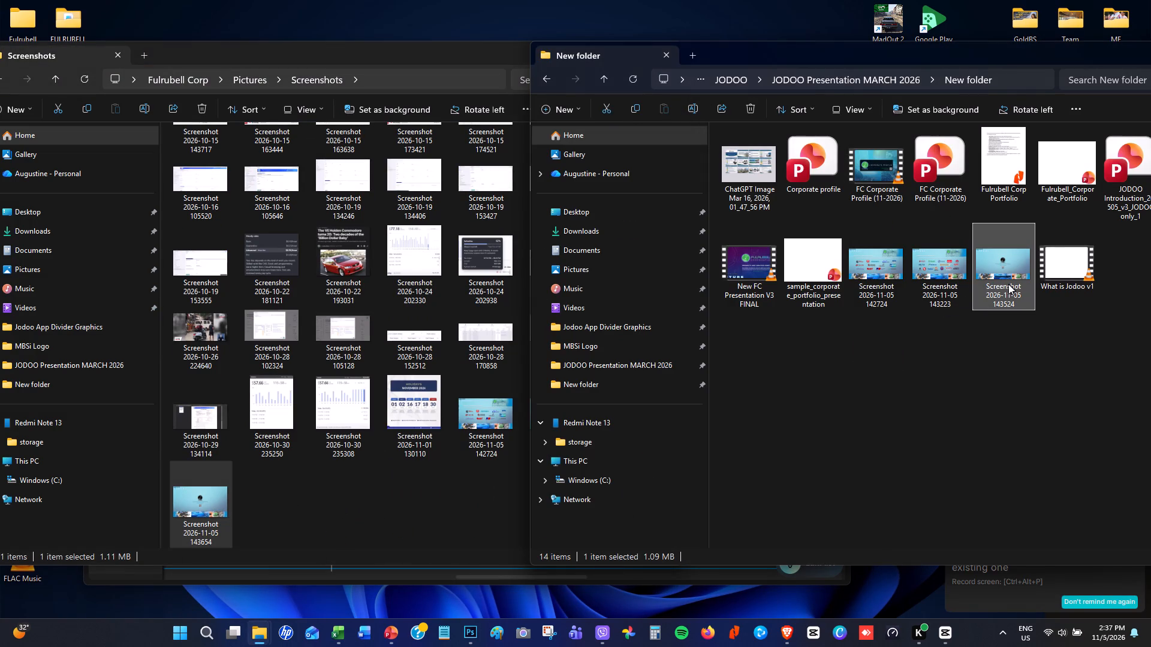
key("Delete")
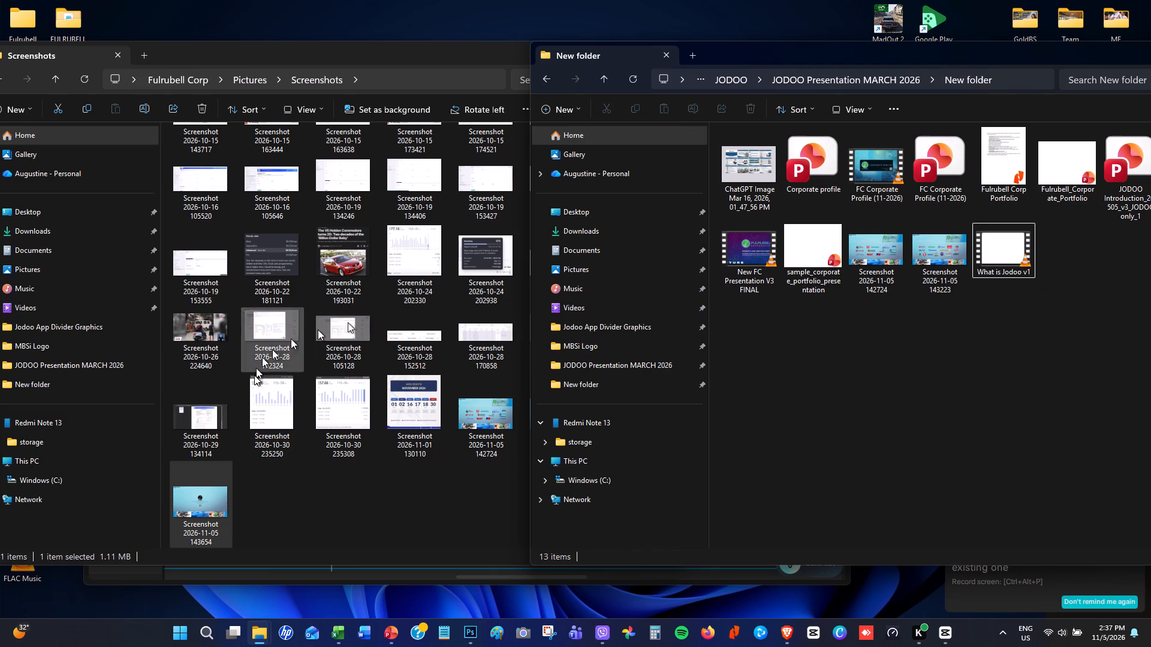
left_click(198, 500)
key("ctrl+c")
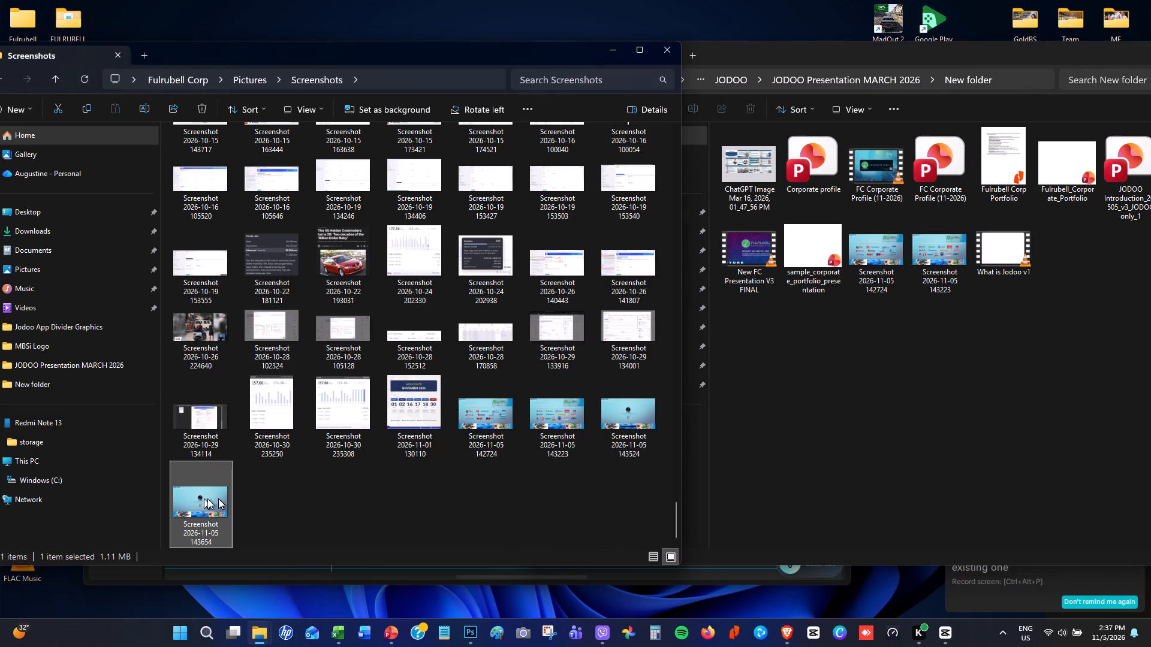
left_click(992, 400)
key("ctrl+v")
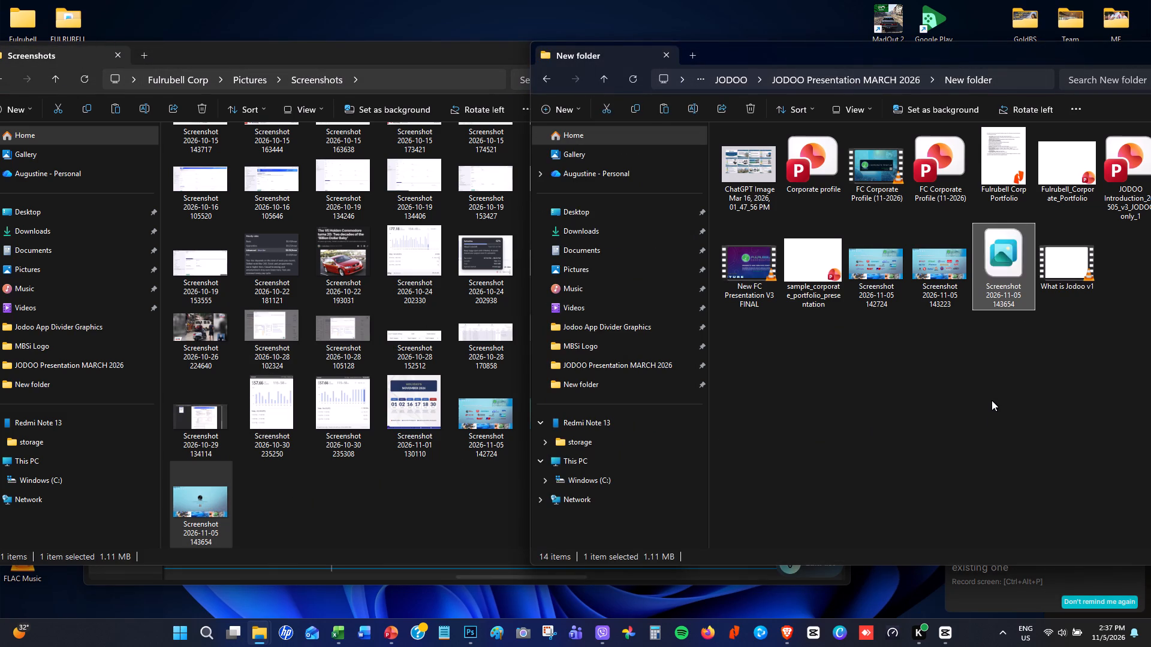
left_click(416, 52)
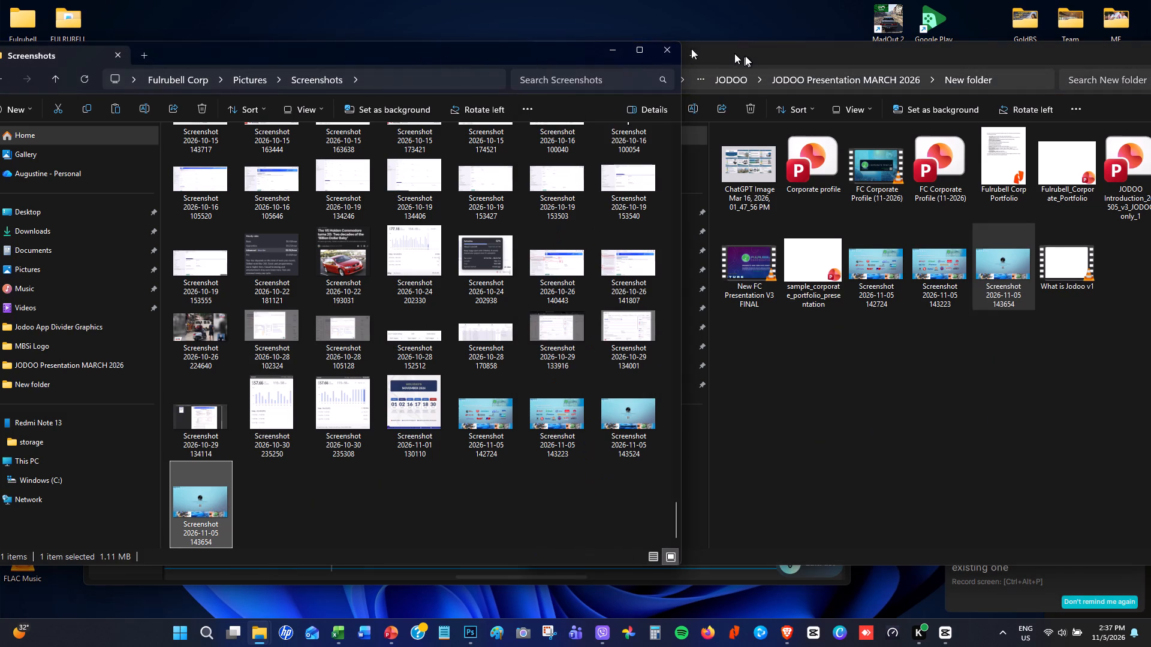
left_click(616, 47)
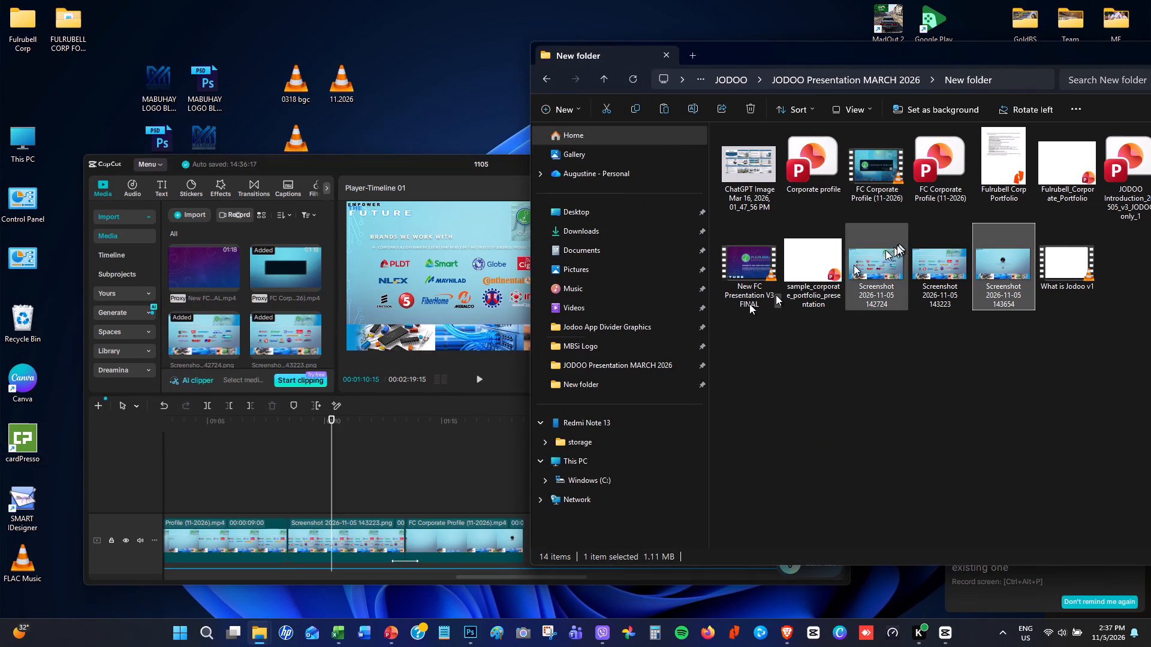
left_click(447, 443)
left_click(516, 451)
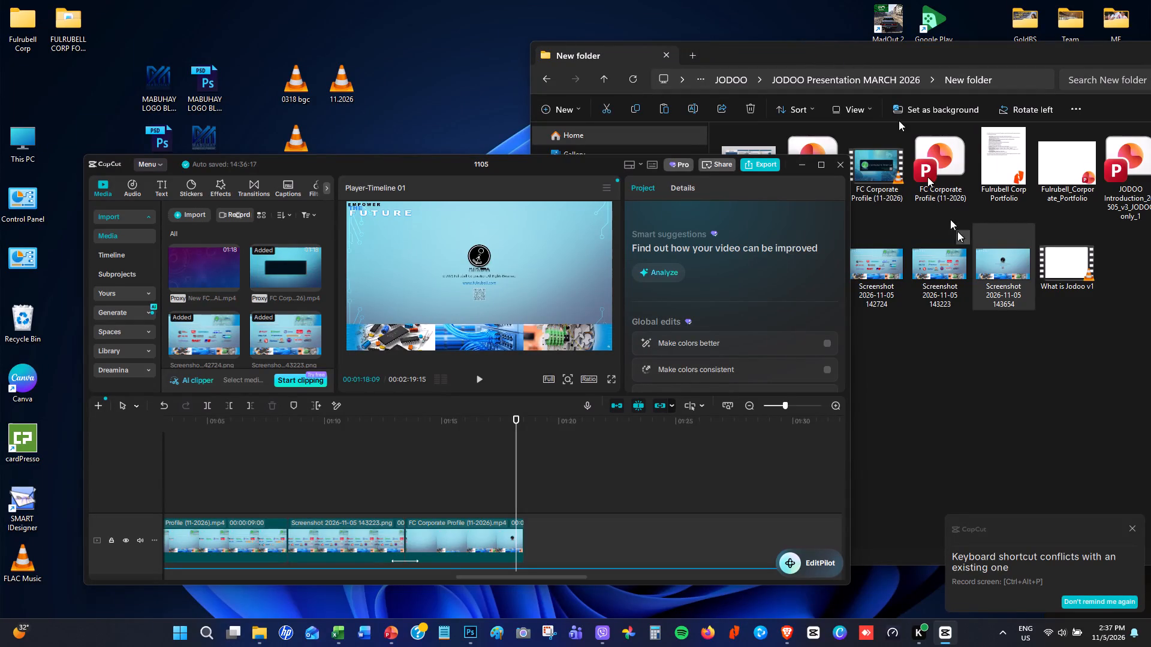
left_click_drag(999, 262, 566, 558)
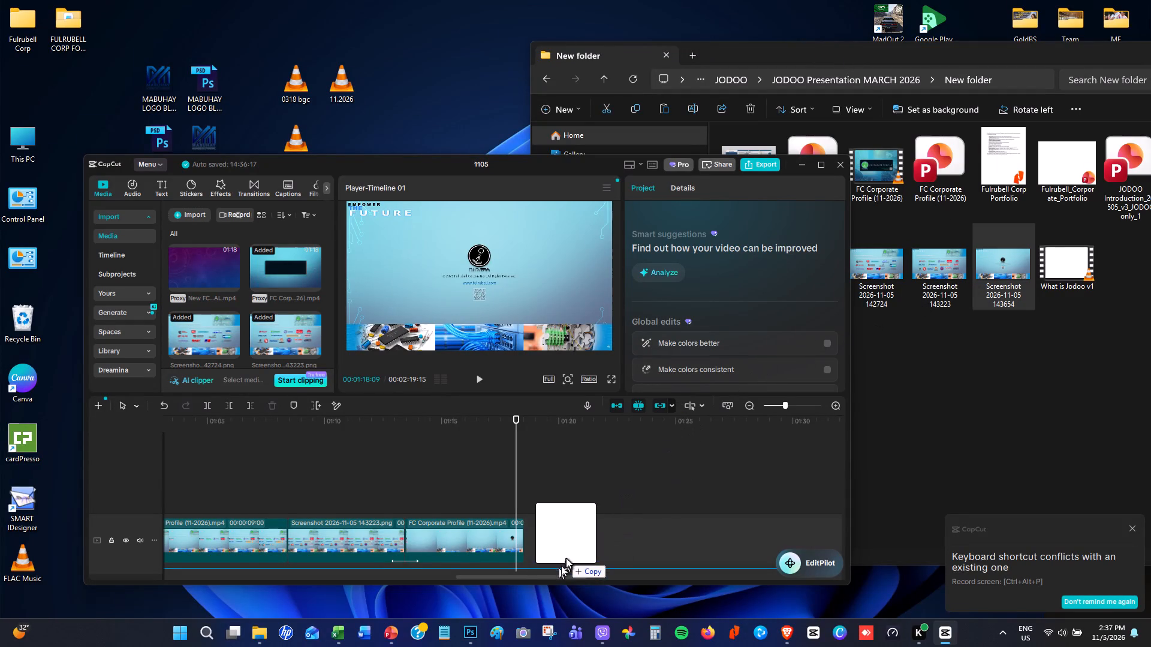
left_click_drag(566, 558, 563, 553)
left_click_drag(553, 480, 591, 515)
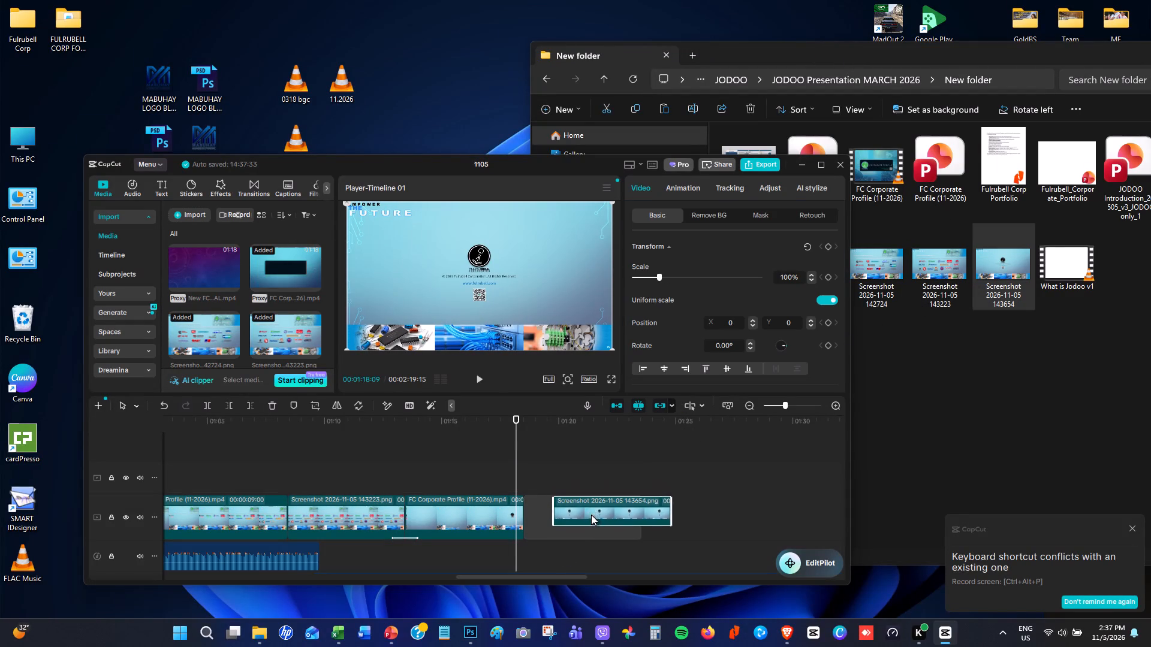
Enlarge the editor to full size and play from the final FC Corporate Profile clip through the new closing-slide still to check the join.
left_click(493, 447)
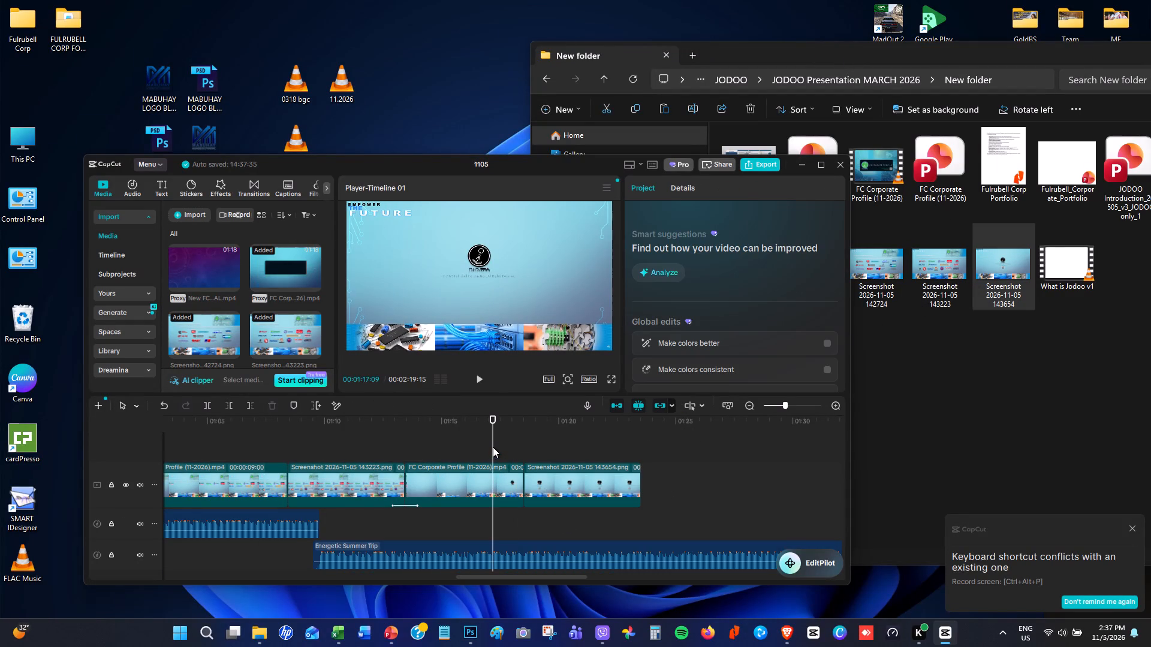
left_click(827, 164)
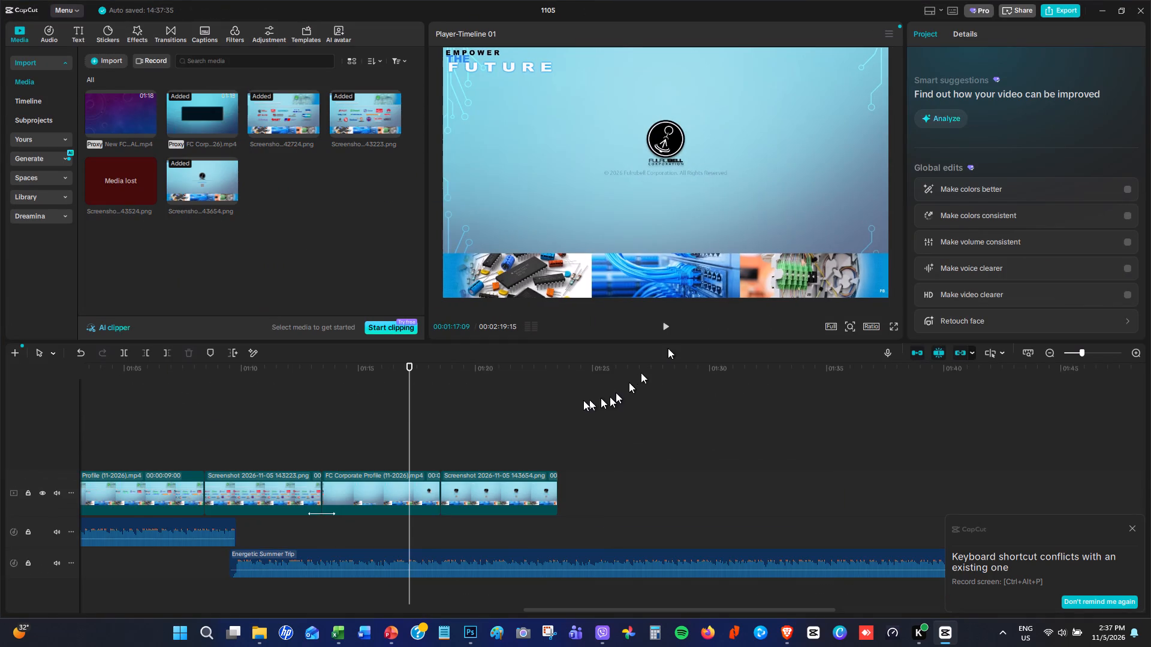
left_click(342, 412)
key("space")
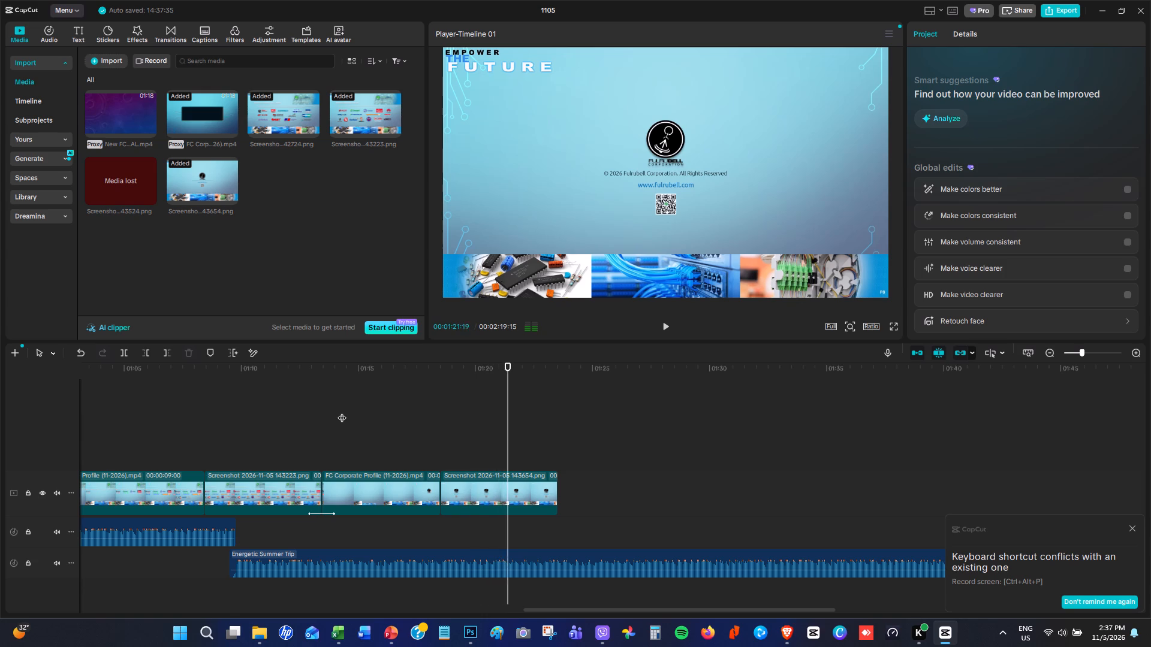
key("space")
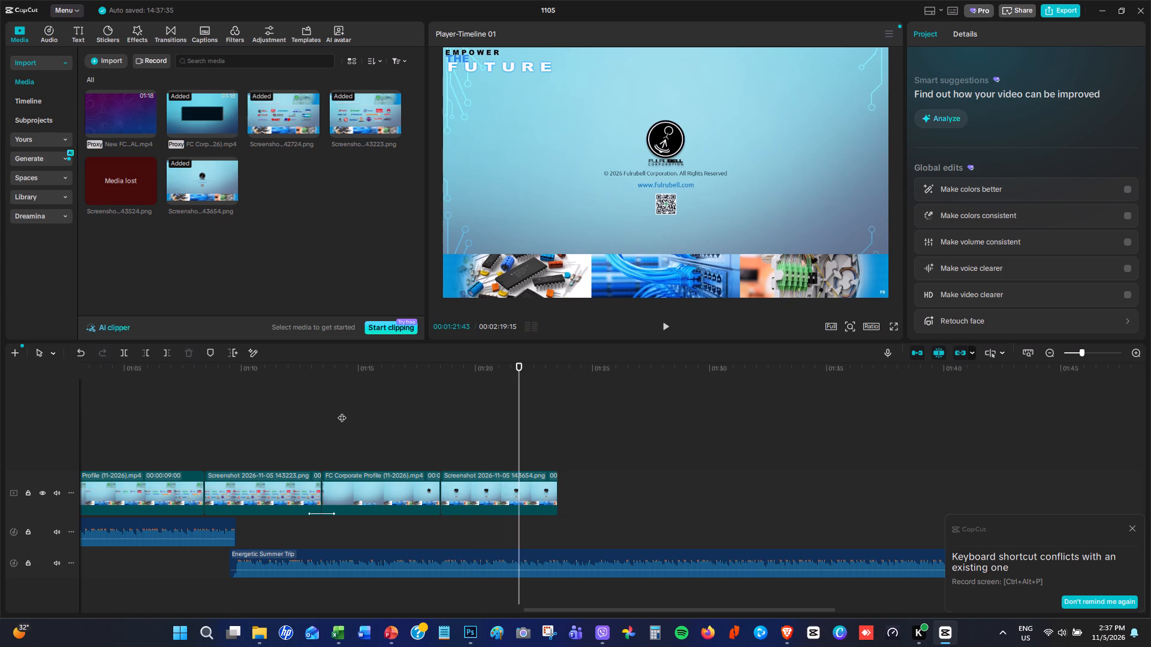
key("space")
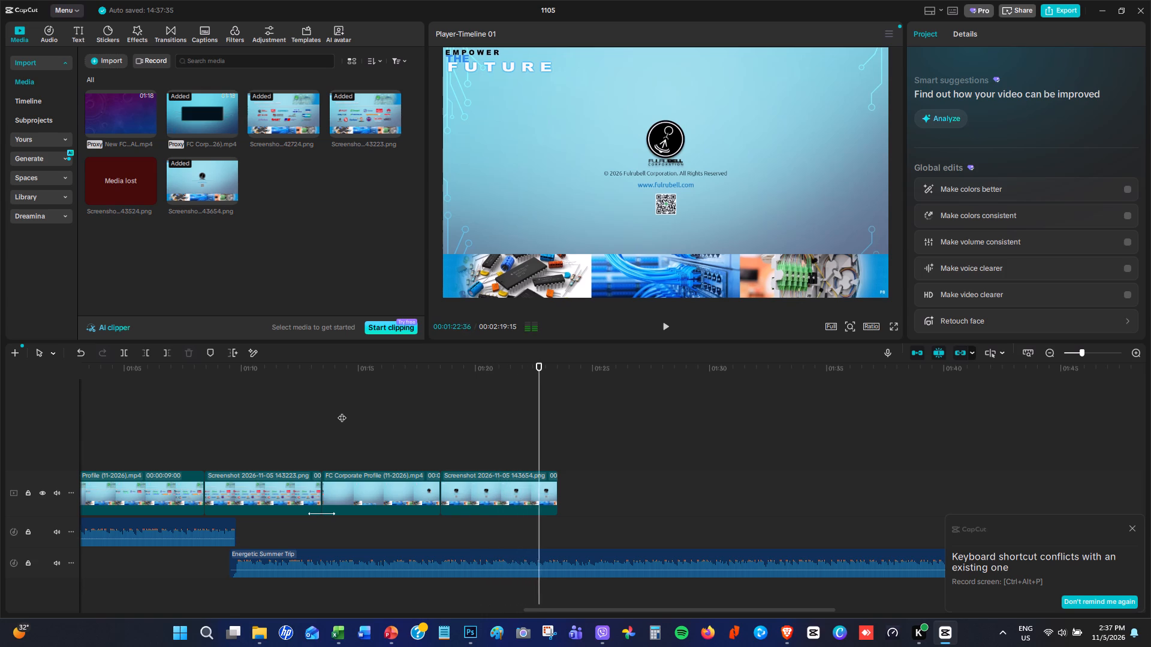
key("space")
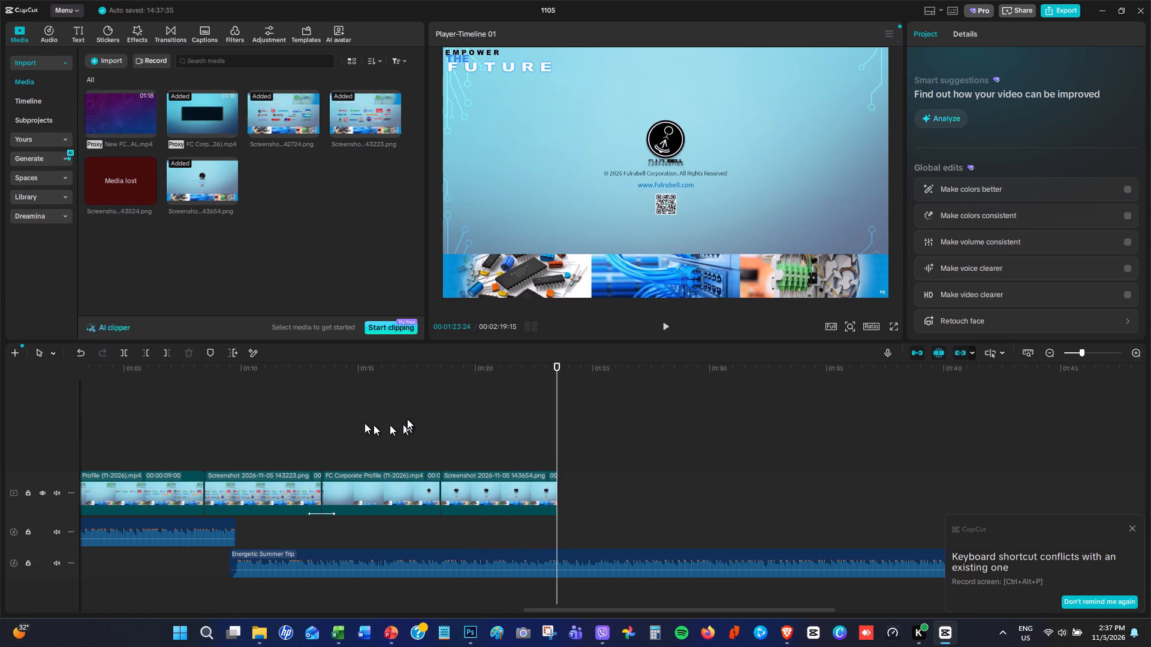
left_click(456, 398)
key("space")
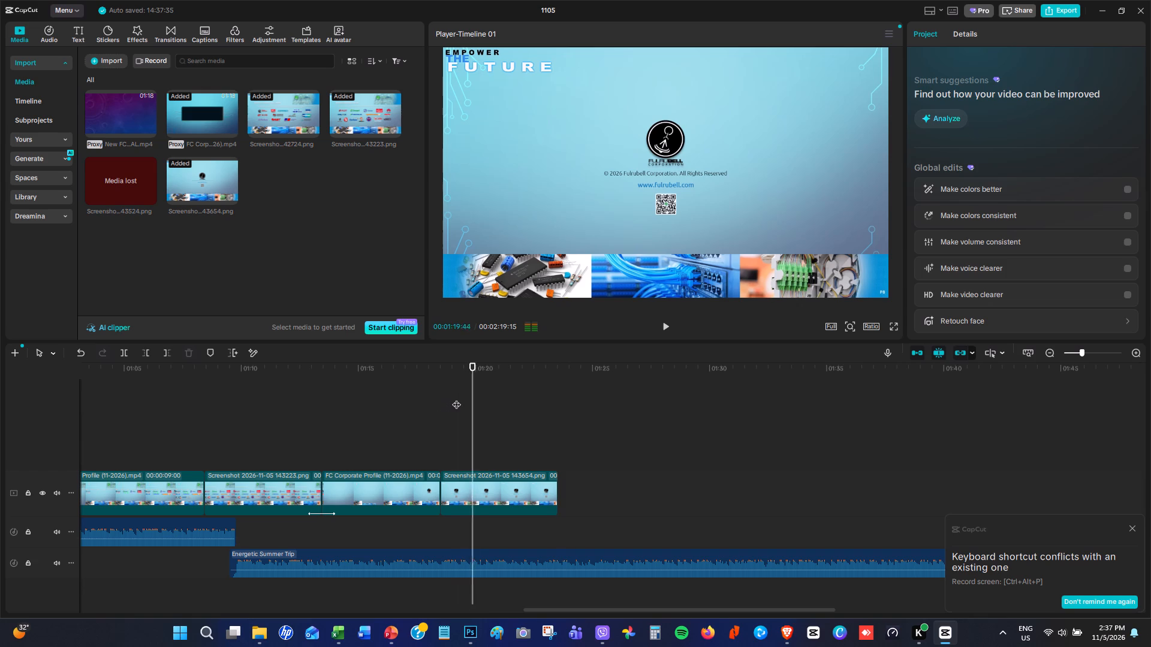
key("space")
Extend the end of the closing-slide still to a duration of 00:00:07:41.
left_click(540, 493)
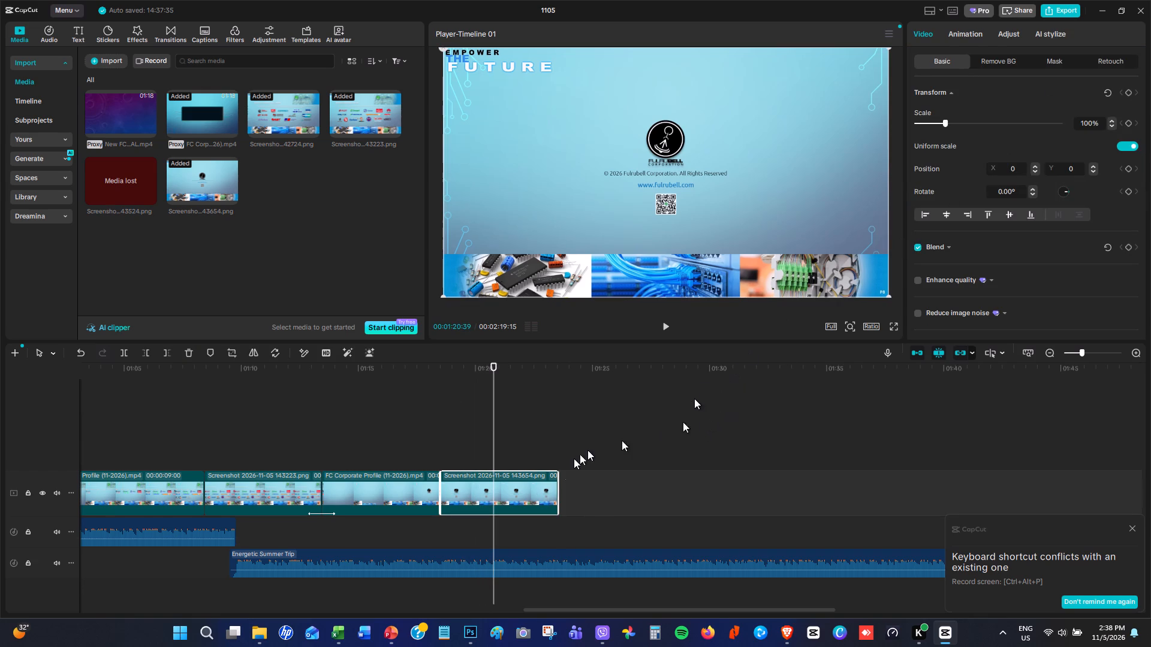
left_click(544, 491)
left_click_drag(560, 493, 623, 495)
Apply the Fade Out exit animation to the closing-slide still.
left_click(585, 497)
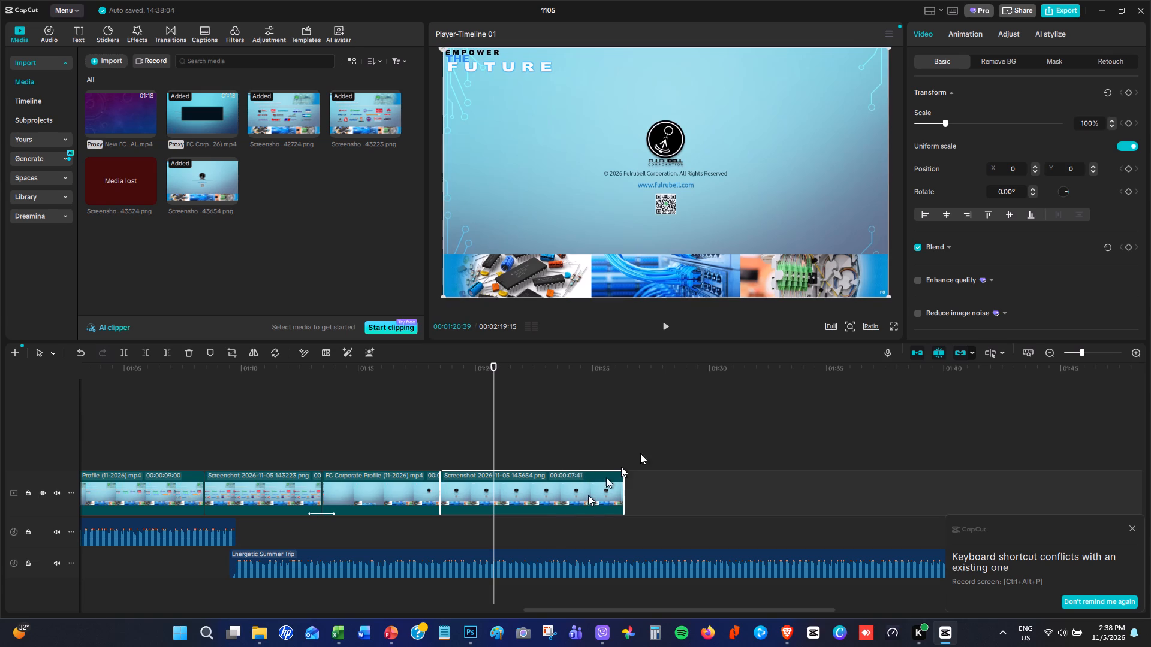
left_click(975, 32)
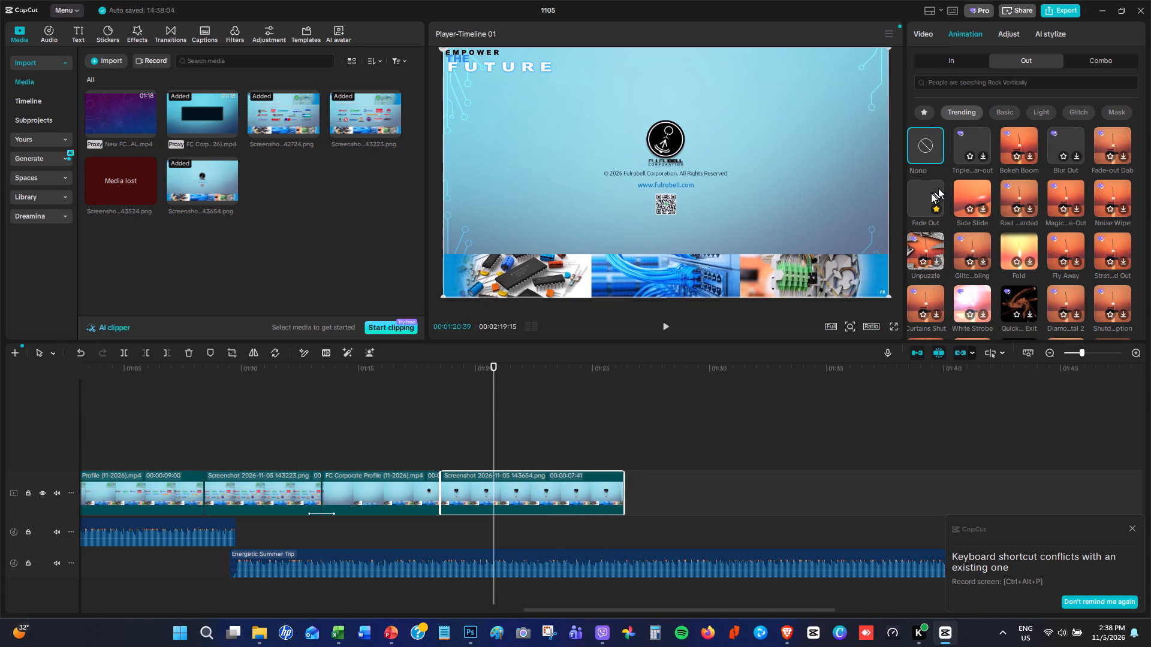
left_click(920, 193)
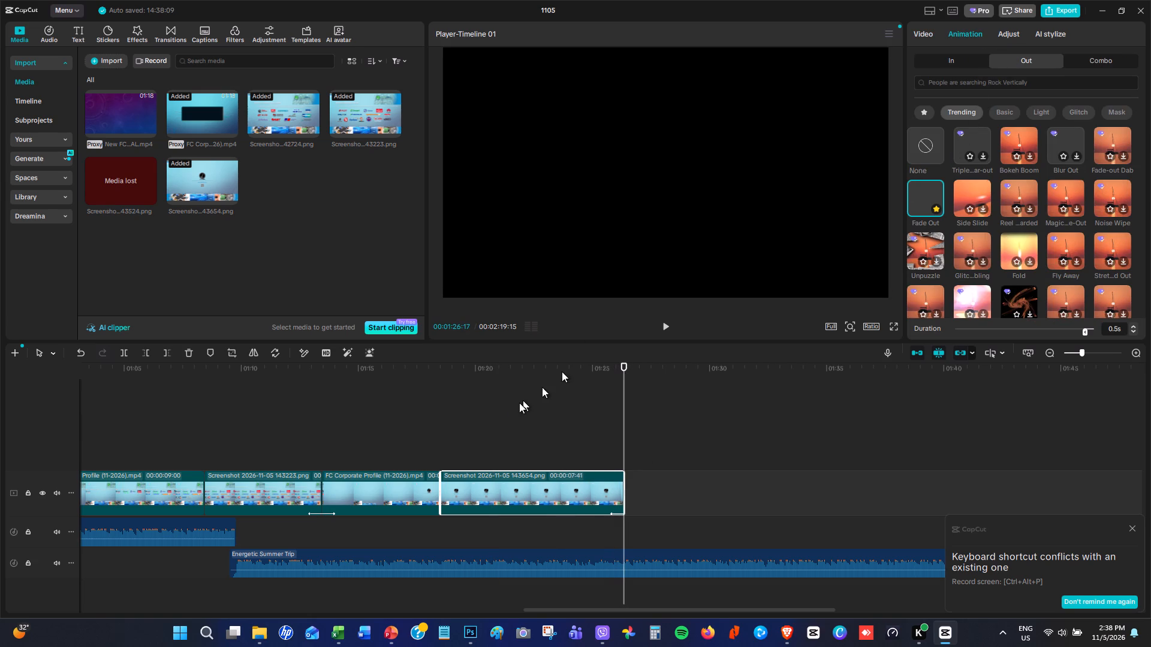
Split the second Energetic Summer Trip audio clip at 00:01:26:46, just past the end of the closing-slide still.
left_click(593, 555)
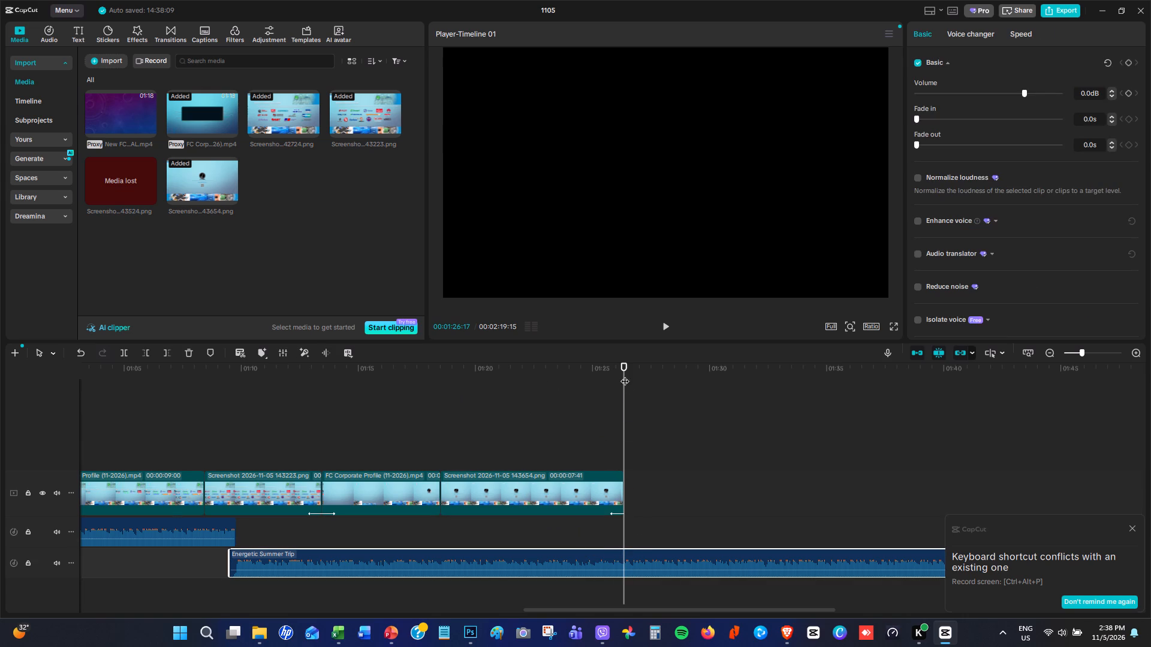
left_click_drag(625, 365, 637, 368)
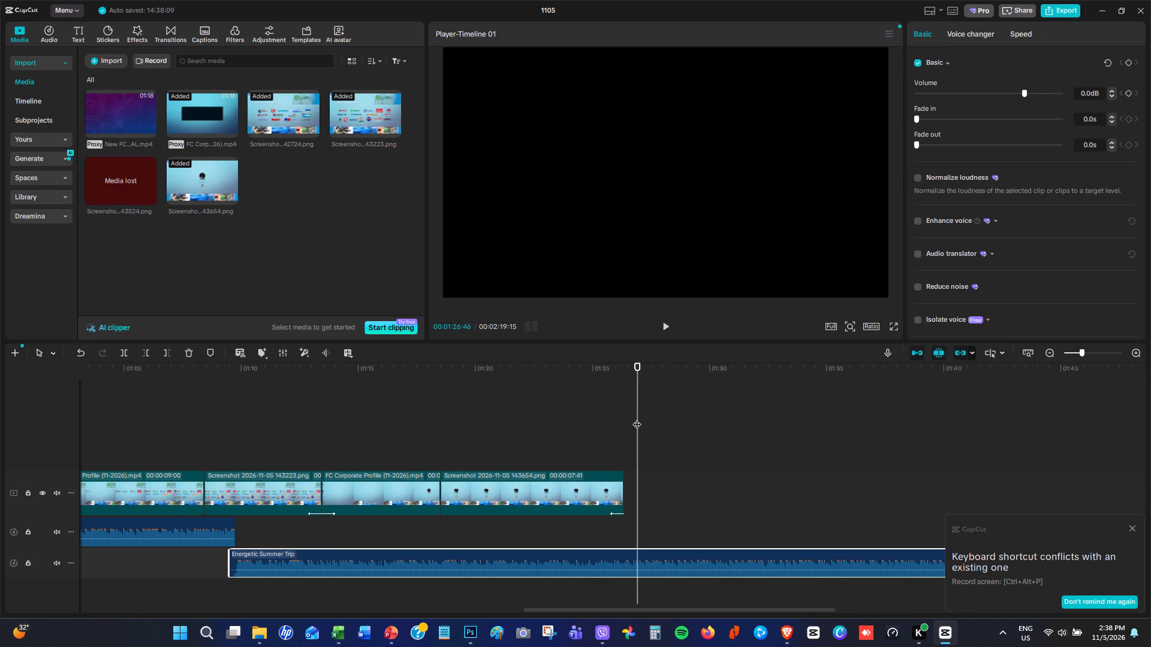
left_click(631, 564)
left_click(125, 353)
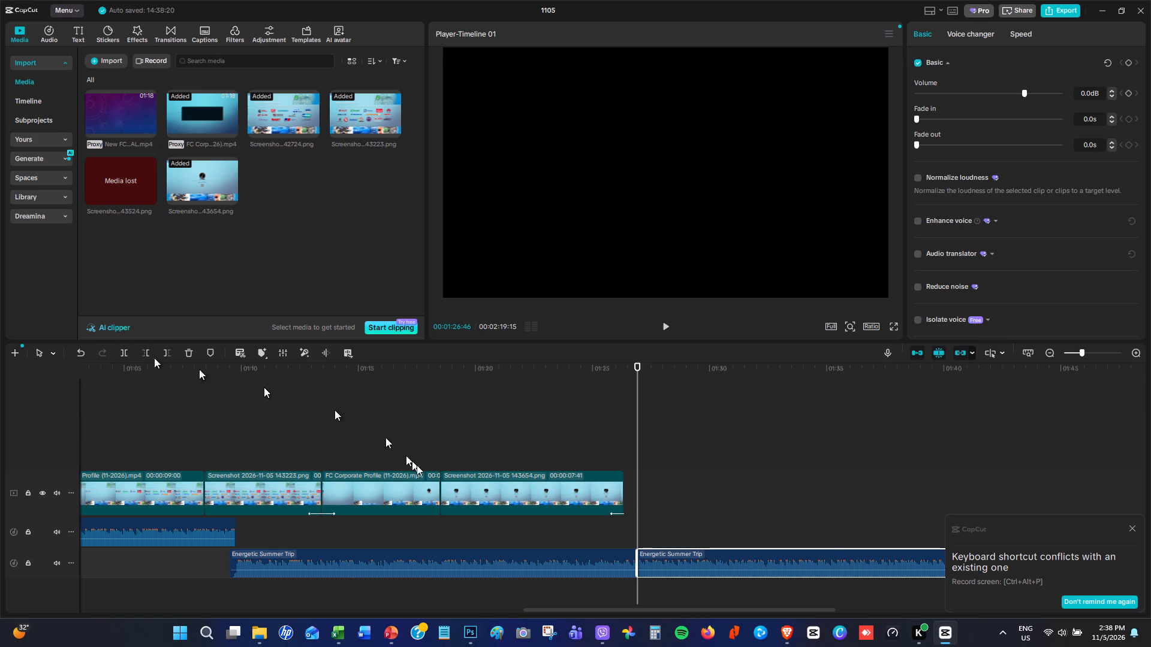
Play the timeline from its start through the About Us | Brief History slide to review the opening section.
left_click_drag(626, 610, 100, 594)
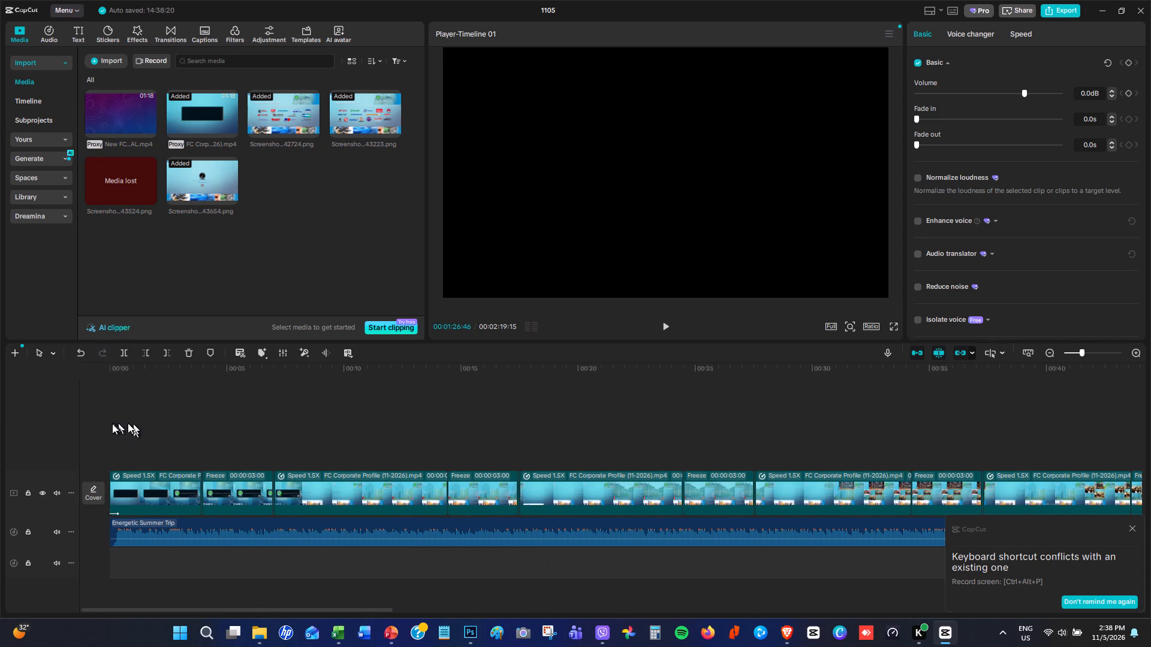
left_click(106, 423)
left_click(109, 396)
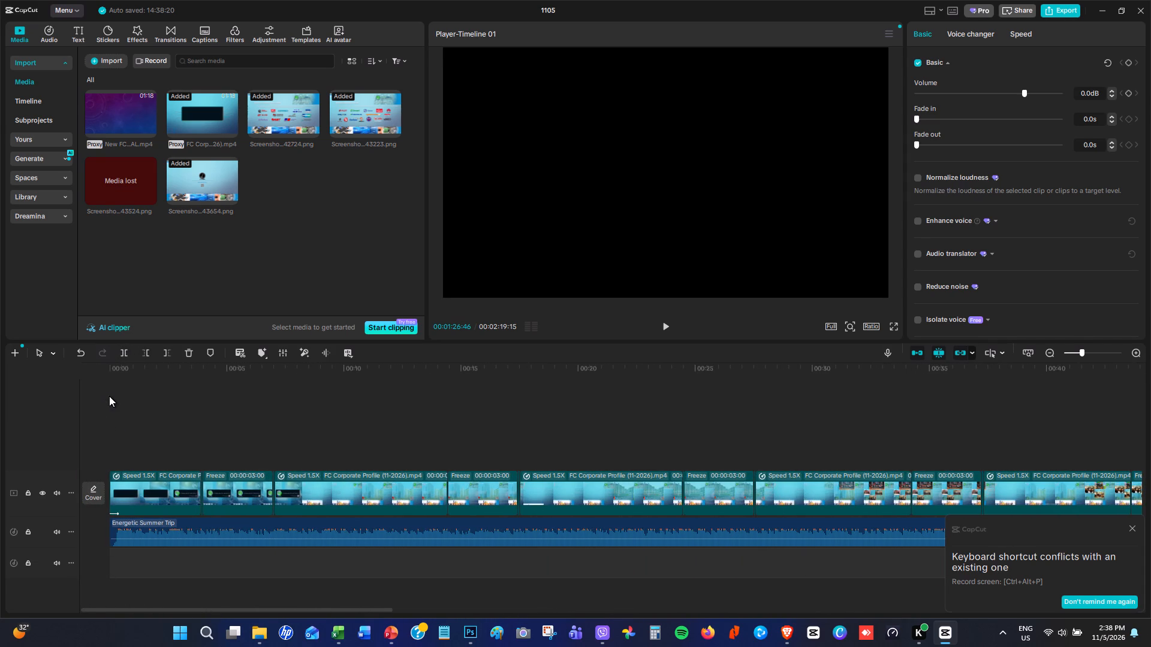
left_click(116, 391)
left_click_drag(116, 380, 95, 380)
key("space")
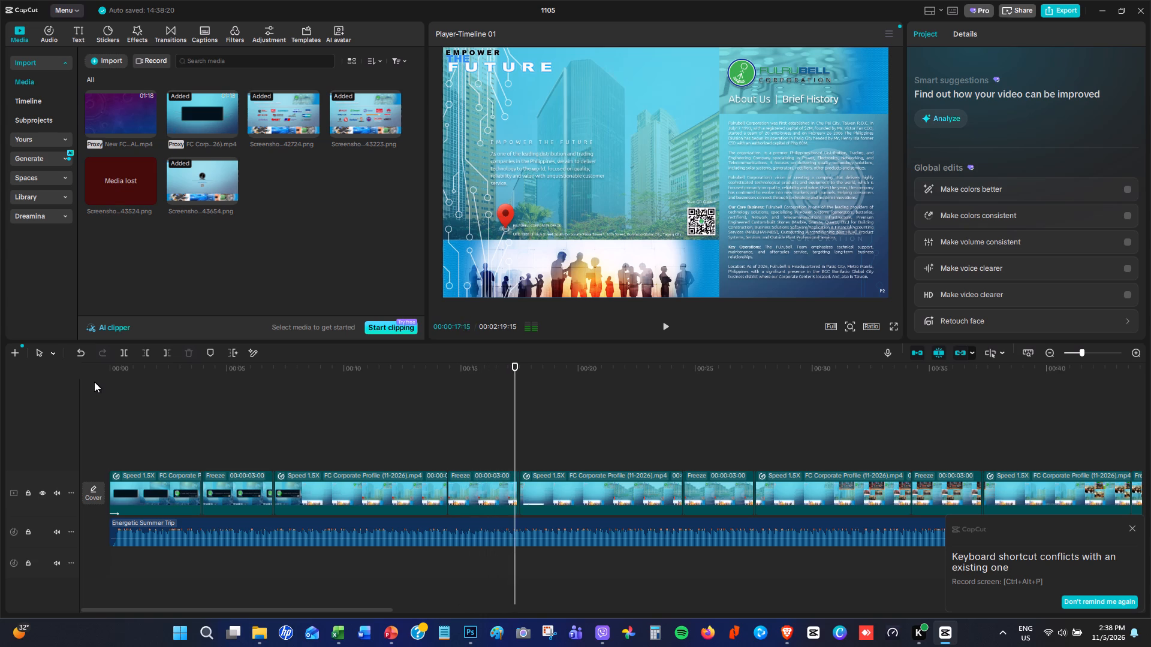
key("space")
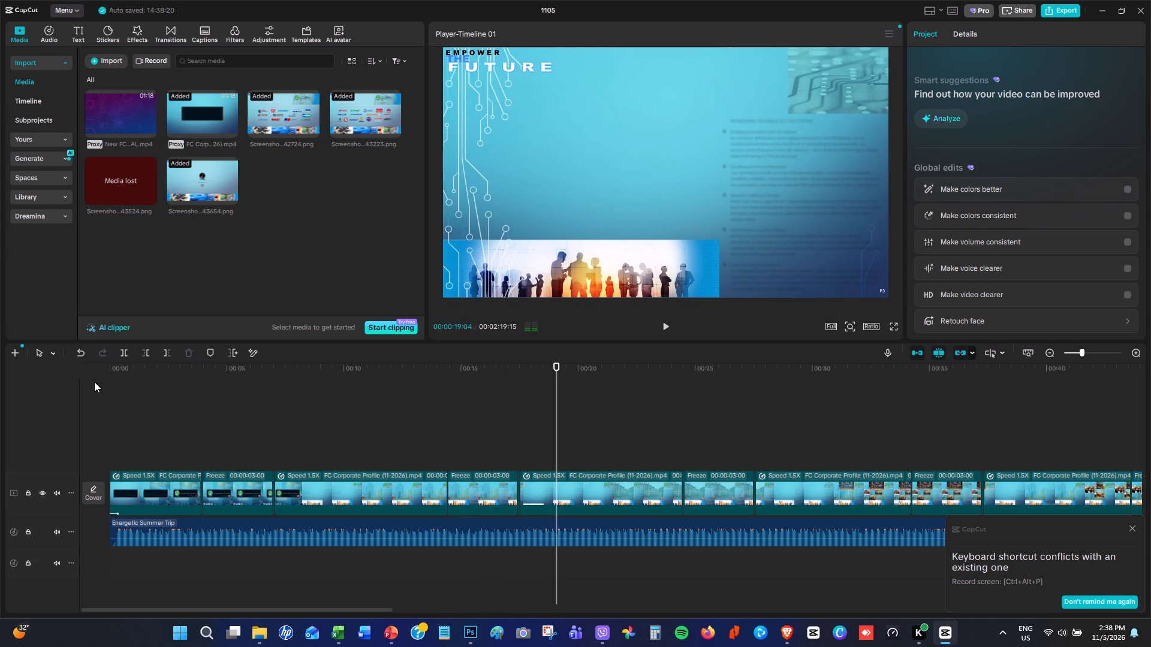
Capture a full-screen still of the About Us | Brief History slide from its freeze clip at 00:00:15:42.
left_click(230, 400)
left_click_drag(230, 400, 312, 410)
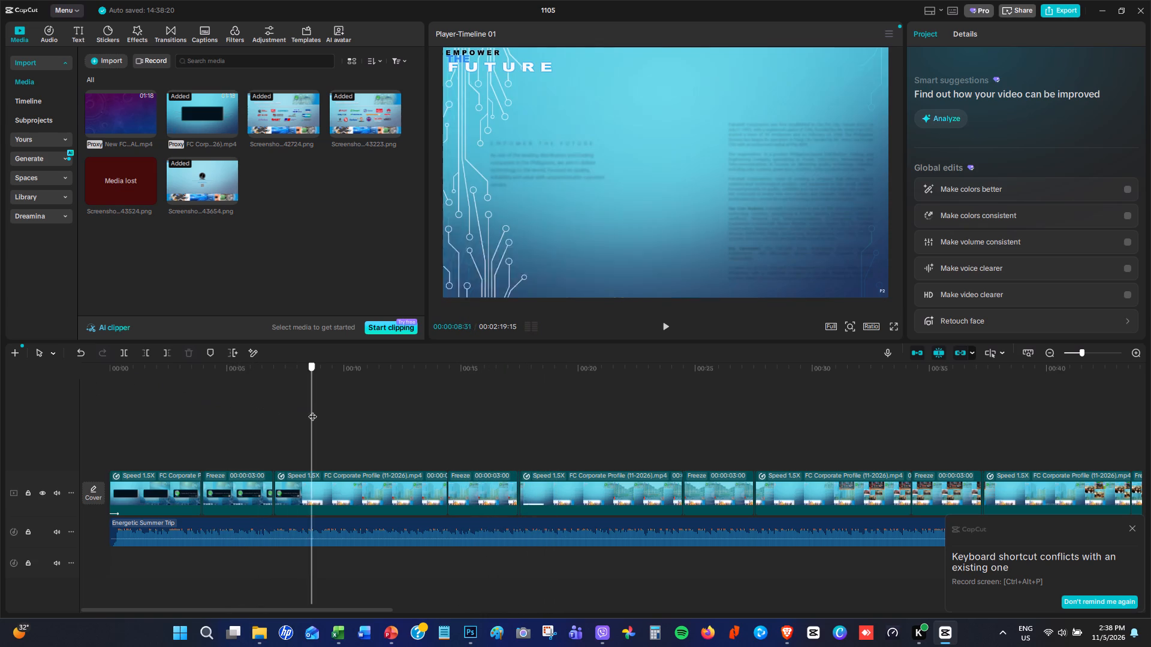
left_click_drag(312, 410, 481, 435)
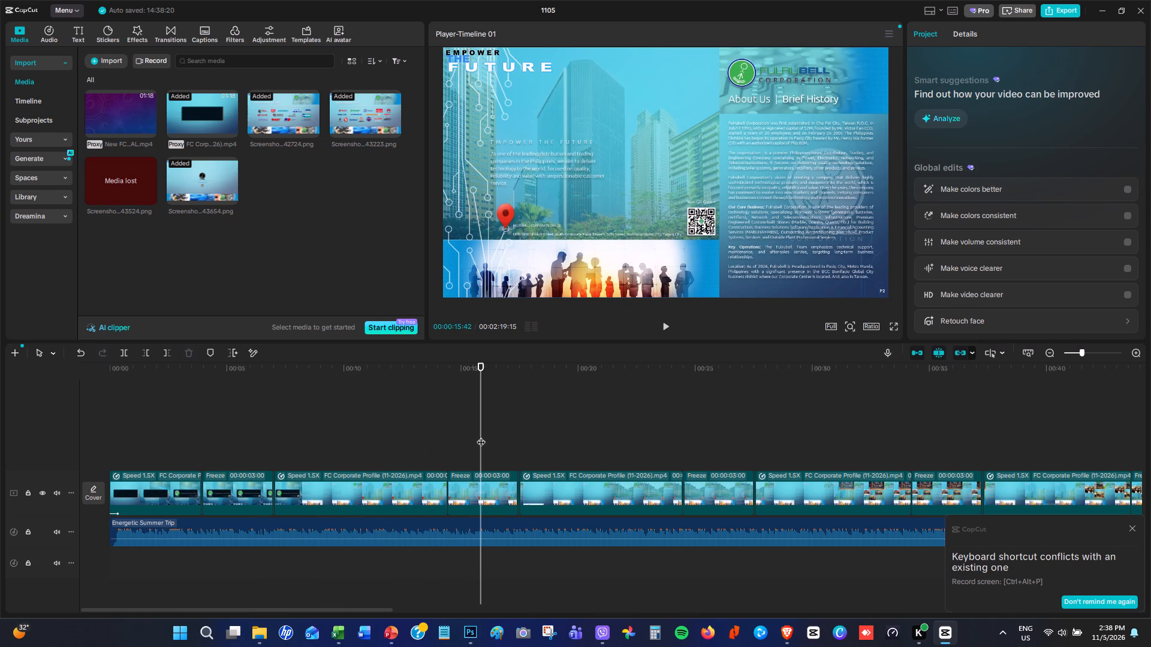
left_click(481, 477)
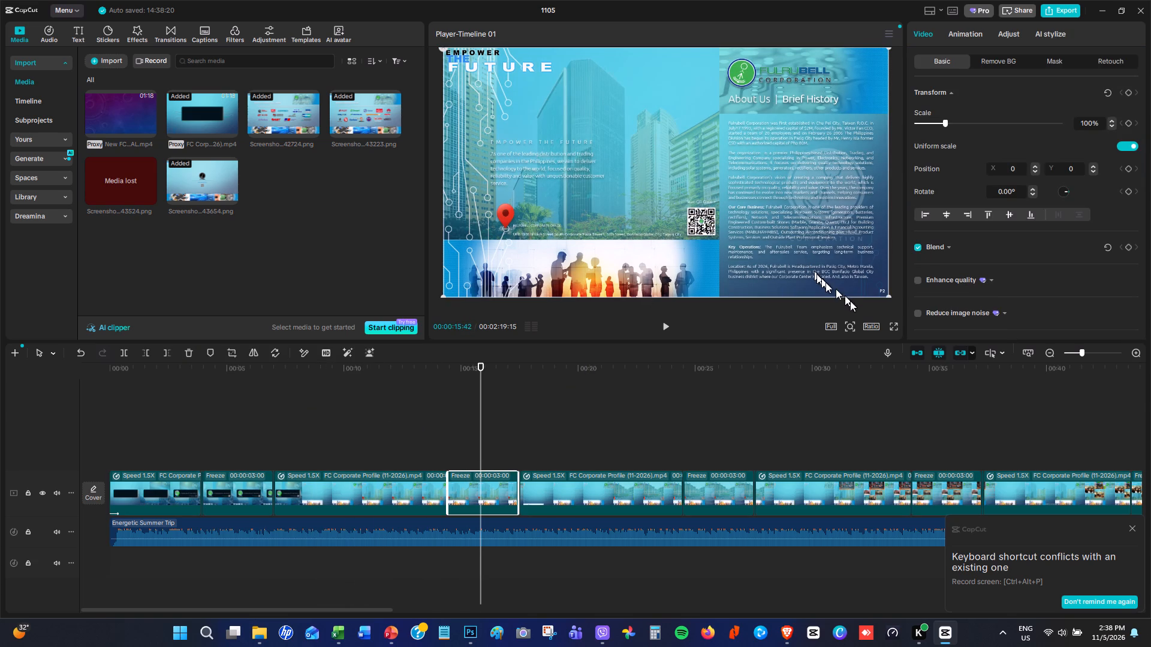
left_click(894, 326)
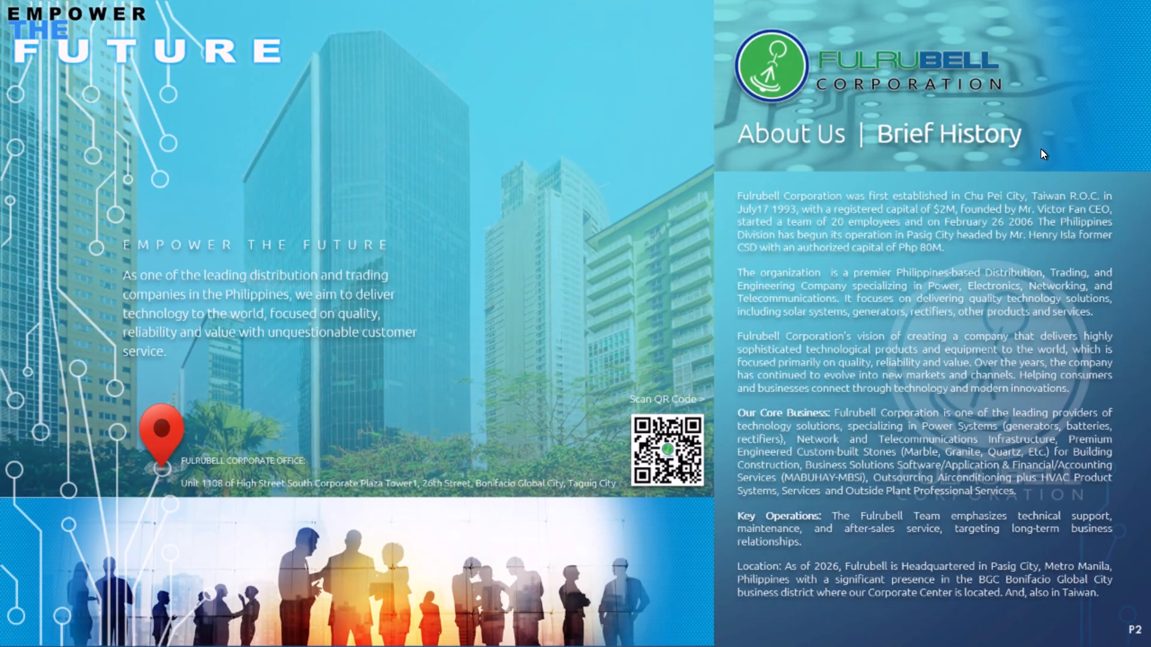
key("Print")
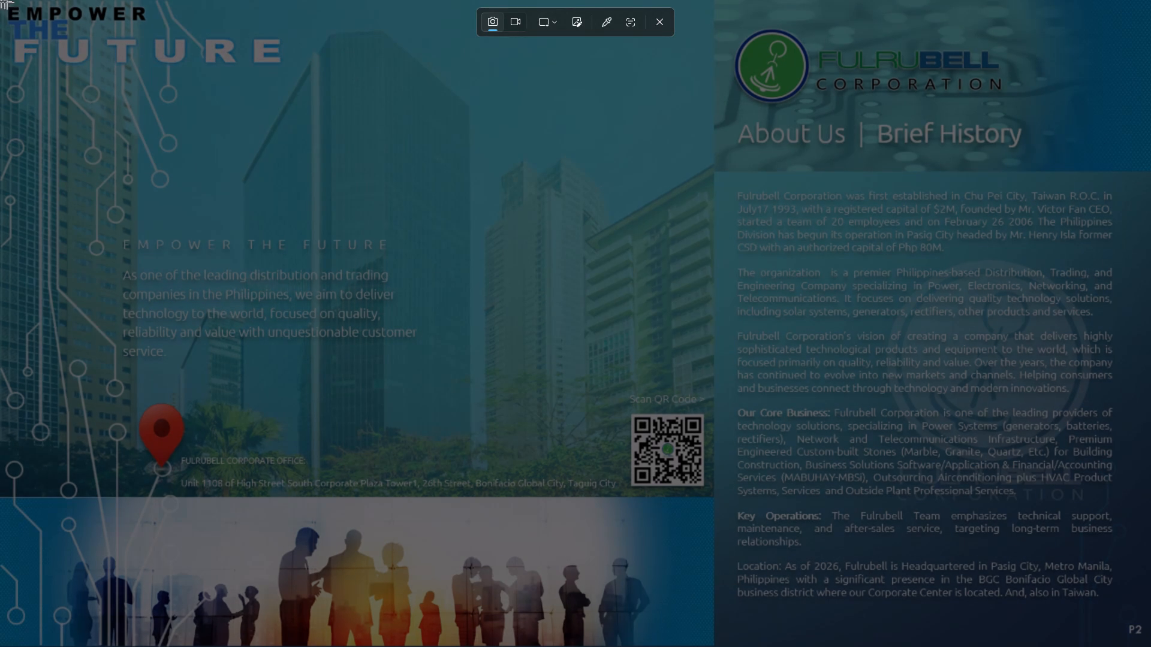
left_click_drag(0, 0, 1138, 610)
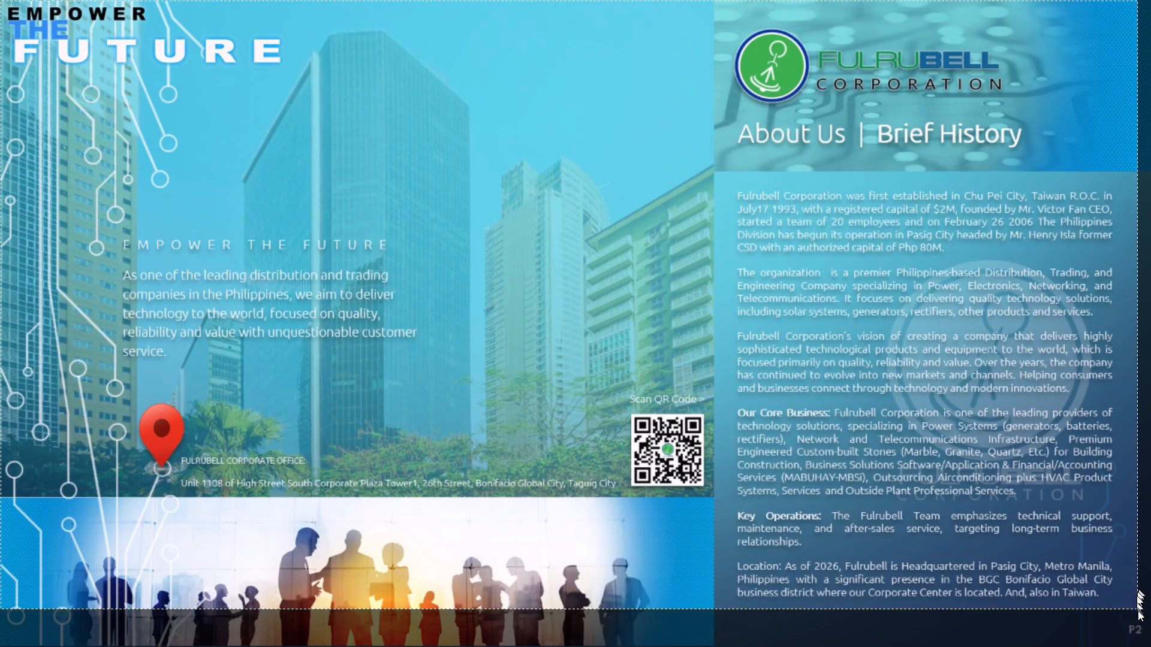
left_click_drag(1138, 610, 1150, 646)
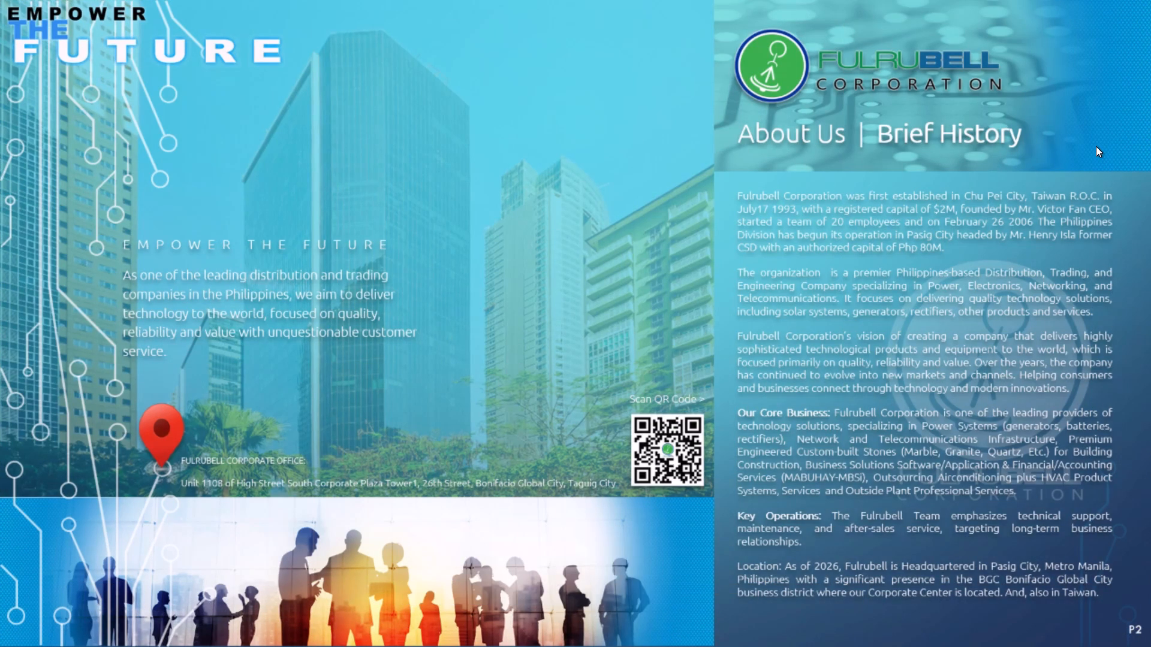
key("Escape")
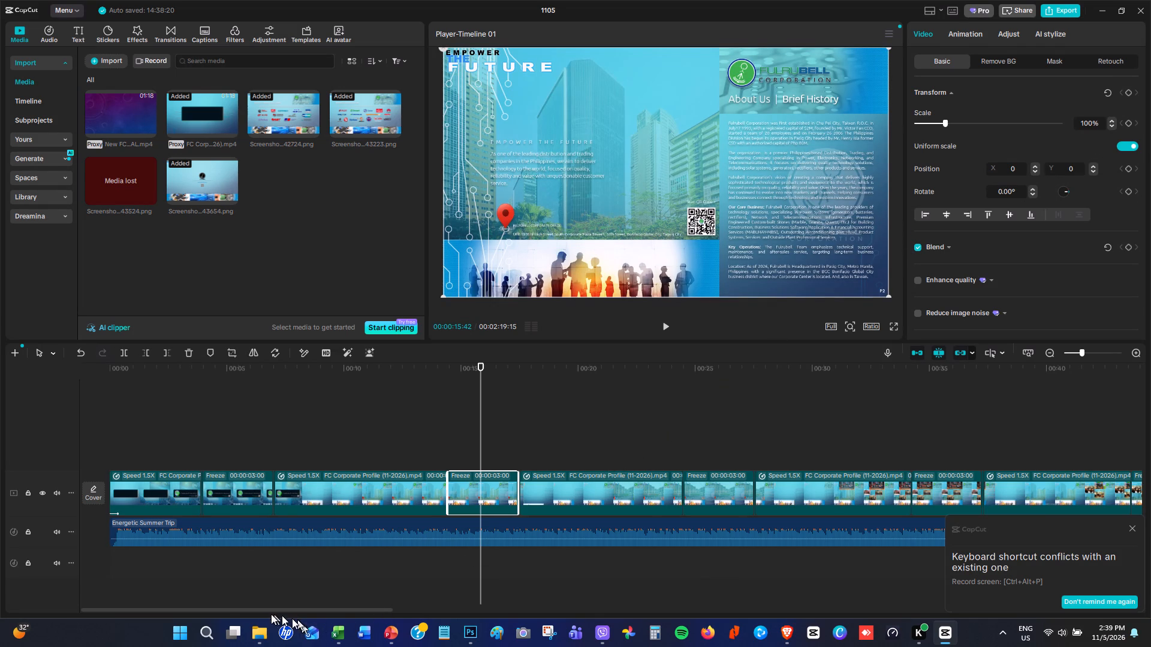
left_click(259, 633)
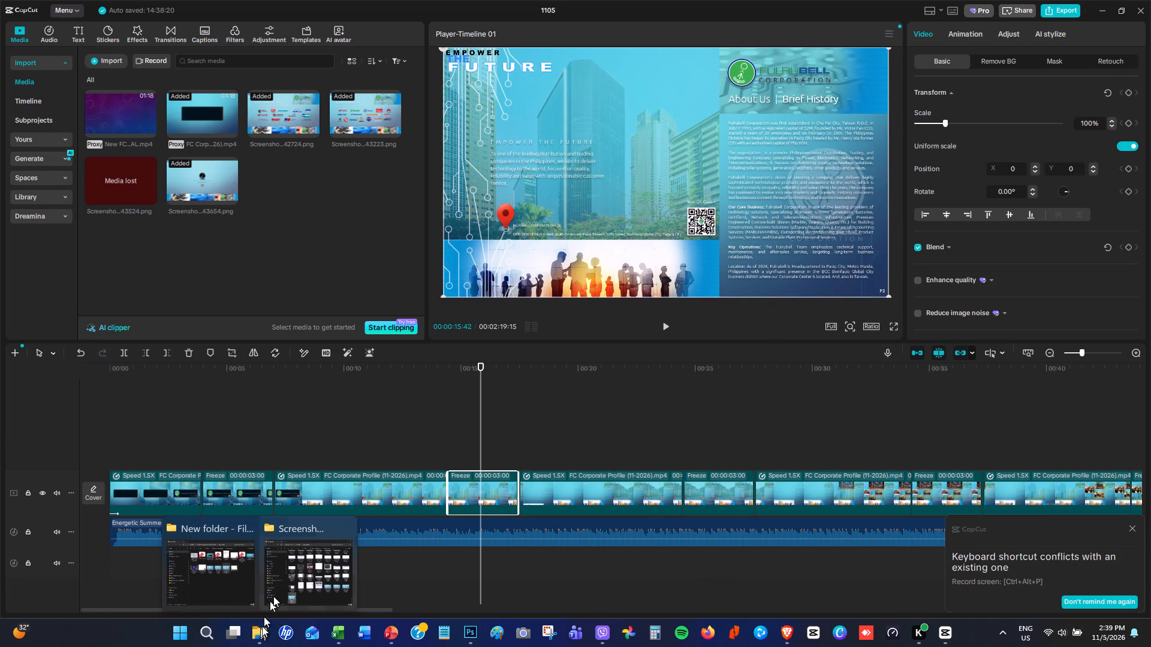
left_click(282, 586)
left_click(415, 511)
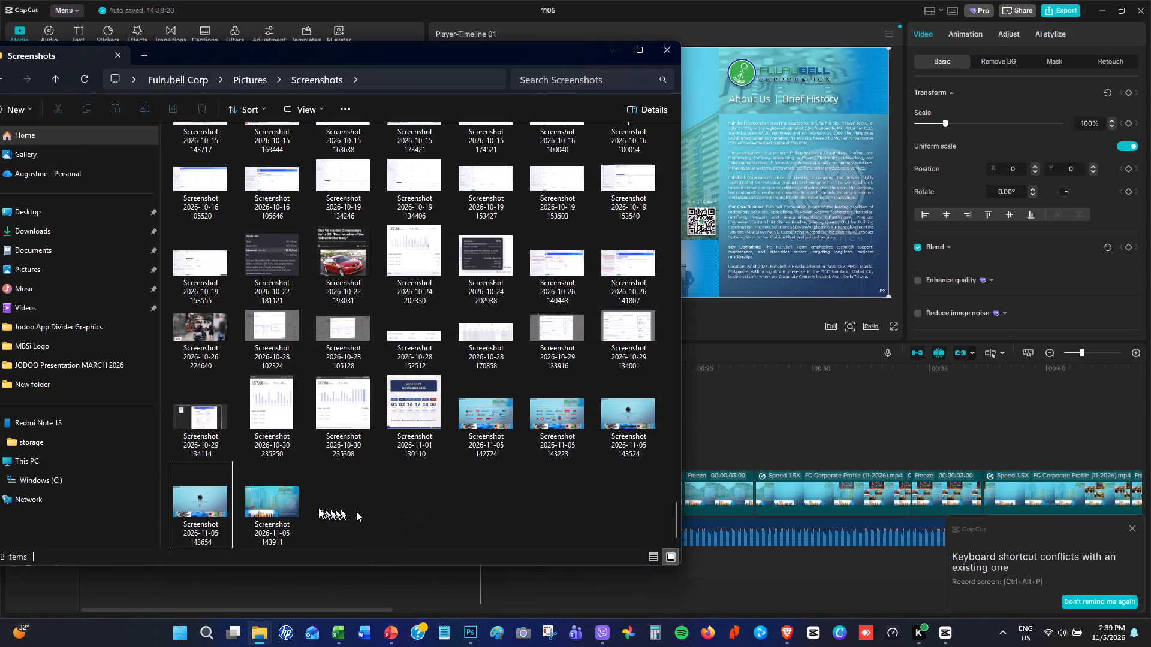
left_click(292, 501)
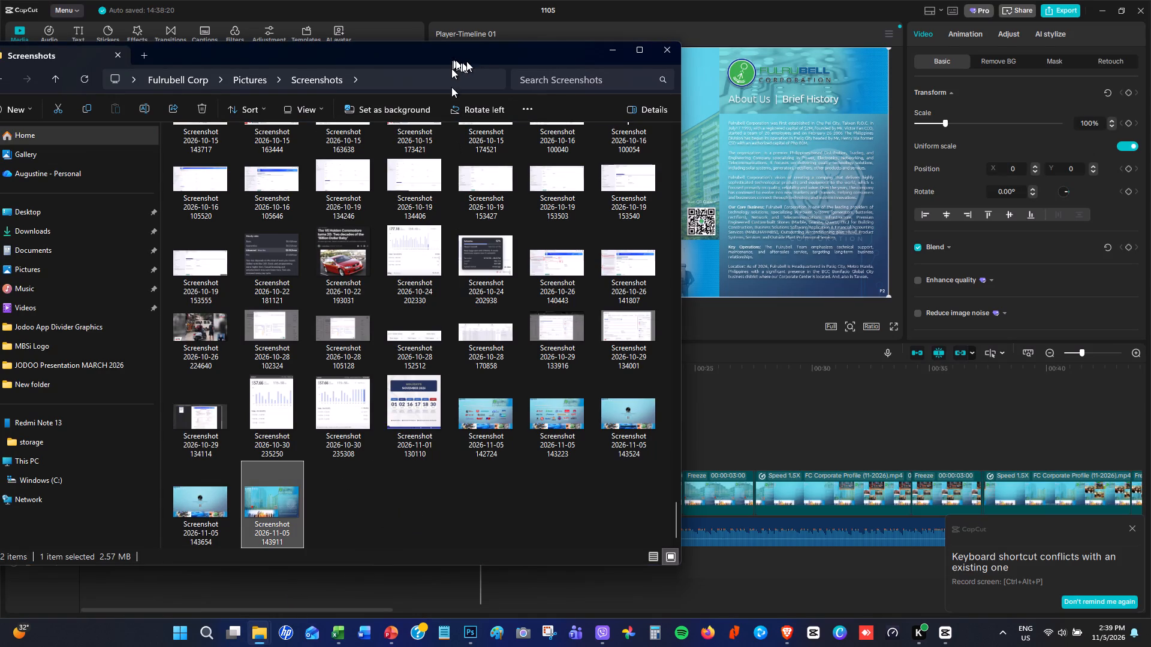
left_click_drag(481, 55, 317, 24)
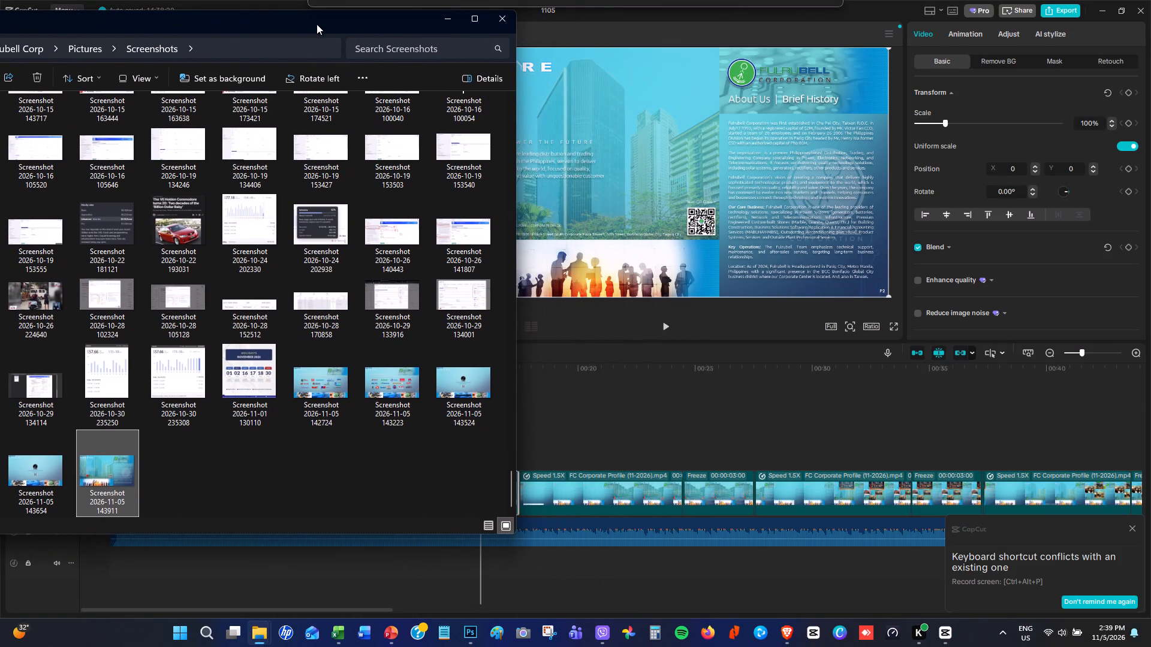
left_click_drag(317, 24, 264, 44)
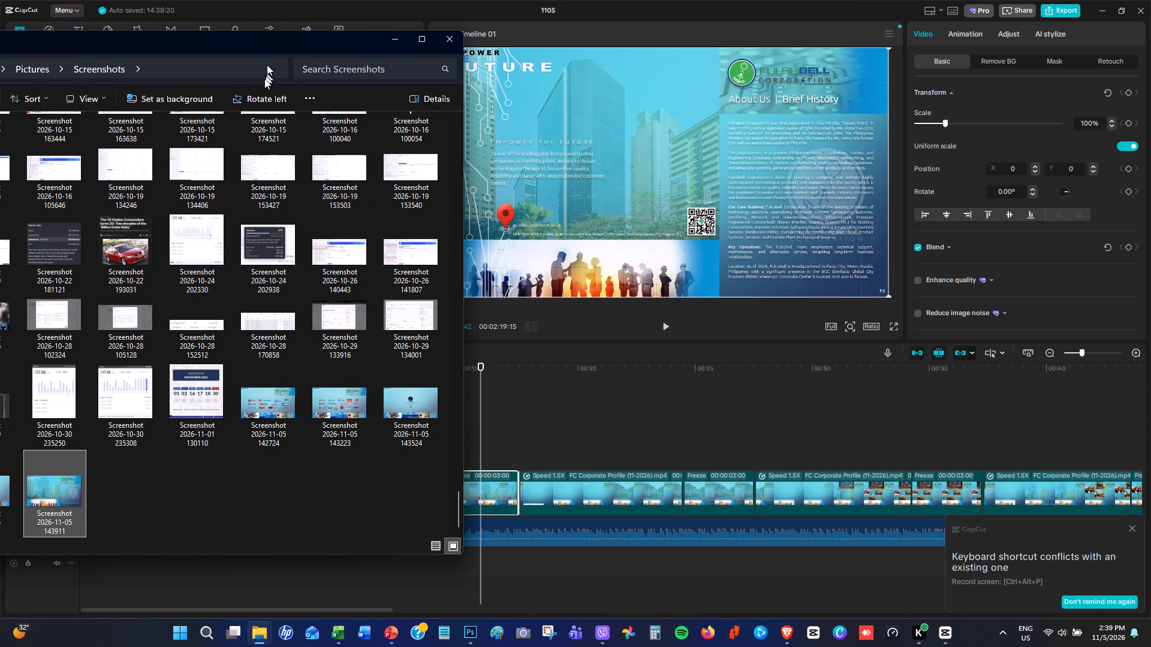
left_click_drag(59, 486, 512, 482)
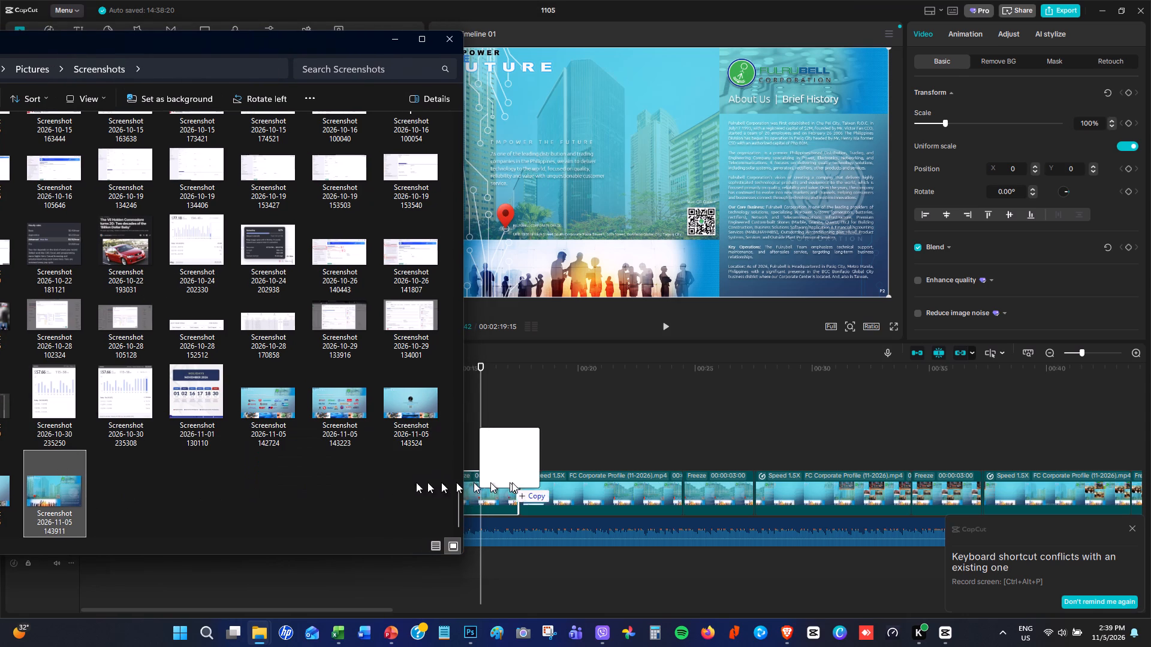
left_click_drag(512, 482, 525, 449)
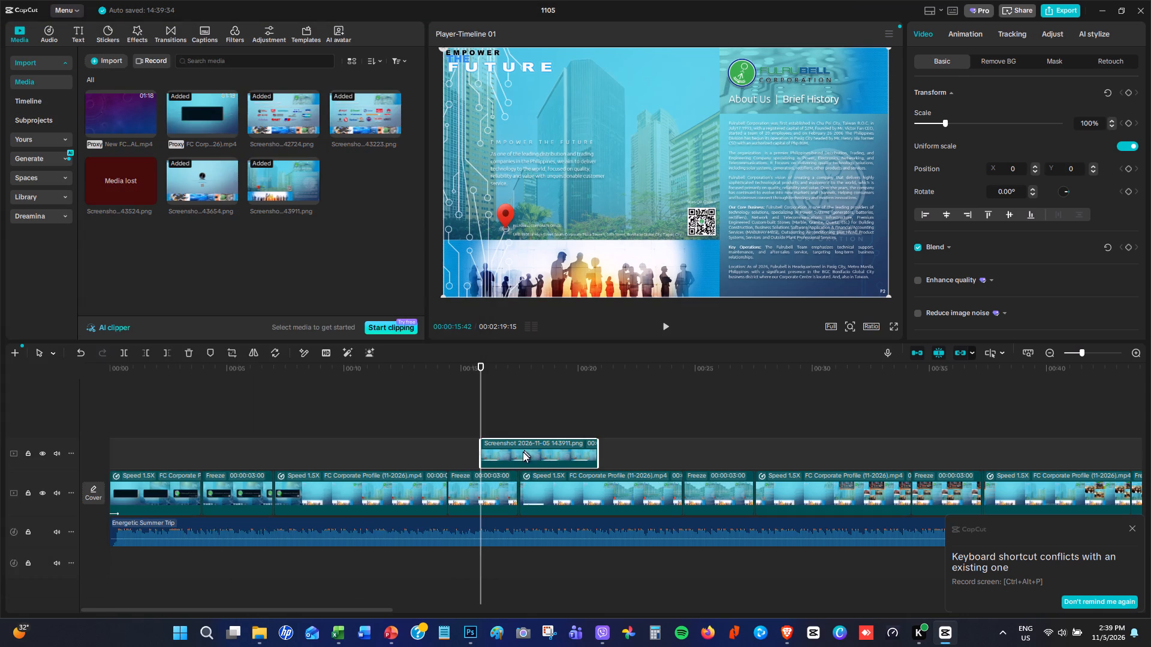
left_click_drag(514, 454, 517, 482)
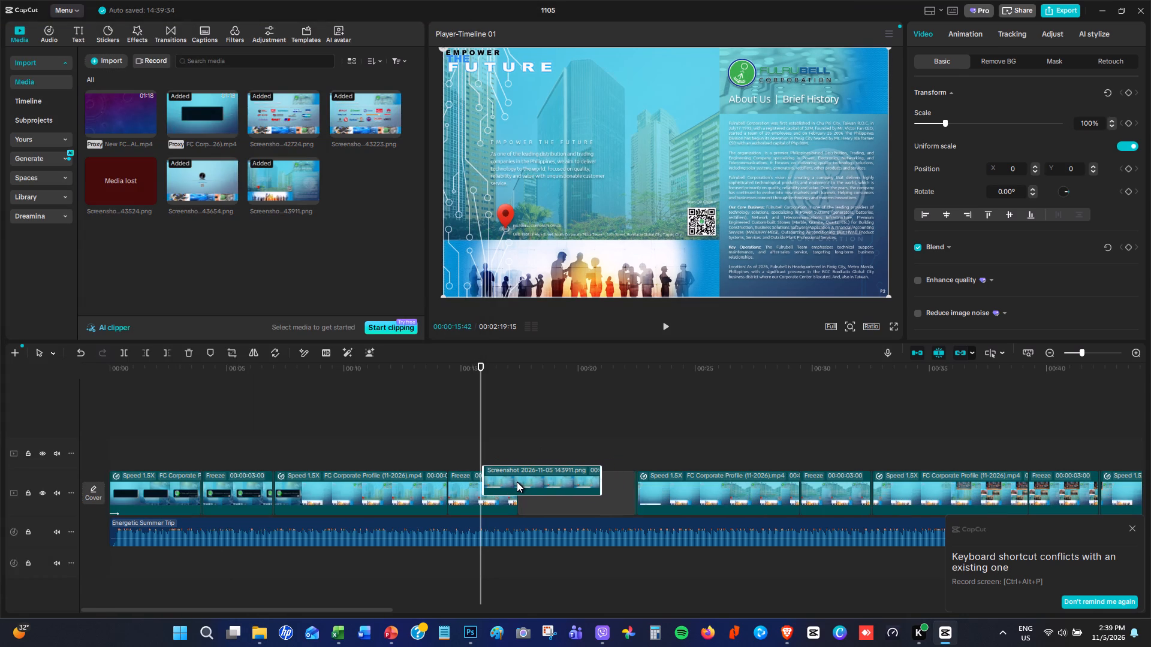
left_click_drag(517, 482, 516, 482)
Play from the Brief History freeze through the inserted still into the next slide, and replay the still to check the join.
left_click(493, 431)
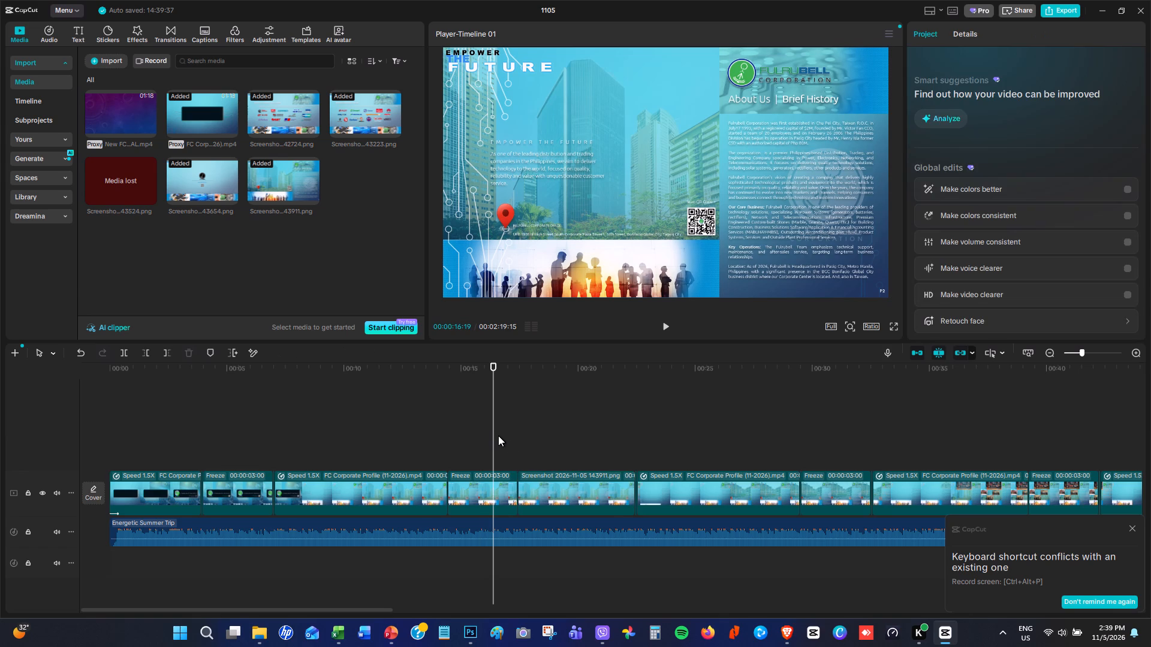
key("space")
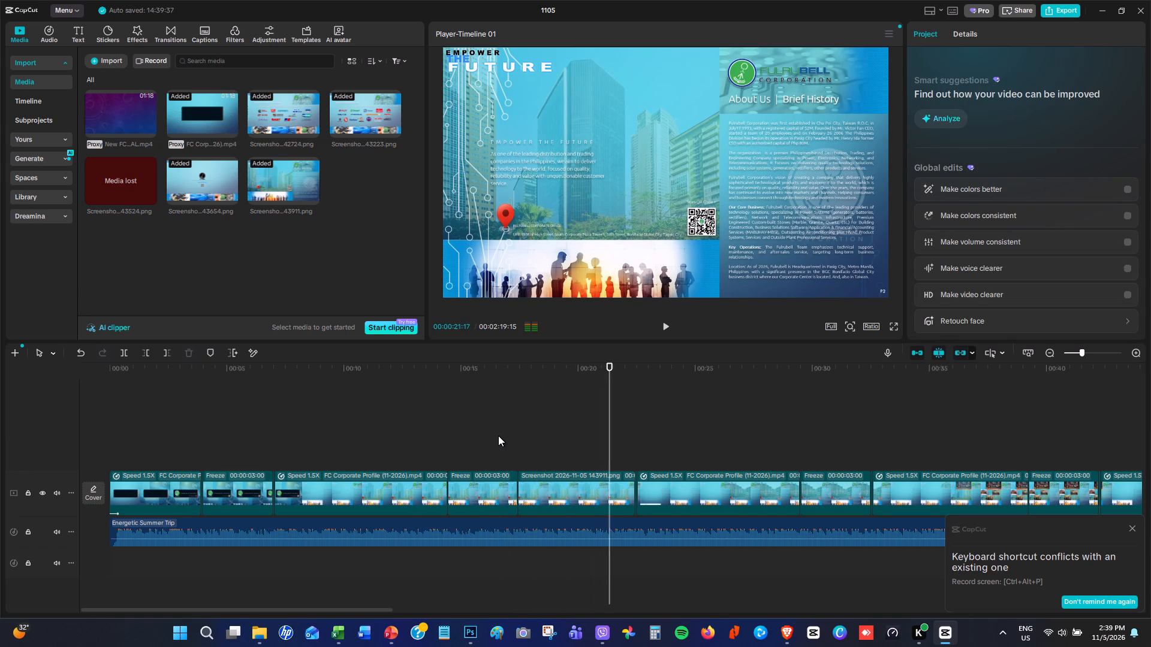
key("space")
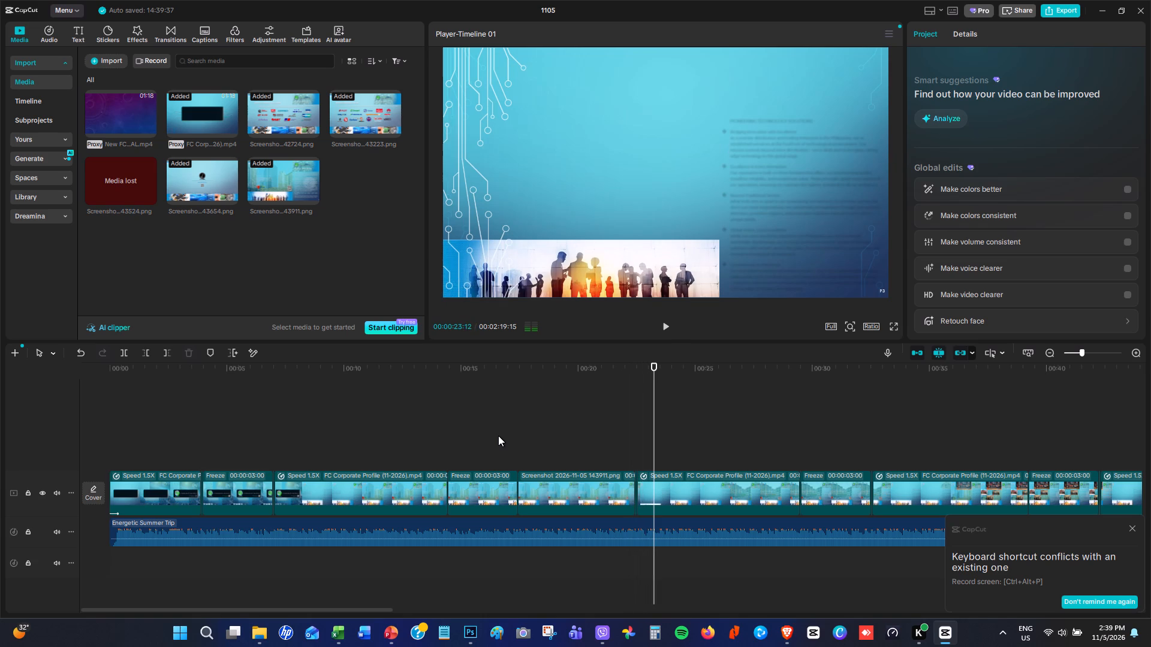
left_click(388, 427)
key("space")
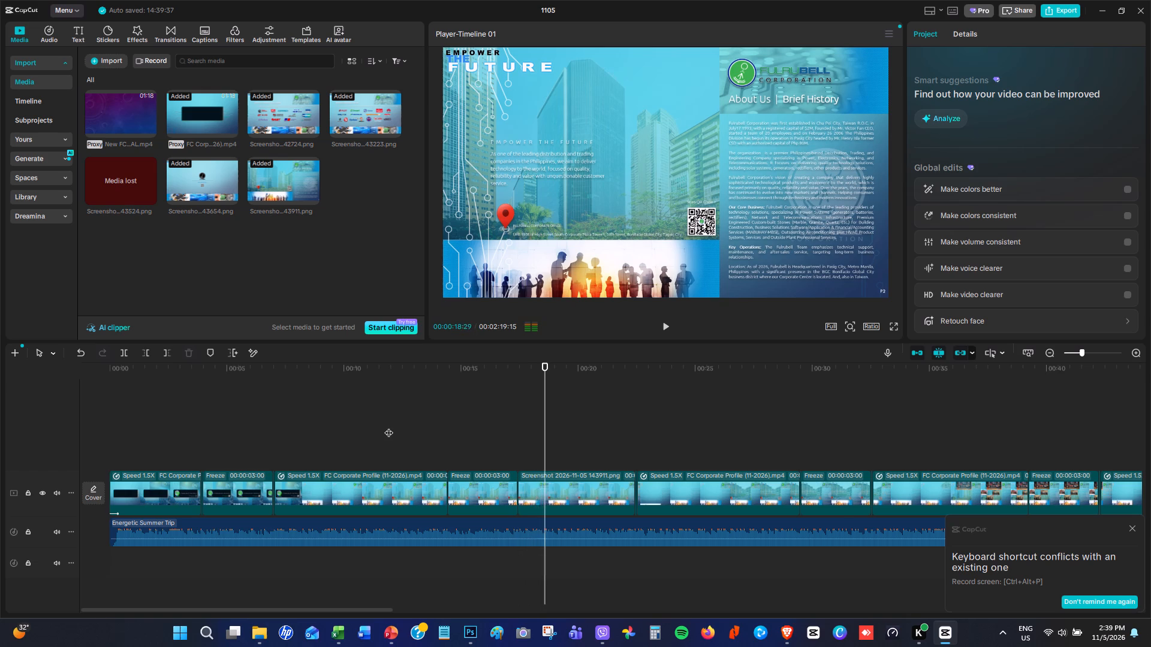
key("space")
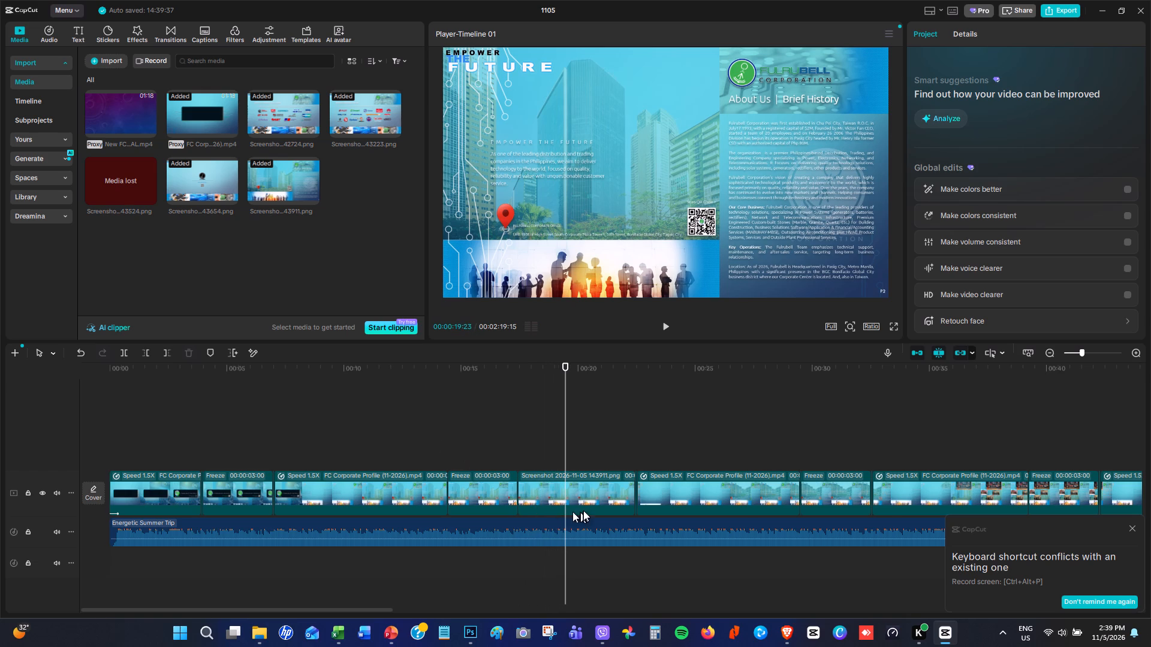
Extend the end of the Brief History still to a duration of 00:00:09:32.
left_click(596, 496)
double_click(1138, 351)
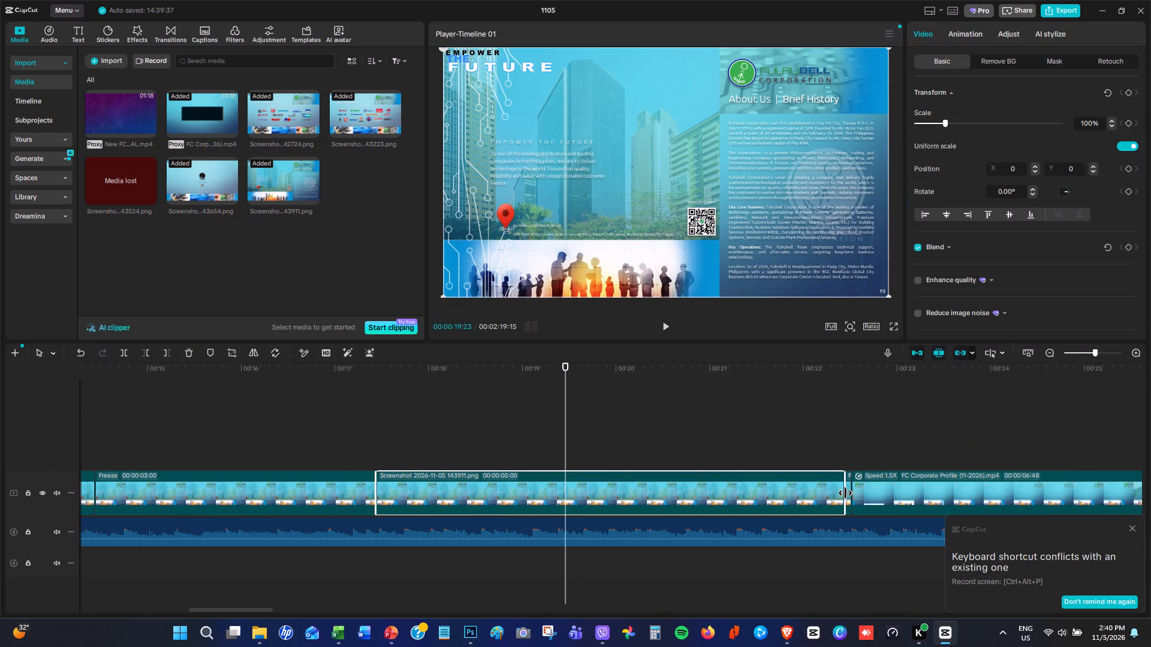
left_click_drag(845, 493, 1110, 497)
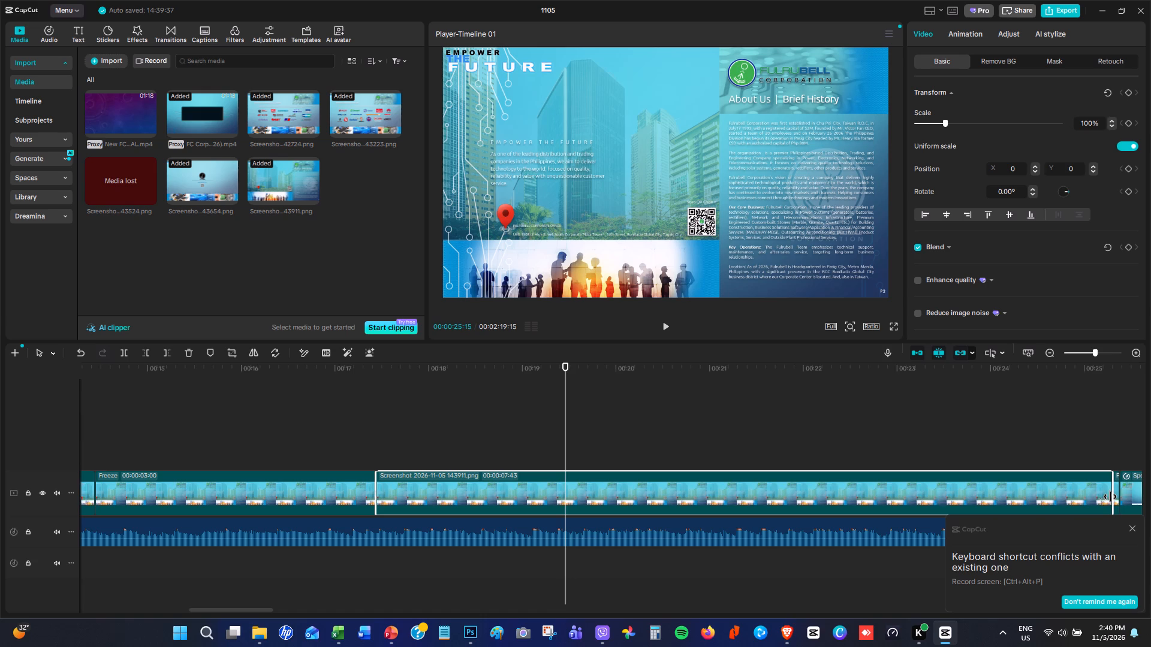
left_click_drag(1110, 497, 1133, 498)
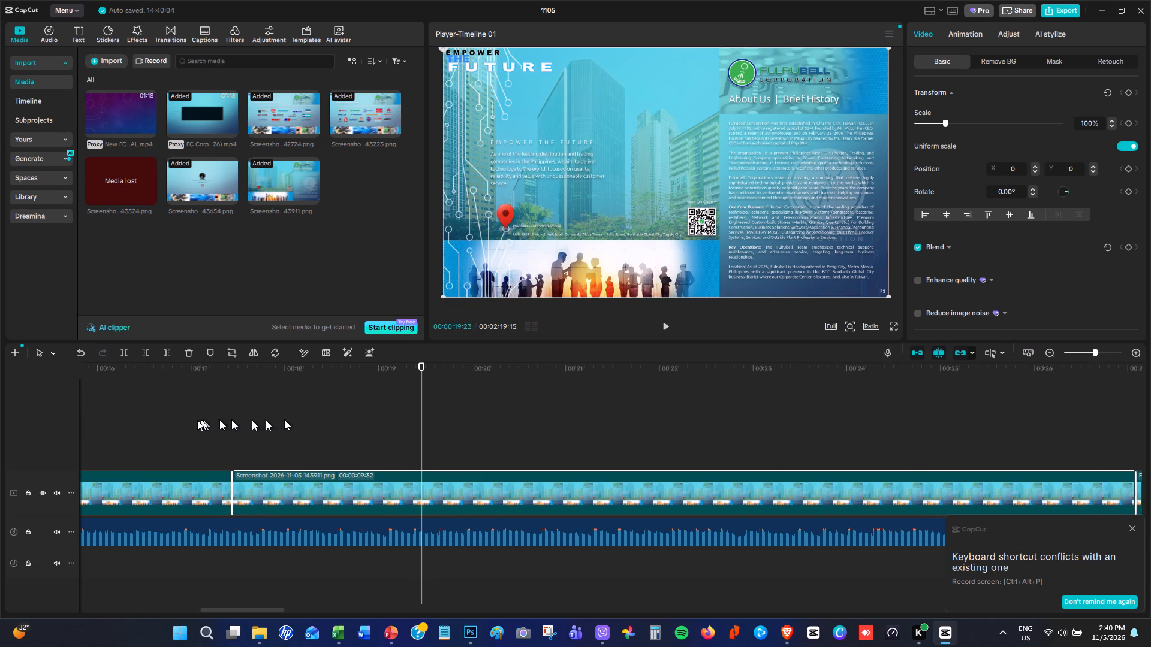
Play from the Brief History freeze through the extended still into the next slide to check its reading time.
left_click(184, 421)
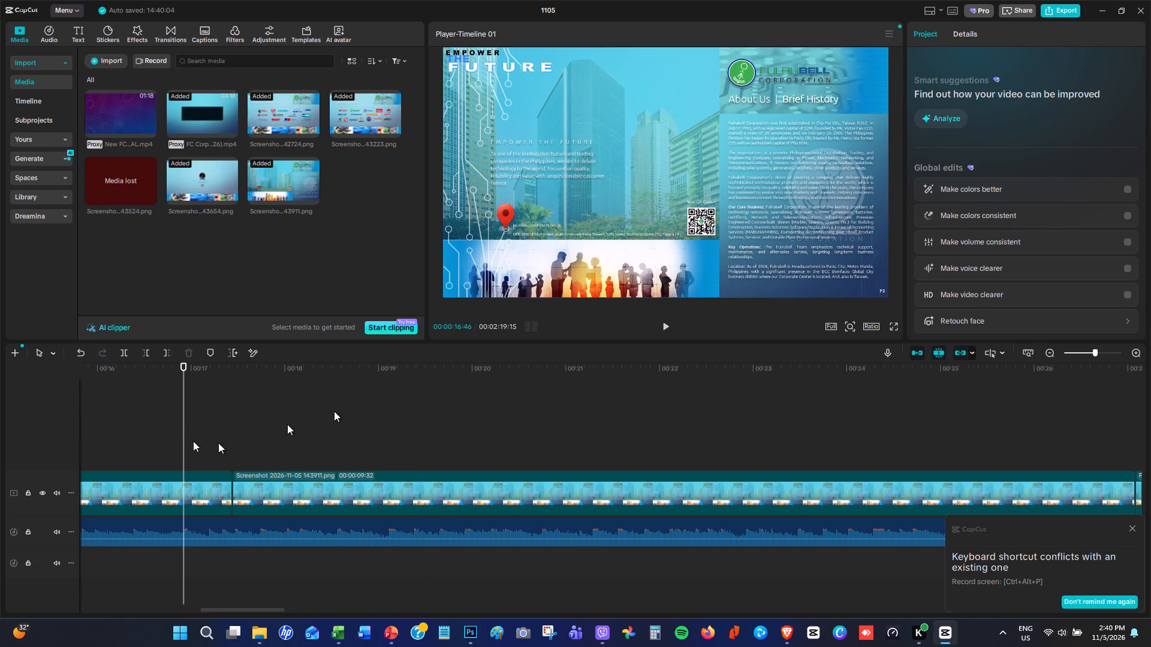
left_click(1050, 353)
left_click(1050, 353)
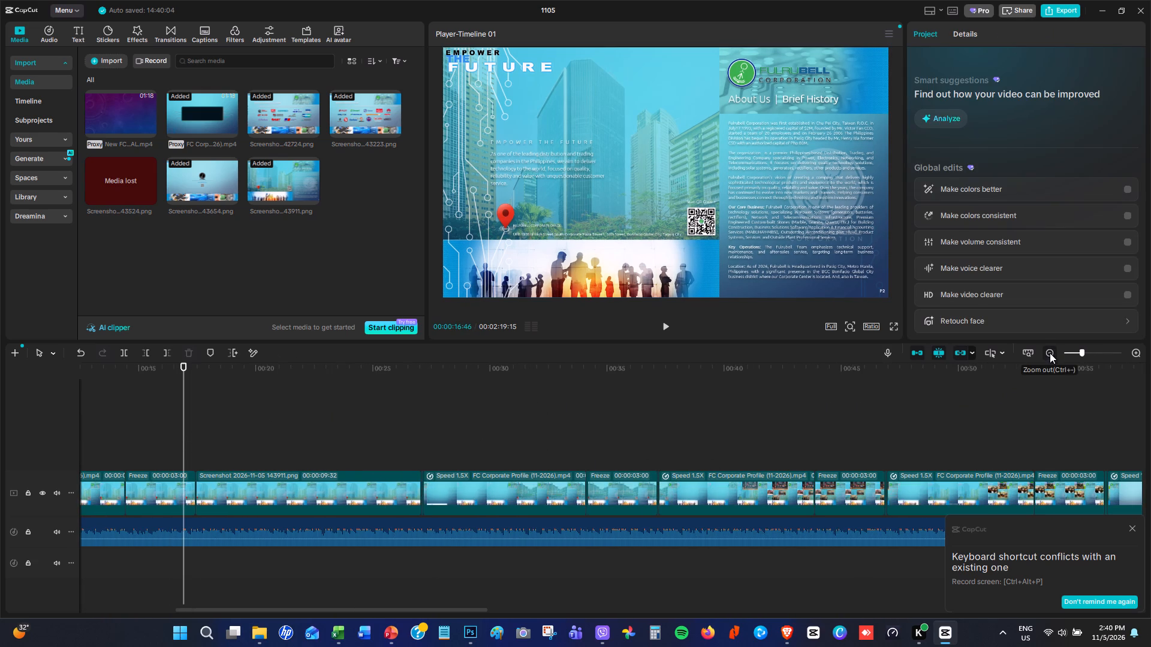
left_click(158, 407)
key("space")
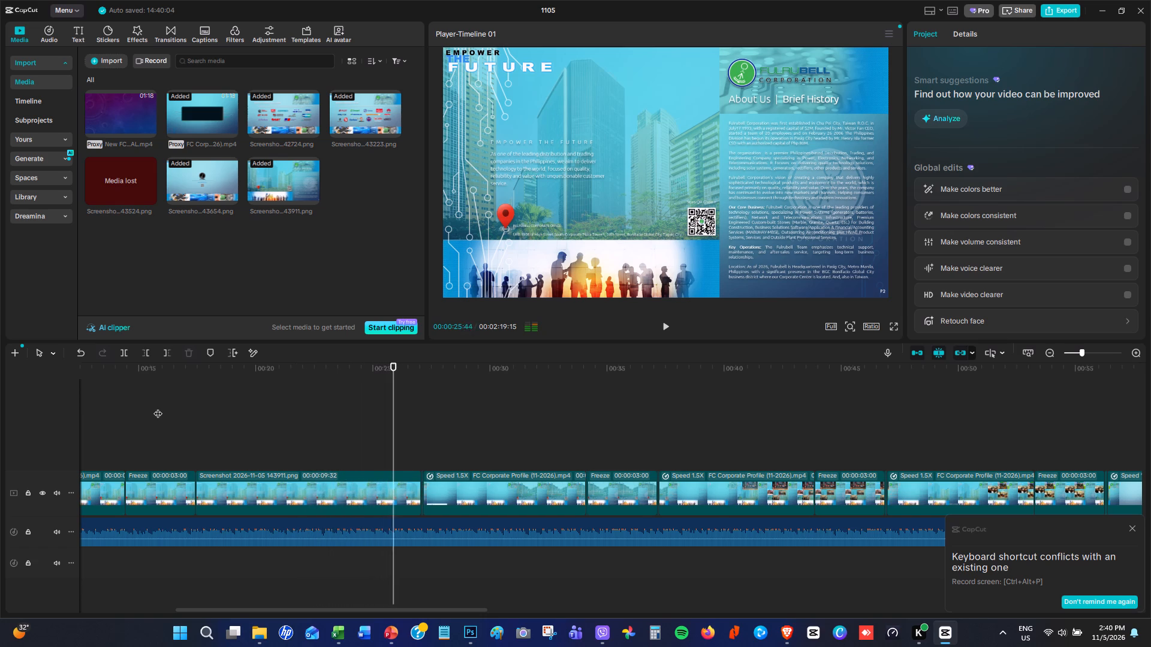
key("space")
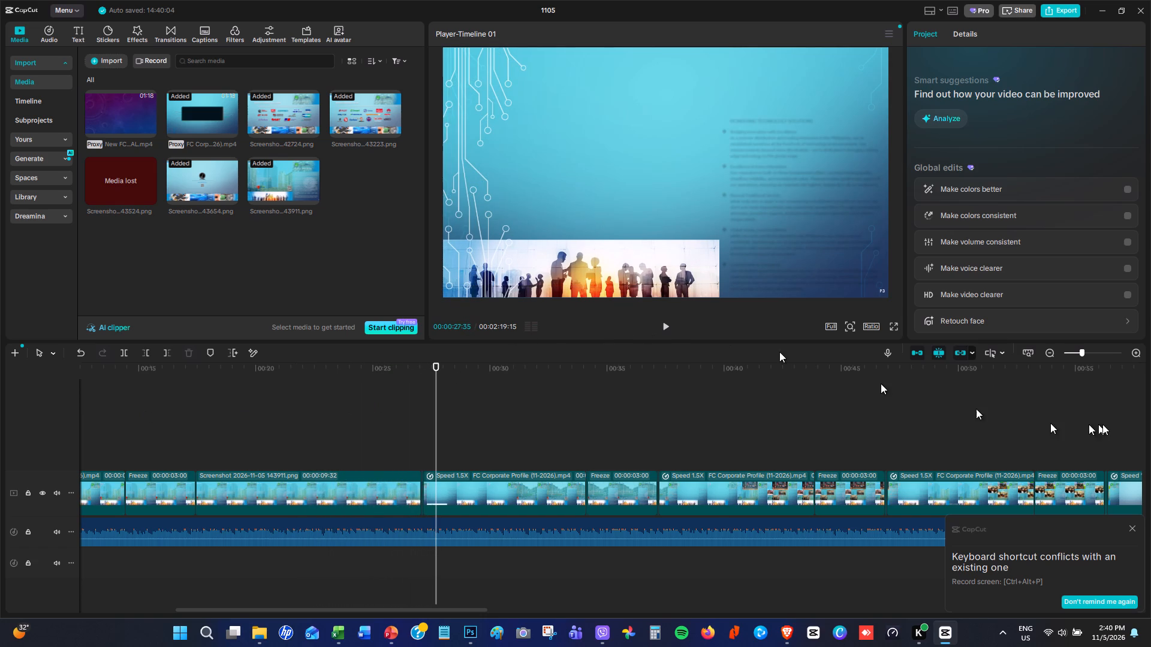
Replay the join between the Brief History still and the next slide, examining the short leftover clip between them.
left_click(1138, 354)
left_click(1138, 354)
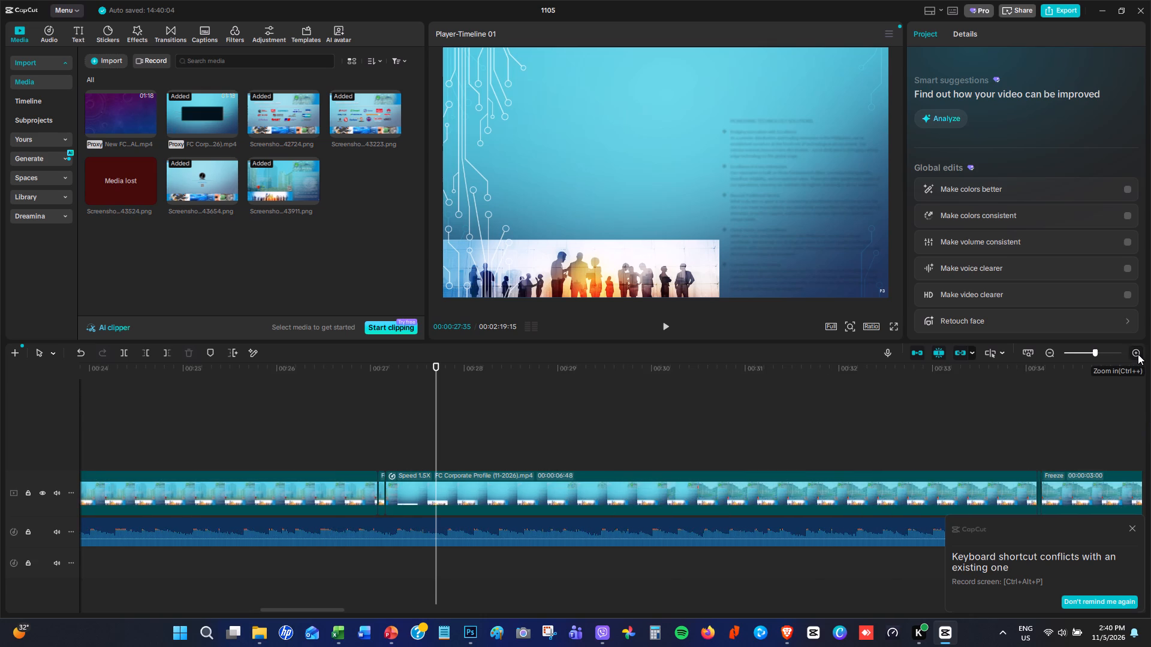
left_click(1138, 354)
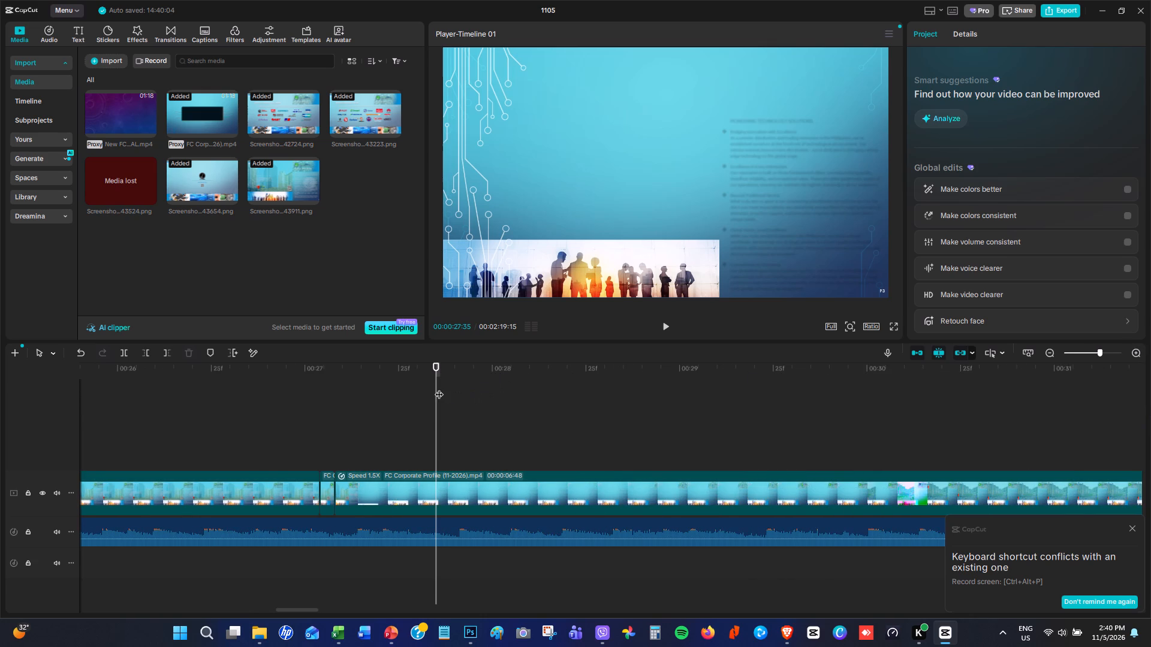
left_click_drag(438, 388, 960, 397)
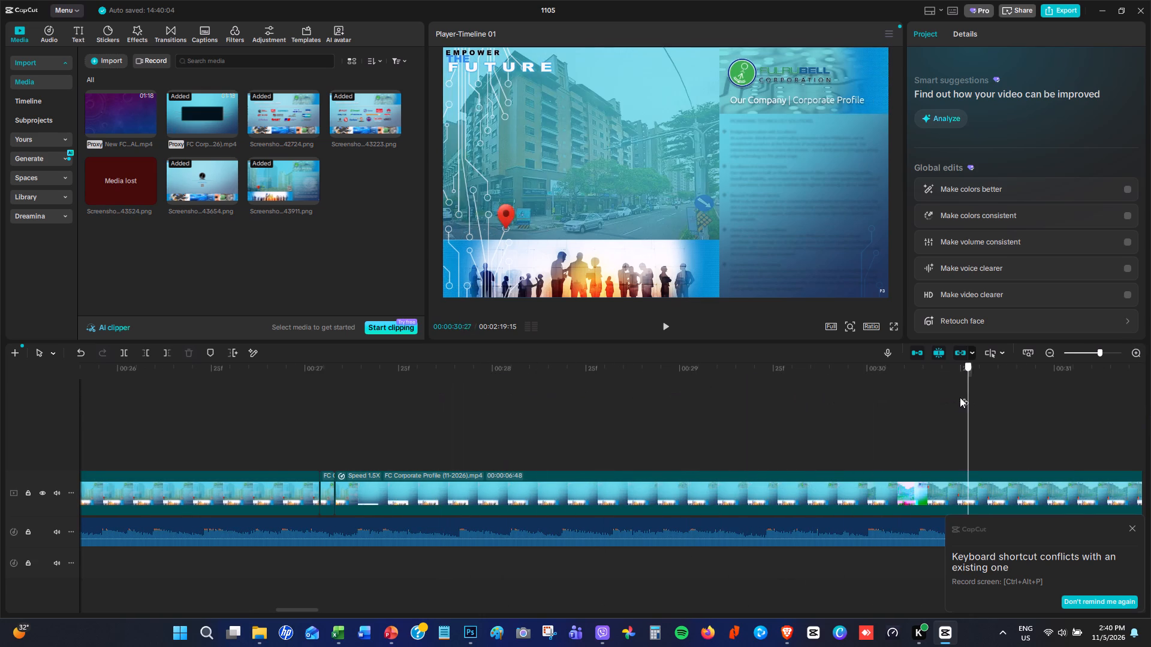
left_click_drag(960, 397, 289, 380)
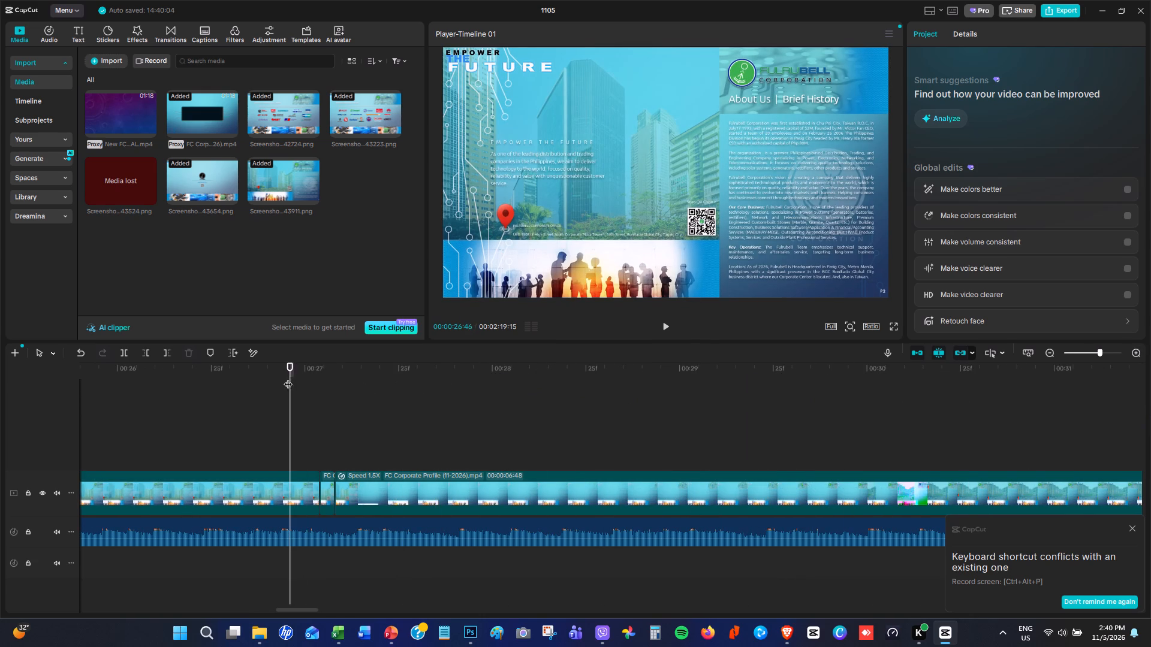
key("space")
key("space")
left_click(288, 378)
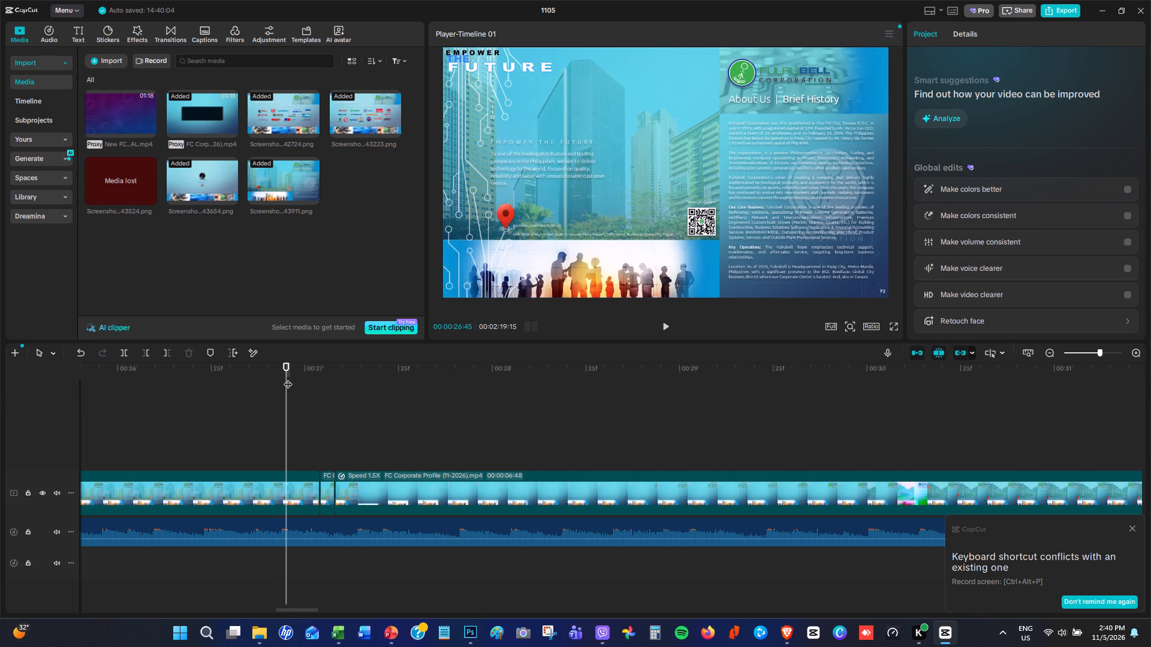
key("space")
key("space")
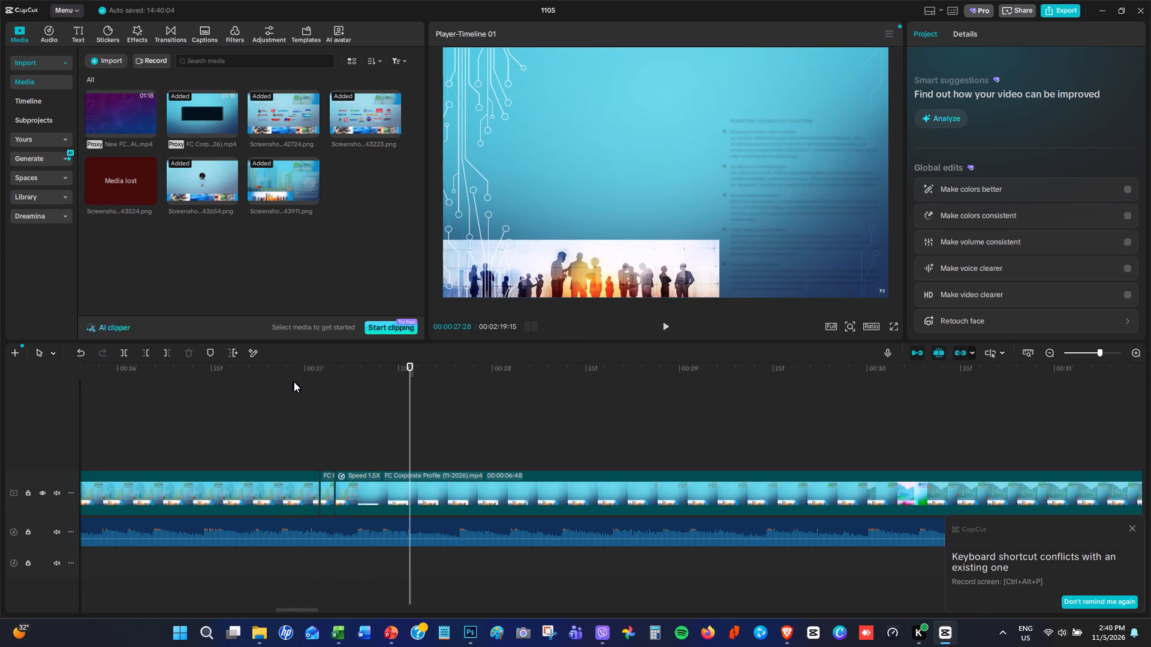
left_click(294, 382)
key("space")
key("space")
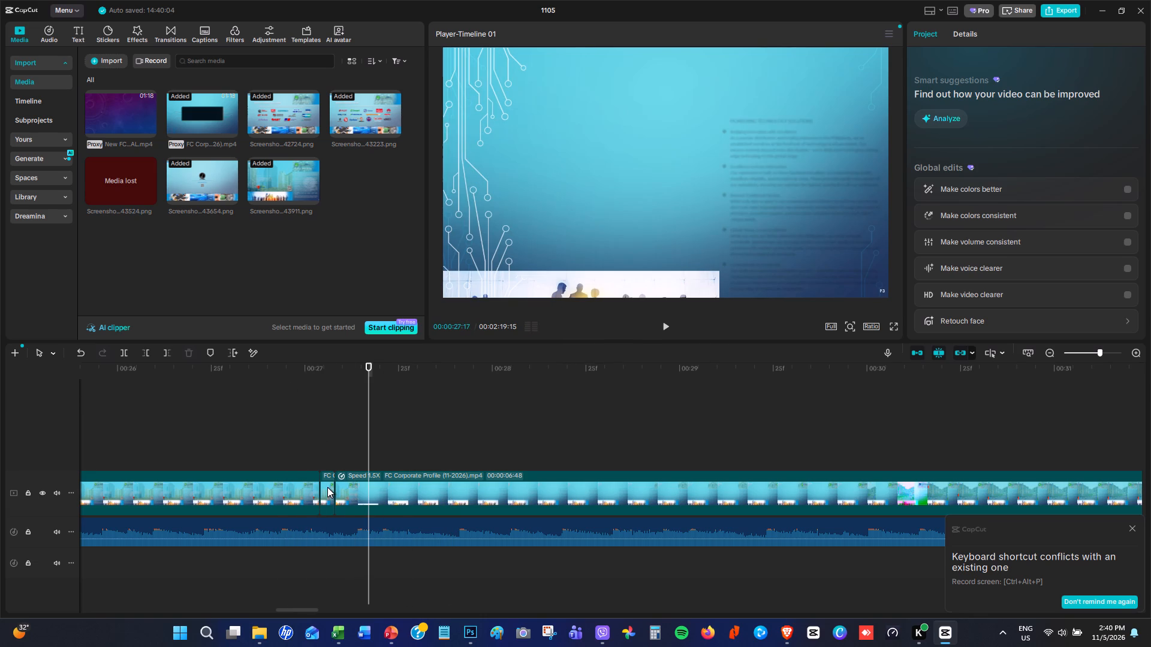
left_click(327, 452)
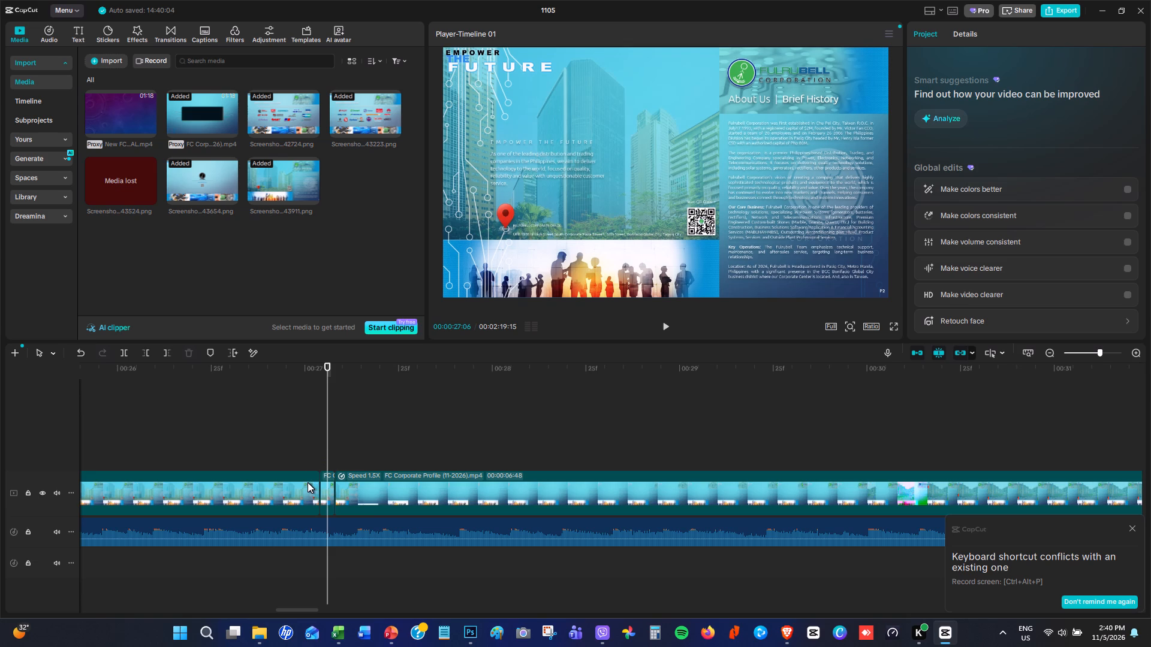
left_click(261, 416)
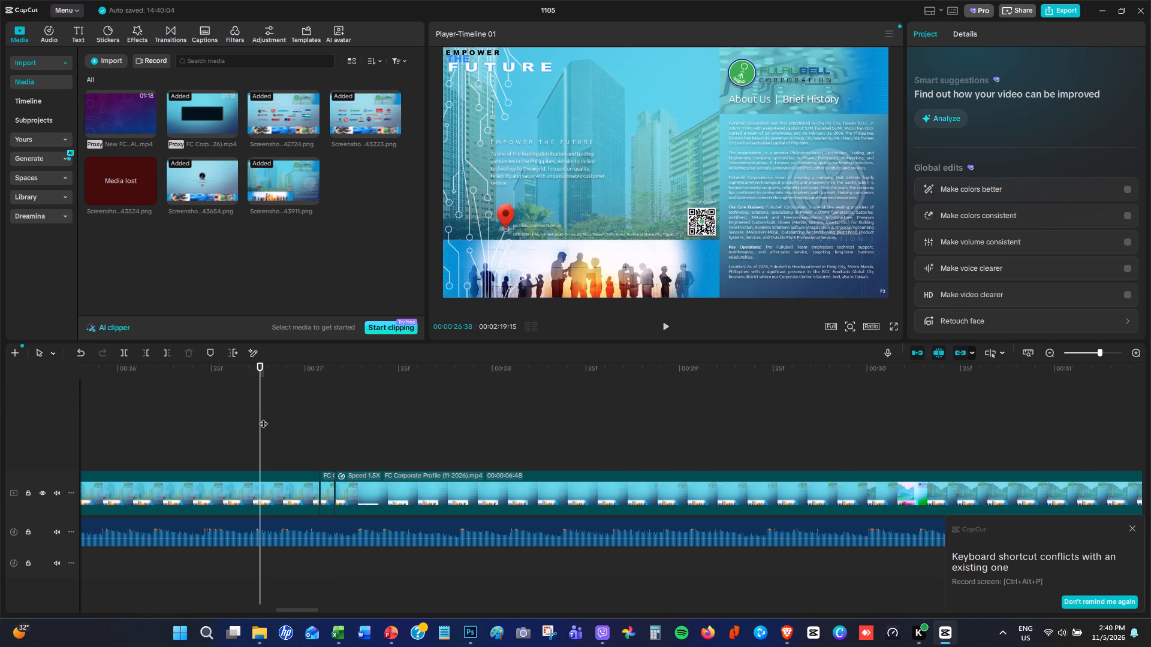
left_click(329, 485)
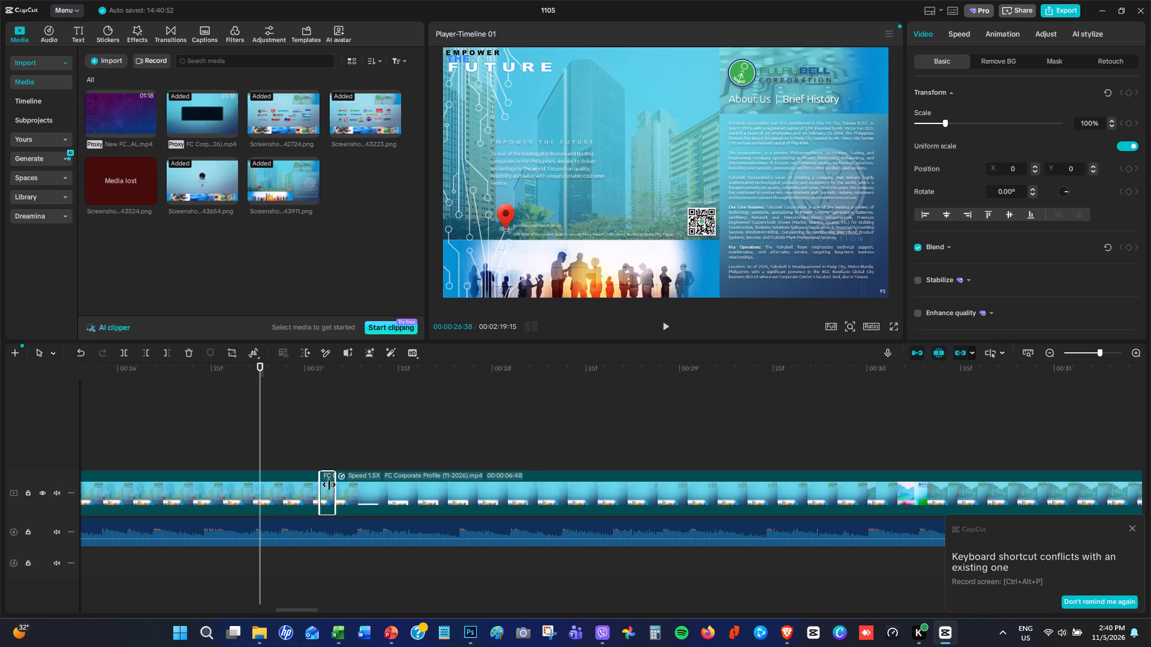
left_click(233, 418)
key("space")
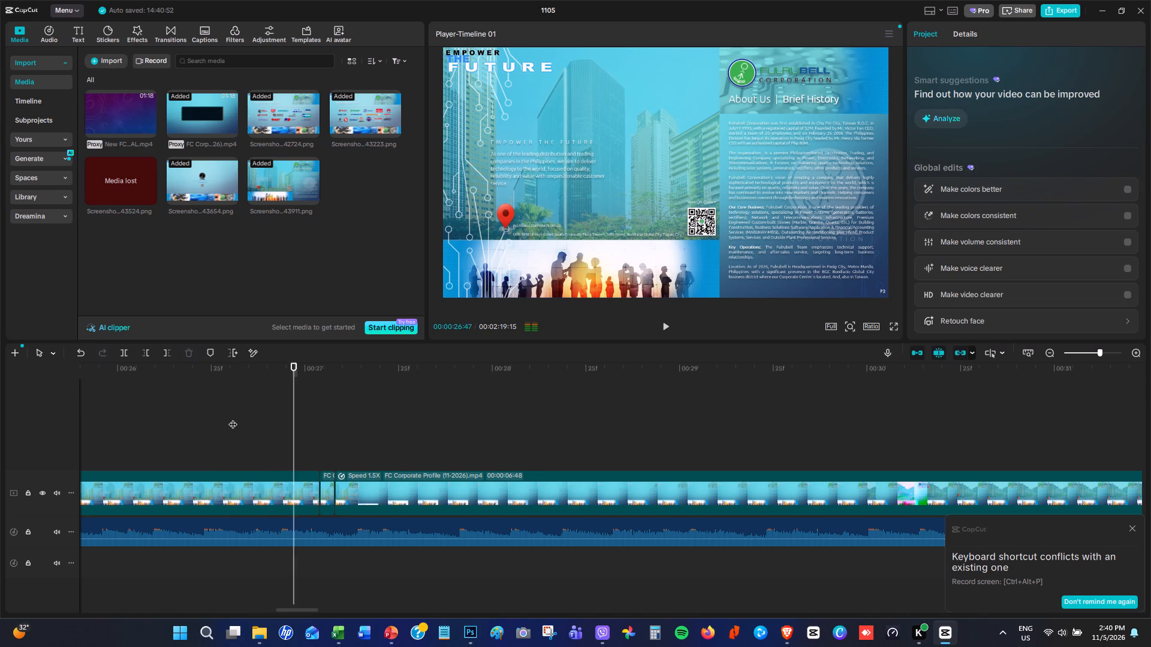
key("space")
key("space")
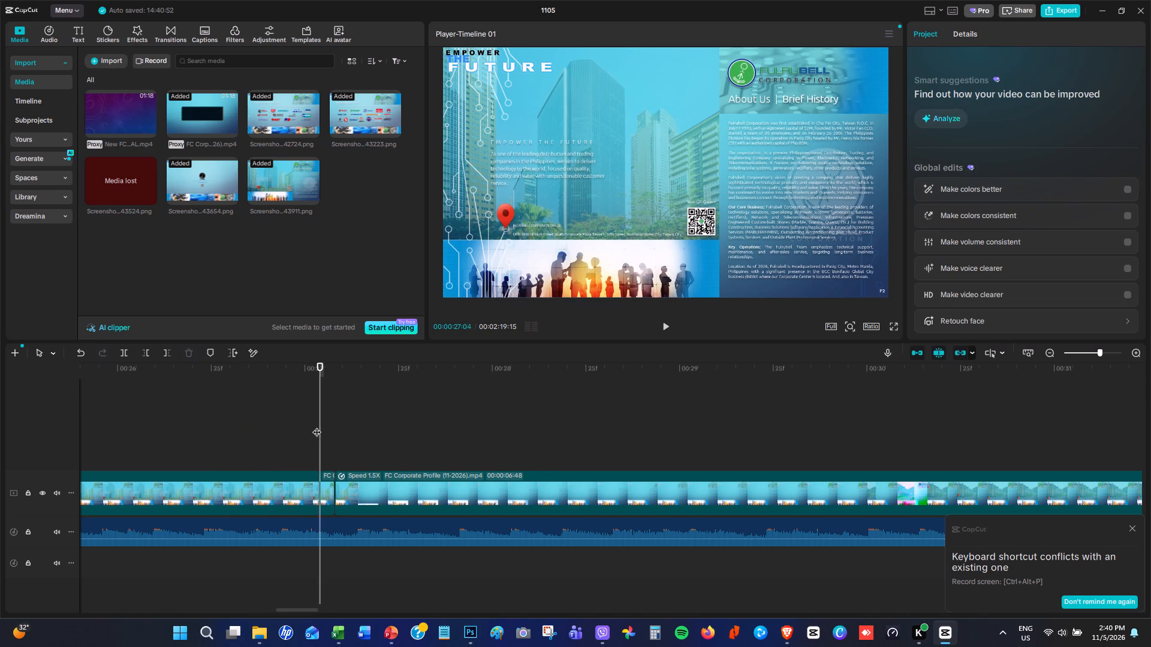
key("space")
left_click(301, 425)
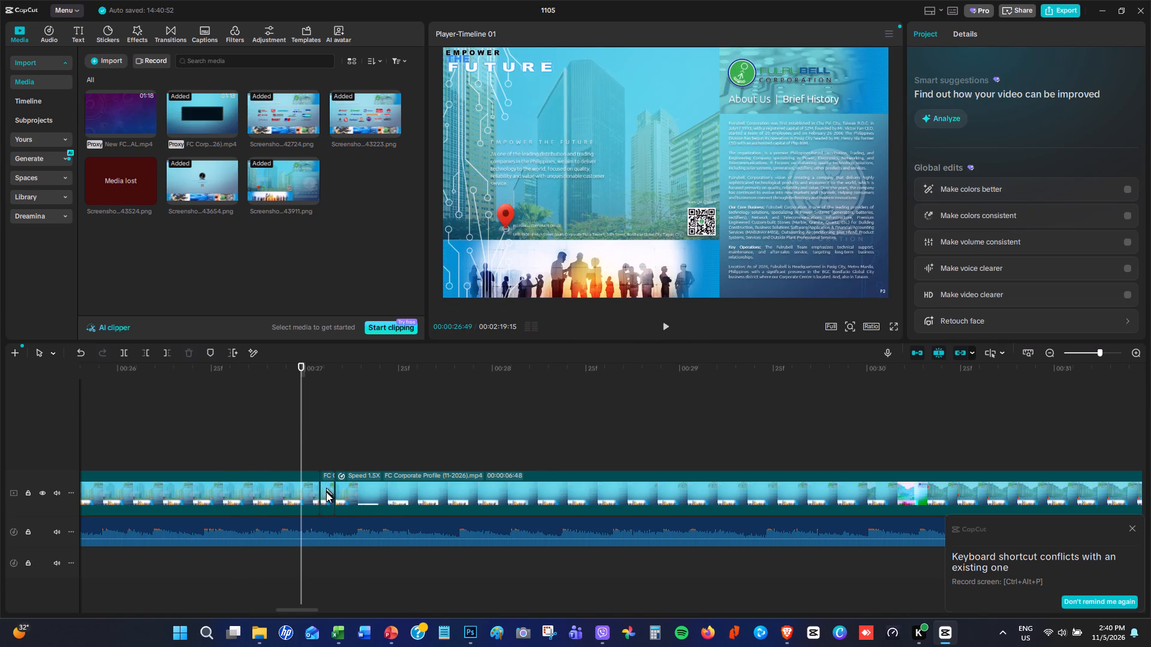
Delete the short leftover clip between the Brief History still and the 1.5X Corporate Profile clip.
left_click(326, 492)
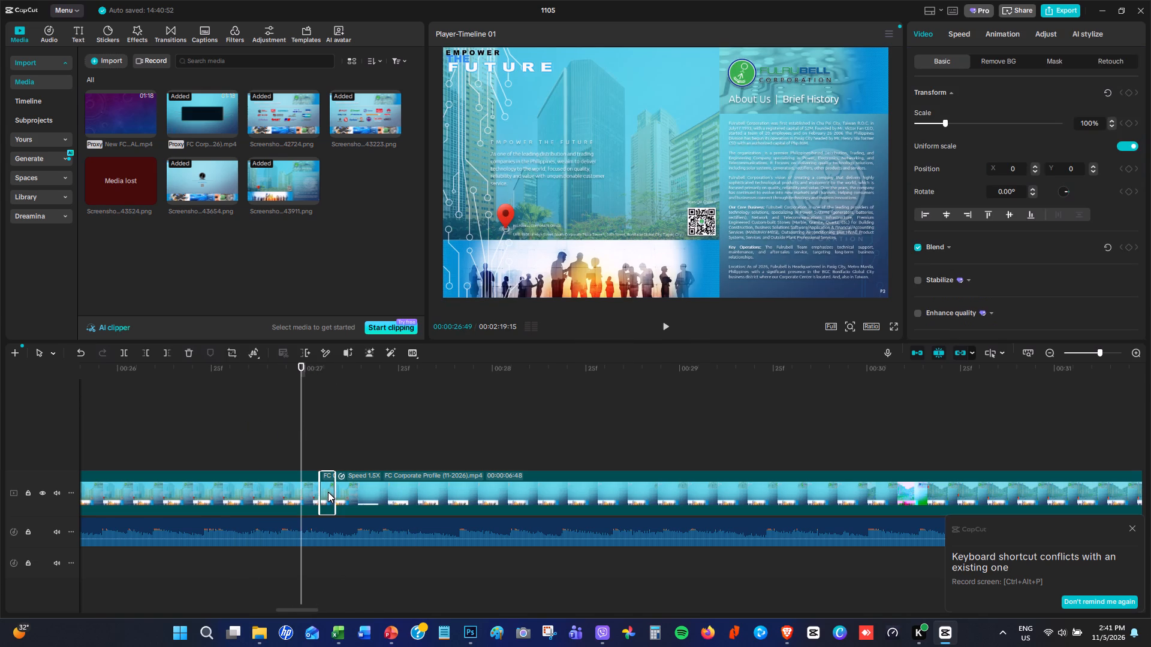
key("BackSpace")
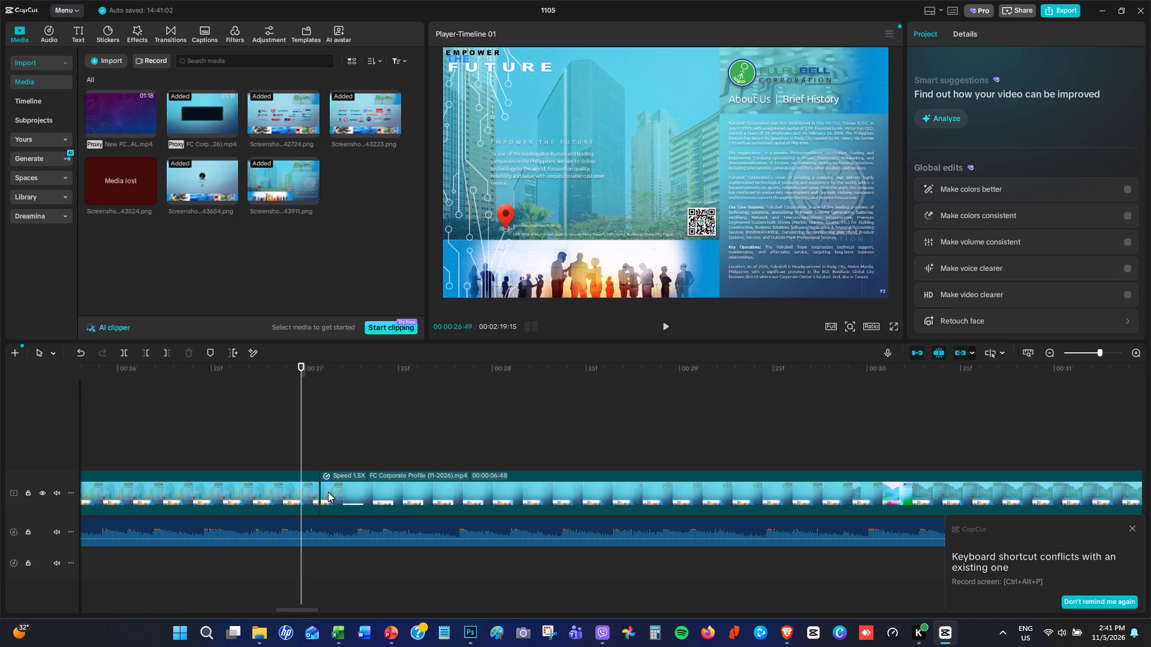
Apply the Fade Out animation to the end of the Brief History still and play across the join.
left_click(294, 490)
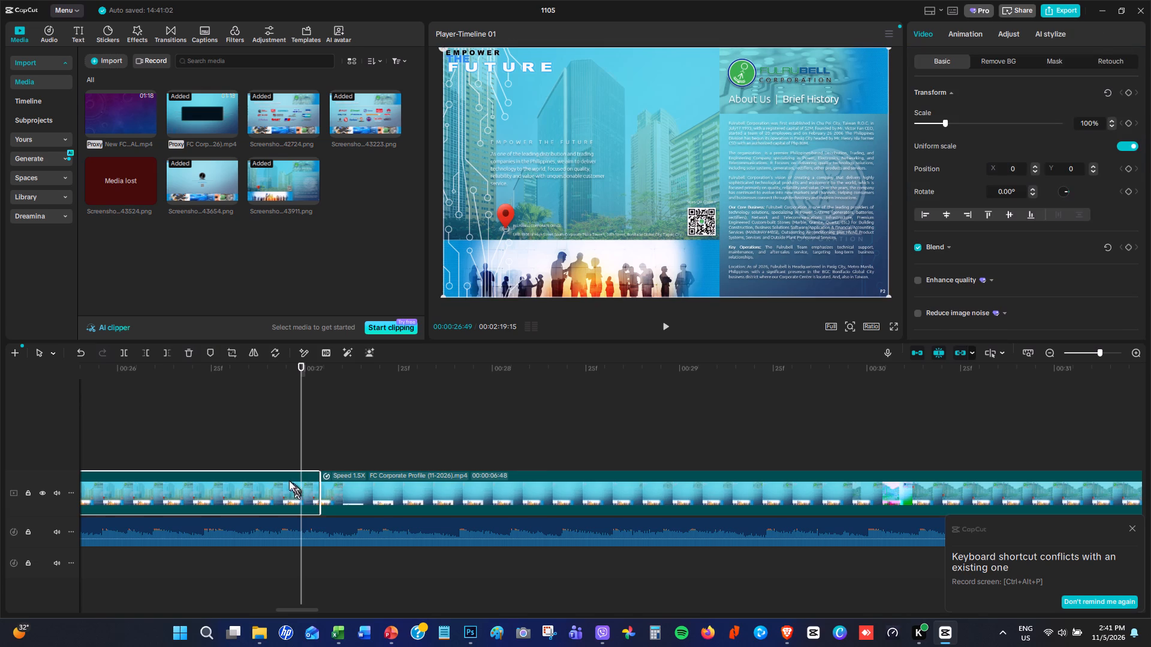
left_click(953, 31)
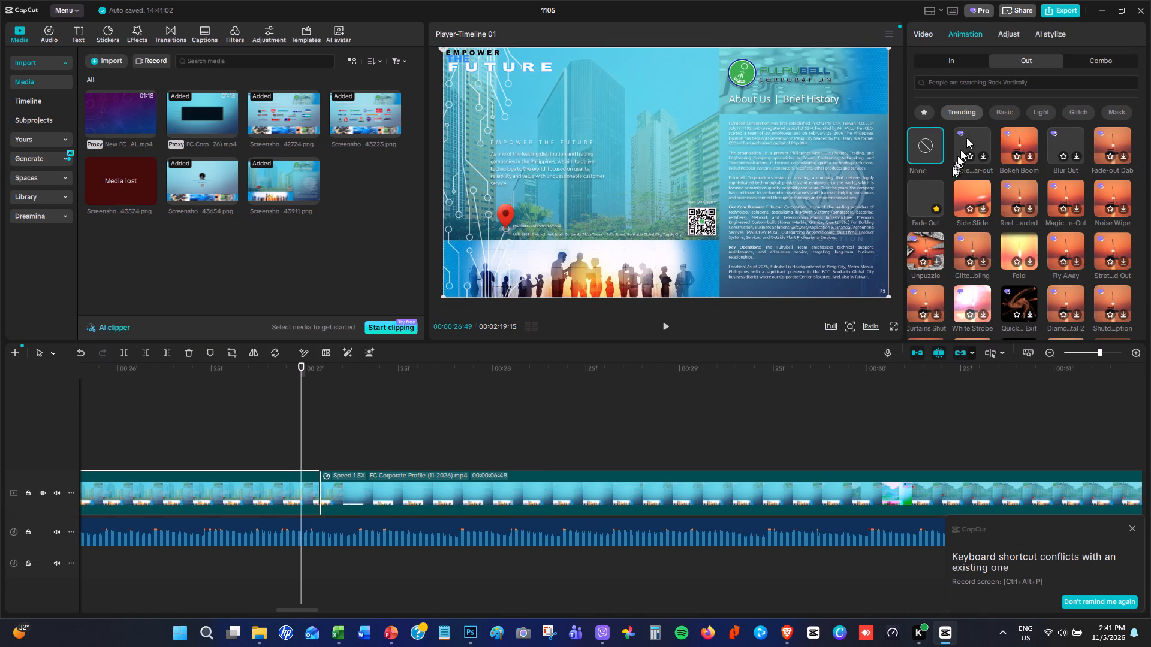
left_click(924, 190)
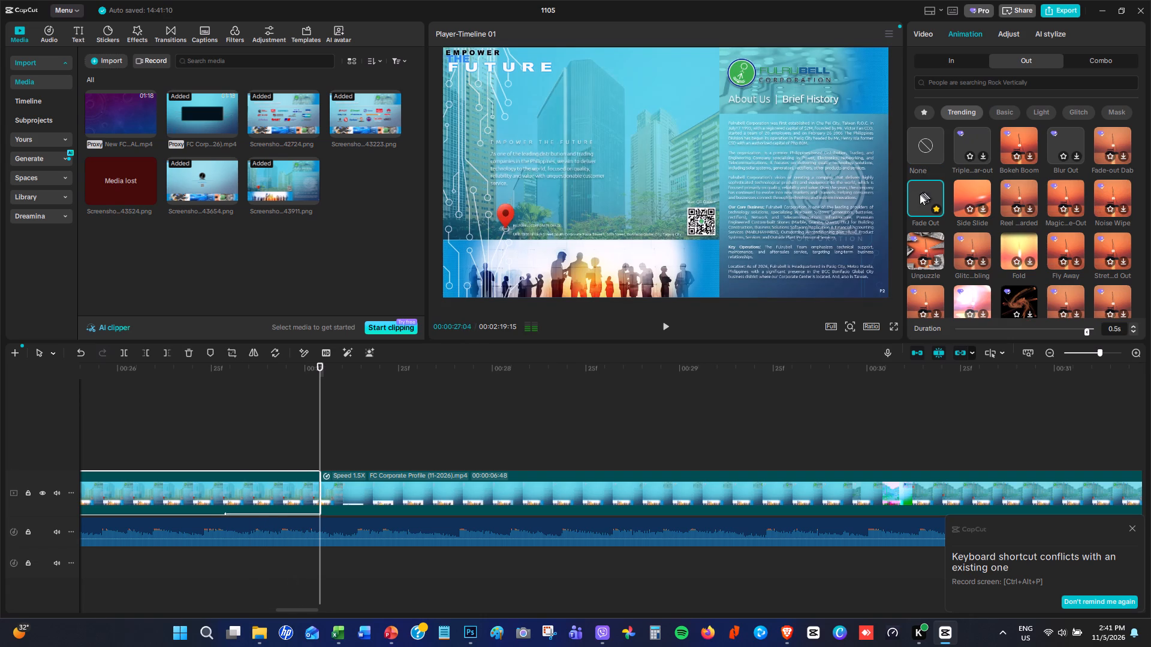
left_click(179, 406)
key("space")
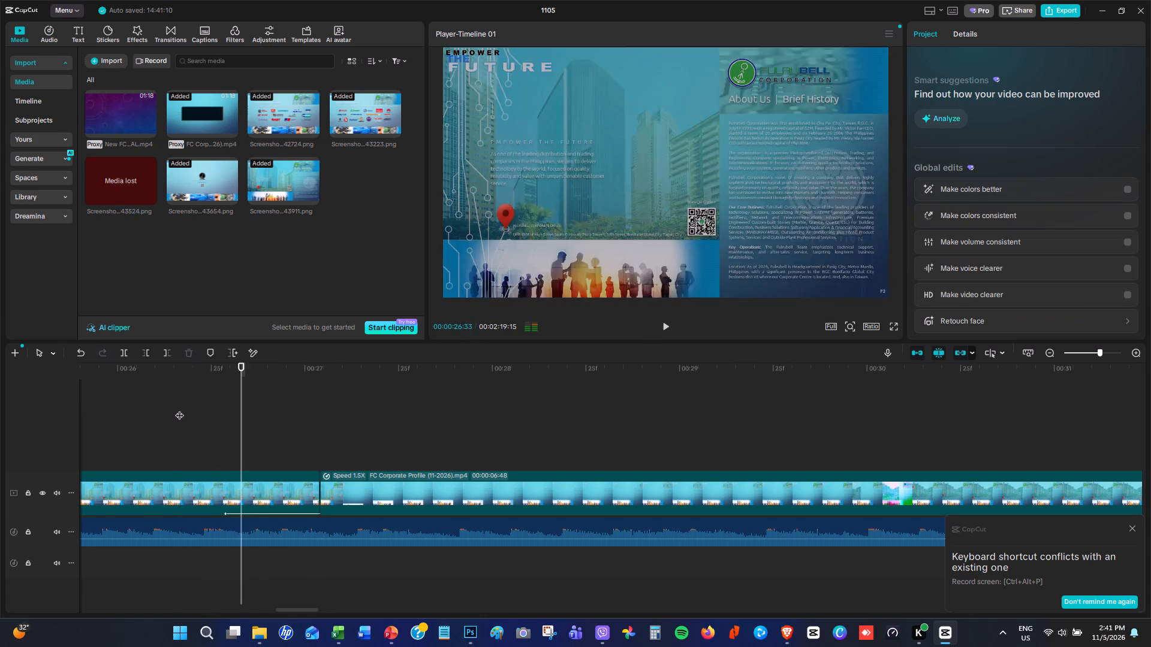
key("space")
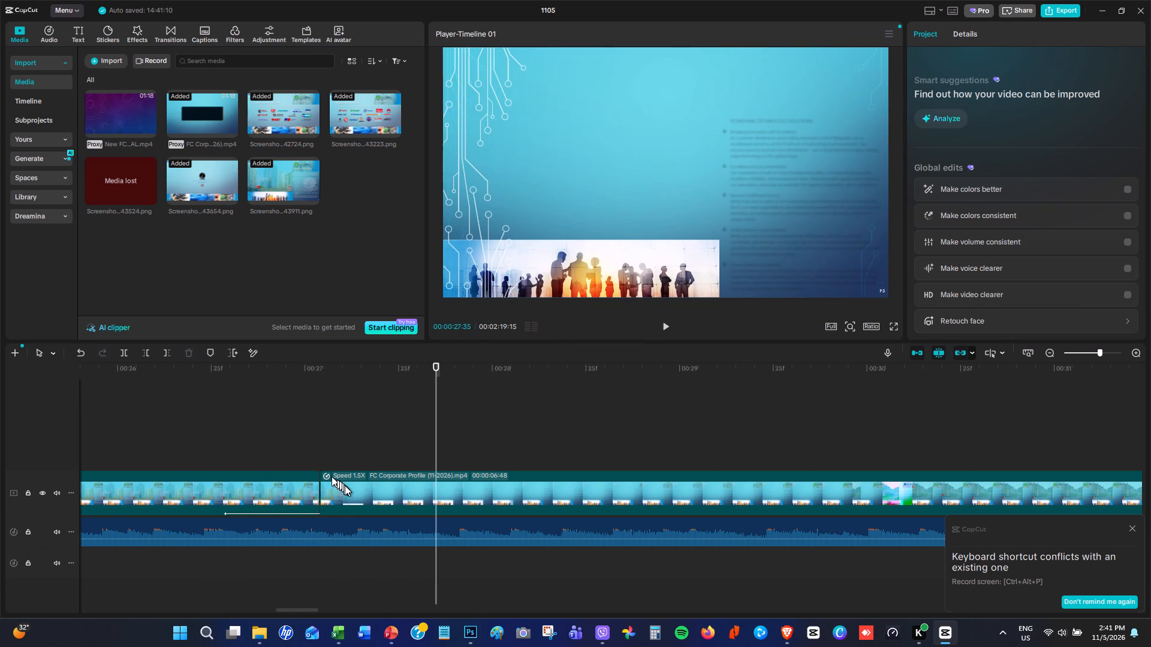
Apply the Fade In animation to the 1.5X Corporate Profile clip directly after the Brief History still.
left_click(345, 485)
left_click(997, 35)
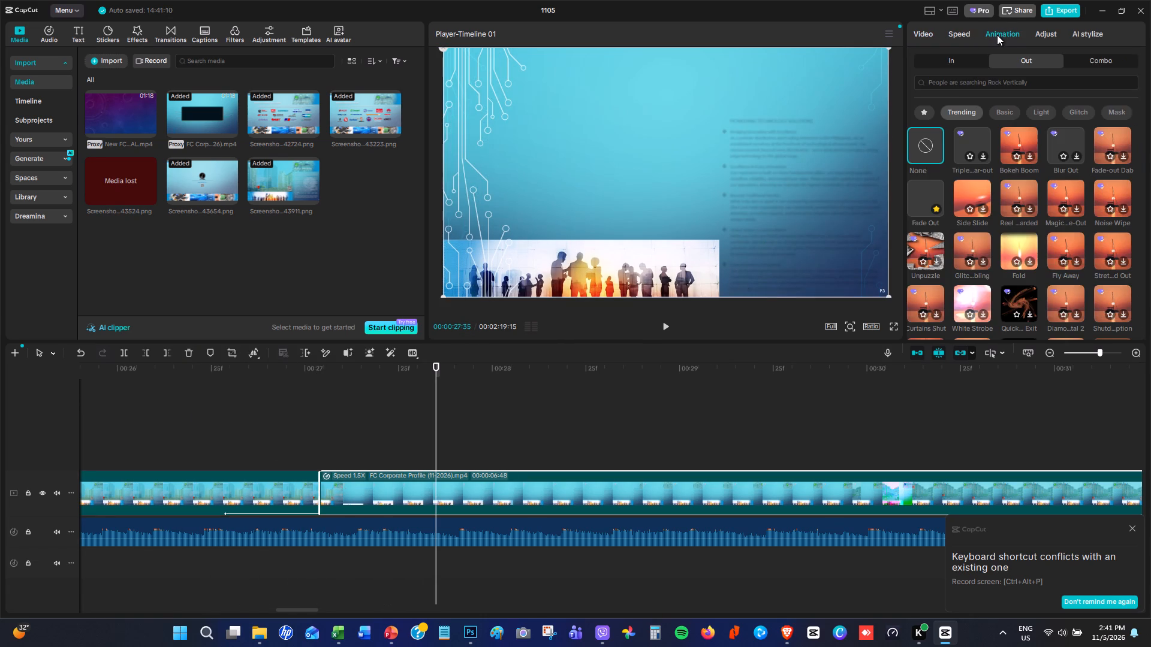
left_click(962, 56)
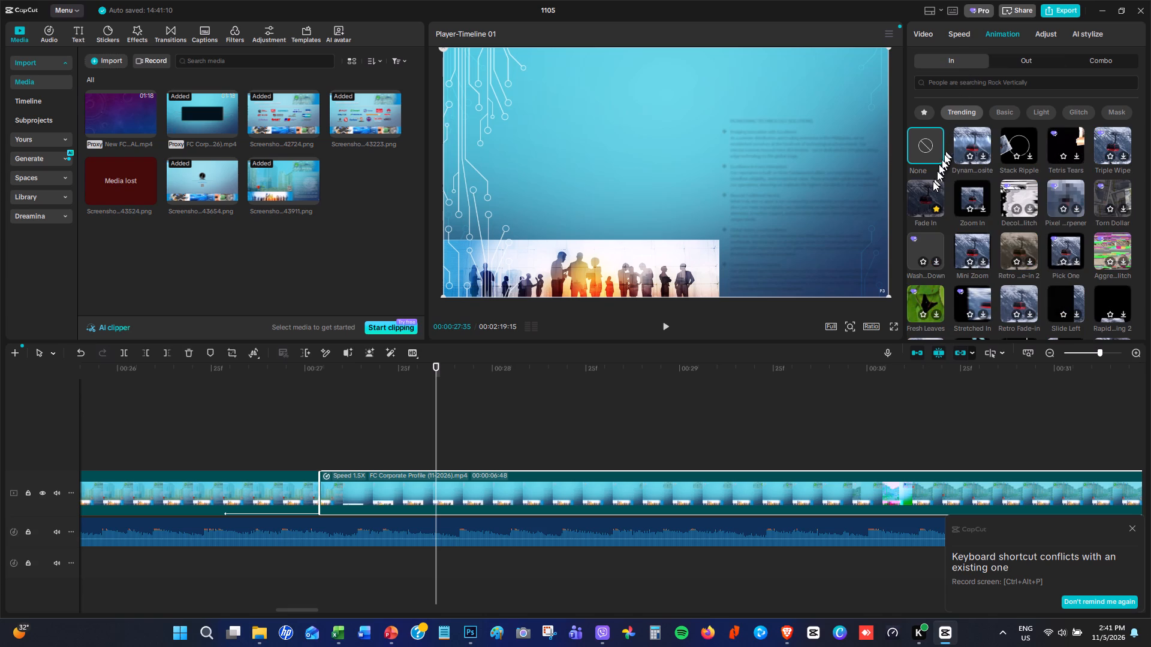
left_click(926, 190)
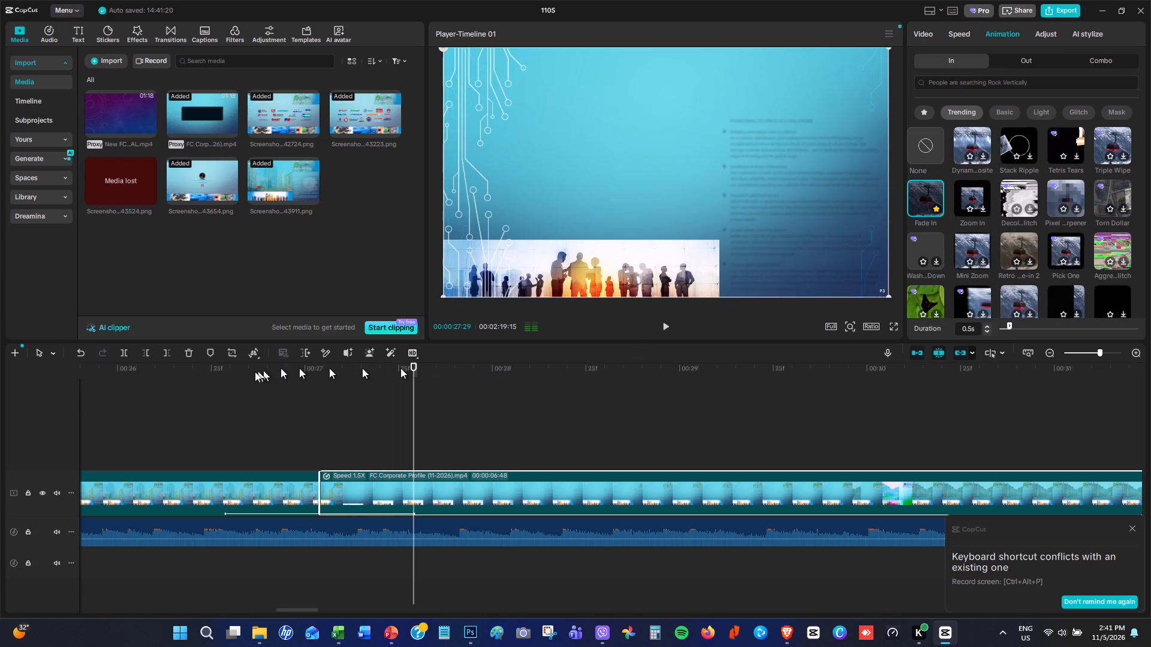
Play from the end of the Brief History still through the new fades into the Our Company slide's freeze clip.
left_click(188, 400)
key("space")
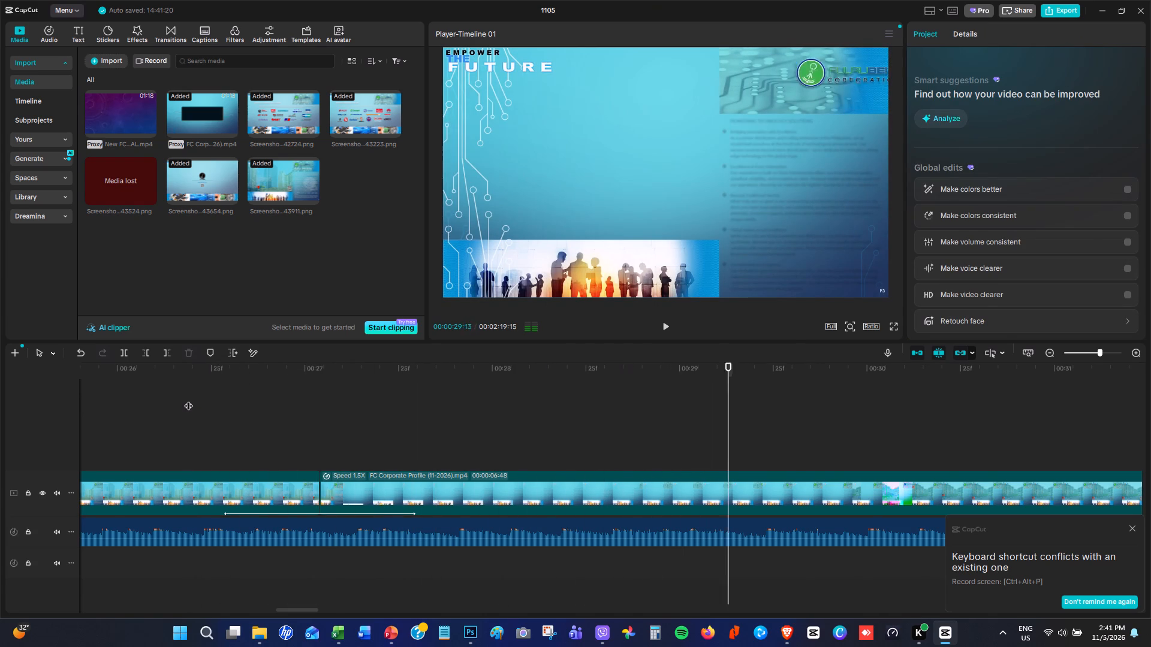
key("space")
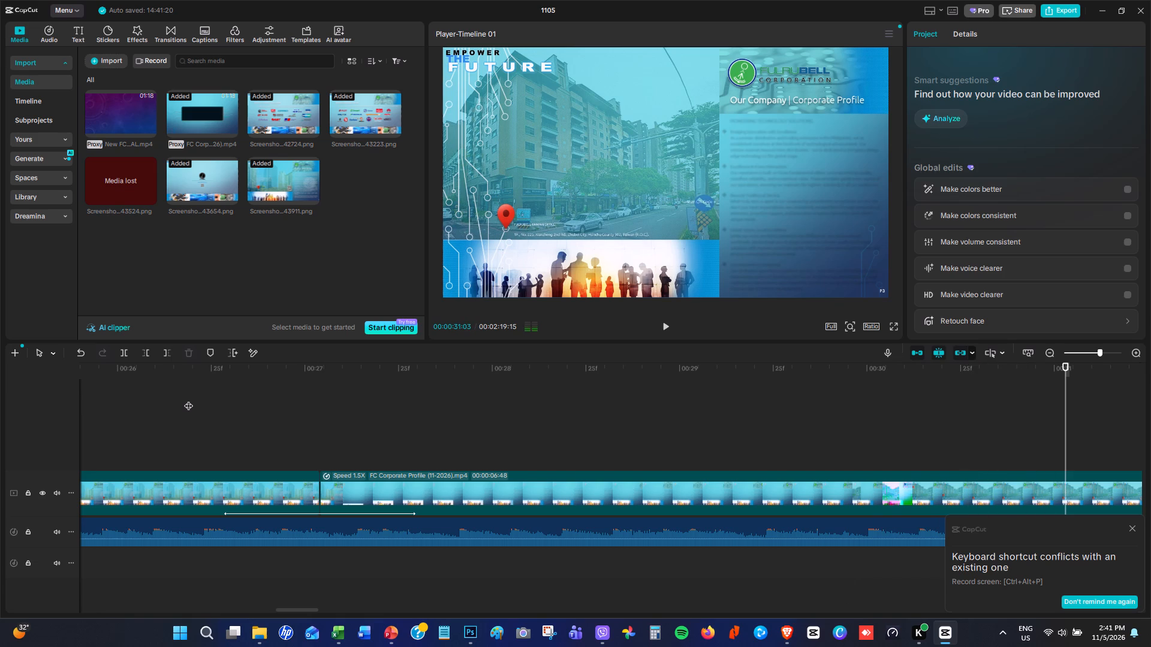
key("space")
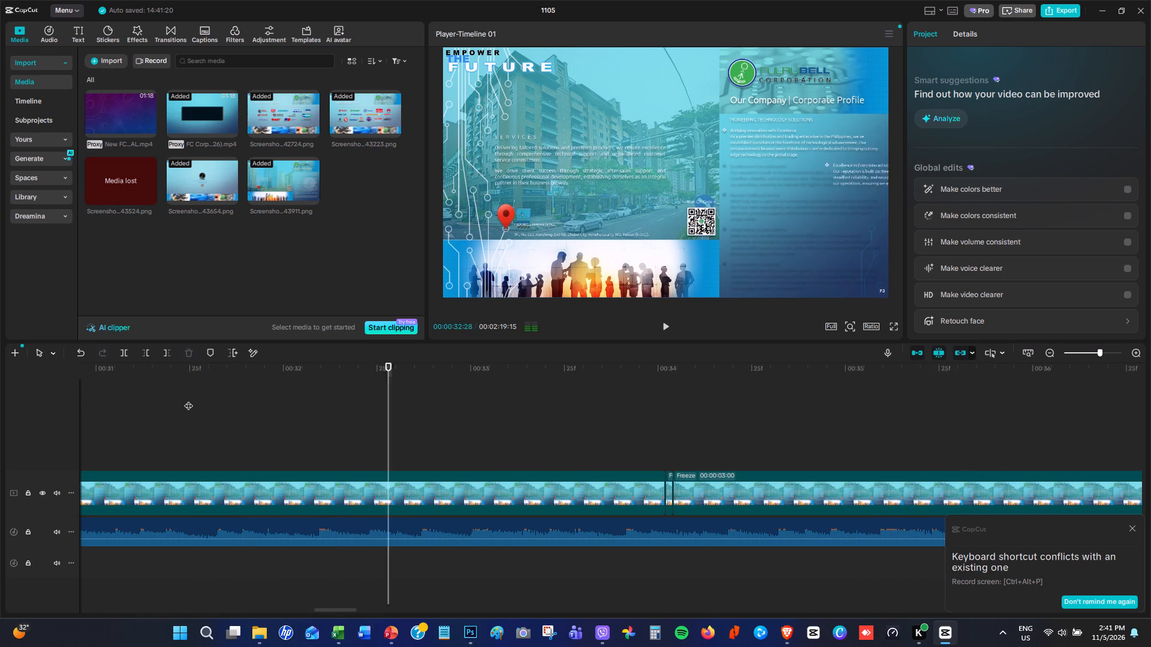
key("space")
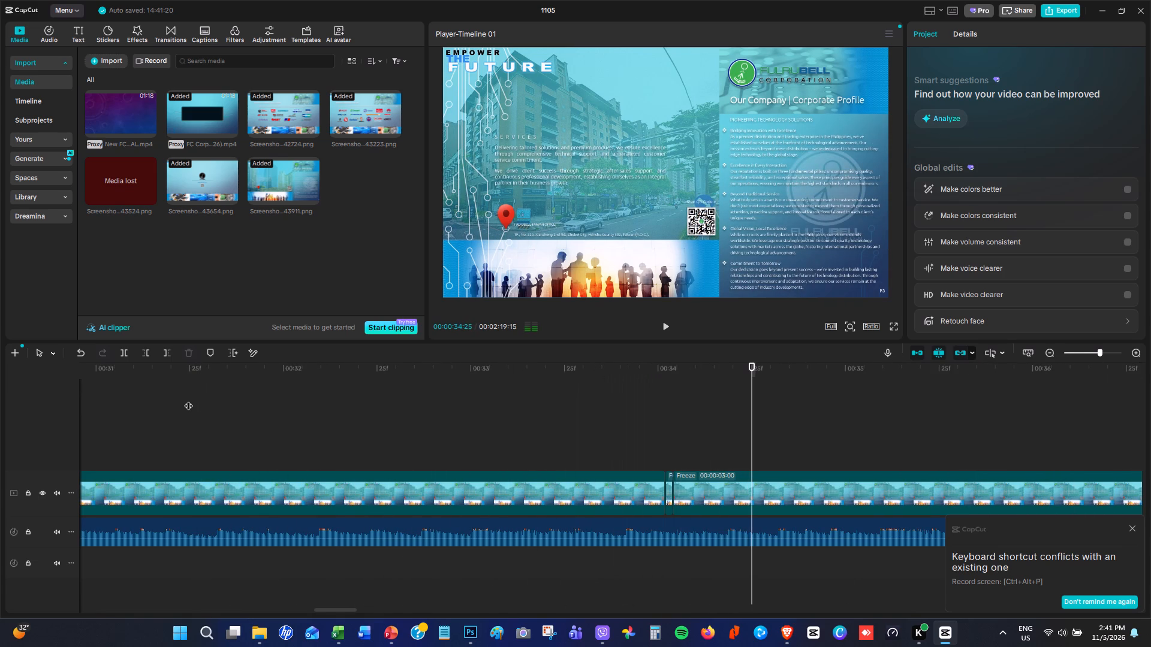
key("space")
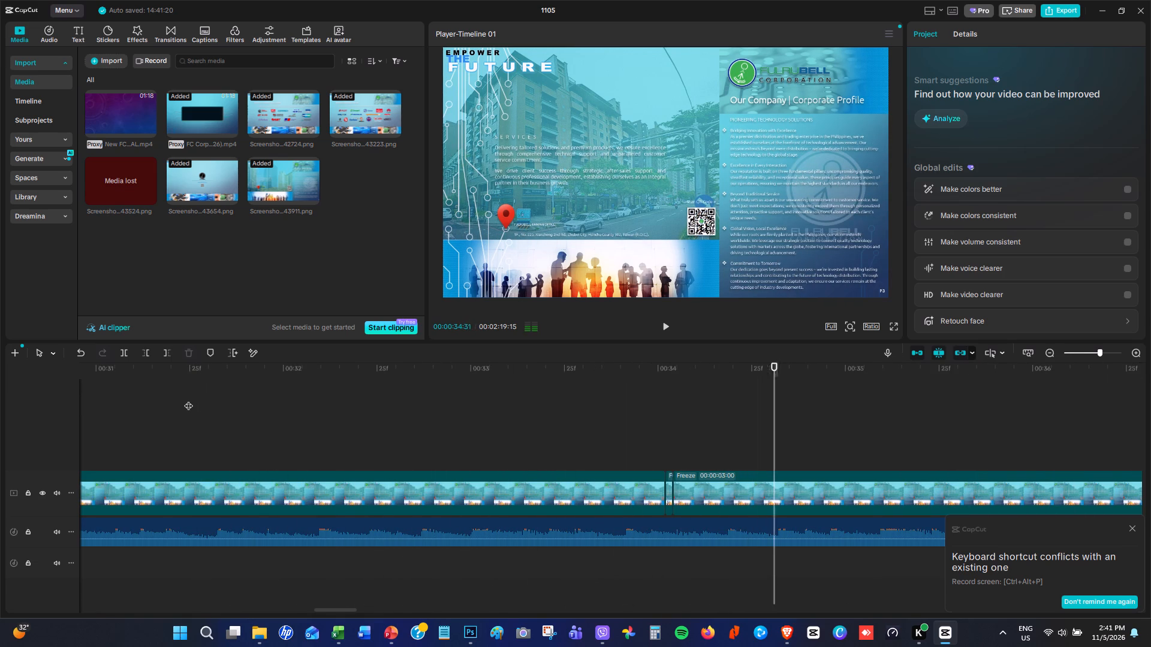
key("space")
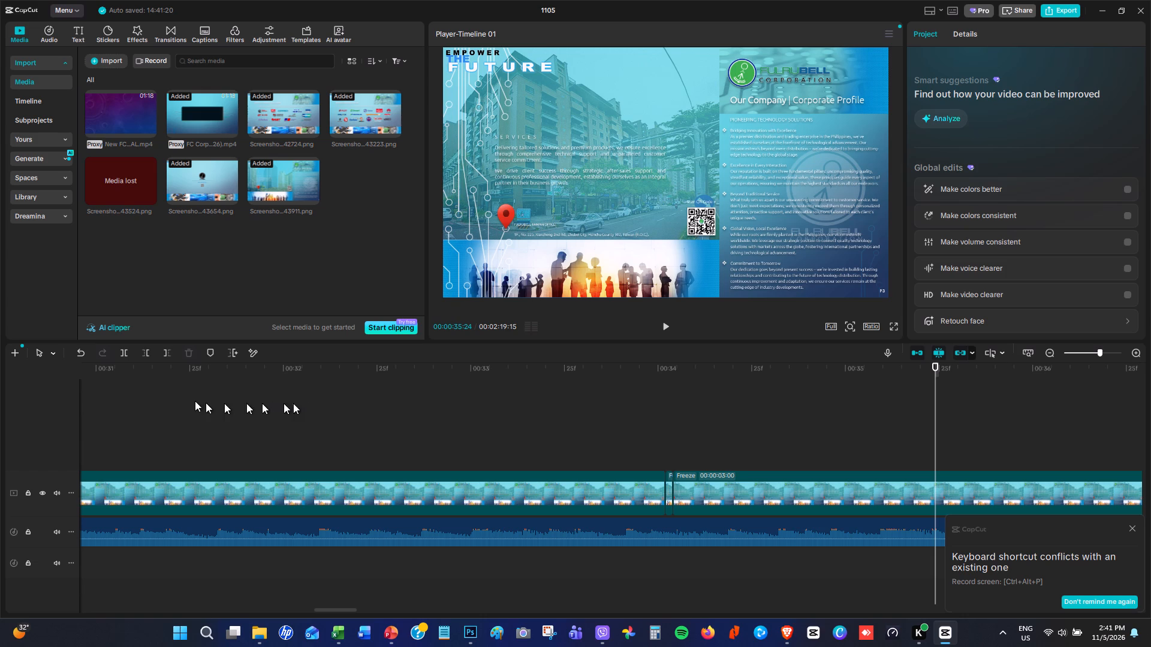
Capture a full-screen screenshot of the Our Company | Corporate Profile freeze frame from the full-screen preview, then return to the editor.
left_click_drag(352, 610, 372, 613)
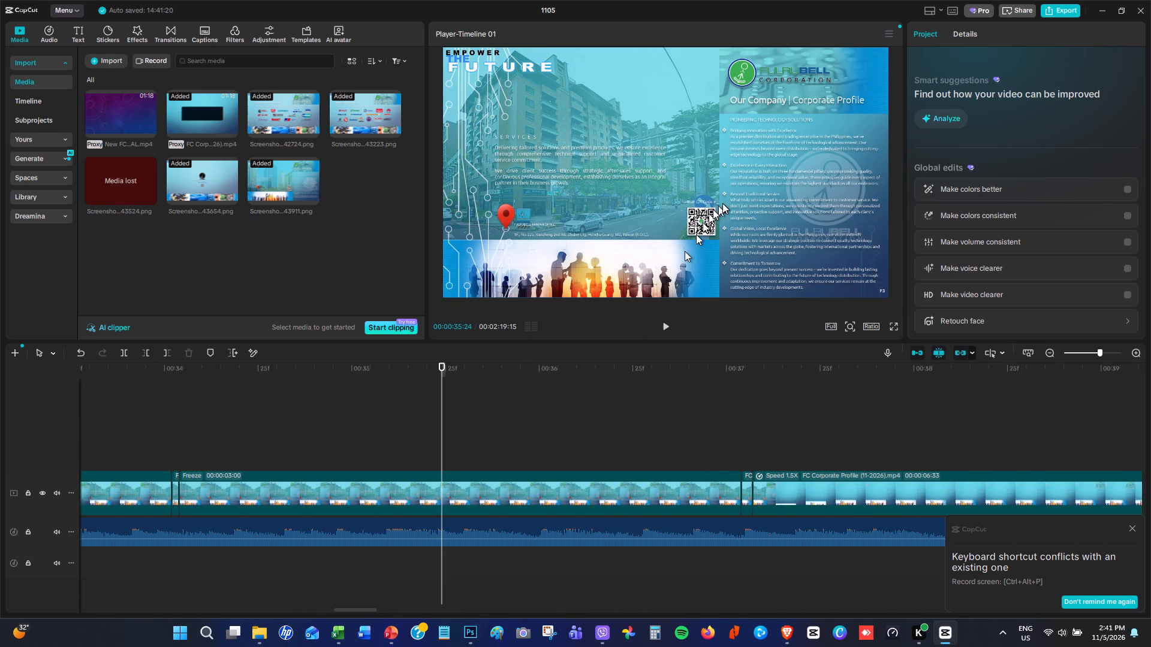
left_click(728, 201)
left_click(893, 325)
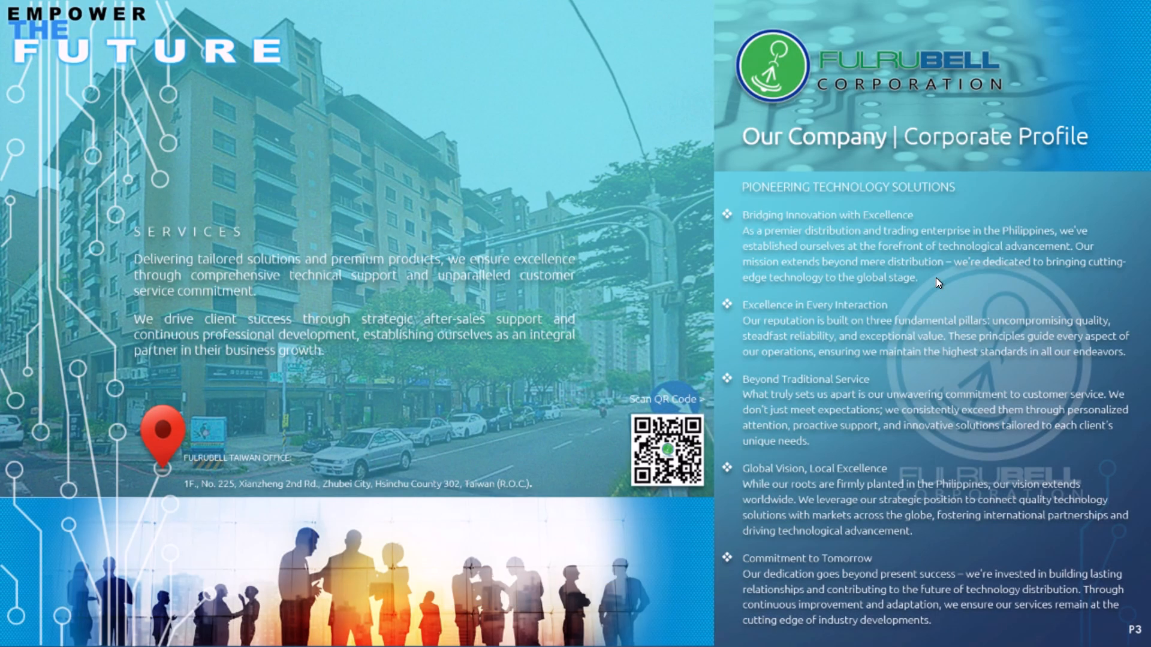
key("Print")
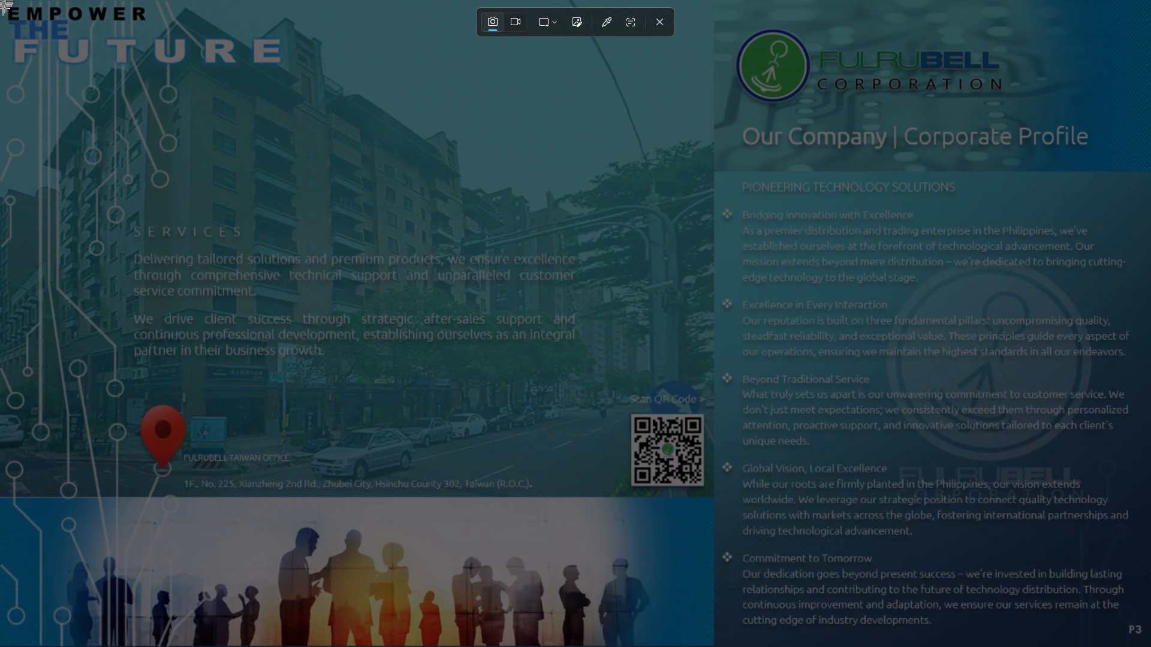
left_click_drag(0, 0, 1068, 545)
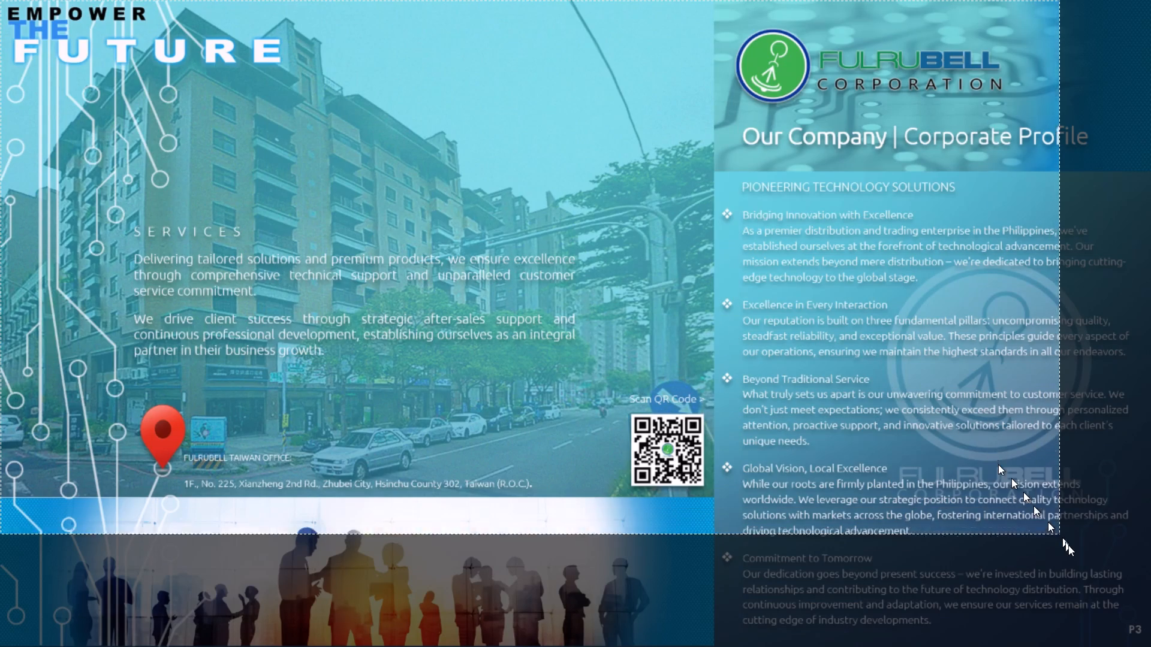
left_click_drag(1068, 545, 1150, 646)
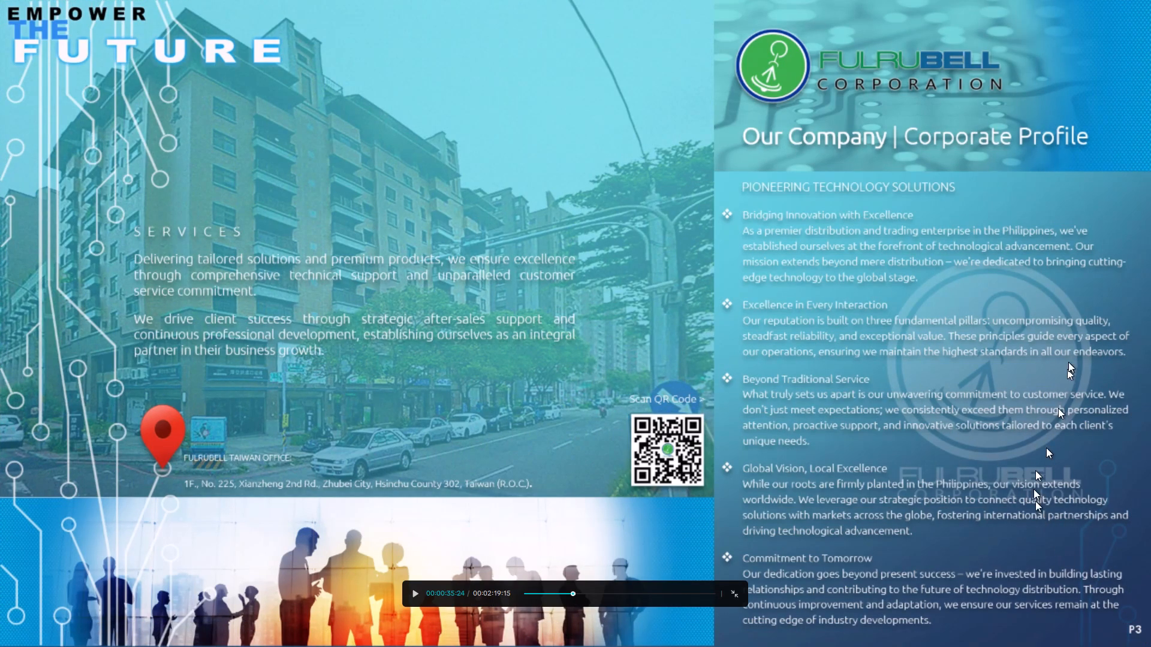
key("Escape")
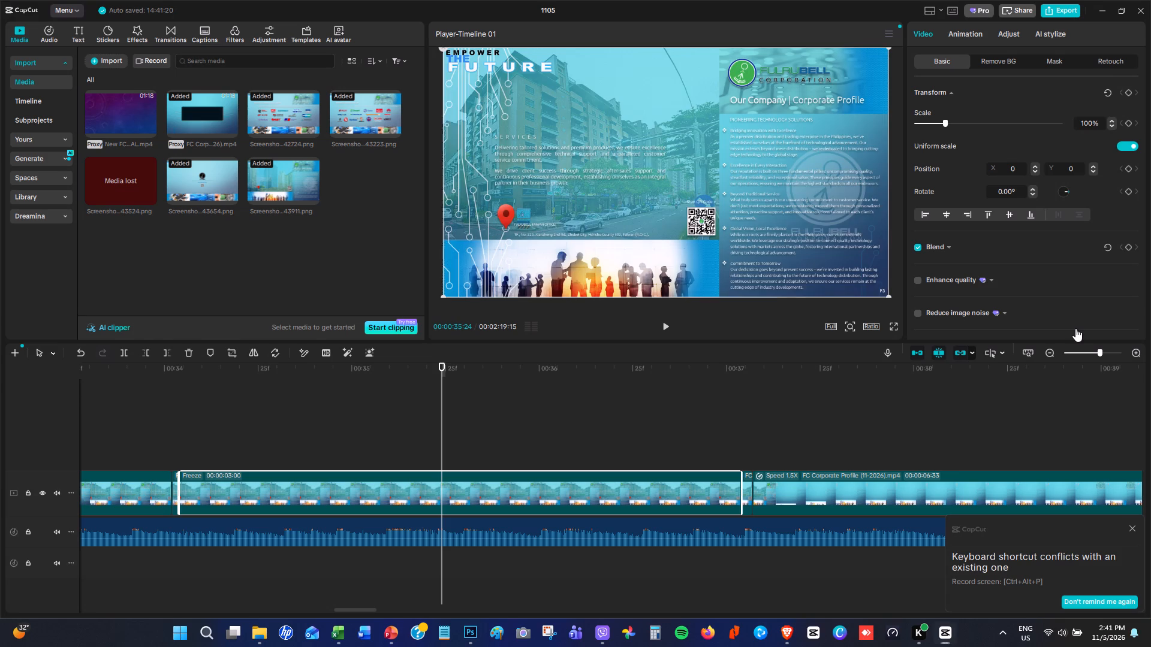
left_click(1118, 10)
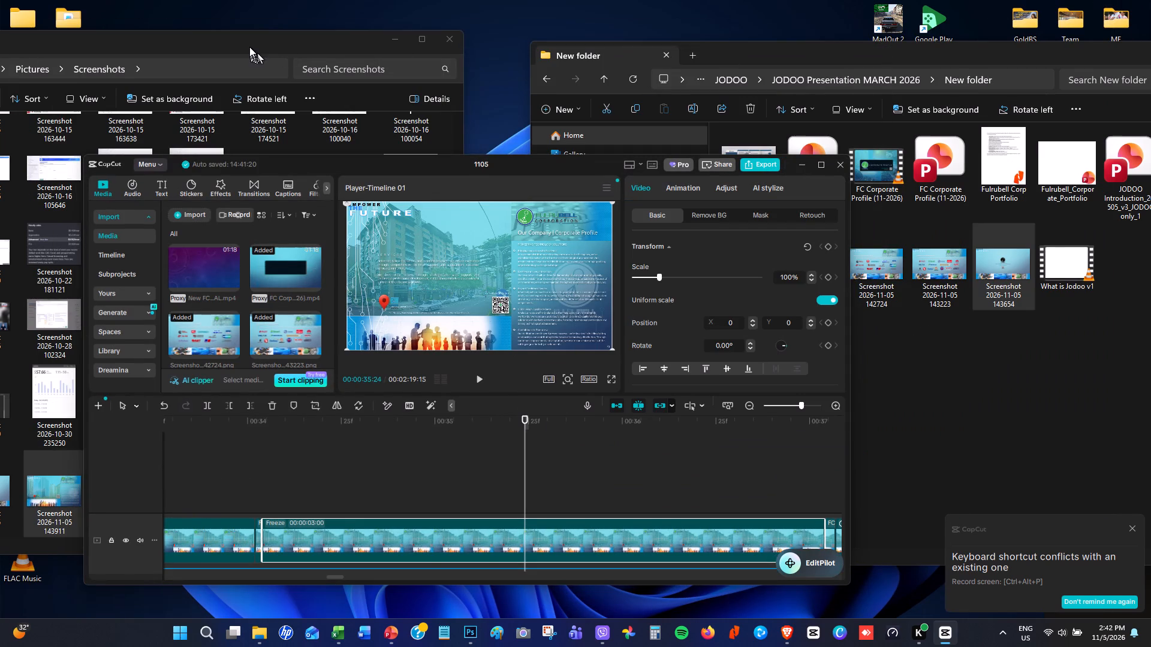
left_click(249, 47)
left_click(135, 479)
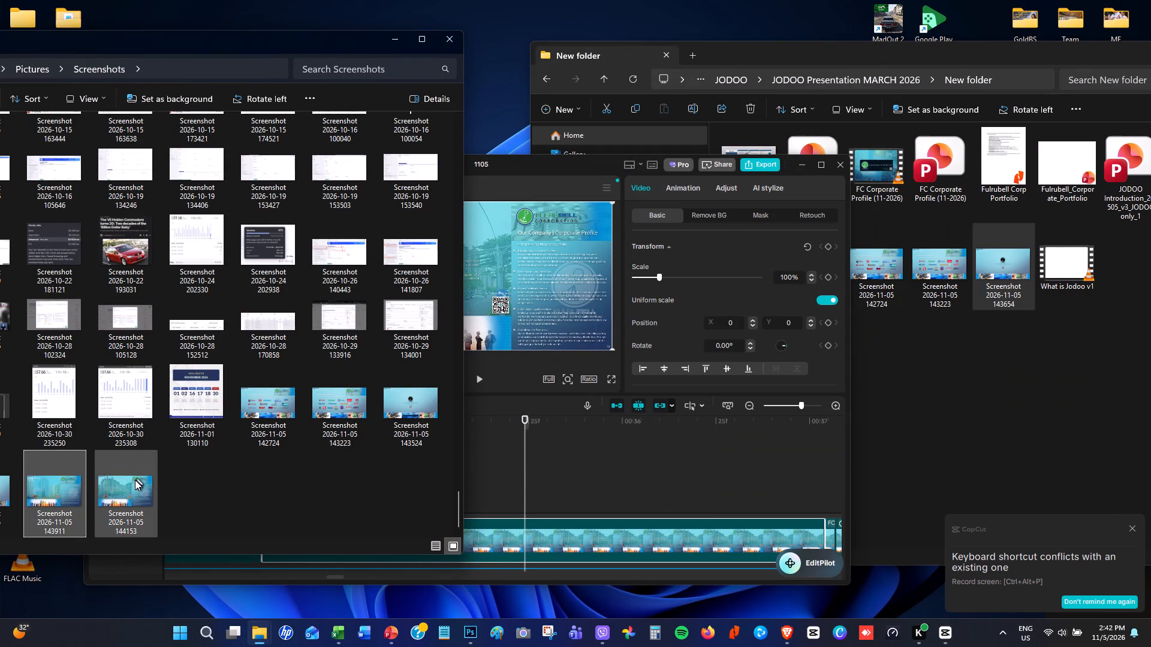
left_click_drag(131, 487, 576, 500)
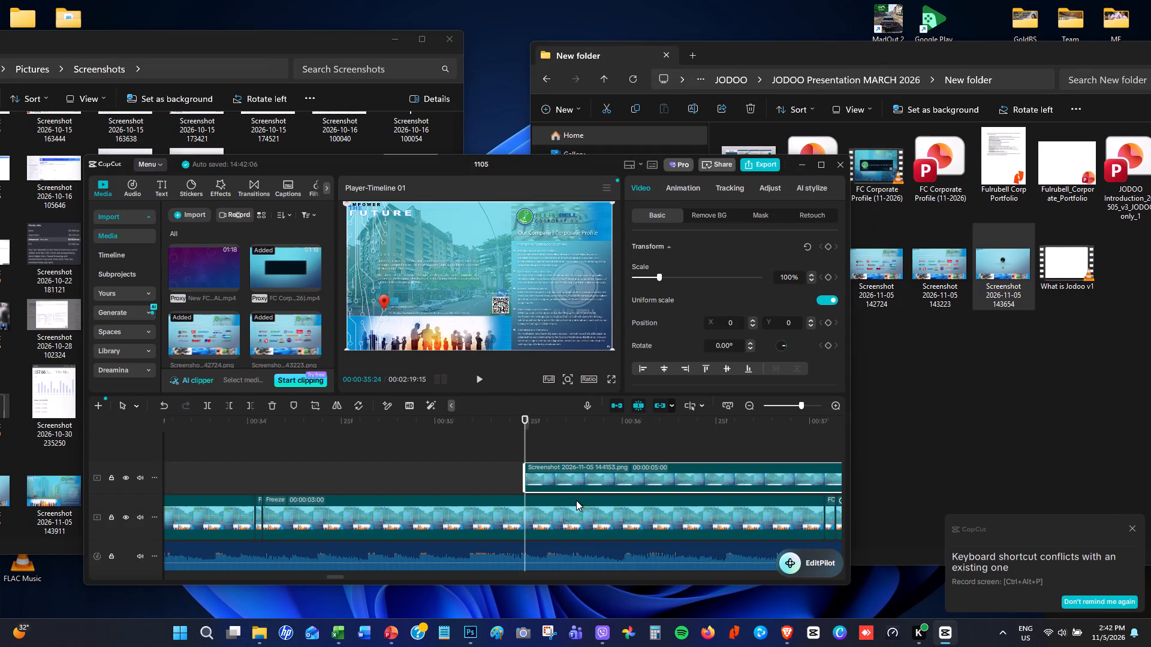
left_click(823, 162)
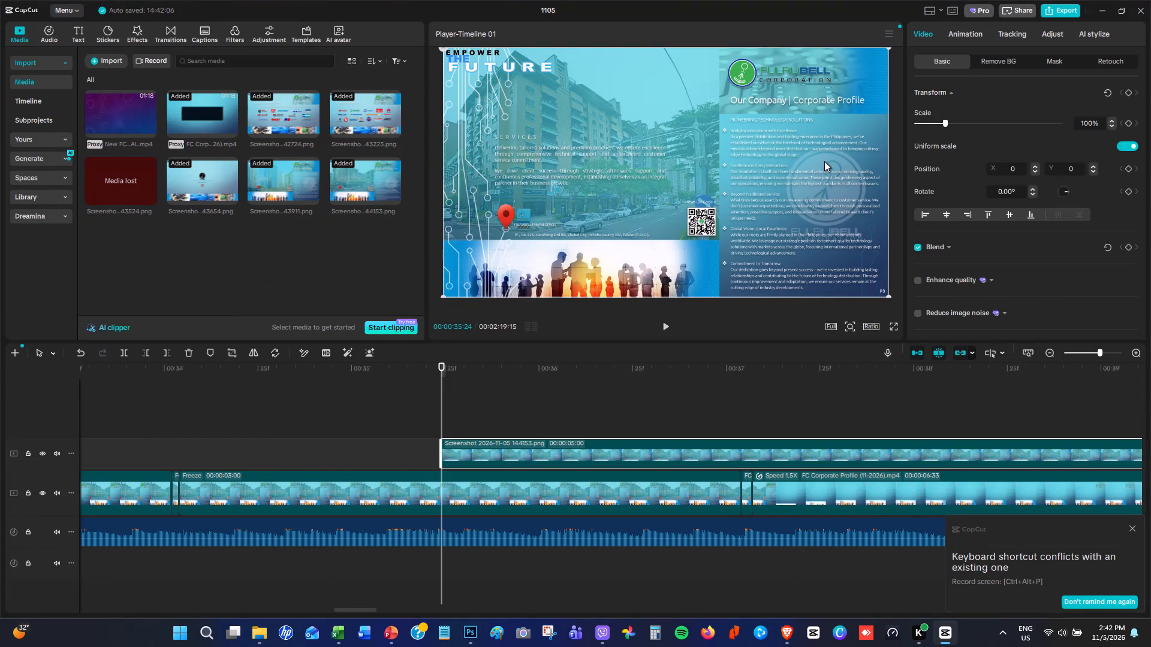
left_click(261, 429)
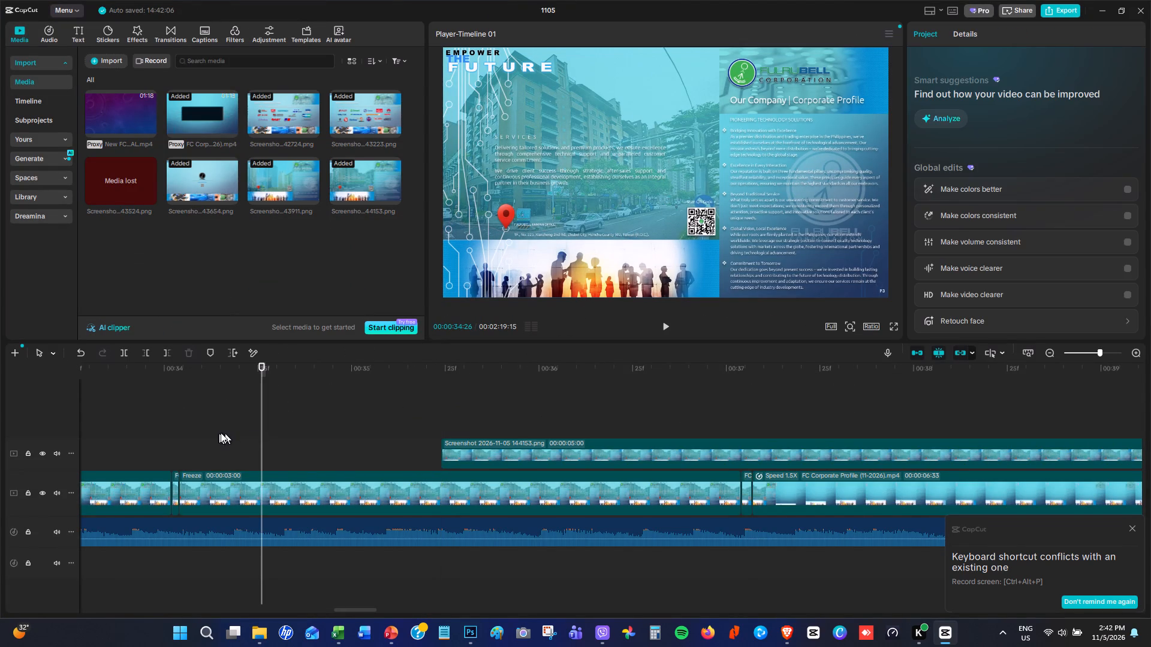
left_click_drag(476, 448, 679, 461)
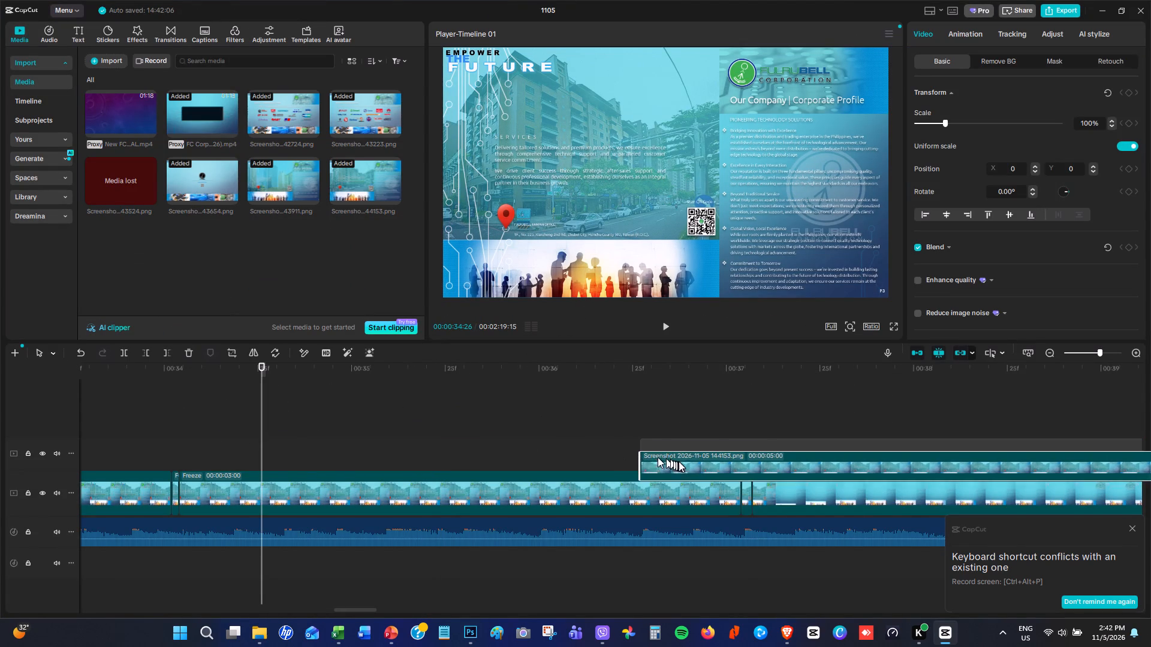
left_click_drag(679, 461, 728, 485)
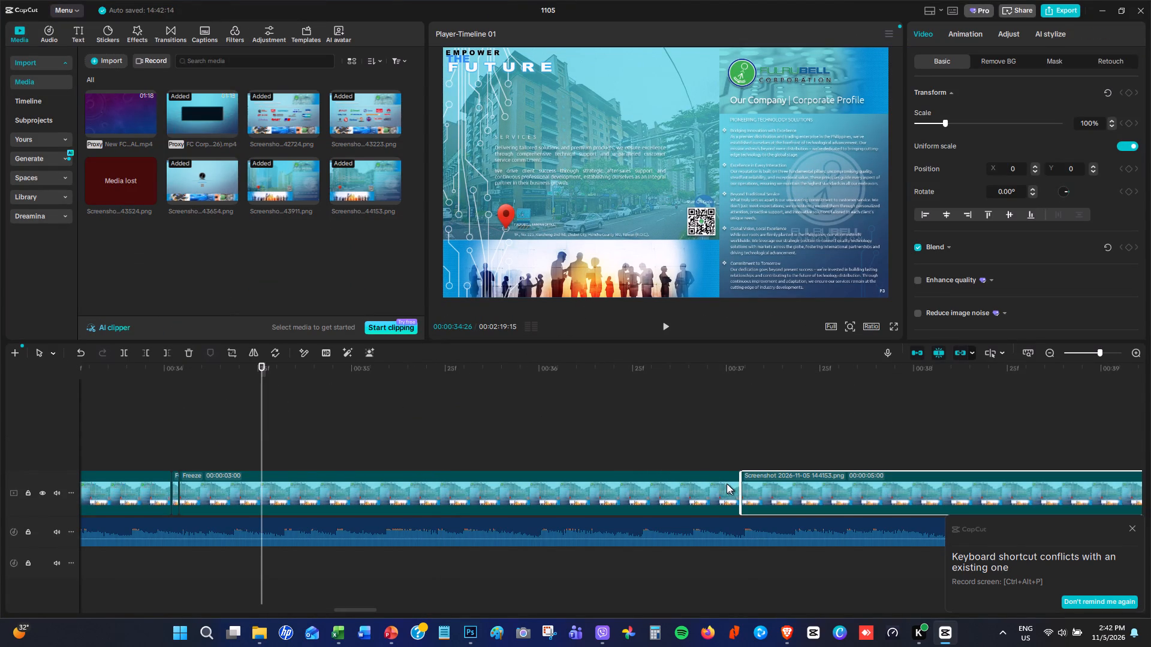
Play from the Our Company freeze clip through the added still into the following 1.5X Corporate Profile clip.
left_click(633, 440)
key("space")
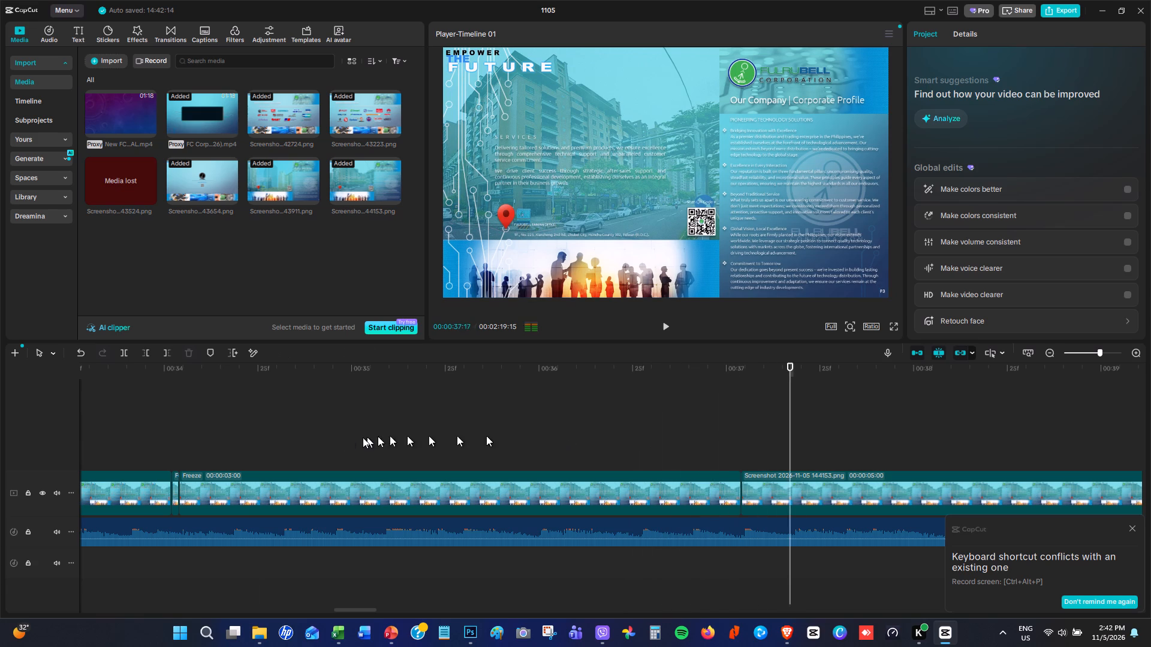
left_click(131, 416)
key("space")
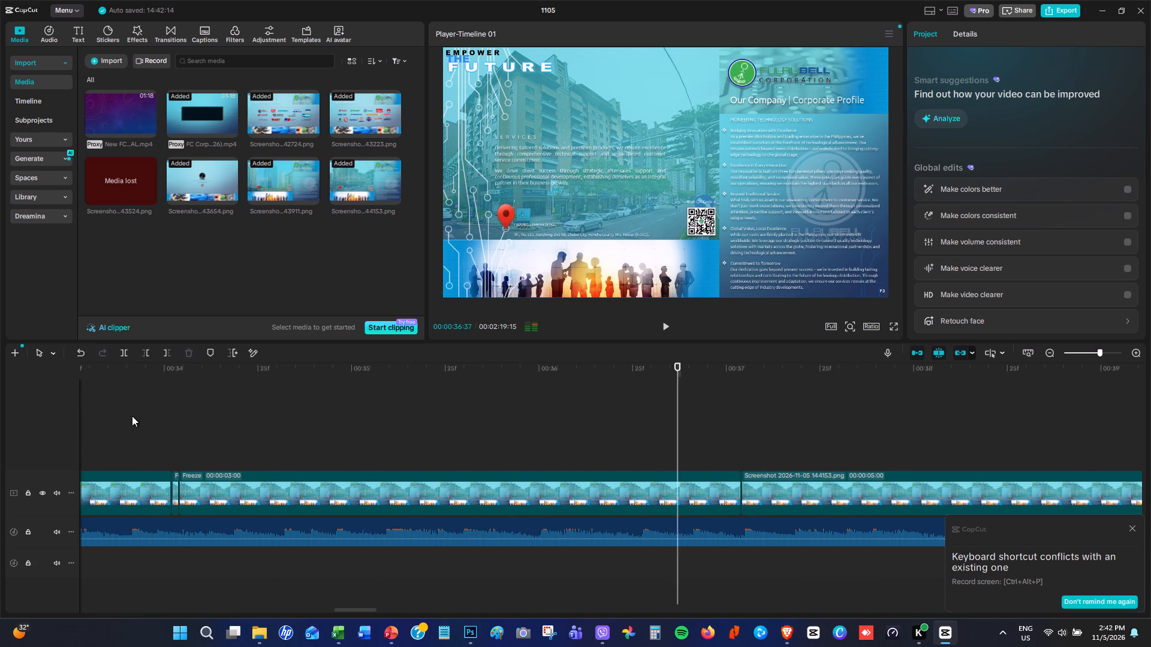
key("space")
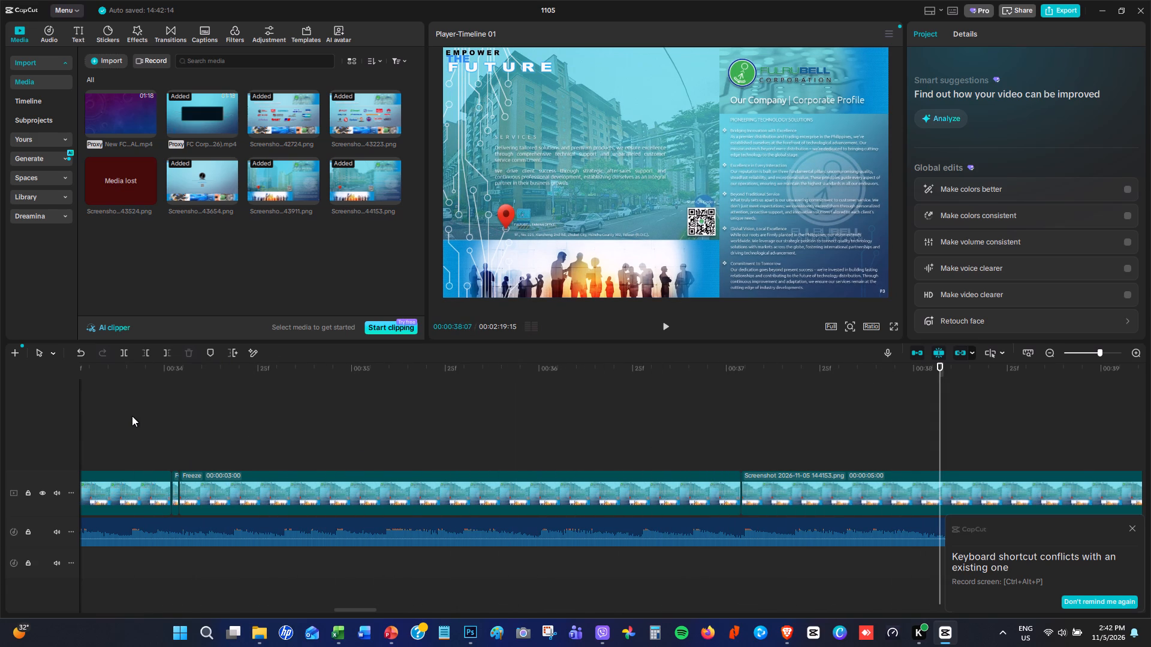
key("space")
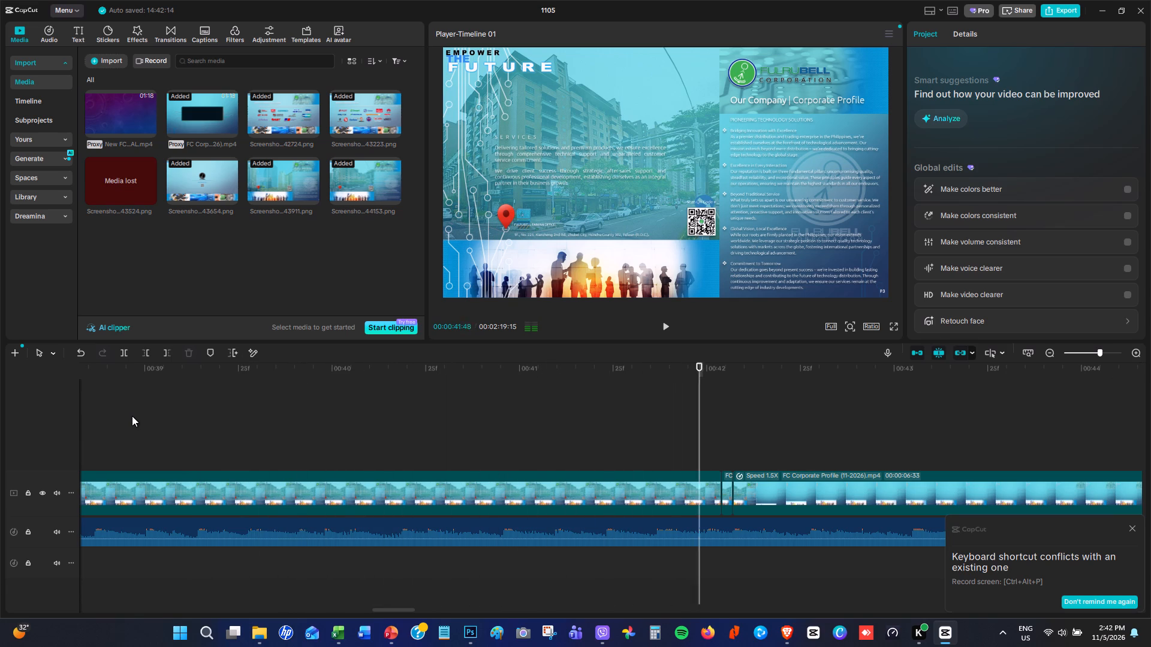
key("space")
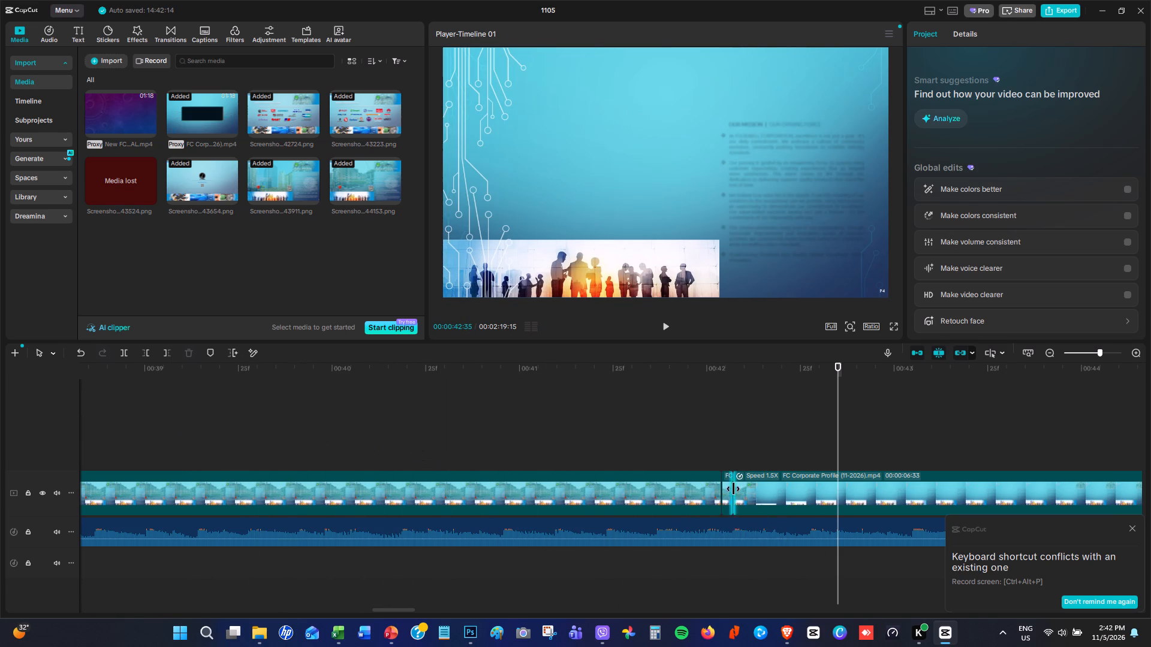
Delete the short leftover FC Corporate Profile fragment between the Our Company still and the 1.5X clip.
left_click(728, 491)
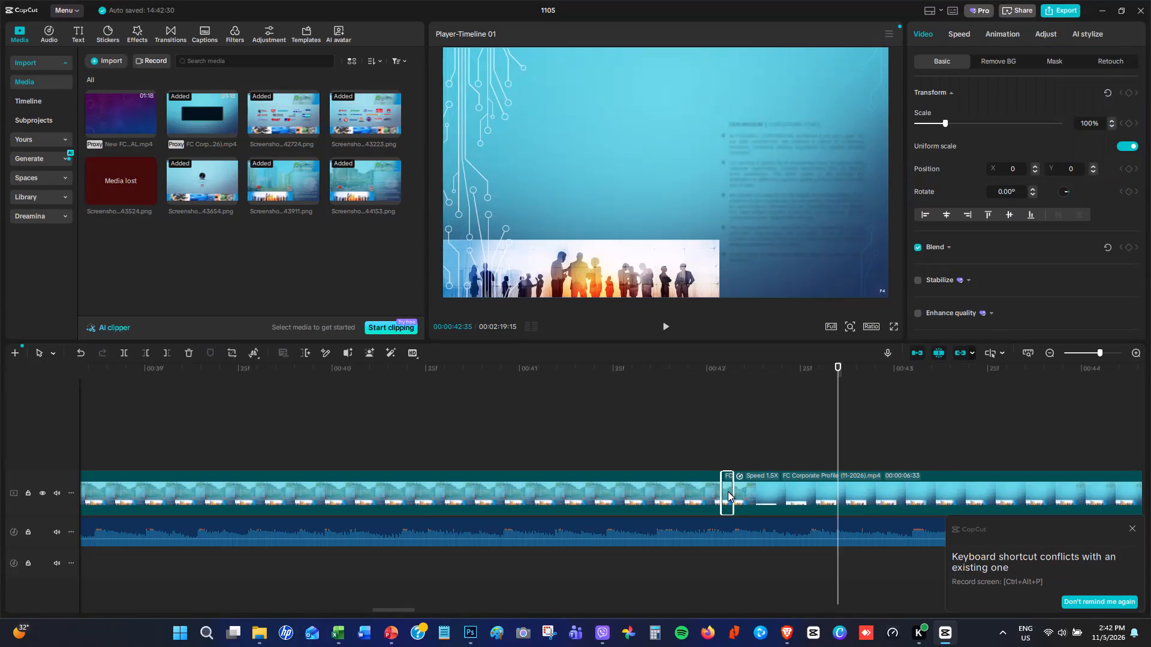
key("BackSpace")
Apply the Fade Out animation to the end of the Our Company still.
left_click(667, 433)
left_click(683, 487)
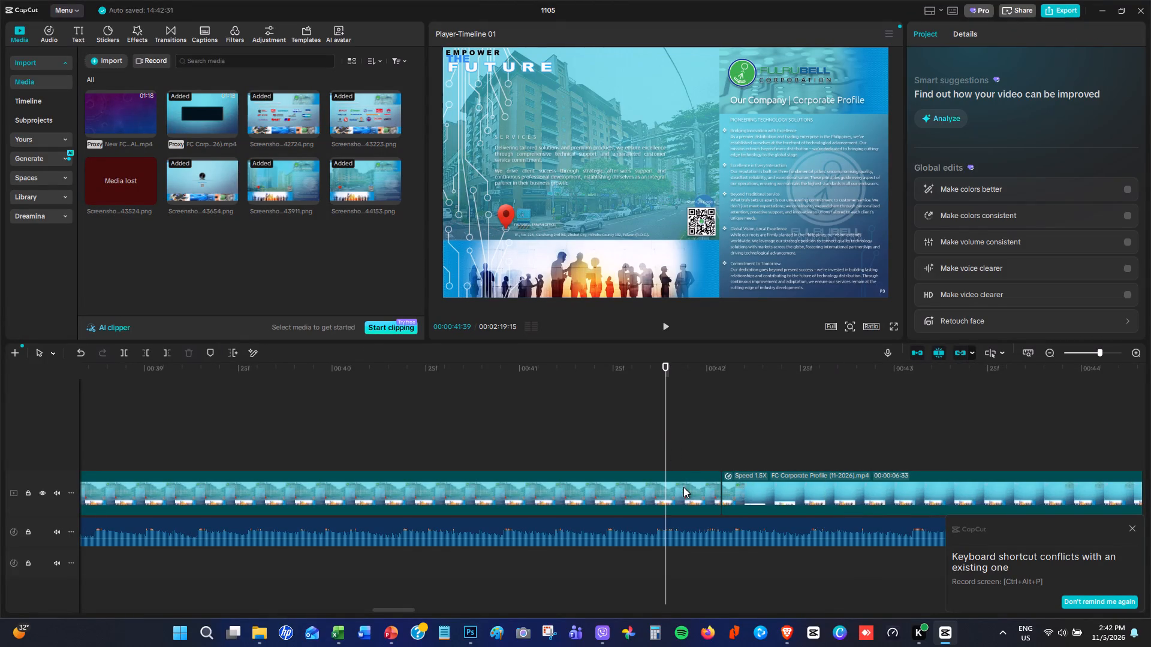
left_click(972, 33)
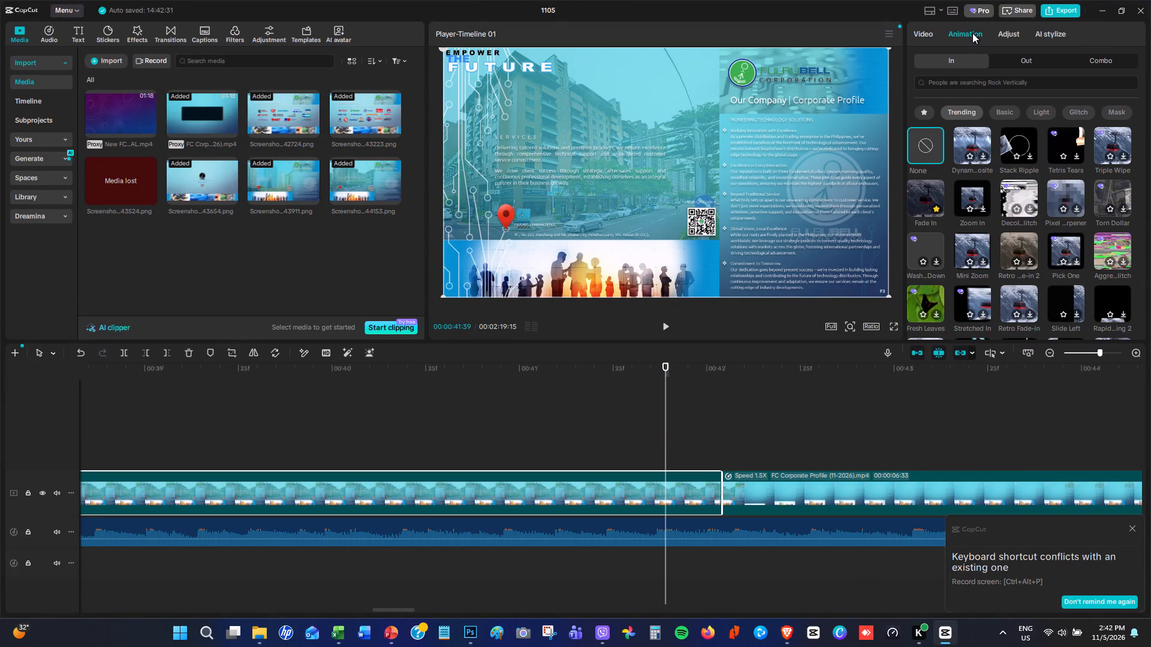
left_click(1014, 59)
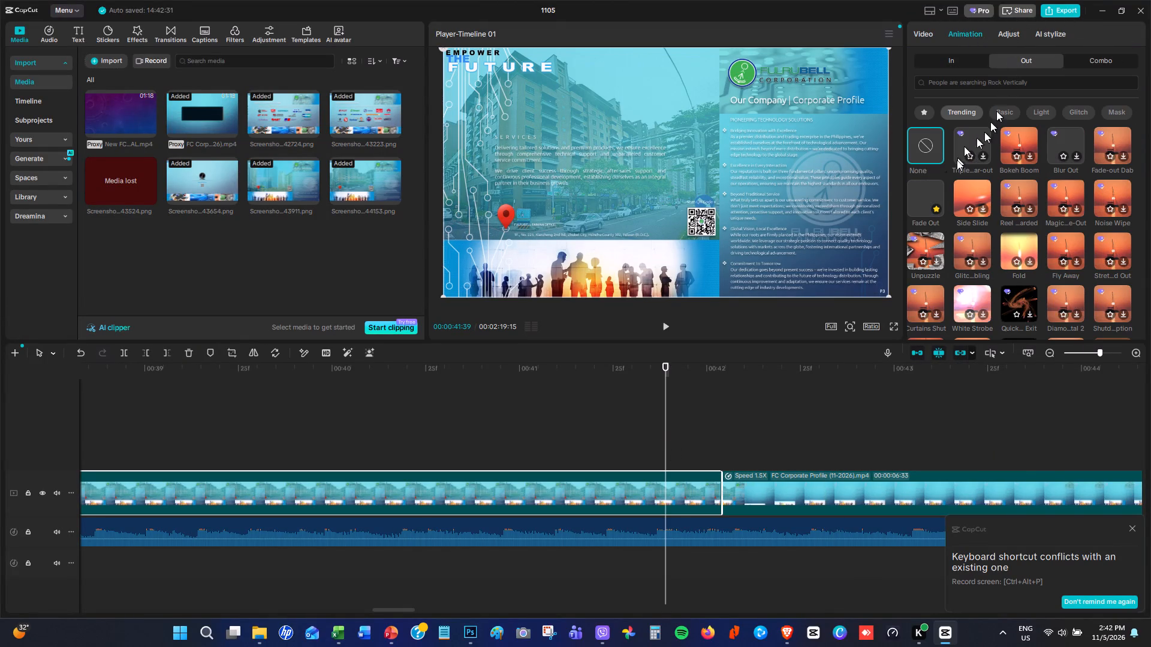
left_click(926, 191)
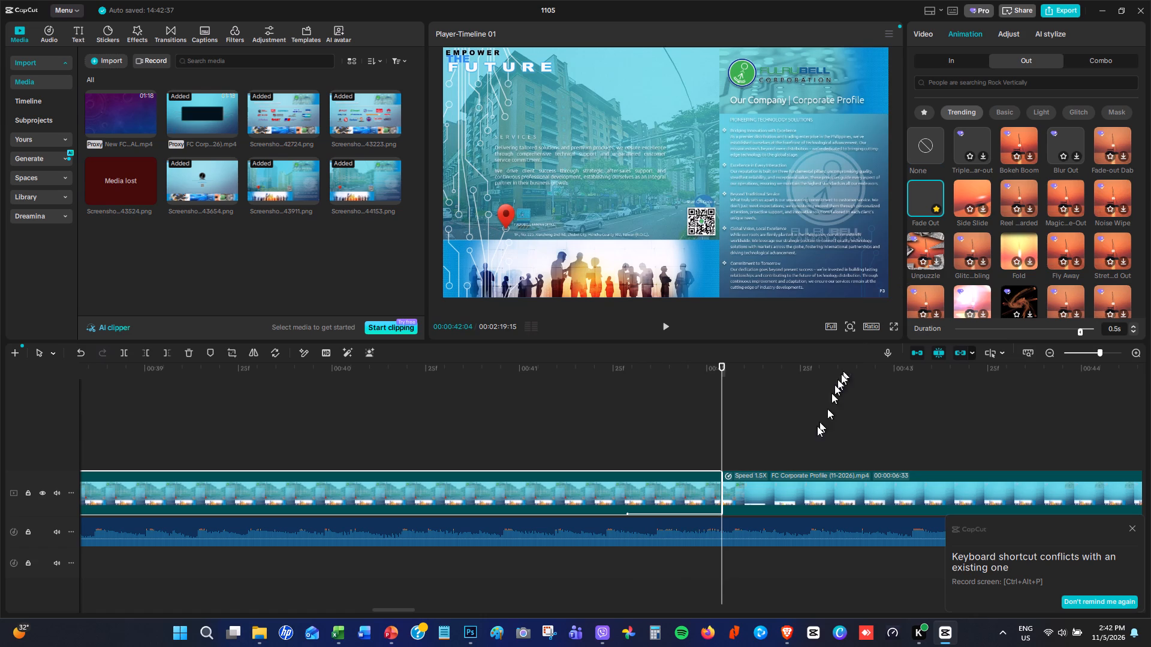
Apply the Fade In animation to the 1.5X Corporate Profile clip directly after the Our Company still.
left_click(799, 489)
left_click(966, 61)
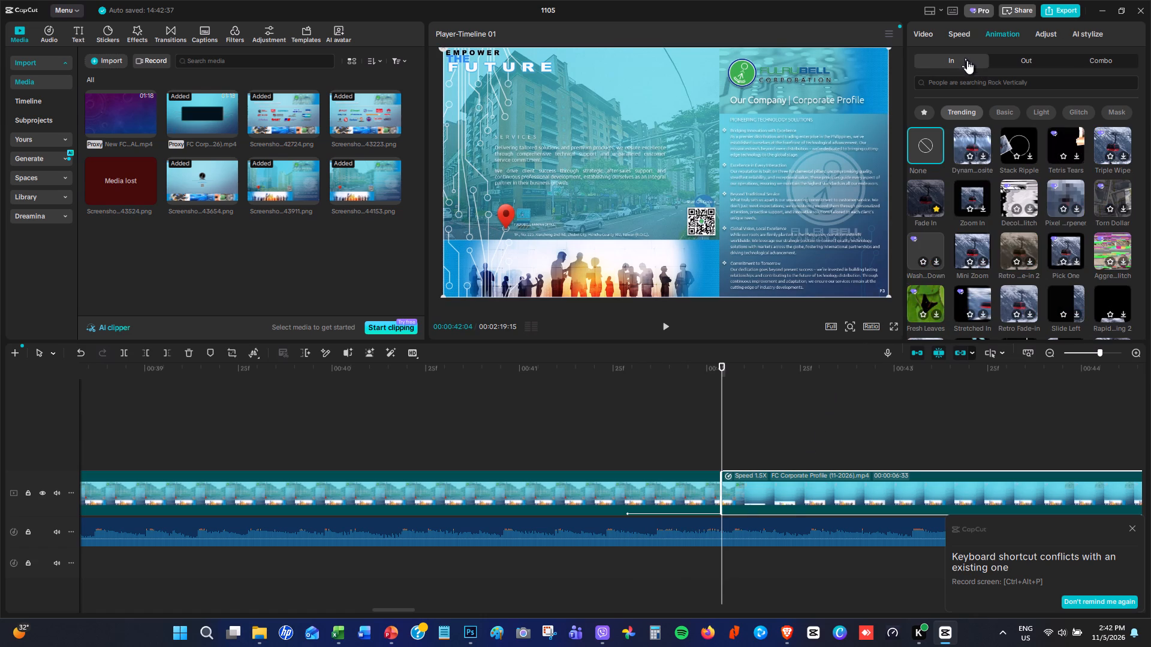
left_click(929, 194)
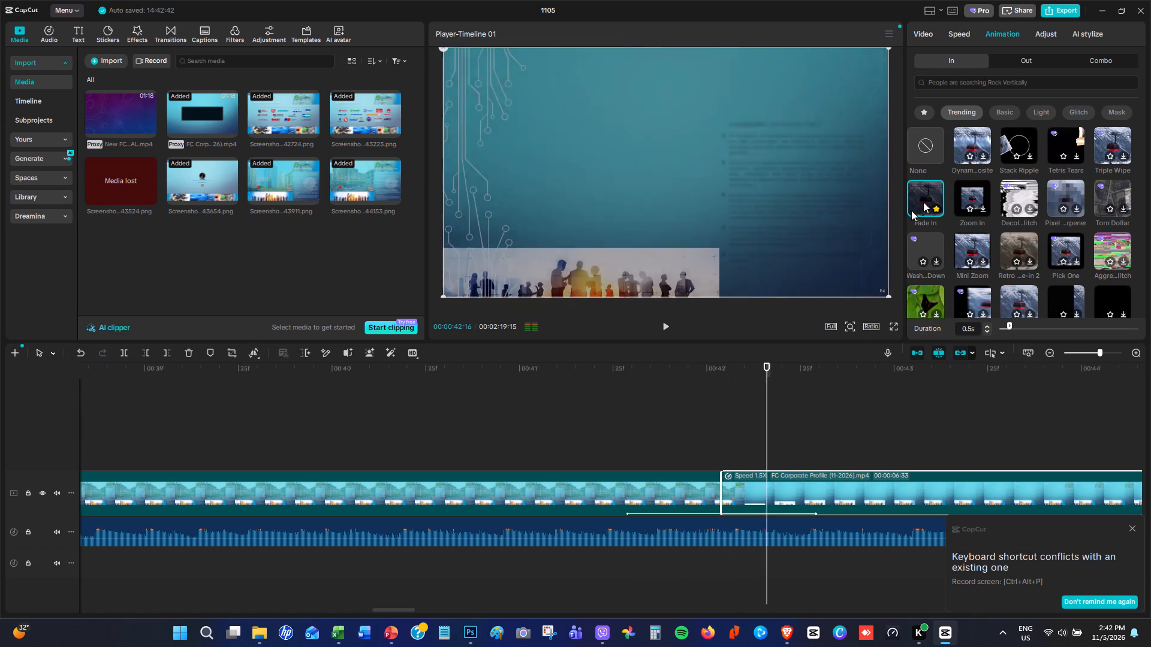
Play from the end of the Our Company still through the new fades and past the Our Team slide's freeze clip.
left_click(537, 389)
key("space")
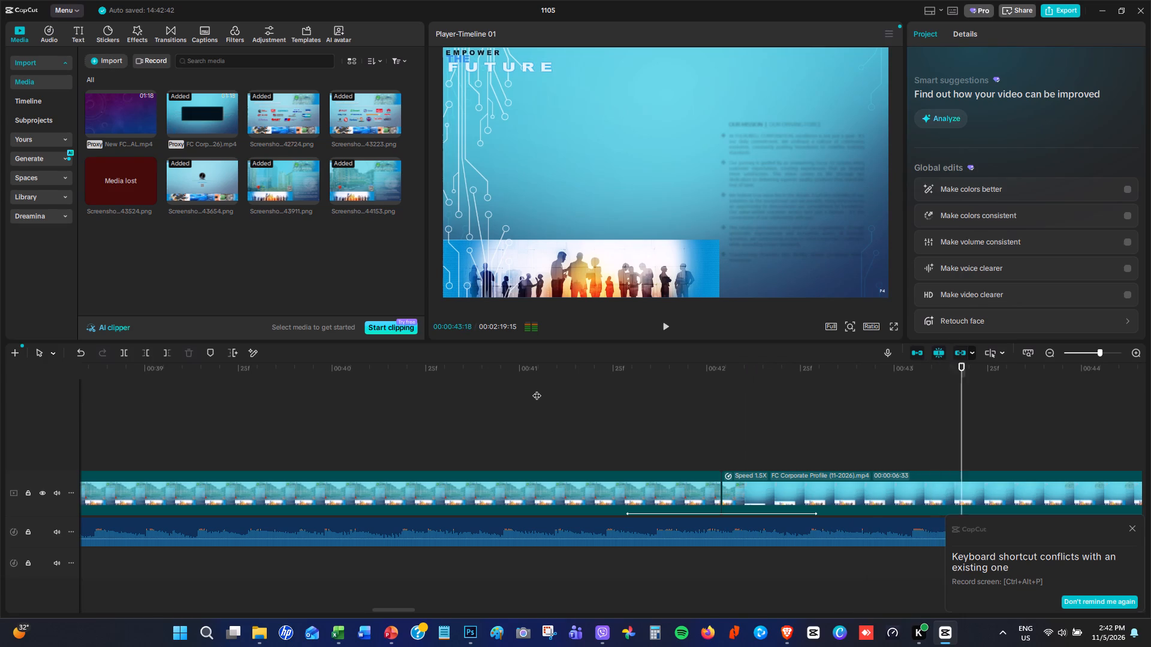
key("space")
key("space")
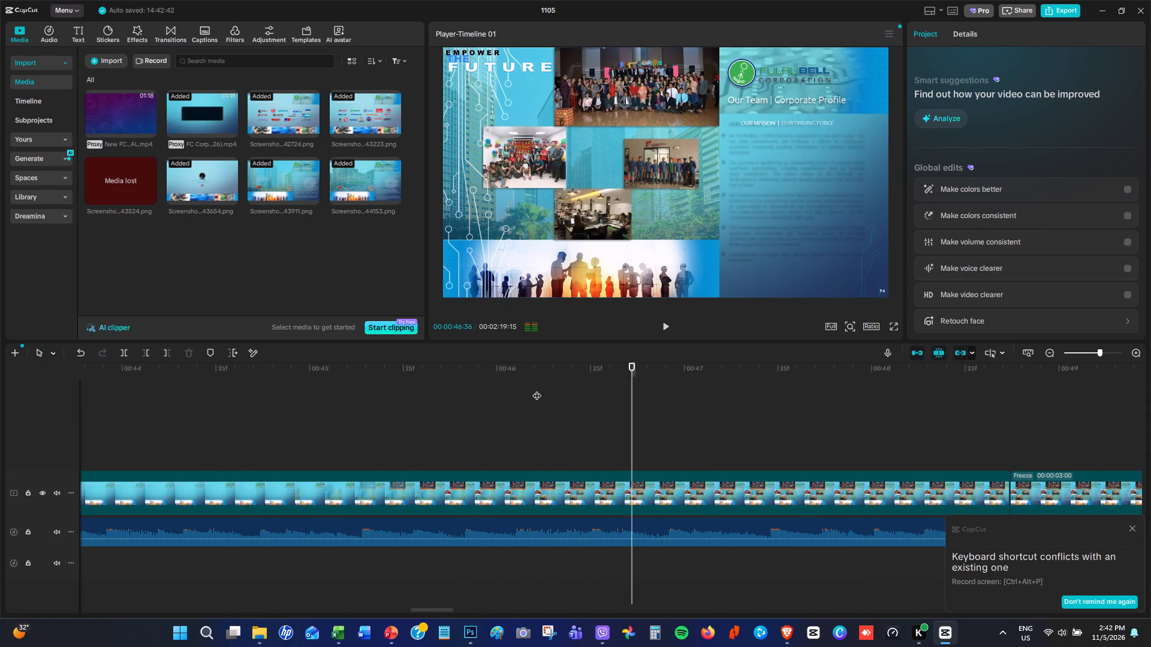
key("space")
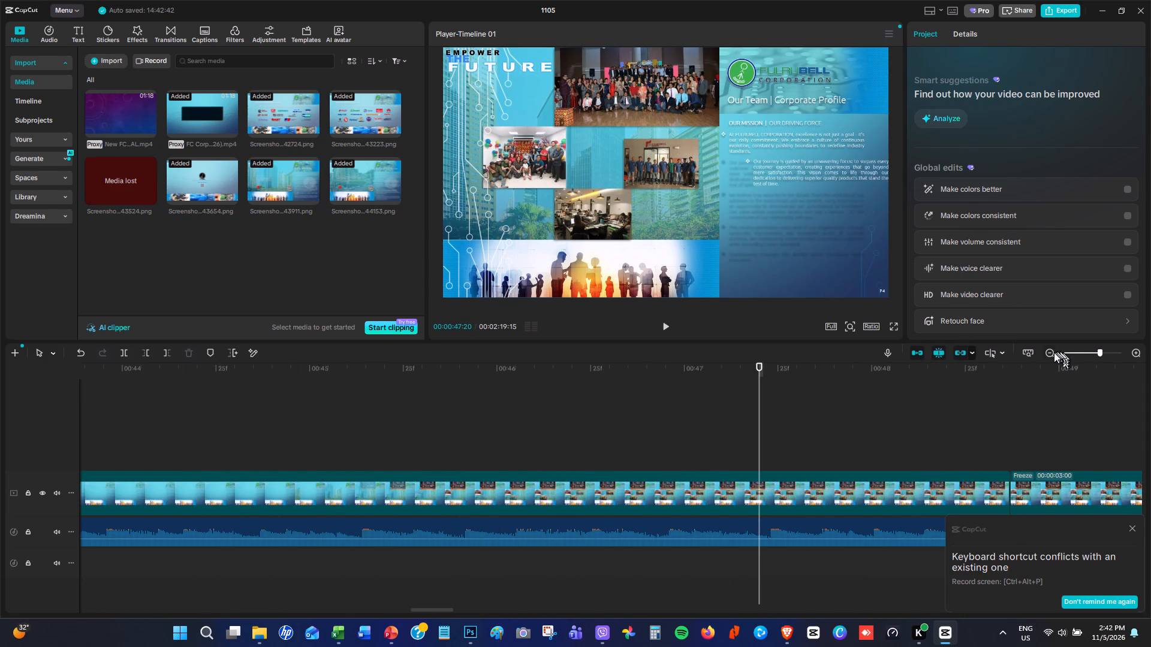
left_click(1050, 353)
left_click(1050, 353)
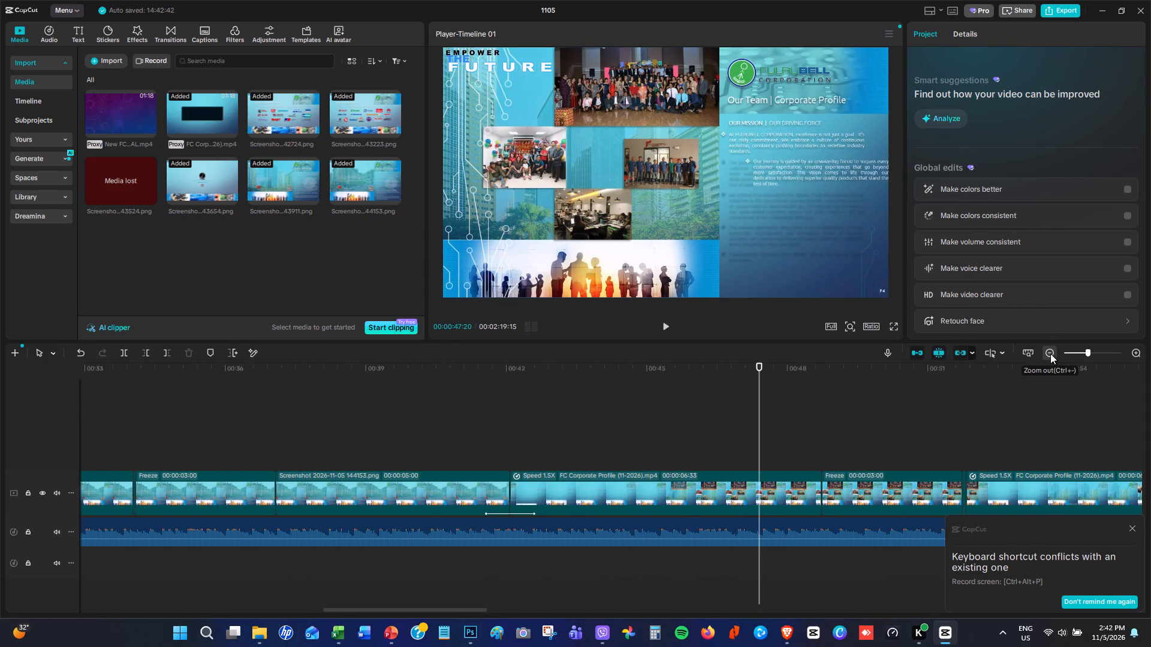
key("space")
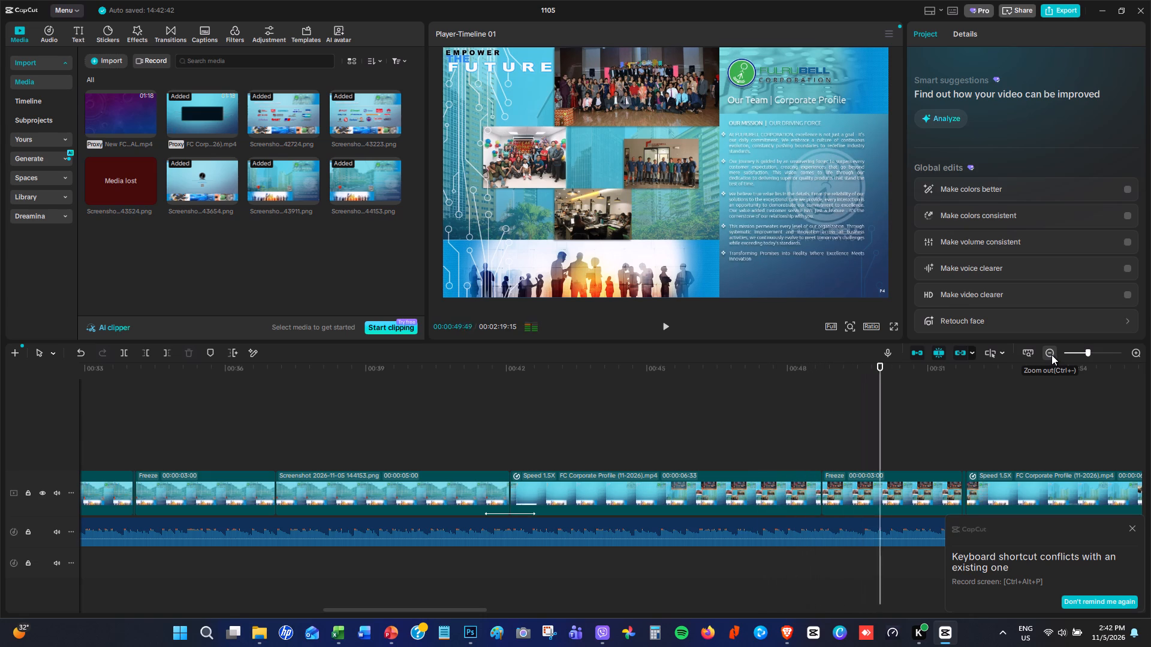
key("space")
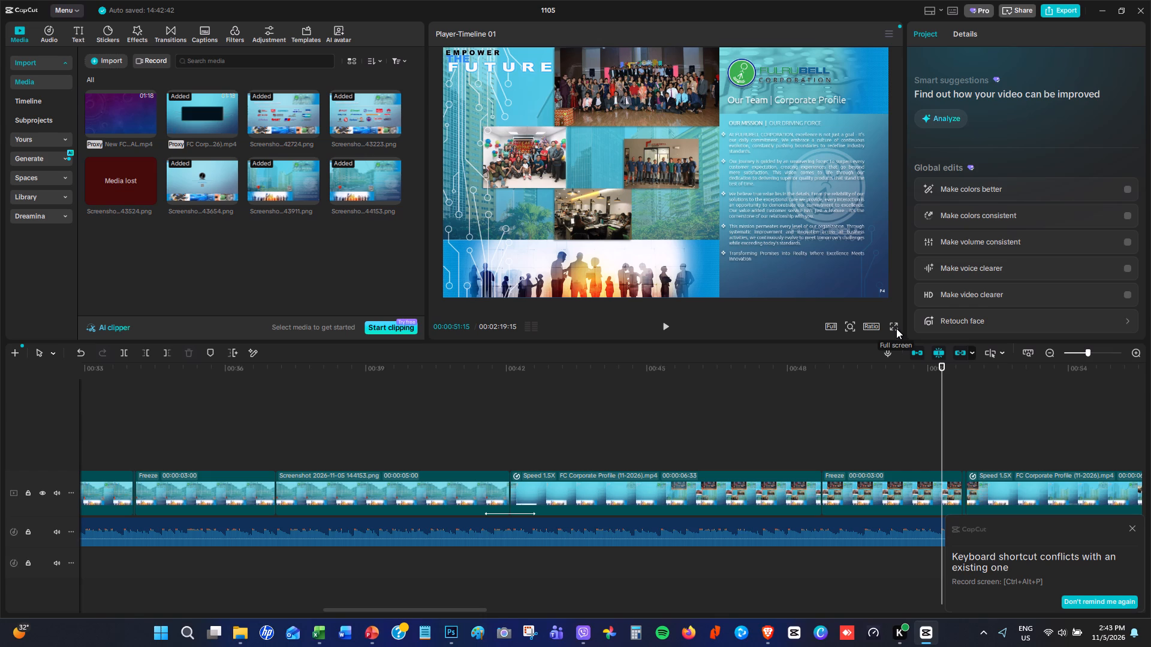
key("space")
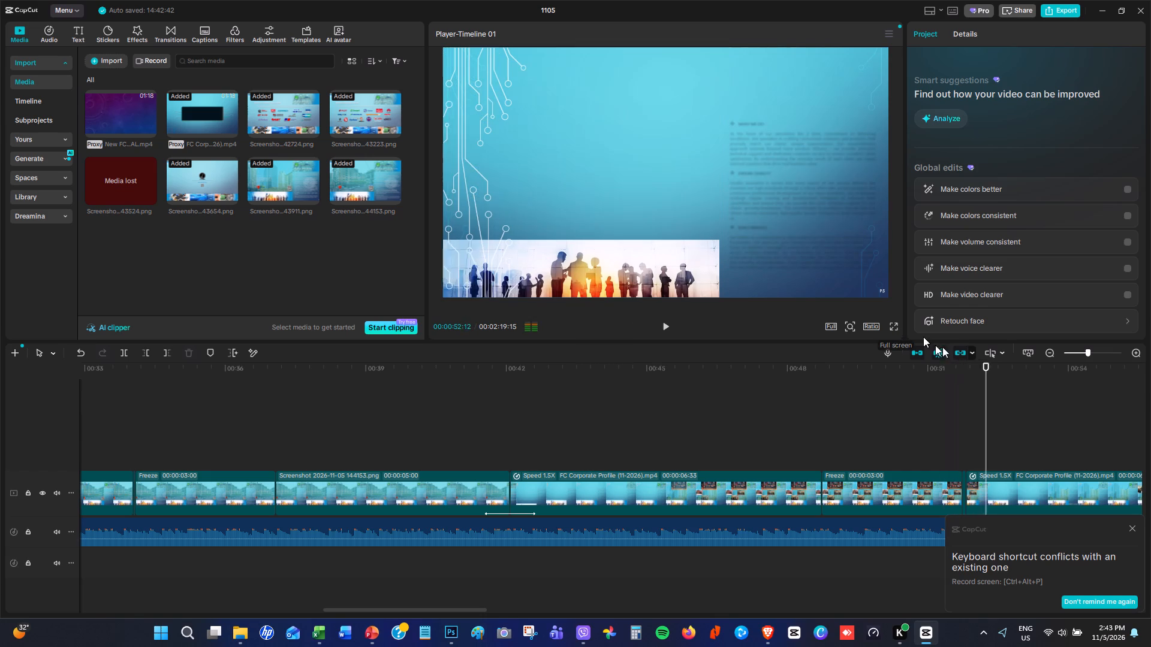
Capture a full-screen screenshot of the Our Team | Corporate Profile freeze frame from the full-screen preview, then return to the editor.
left_click(911, 400)
key("space")
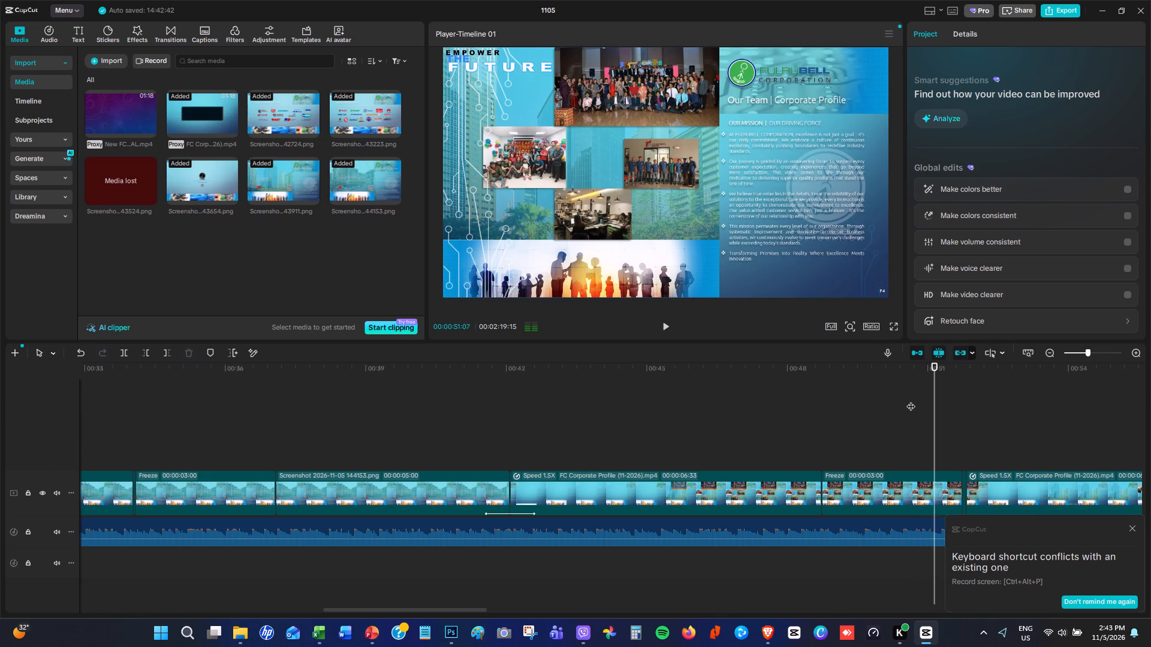
key("space")
left_click(922, 482)
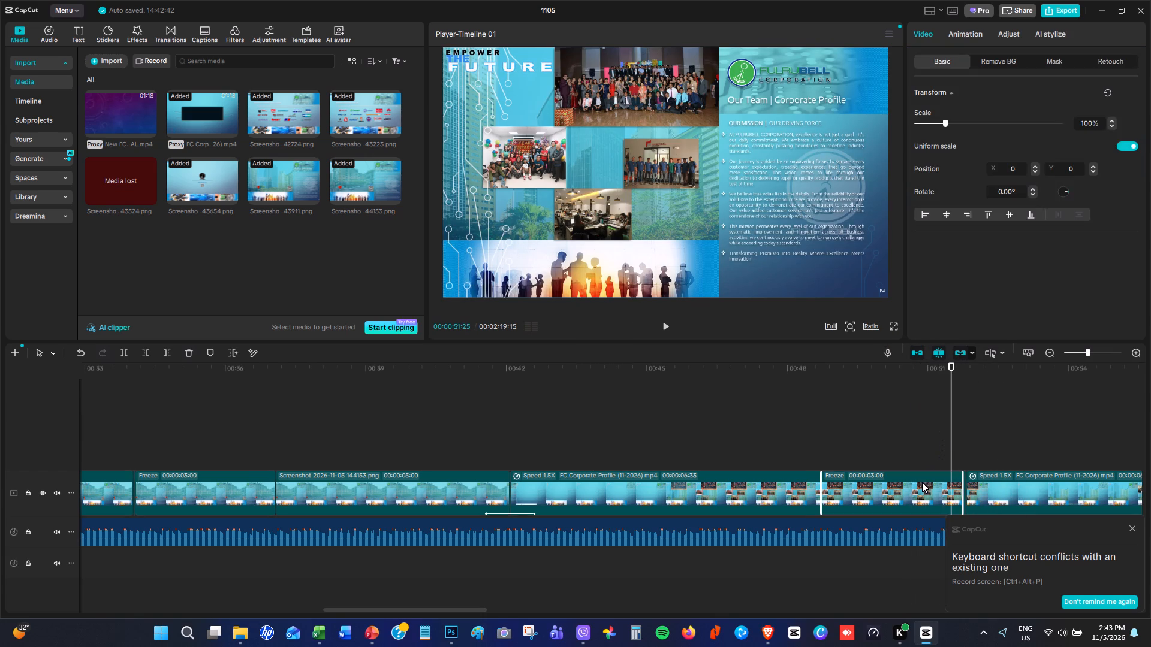
left_click(894, 327)
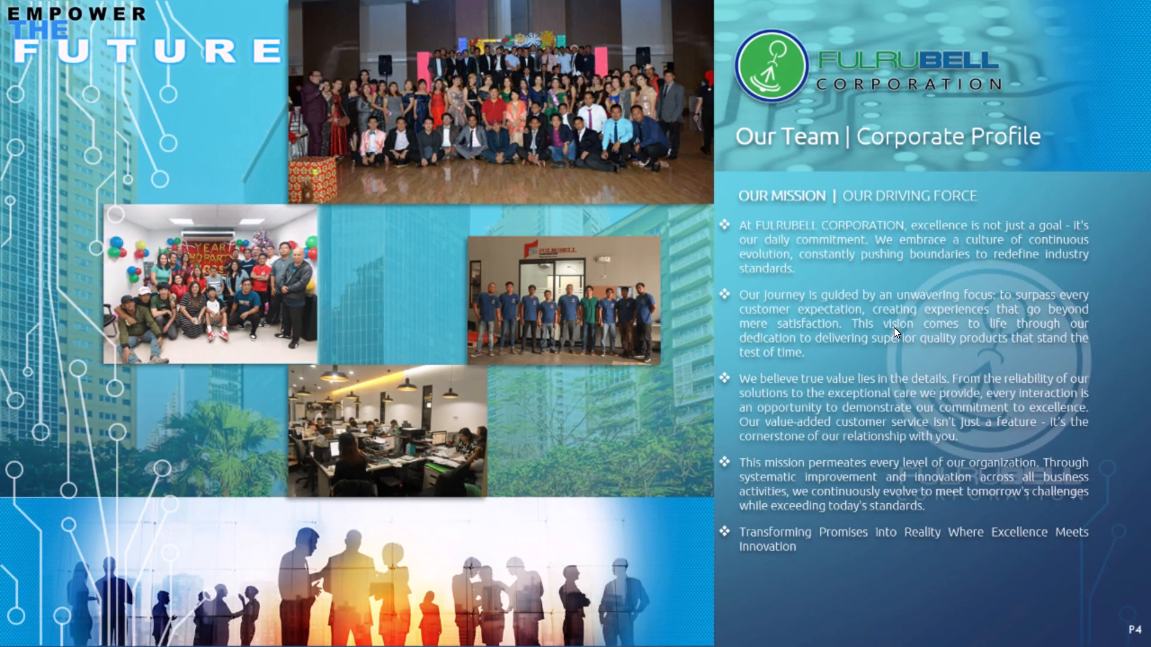
key("Print")
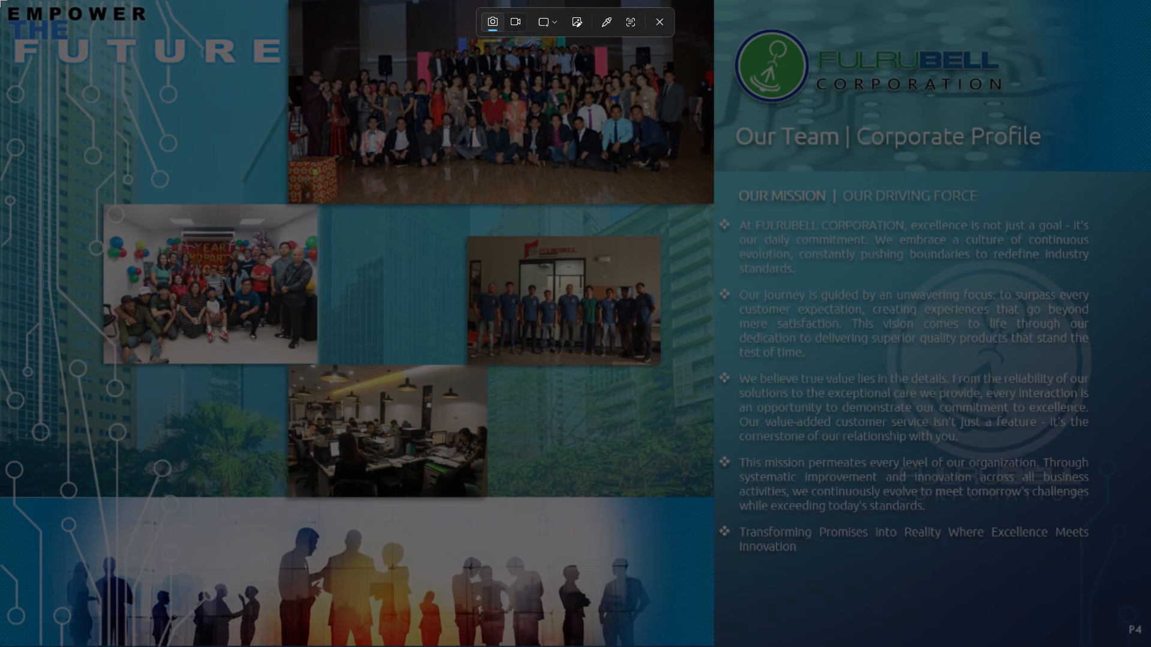
left_click_drag(1, 0, 1134, 630)
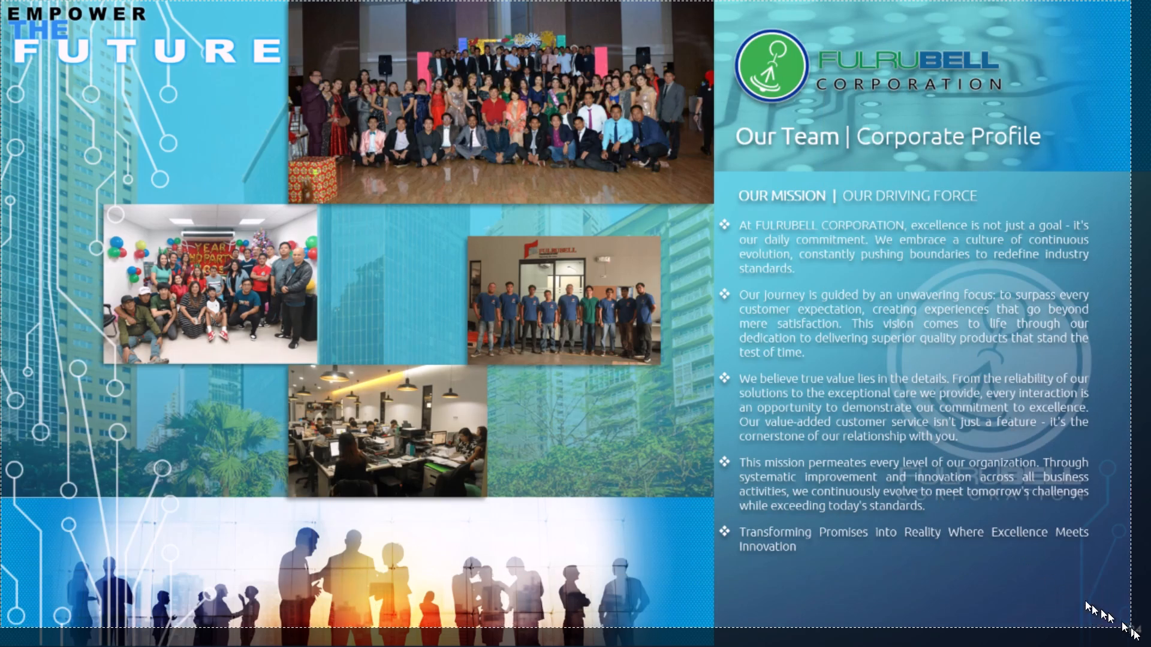
left_click_drag(1134, 630, 1150, 646)
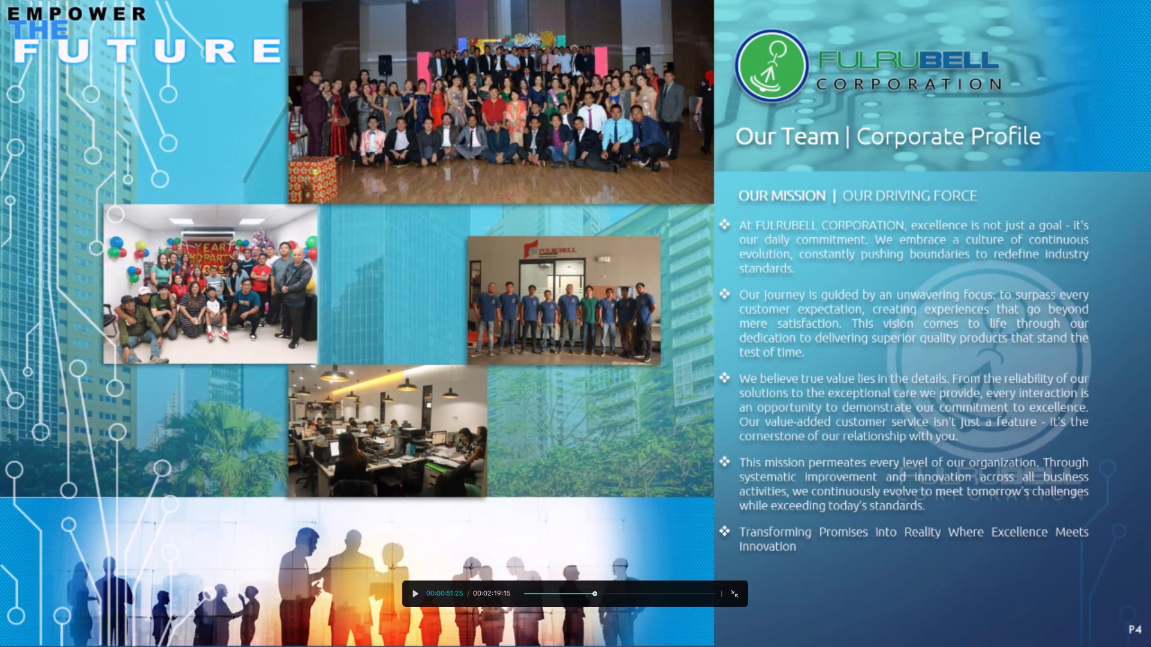
key("Escape")
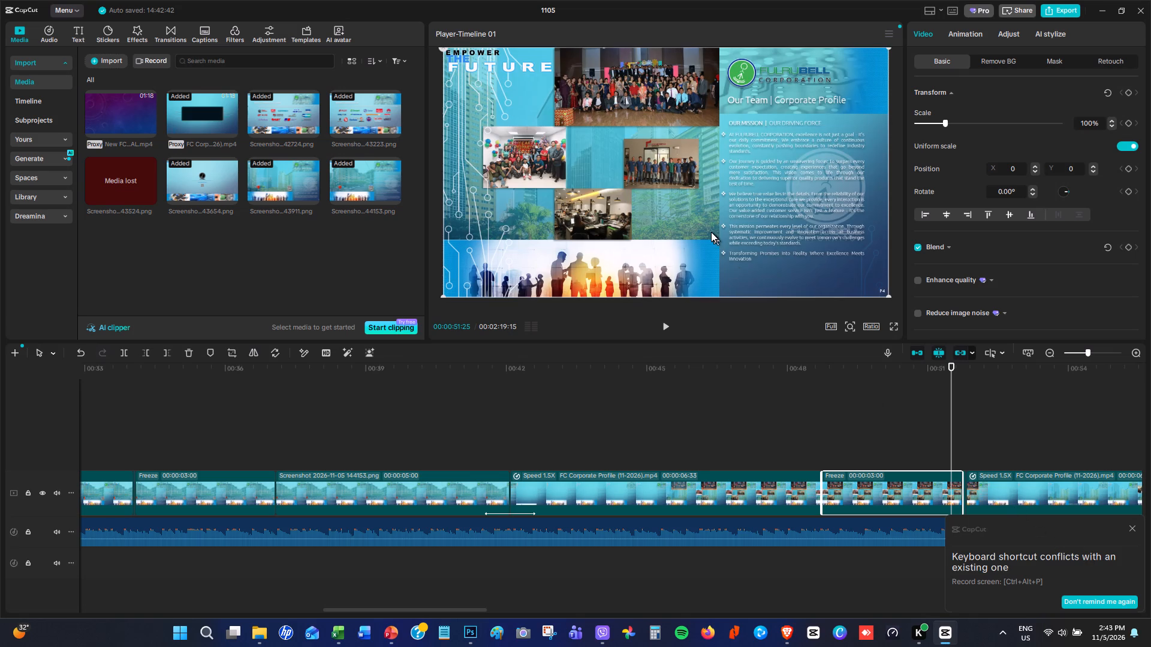
Add the newest Our Team screenshot, 144324, from the Screenshots folder to the timeline above the clips, then restore the full-size editor.
left_click(1120, 9)
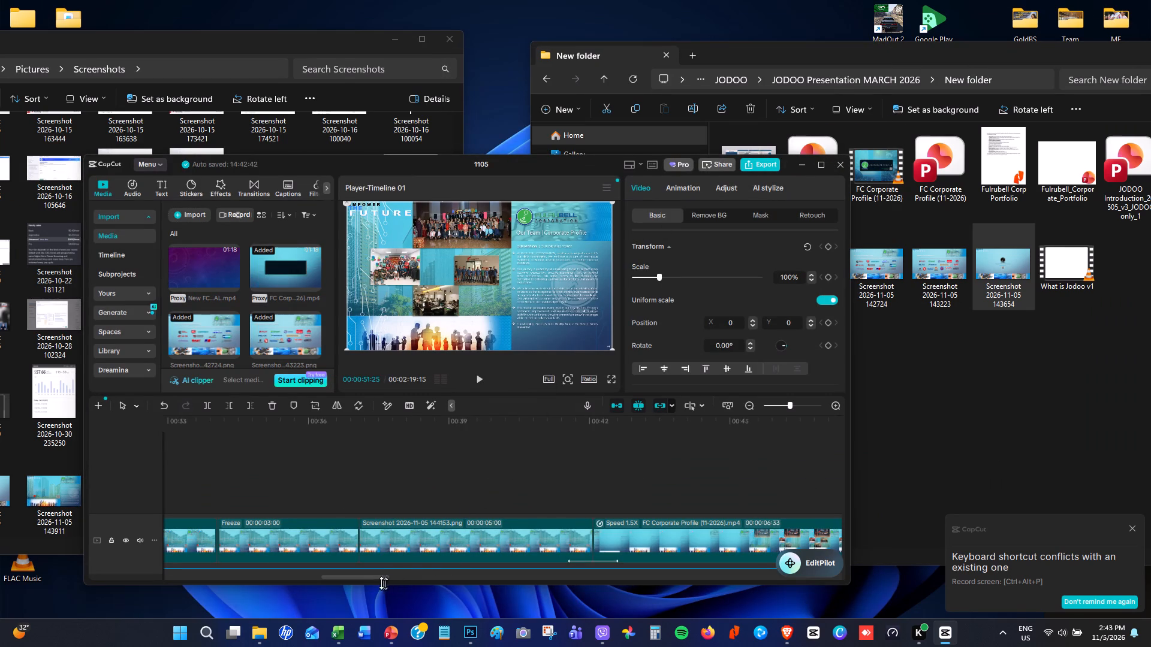
left_click_drag(378, 578, 445, 592)
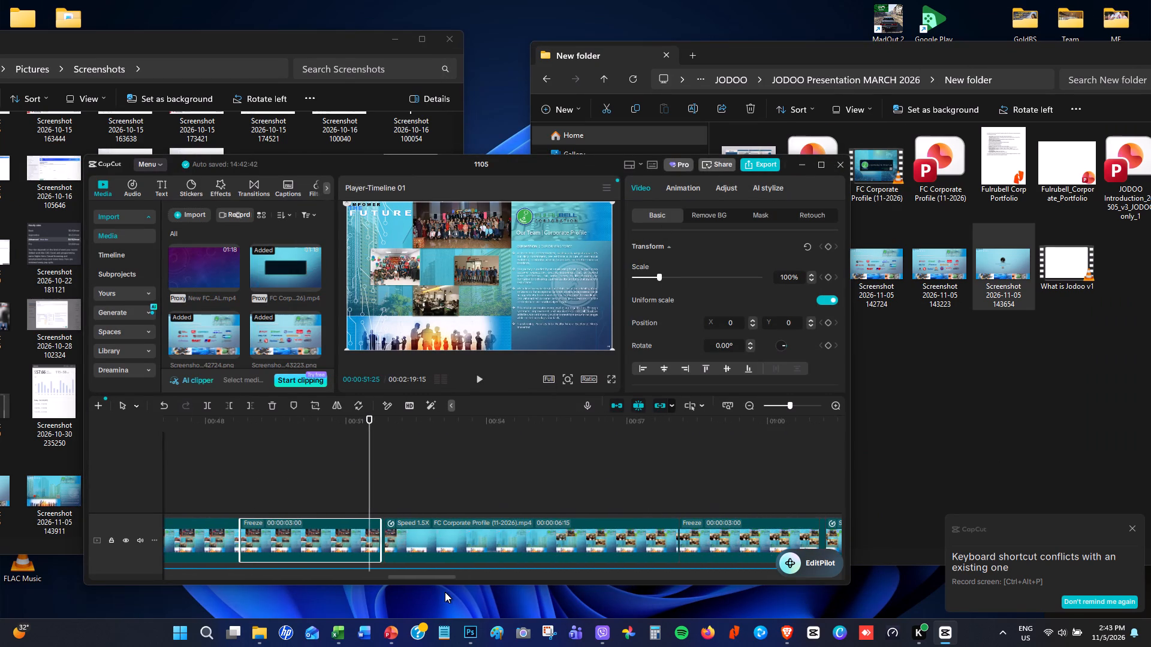
left_click_drag(445, 592, 445, 592)
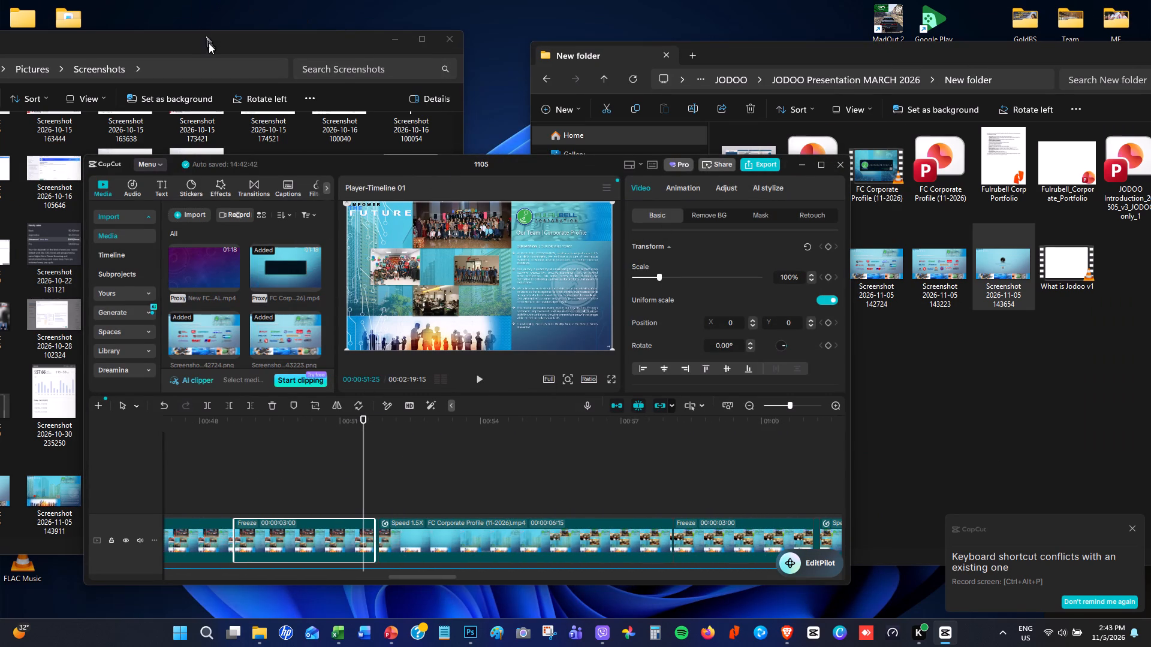
left_click(209, 43)
left_click_drag(182, 488, 371, 488)
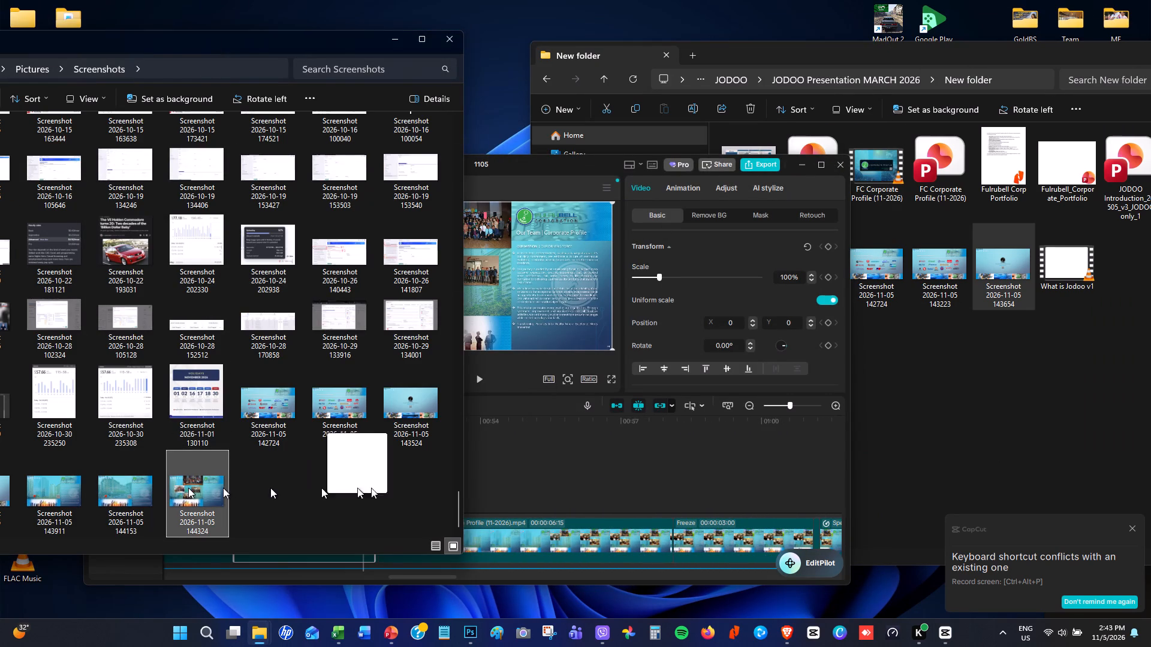
left_click_drag(371, 488, 514, 492)
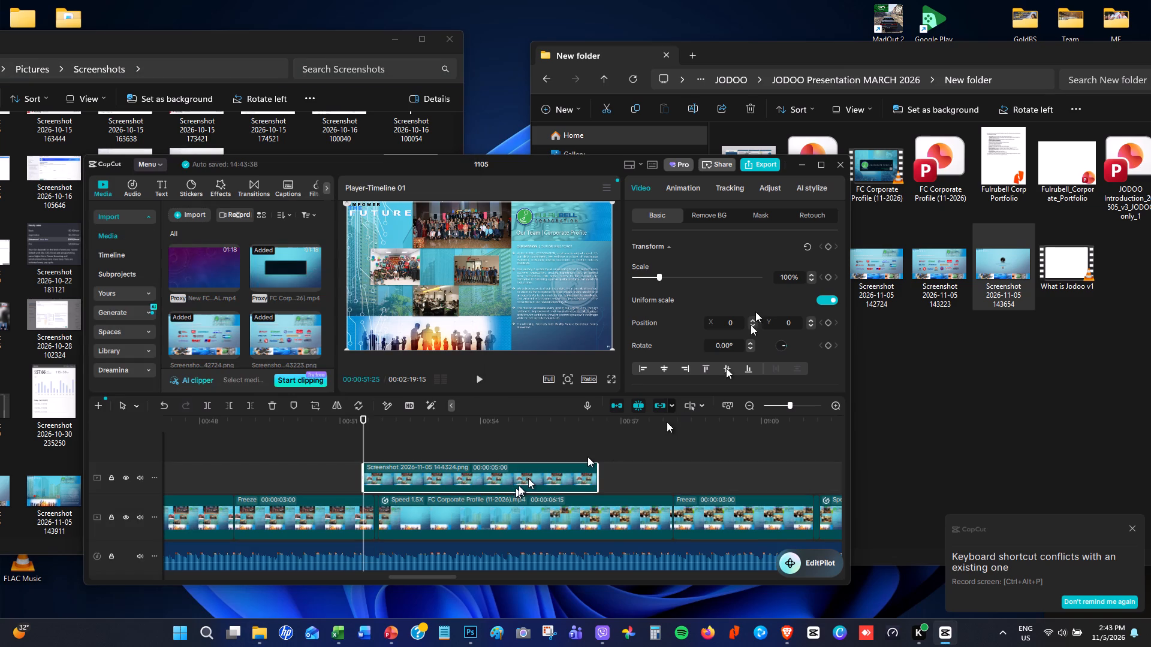
left_click(826, 165)
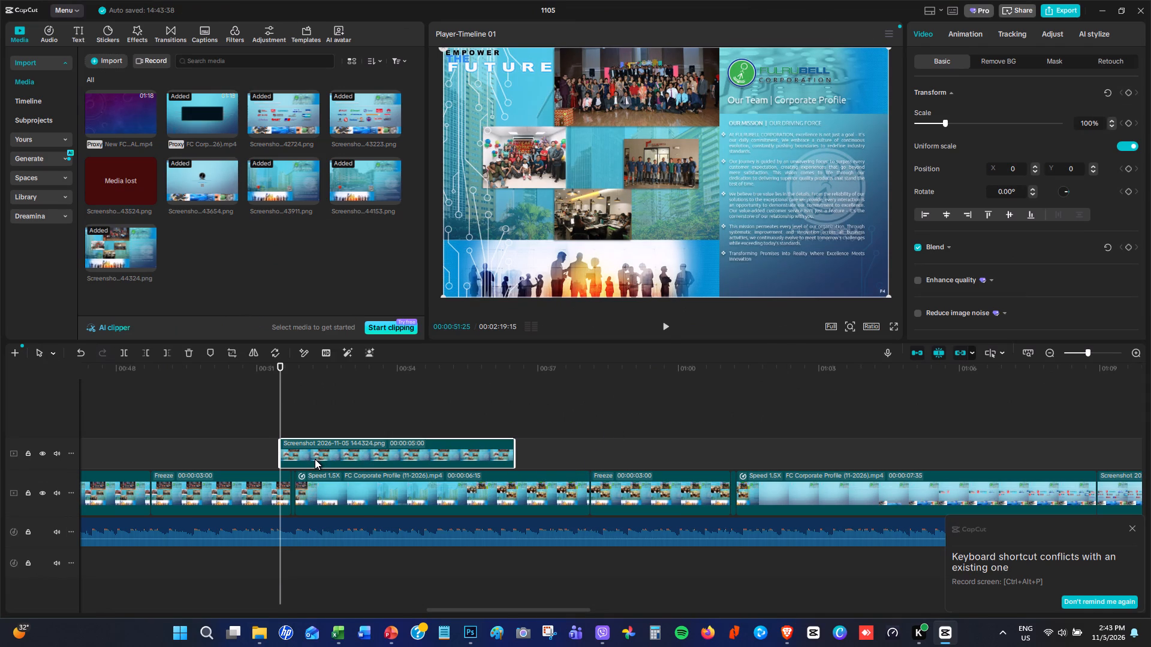
Move the Our Team still onto the main track directly after the Our Team slide's freeze clip.
left_click(1138, 352)
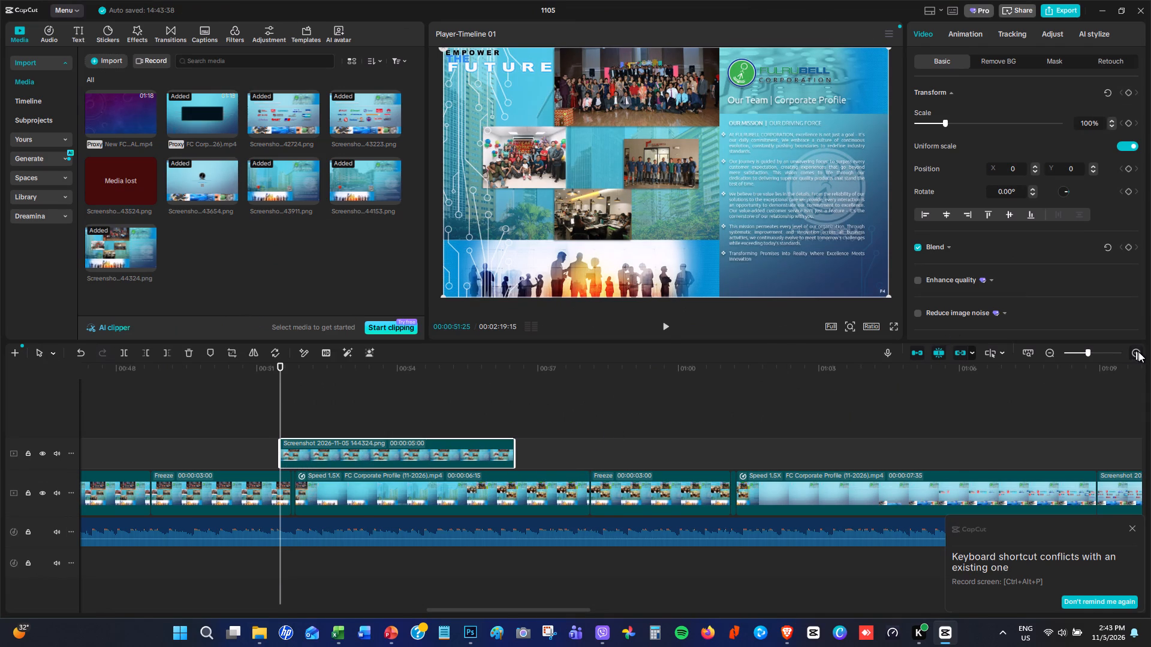
left_click(1138, 352)
left_click(1138, 352)
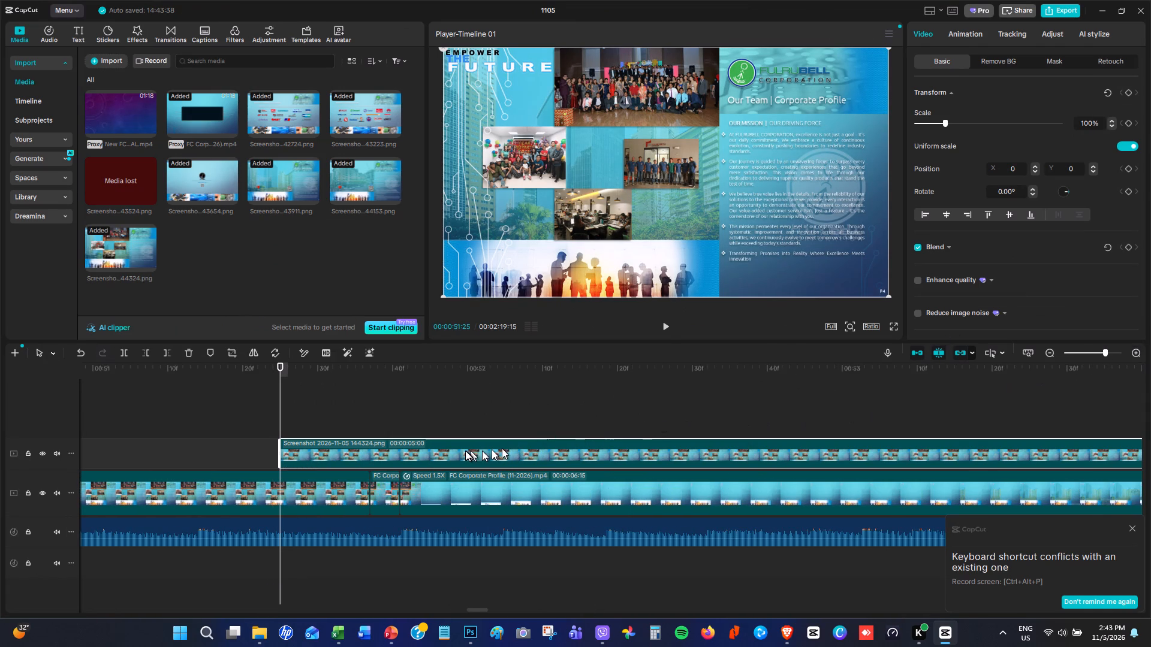
left_click_drag(465, 451, 376, 486)
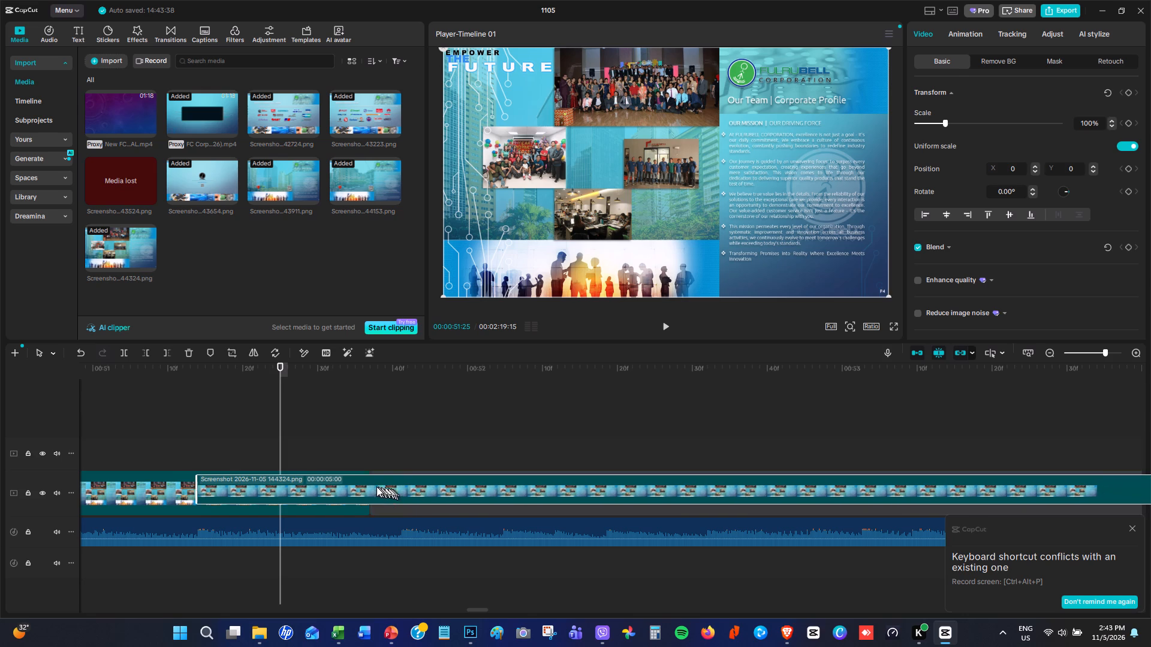
left_click_drag(376, 486, 368, 486)
Play across the join between the Our Team freeze clip and the inserted still to check the continuity.
left_click(243, 416)
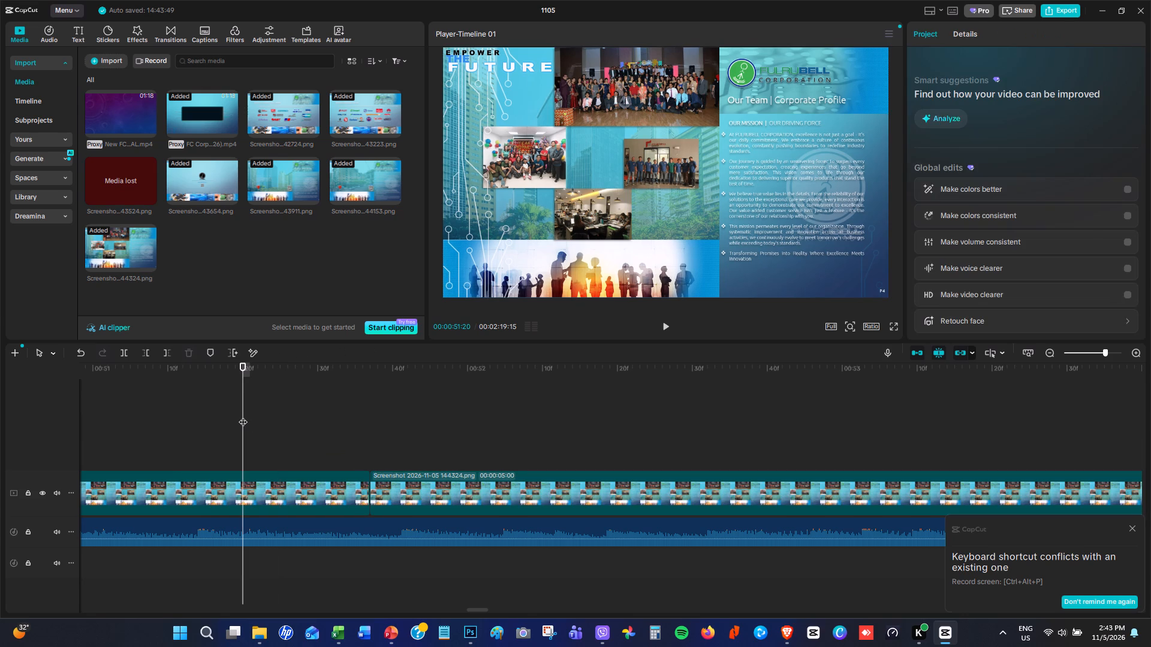
key("space")
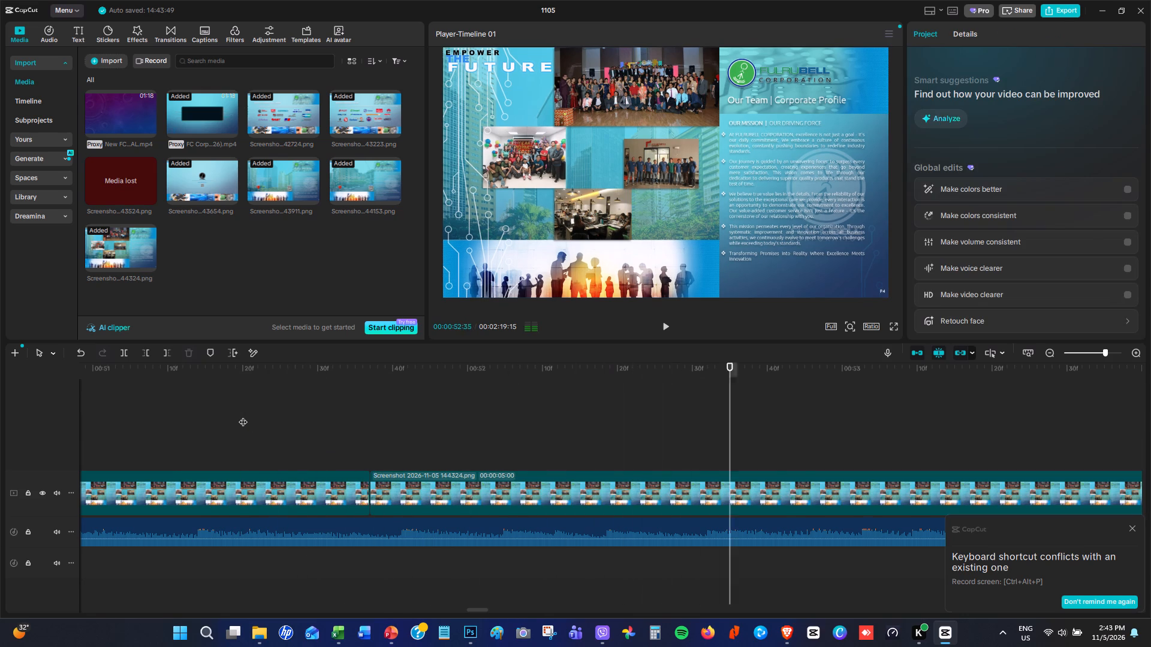
key("space")
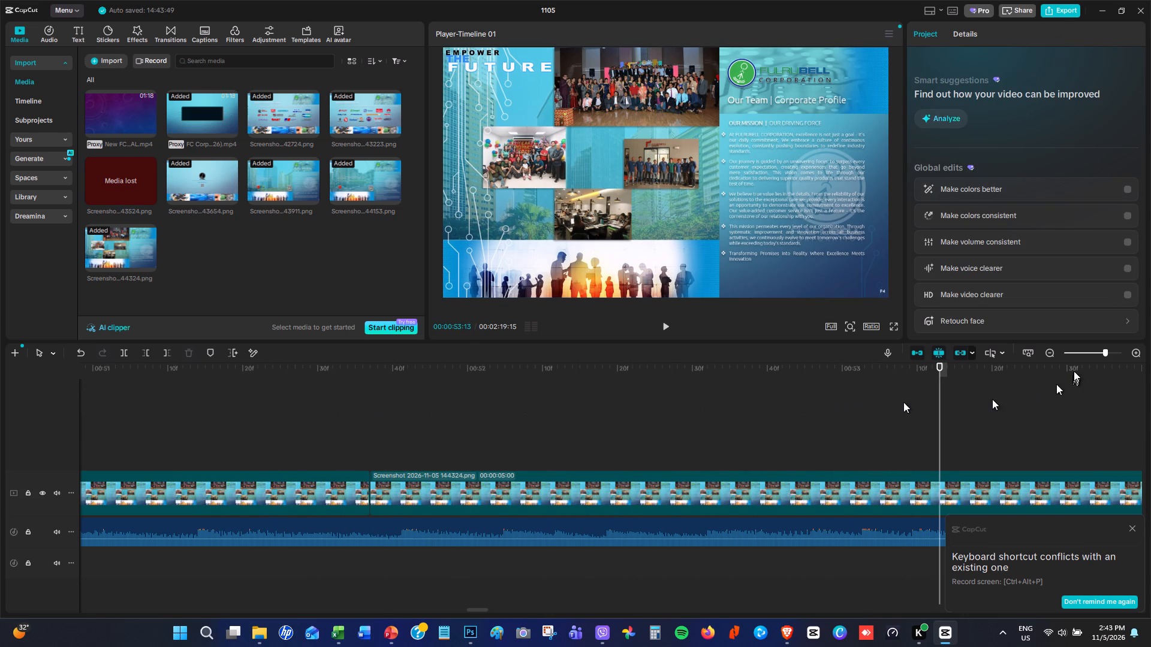
left_click(1048, 350)
left_click(1048, 350)
left_click(1048, 350)
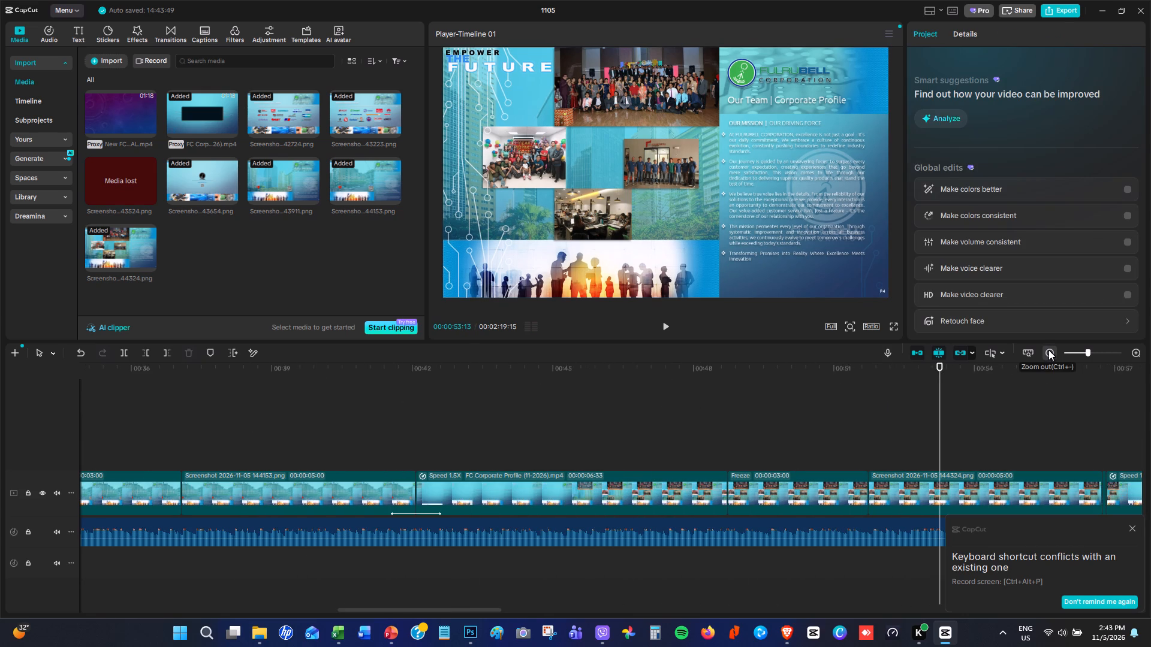
key("space")
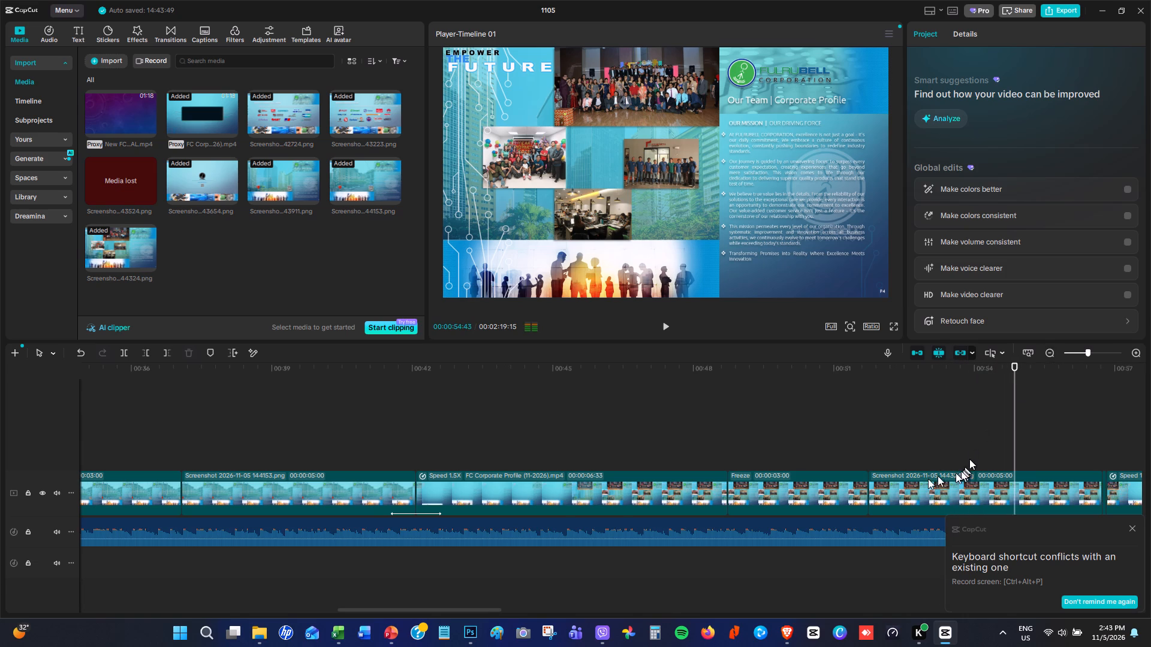
key("space")
Delete the short leftover Corporate Profile fragment between the Our Team still and the following 1.5X clip.
left_click_drag(469, 609, 583, 610)
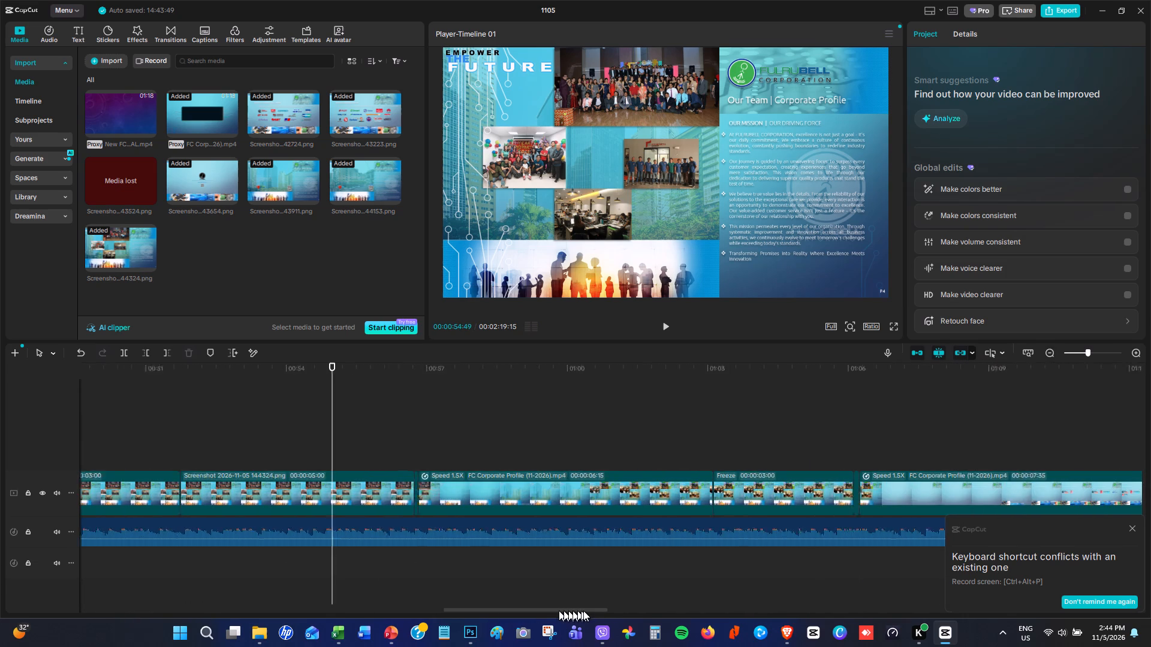
left_click_drag(583, 610, 584, 610)
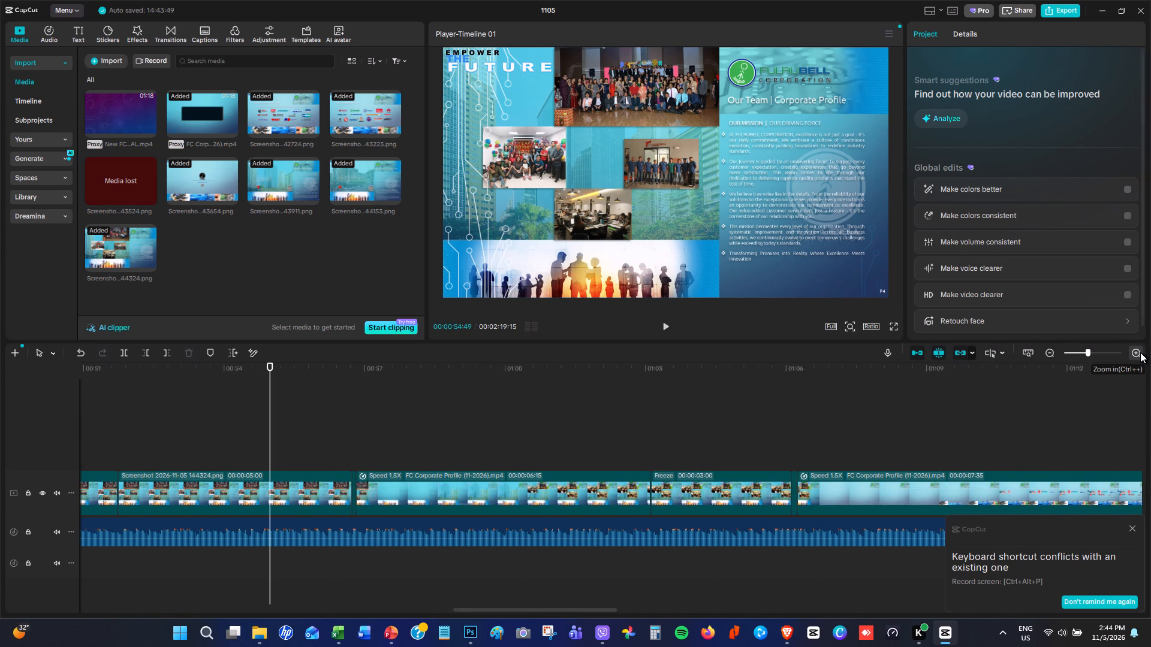
left_click(1140, 352)
left_click(1140, 352)
key("space")
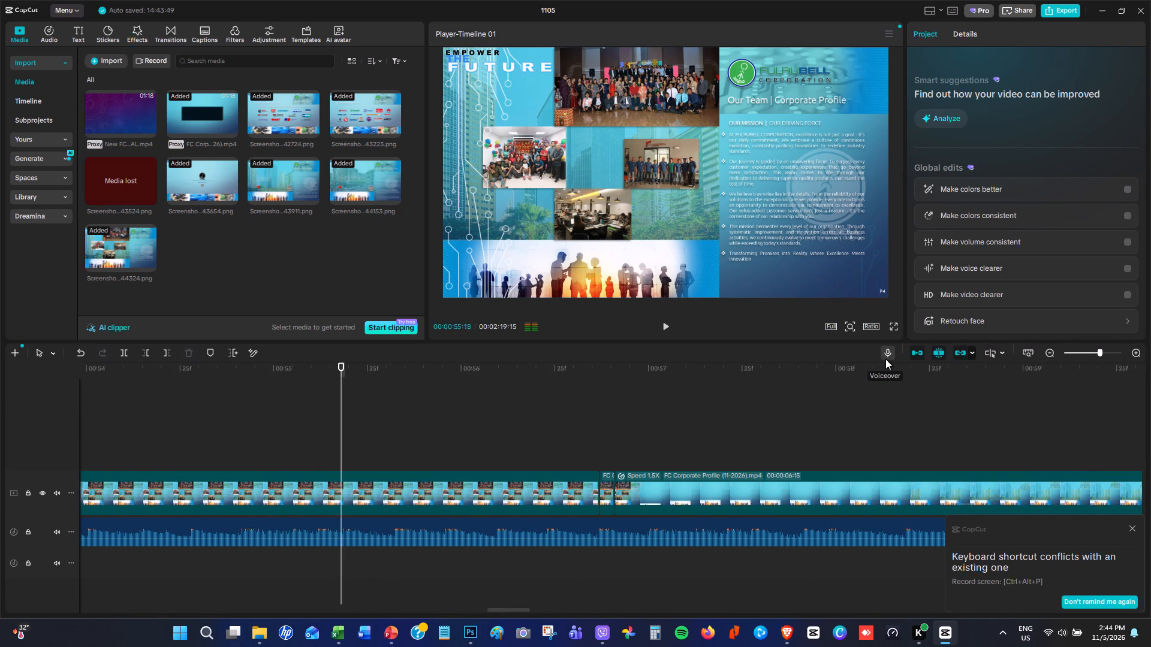
key("space")
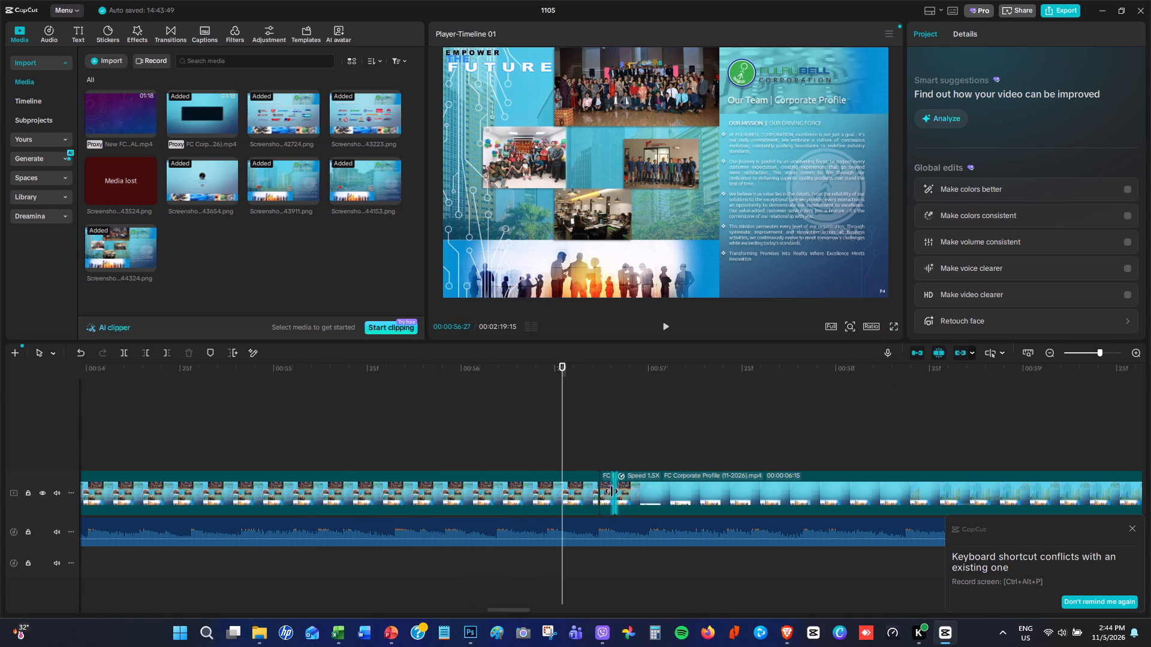
left_click(605, 491)
key("BackSpace")
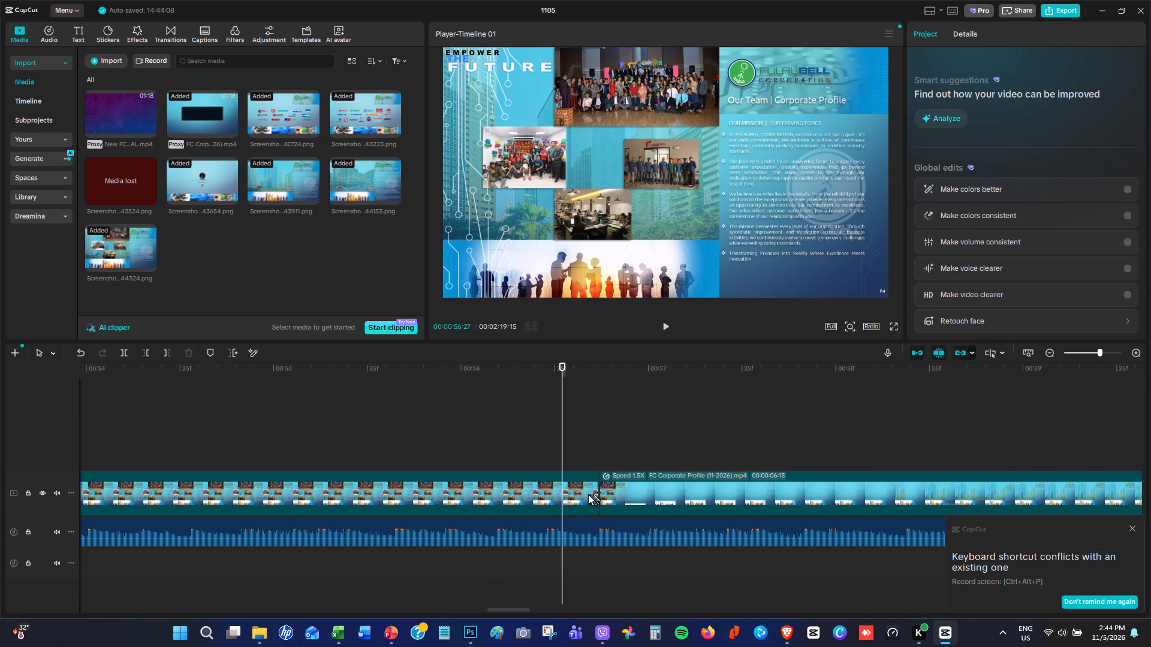
Apply the Fade Out animation to the end of the Our Team still.
left_click(577, 494)
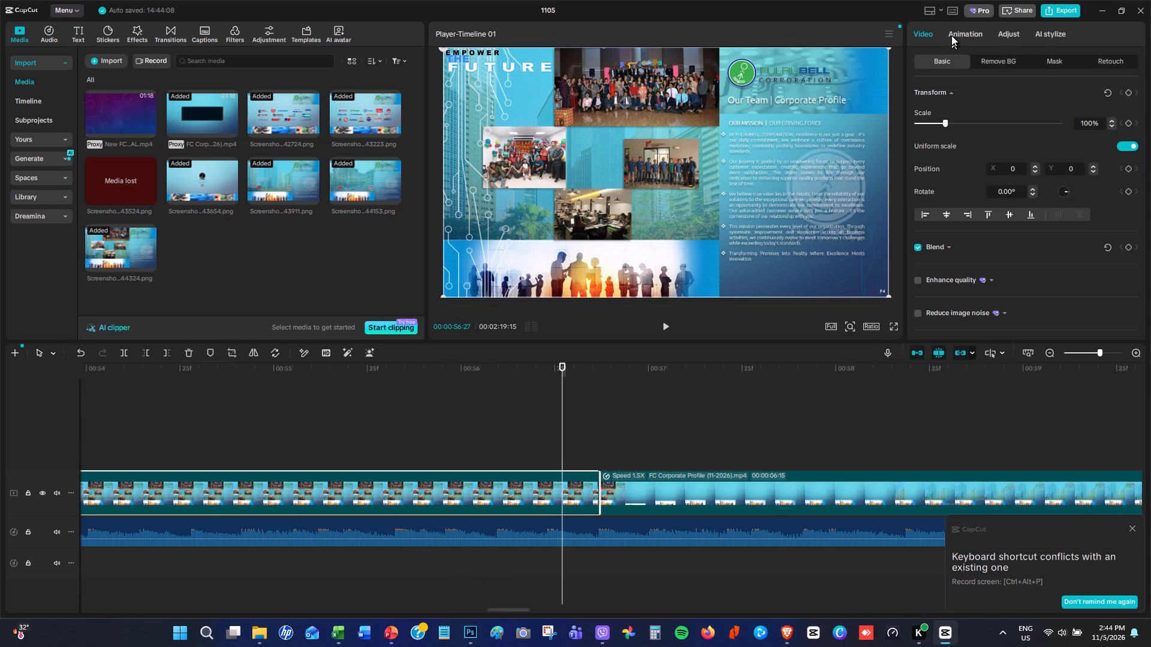
left_click(960, 33)
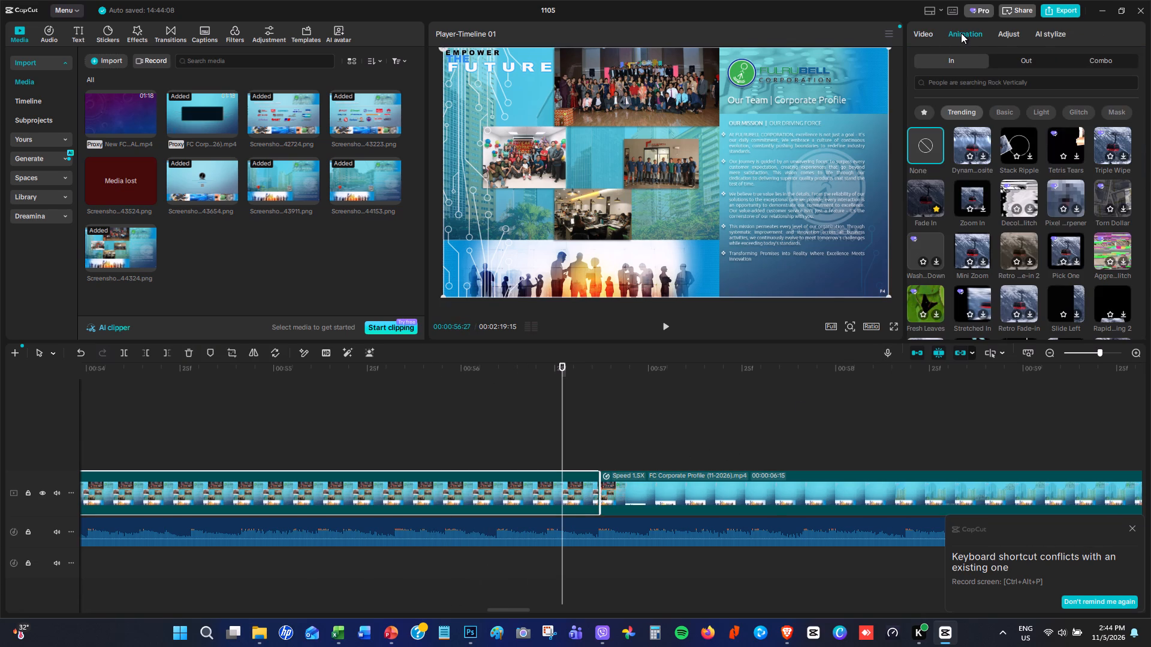
left_click(1035, 62)
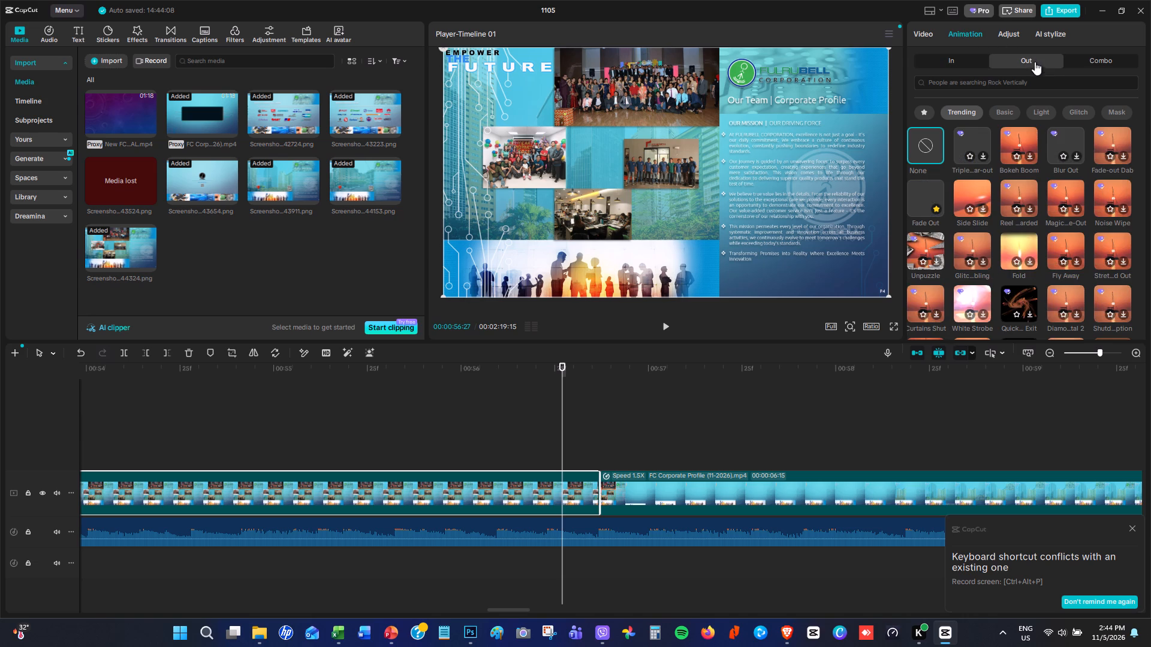
left_click(927, 192)
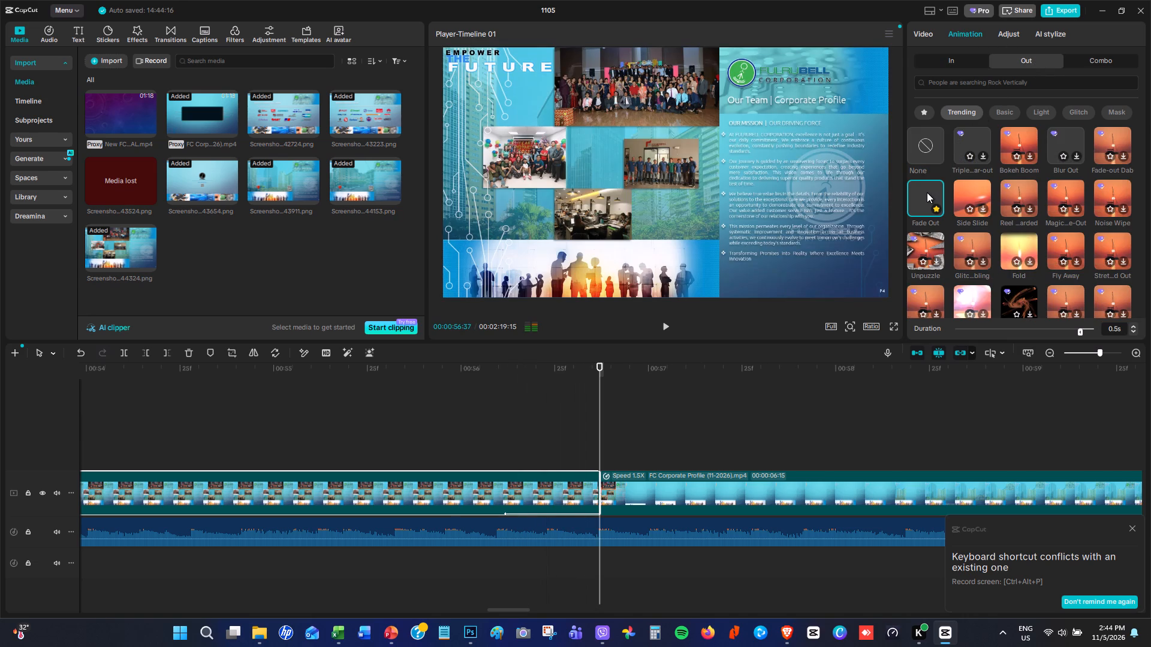
Apply the Fade In animation to the 1.5X Corporate Profile clip directly after the Our Team still.
left_click(696, 491)
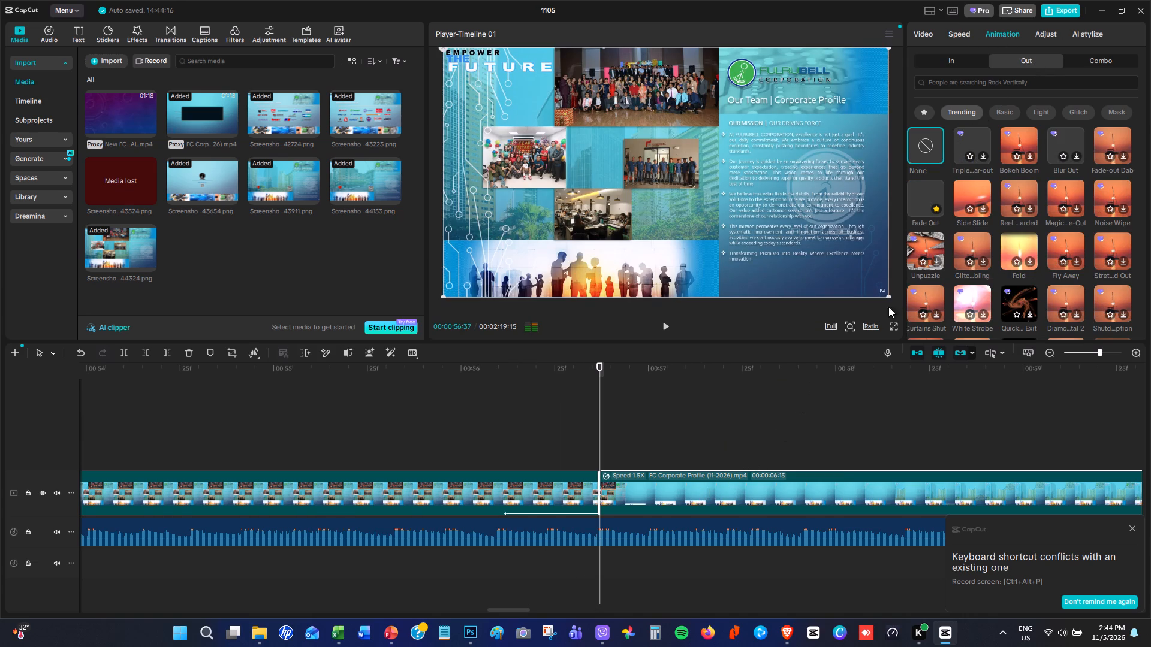
left_click(966, 59)
left_click(929, 190)
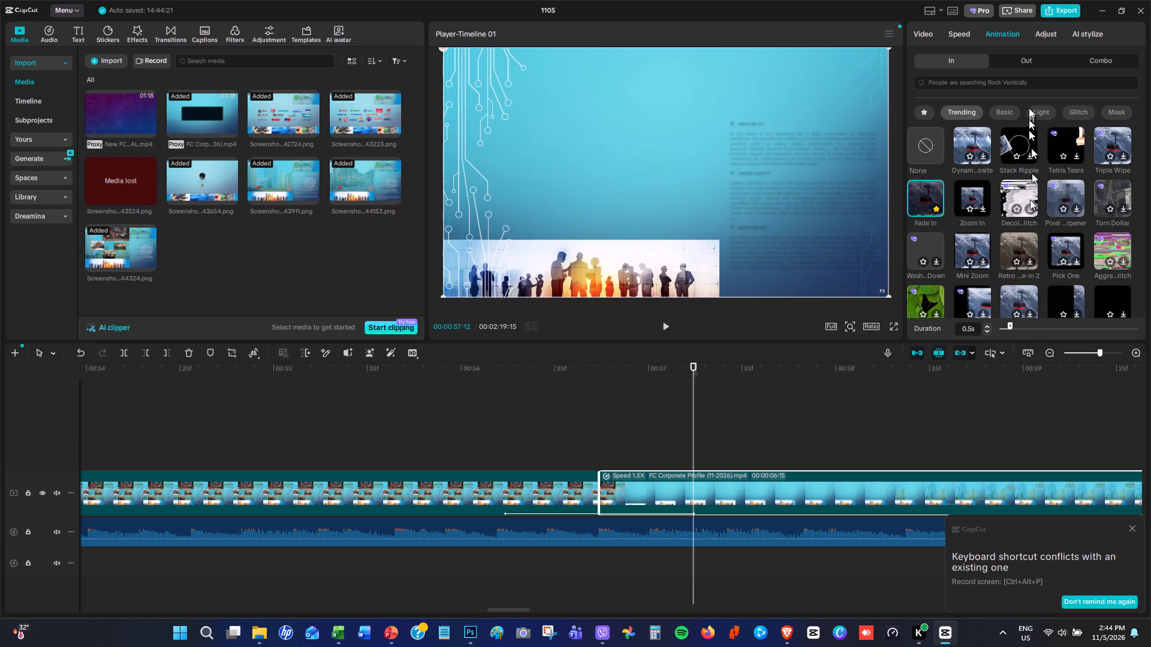
Play from the end of the Our Team still through the new fades and second Our Team slide to the Our Products & Brands slide.
left_click(1051, 351)
left_click(1051, 351)
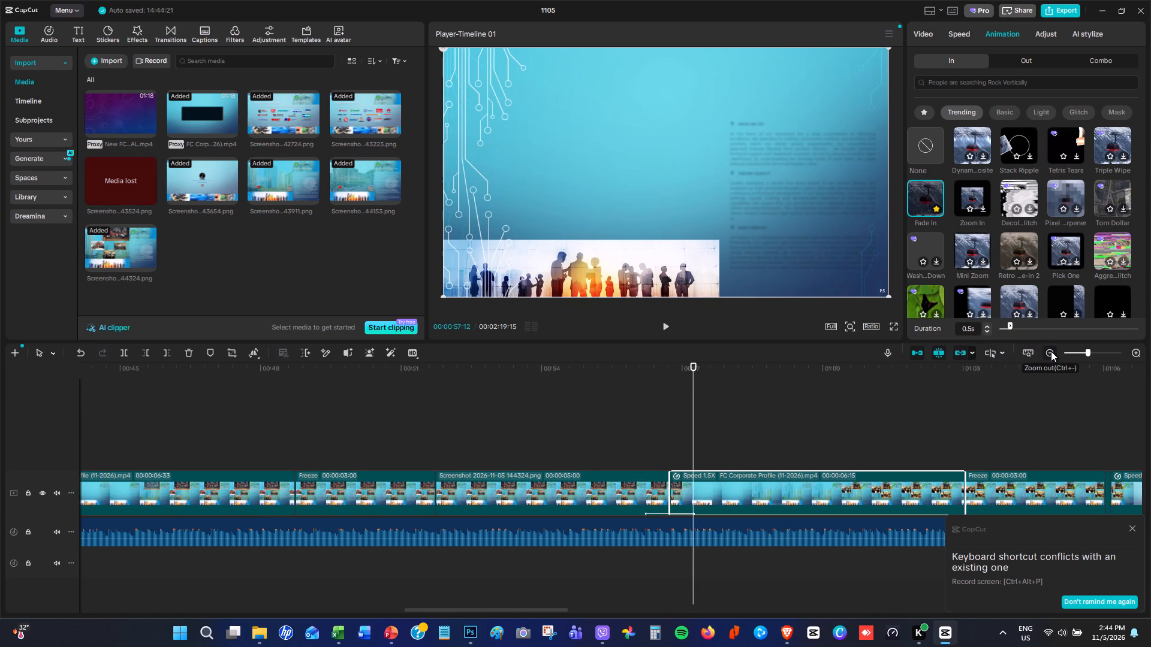
left_click(1051, 351)
left_click(661, 438)
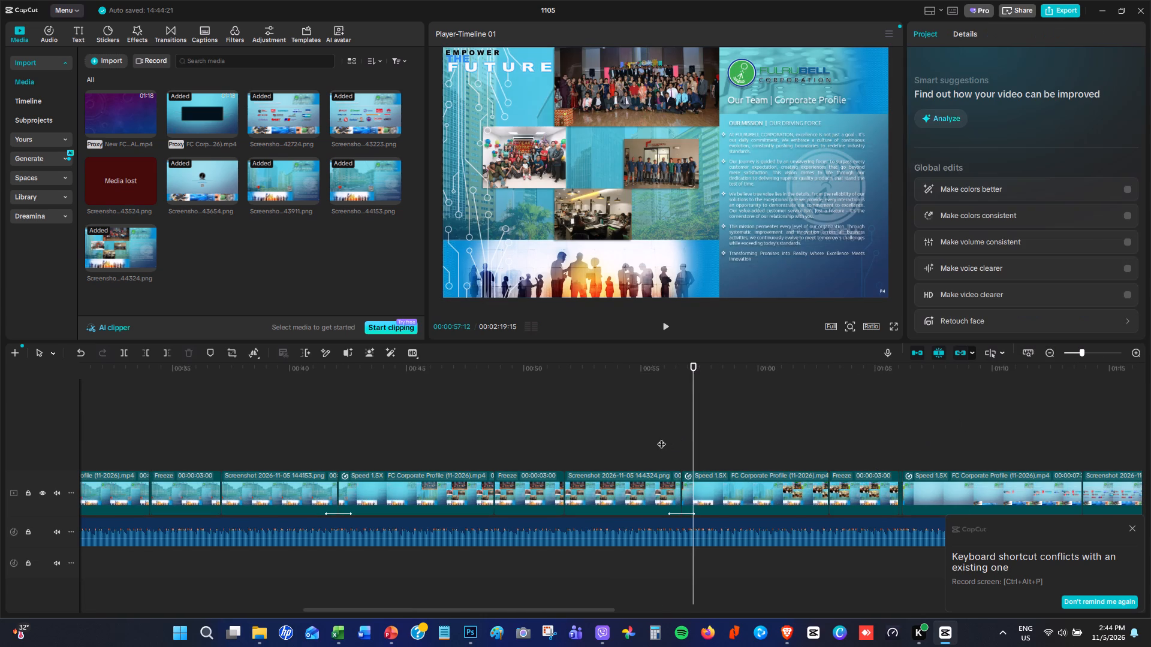
key("space")
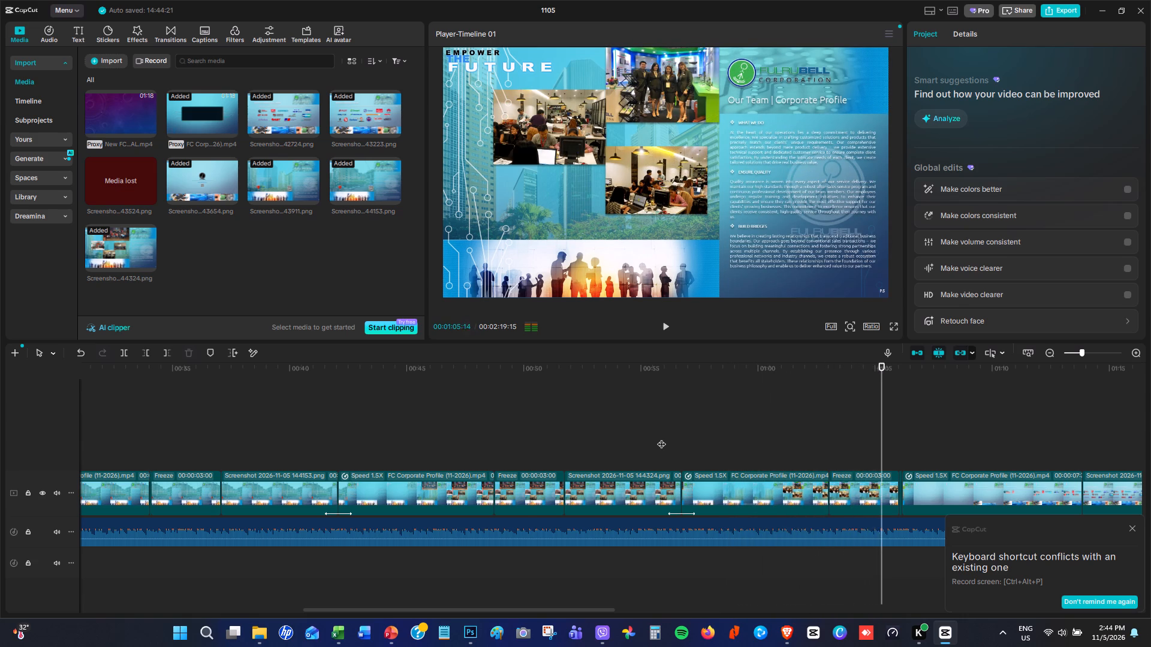
key("space")
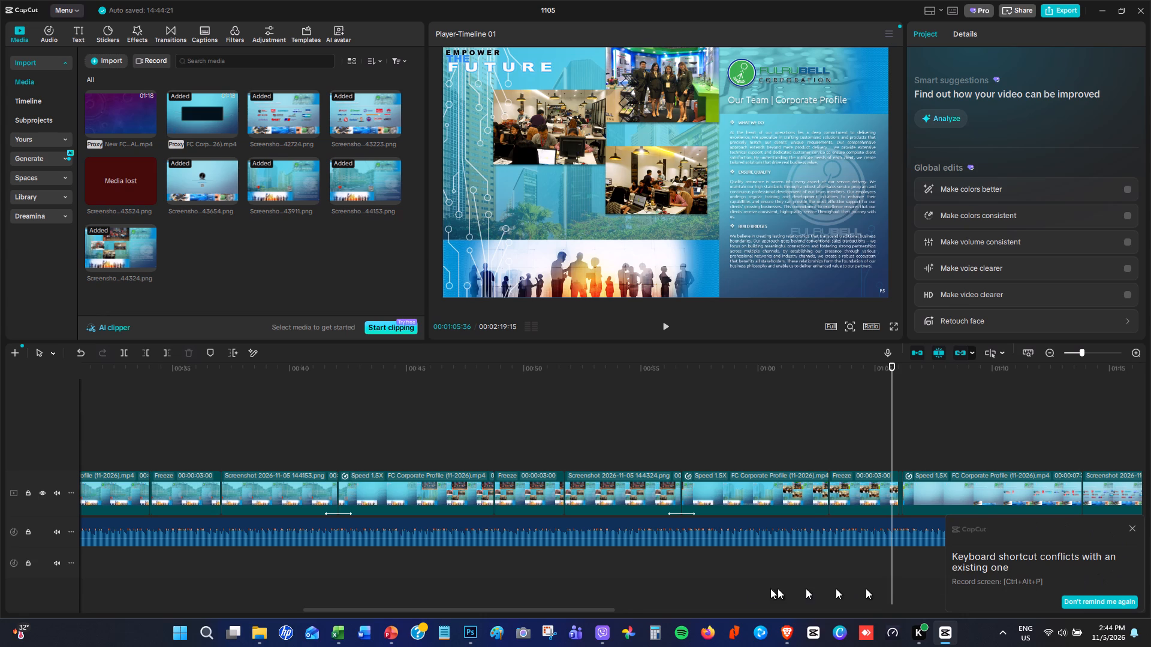
left_click_drag(599, 609, 730, 627)
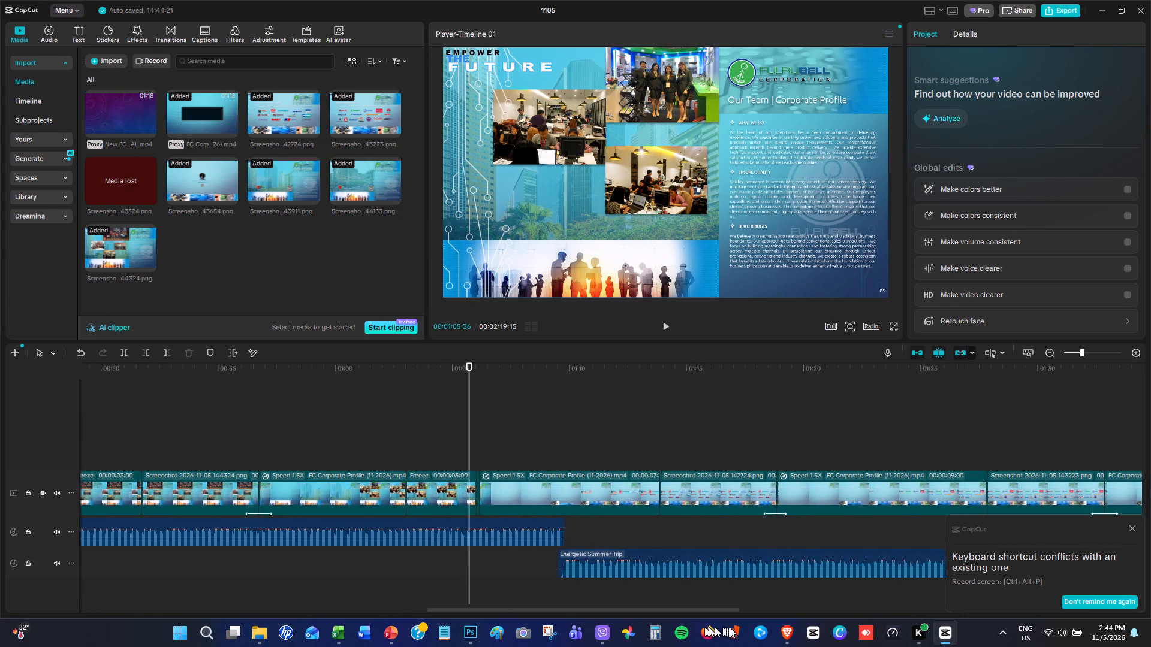
left_click_drag(730, 627, 787, 641)
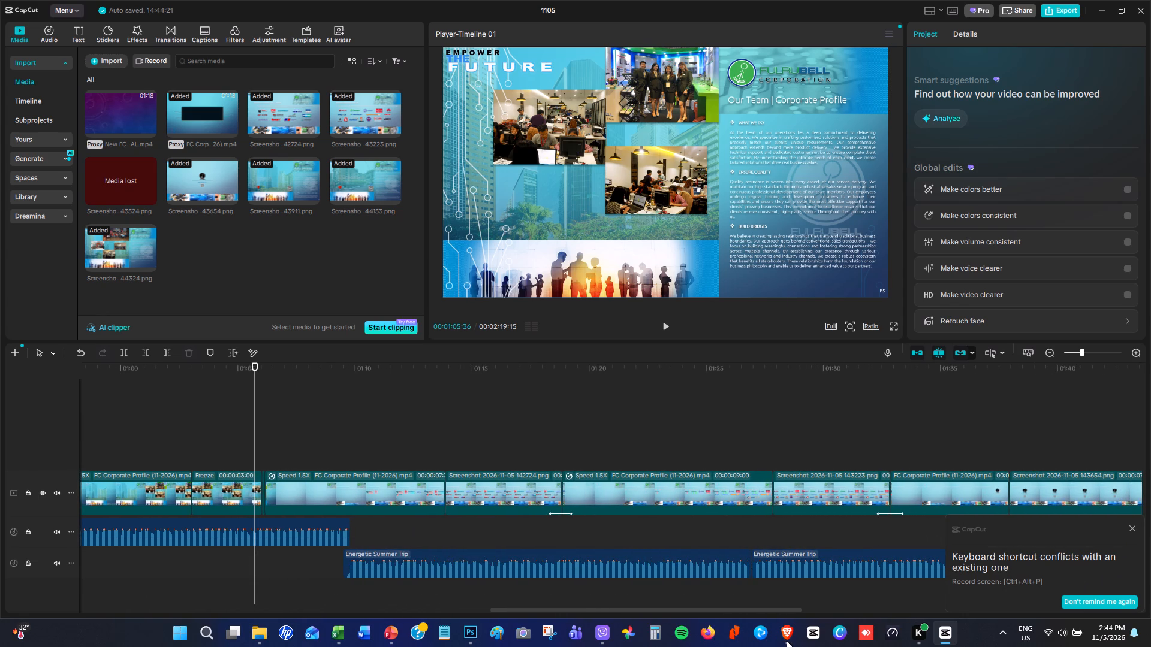
key("space")
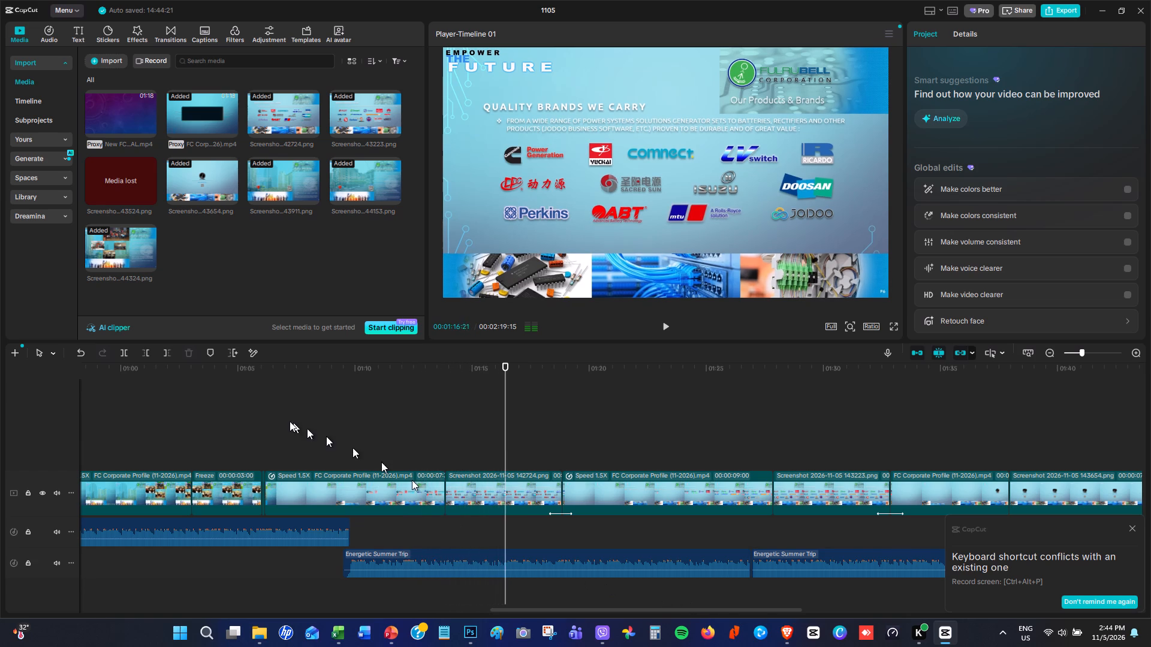
Capture a full-screen screenshot of the second Our Team | Corporate Profile slide from the frozen clip, then return to the editor.
left_click(192, 389)
key("space")
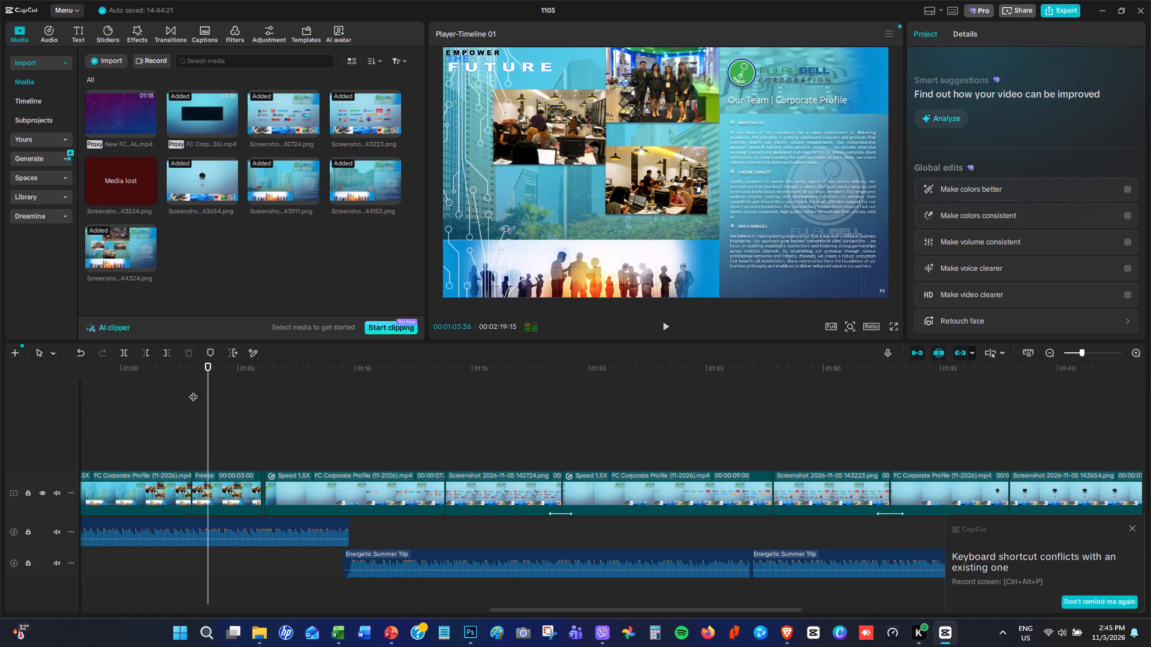
key("space")
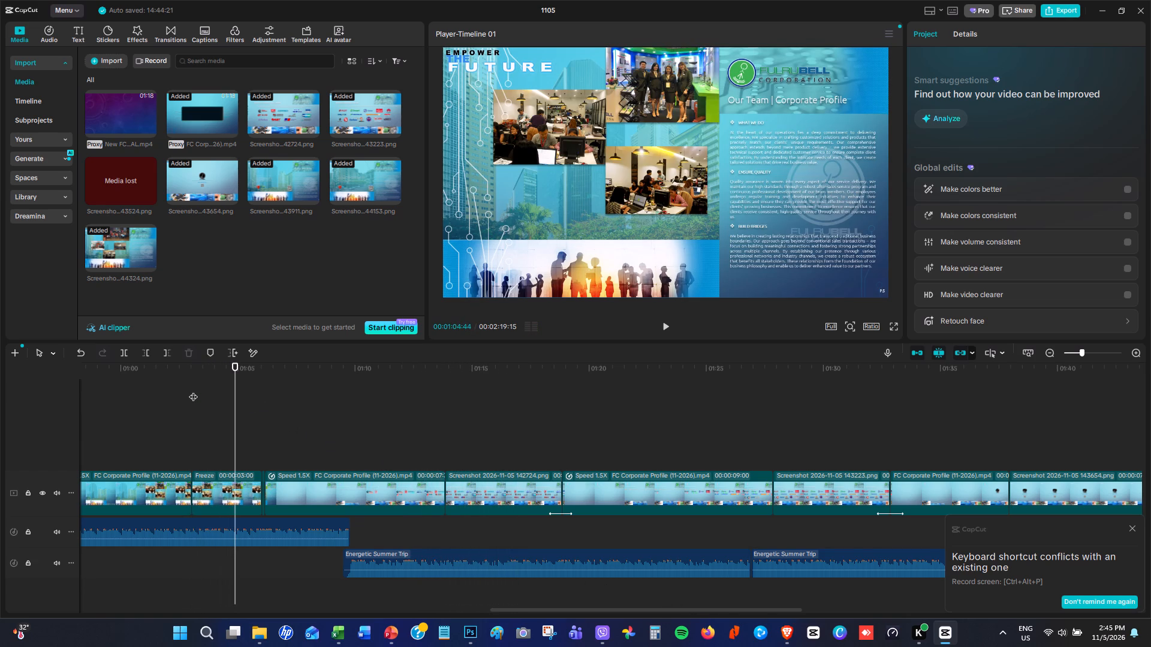
left_click(893, 326)
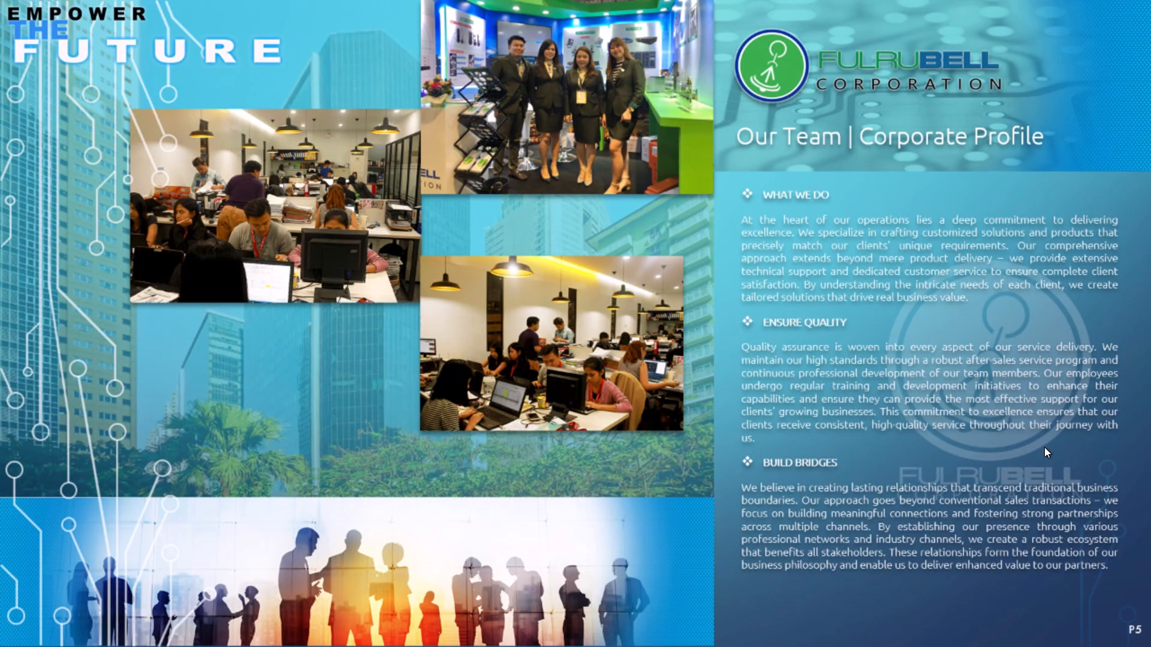
key("Print")
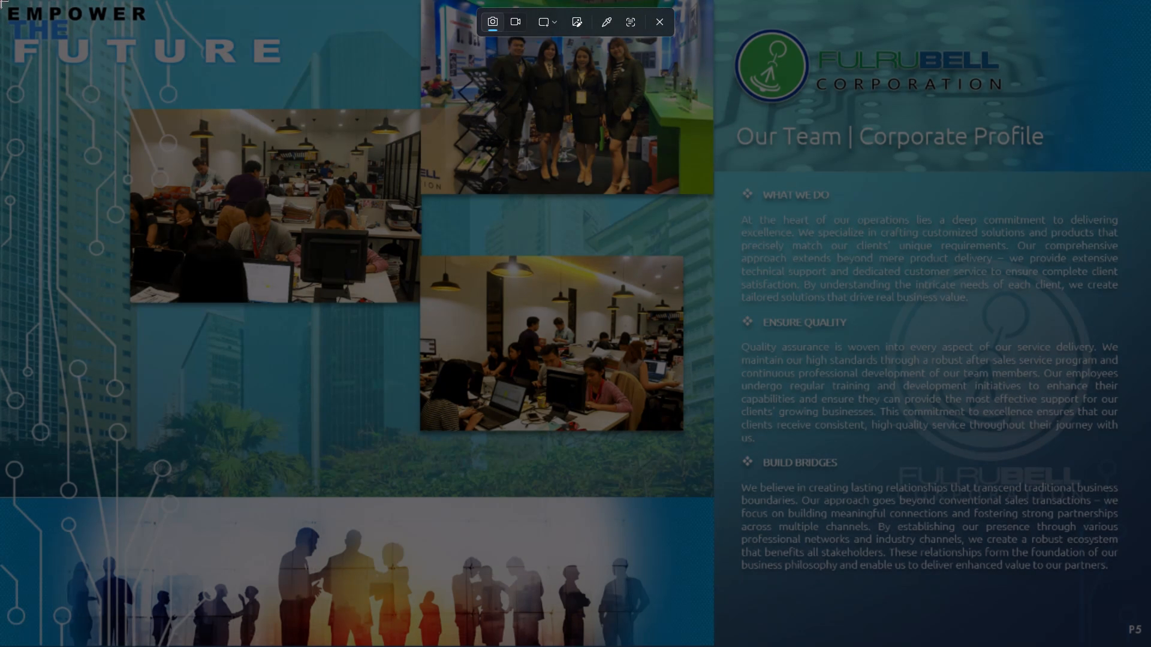
left_click_drag(0, 0, 1120, 610)
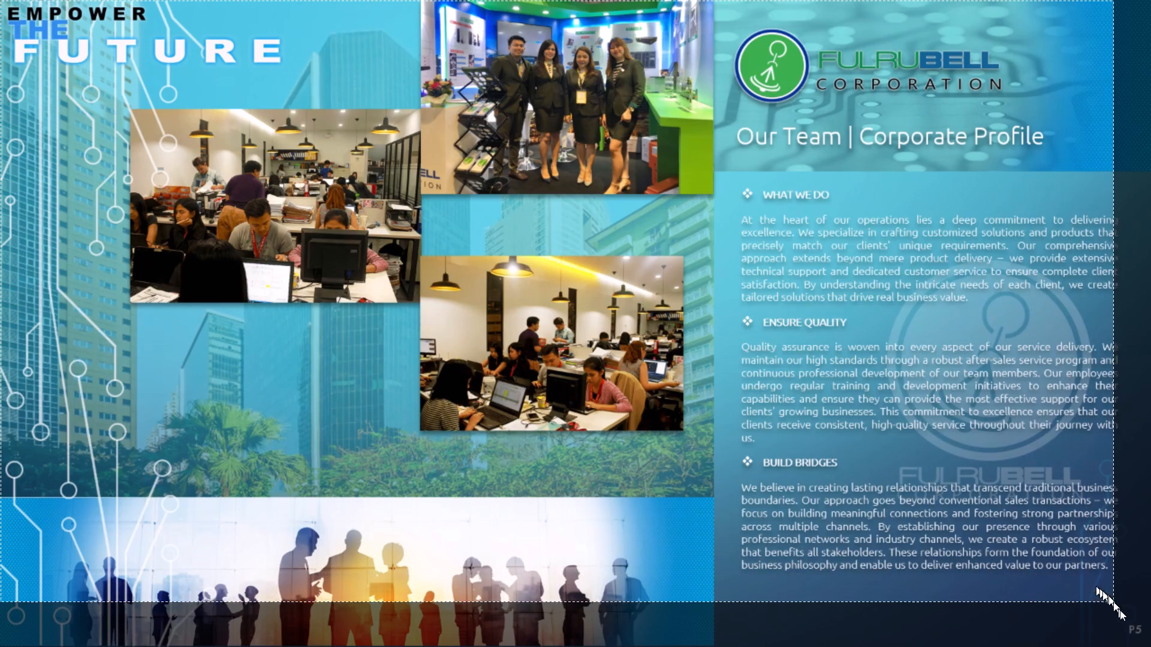
left_click_drag(1120, 610, 1150, 646)
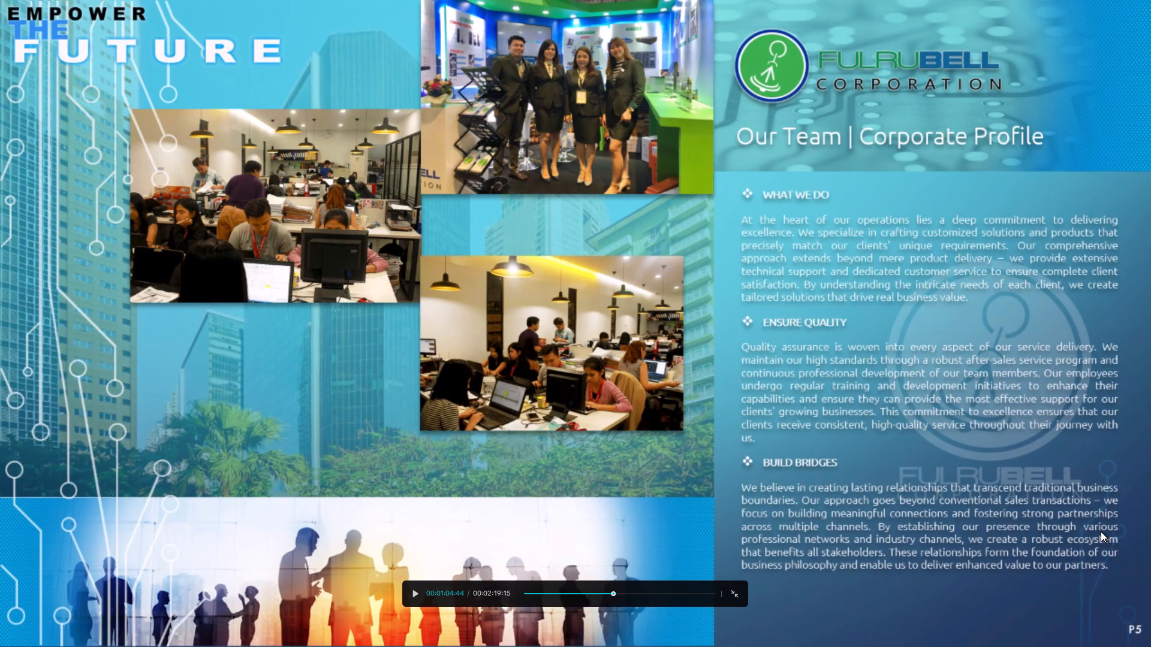
key("Escape")
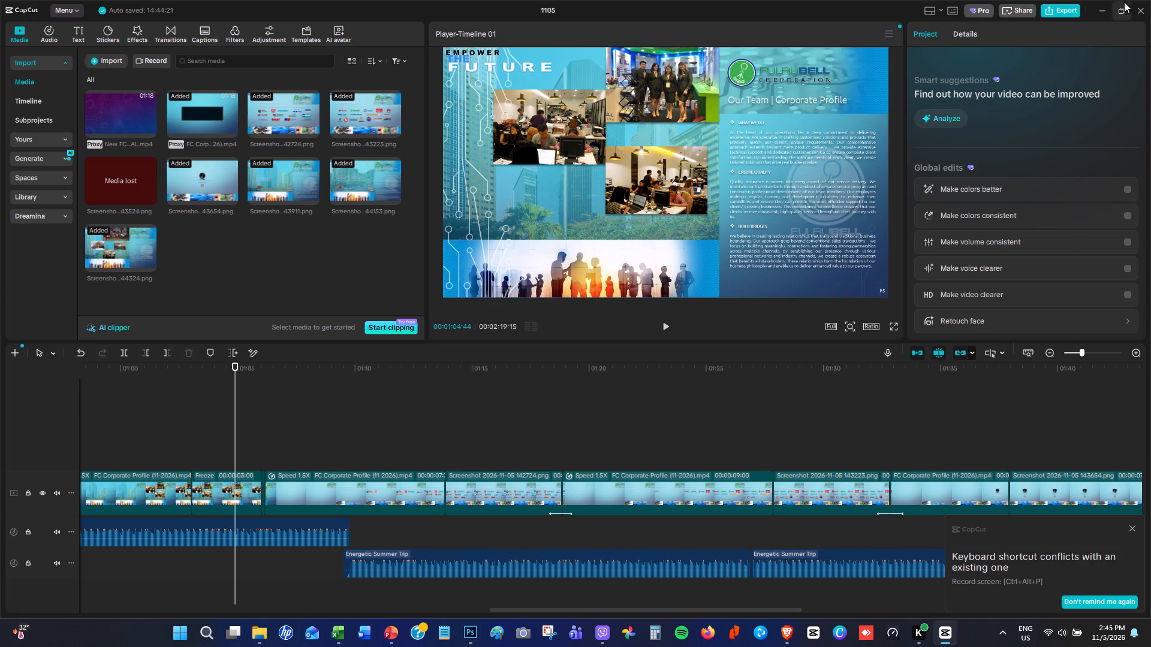
left_click(1123, 11)
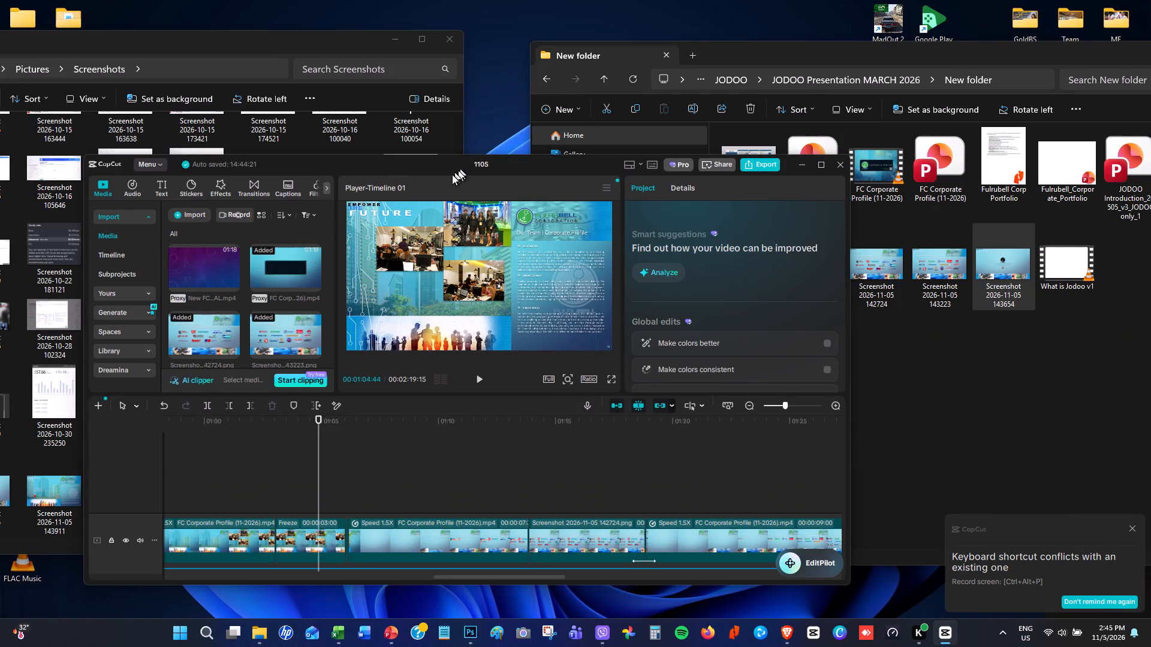
left_click(273, 48)
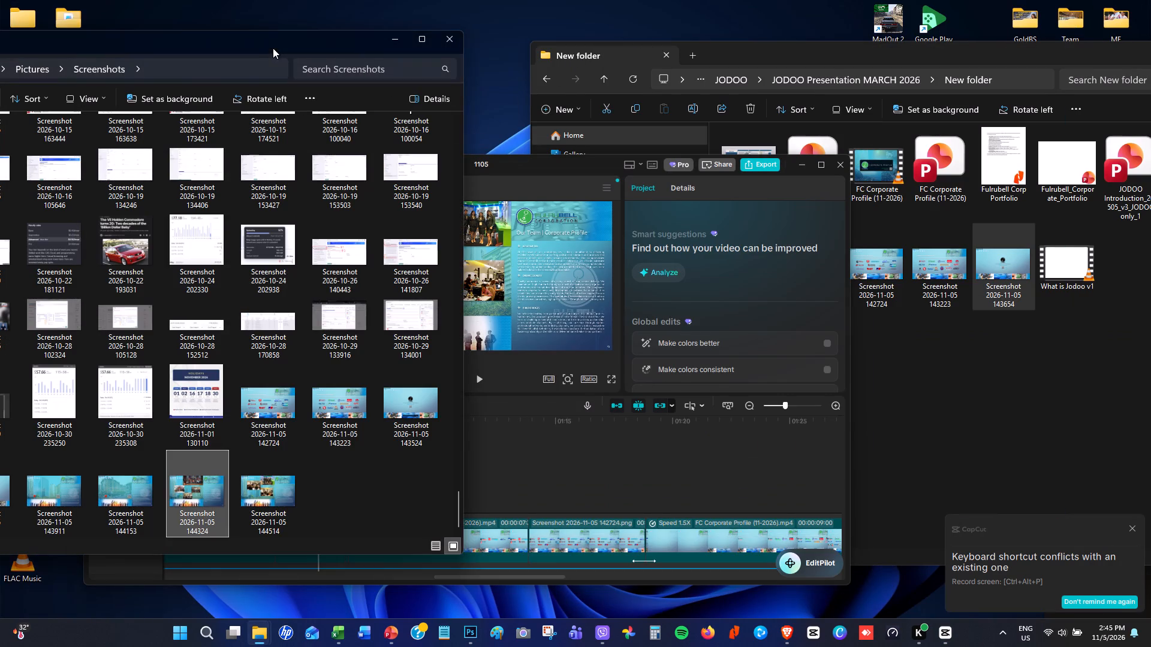
left_click_drag(266, 487, 508, 487)
left_click(820, 164)
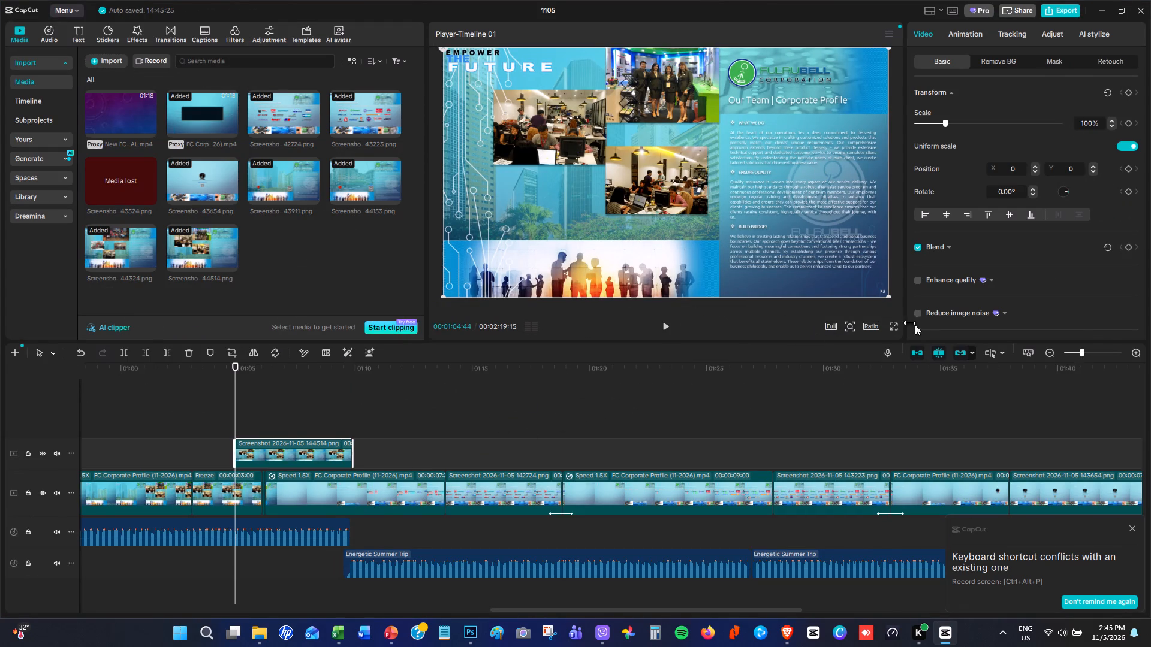
left_click(1135, 353)
left_click(1135, 353)
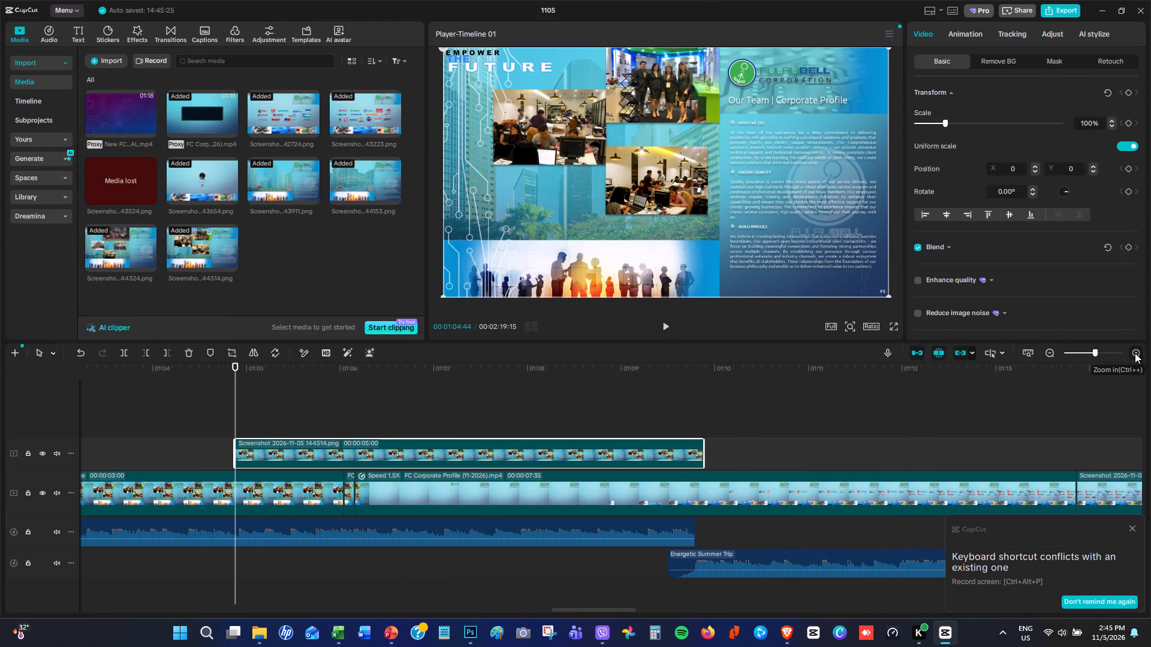
left_click(117, 440)
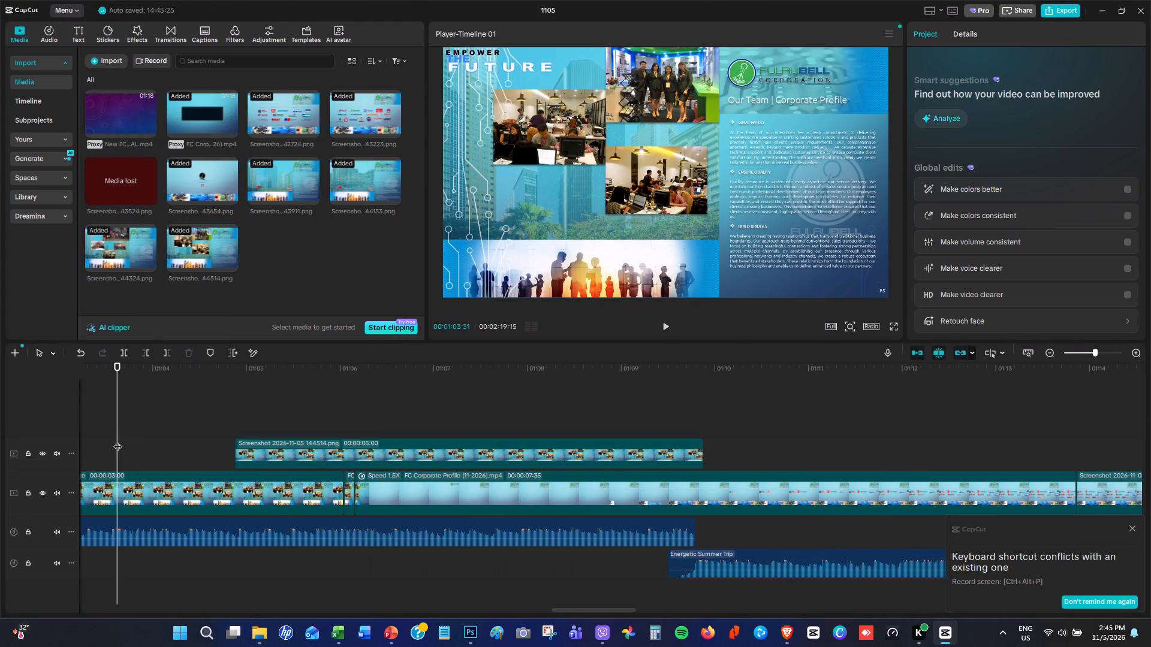
left_click_drag(279, 443, 349, 482)
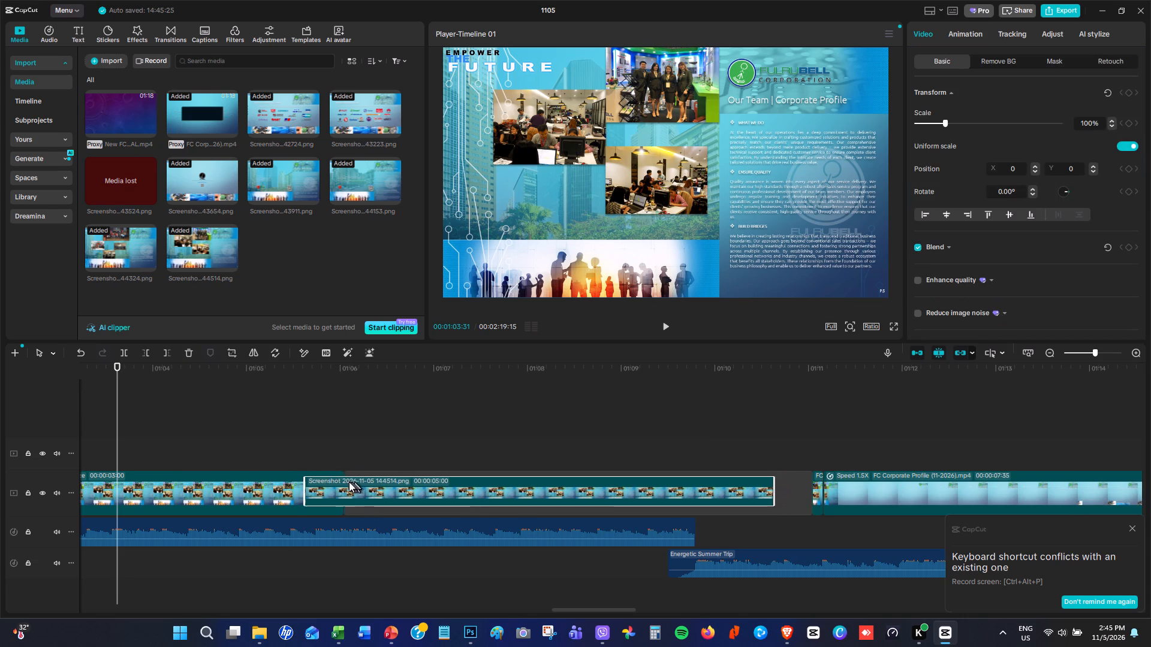
left_click_drag(349, 482, 344, 482)
Play through the inserted still and delete the short leftover Corporate Profile fragment between it and the following 1.5X clip.
left_click(231, 431)
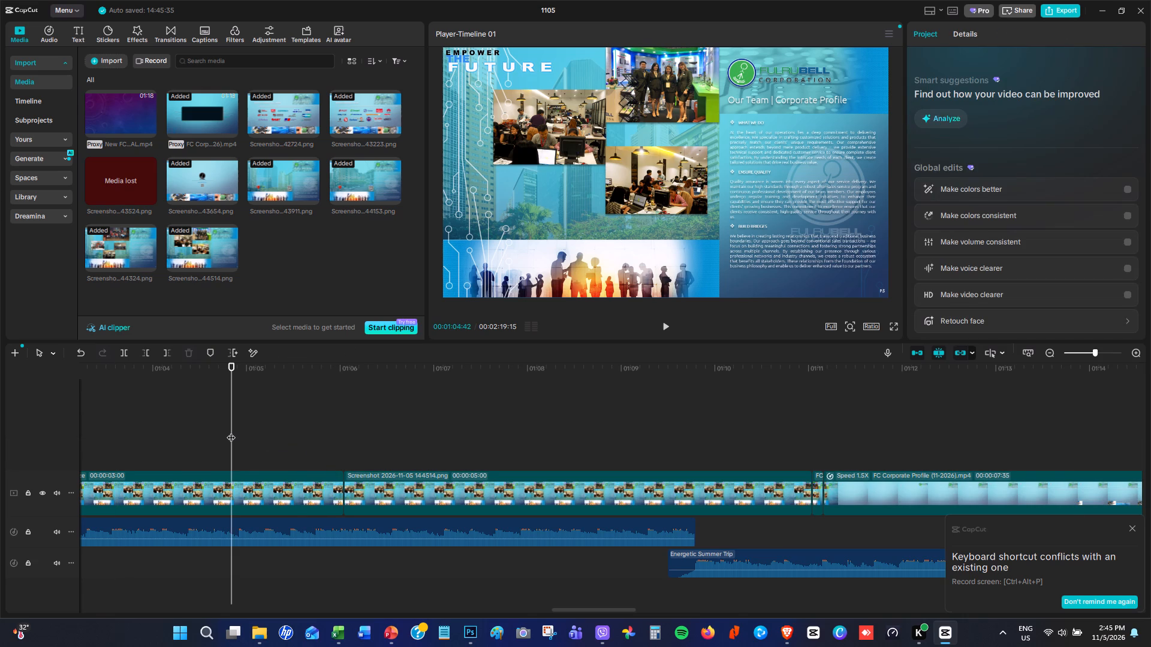
key("space")
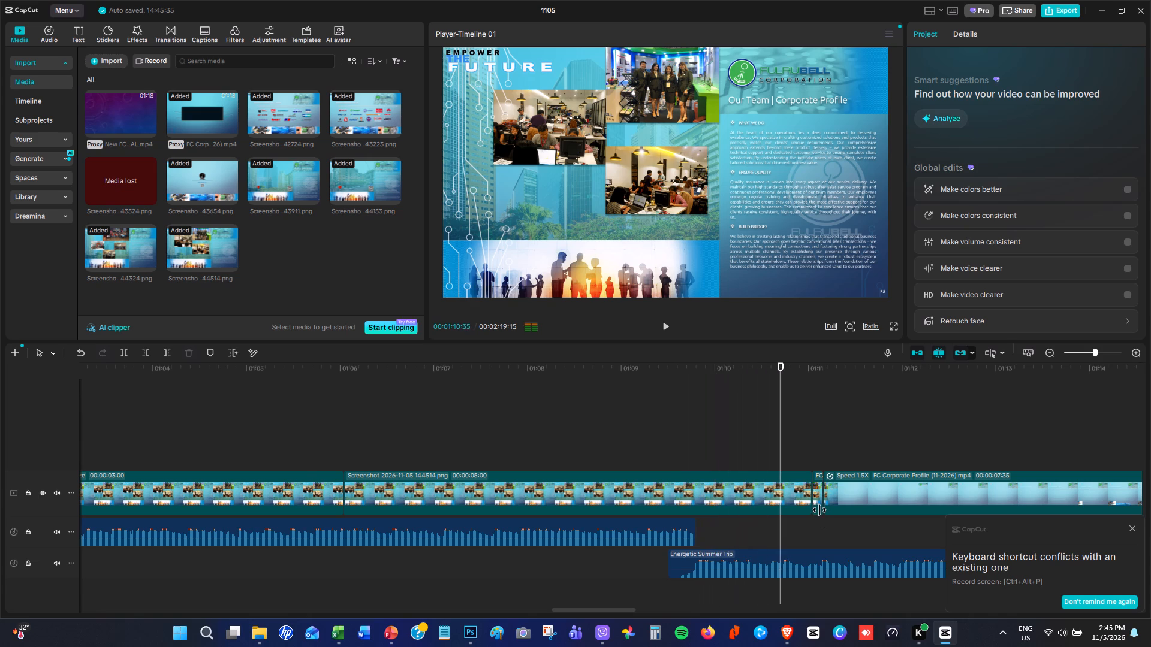
key("space")
left_click(819, 493)
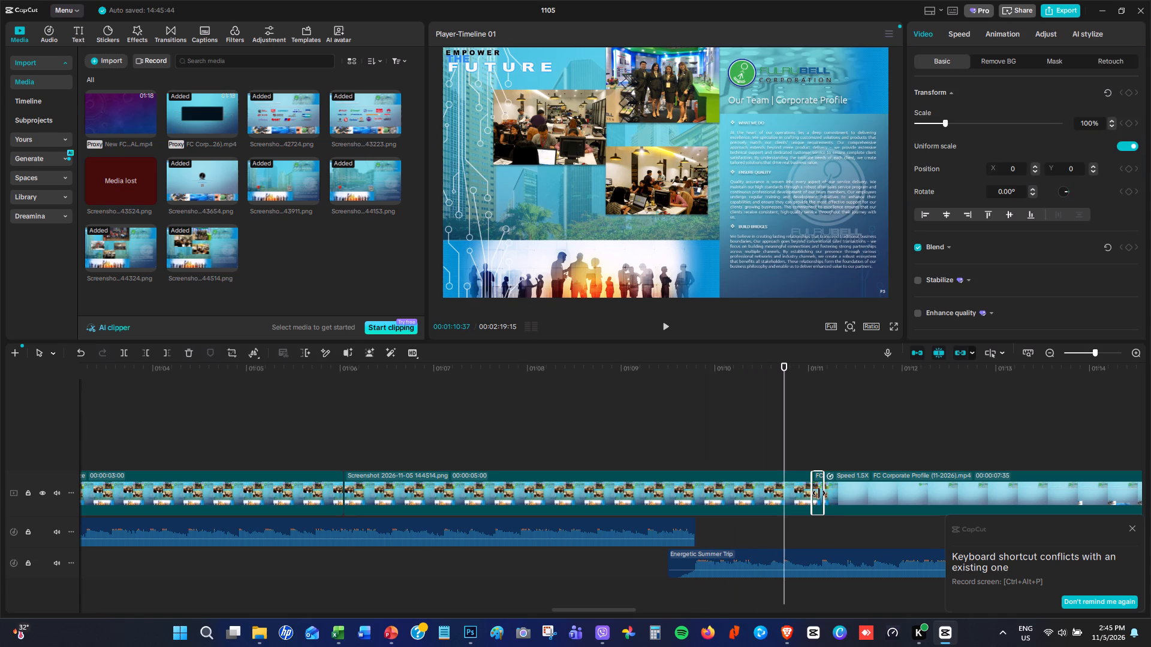
key("BackSpace")
Apply the Fade Out animation to the end of the second Our Team still.
left_click(772, 495)
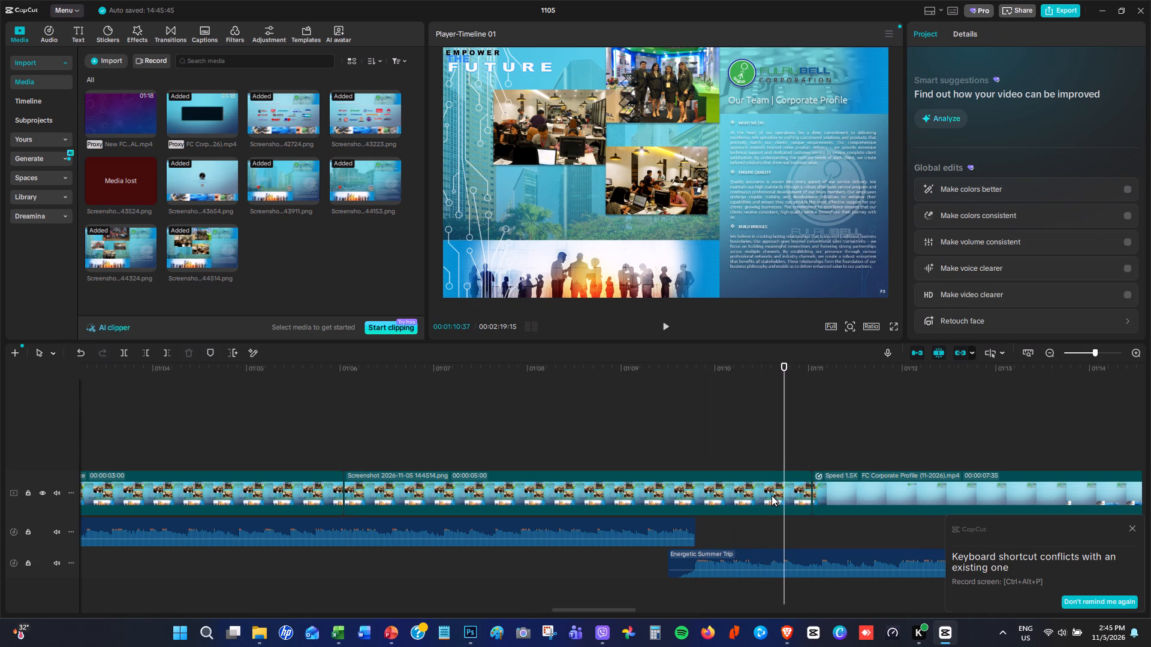
left_click(972, 34)
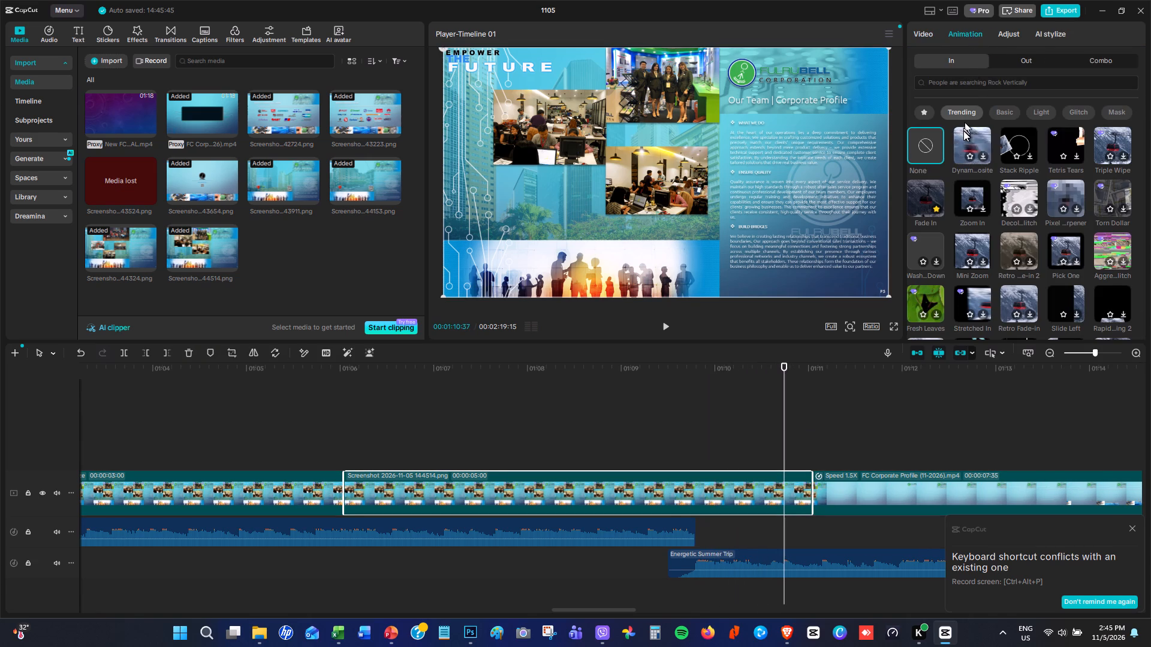
left_click(1006, 58)
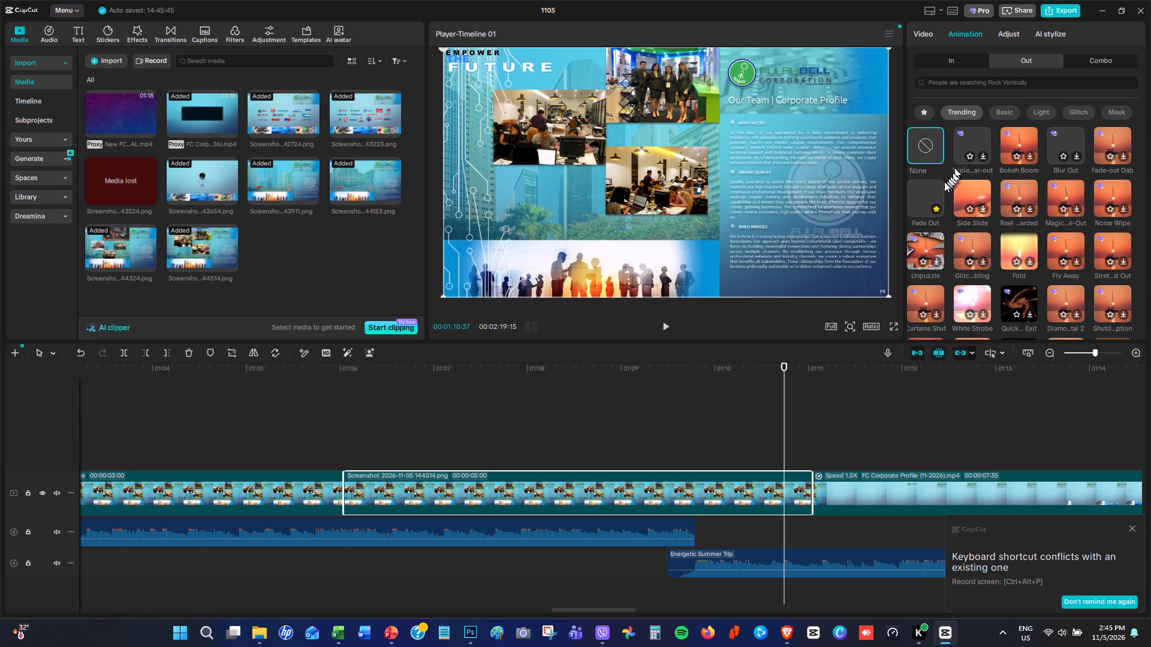
left_click(926, 189)
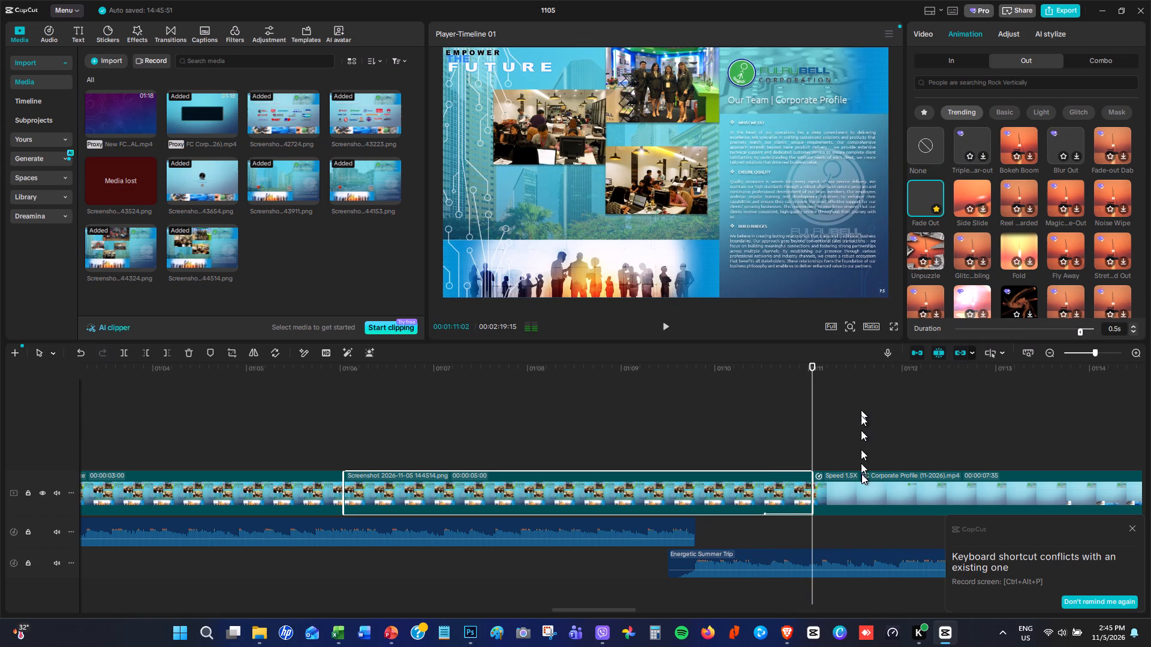
Apply the Fade In animation to the 1.5X Corporate Profile clip directly after the second Our Team still.
left_click(865, 482)
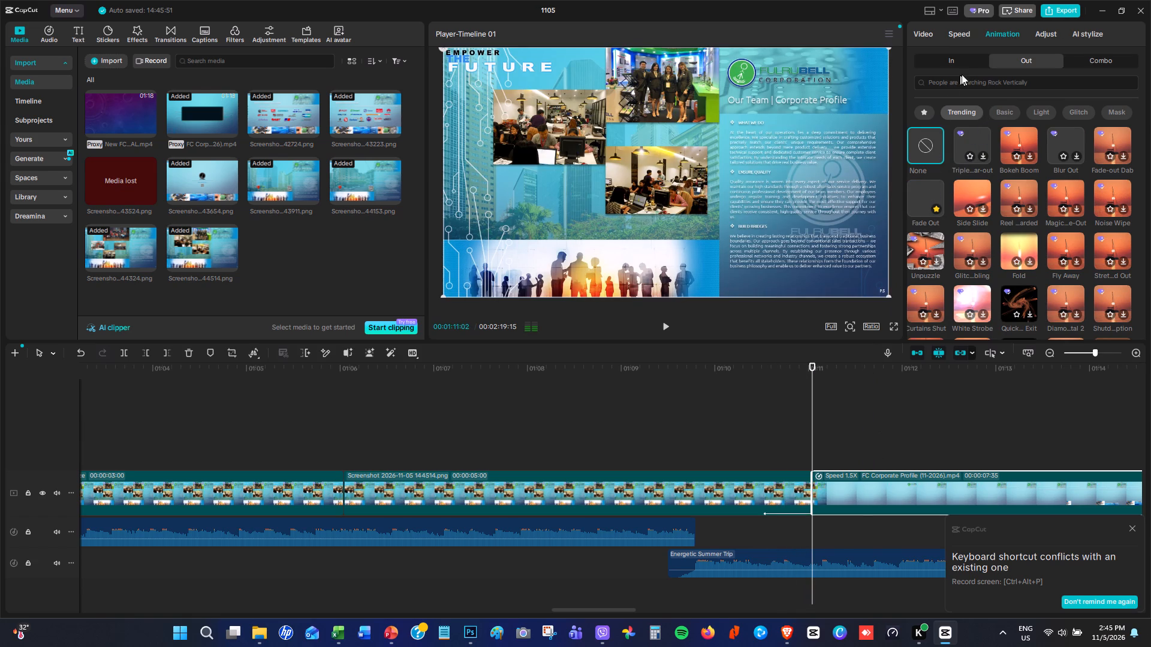
left_click(968, 64)
left_click(923, 192)
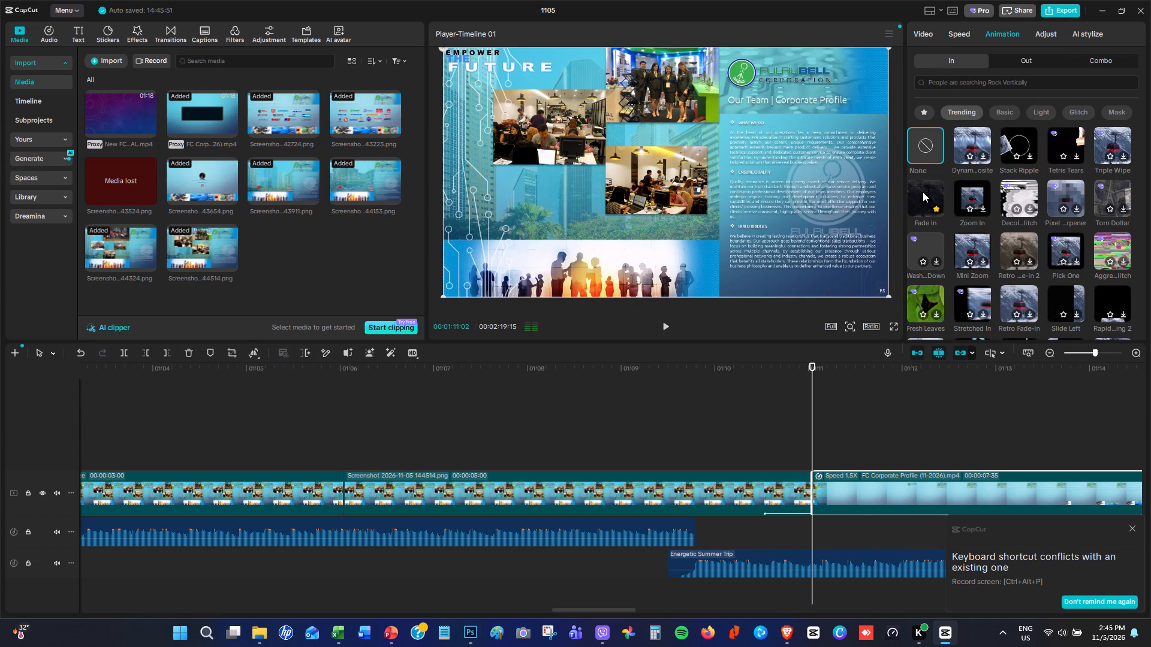
Play from the second Our Team slide through the Our Products & Brands and Our Client Partners slides to the closing logo slide.
left_click(255, 435)
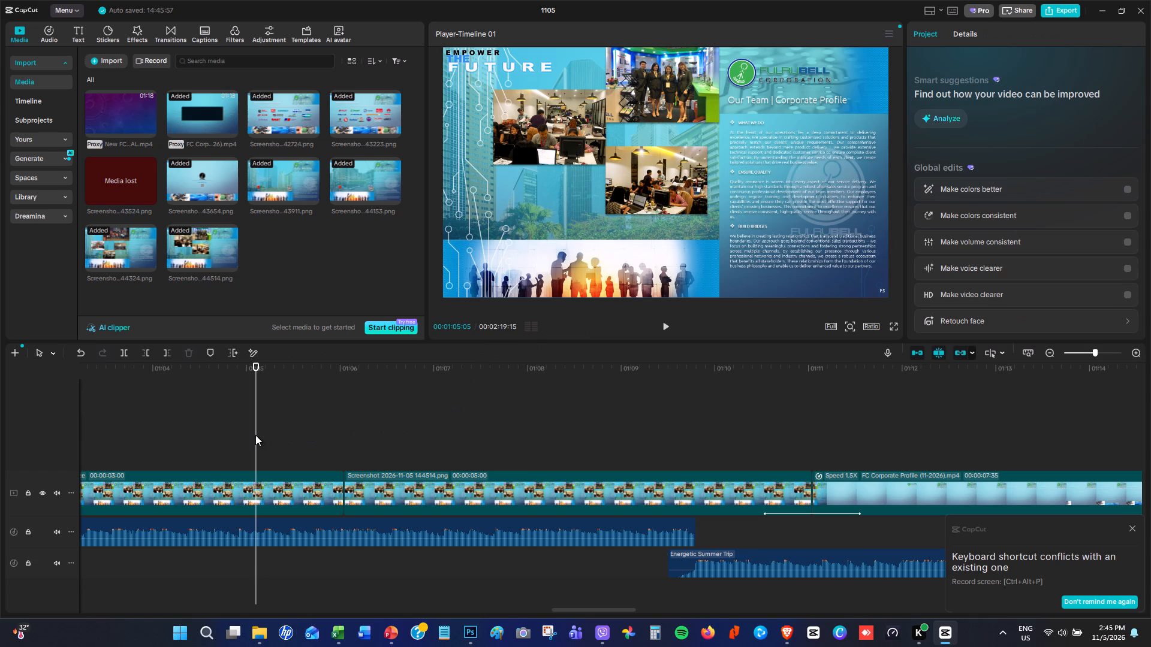
key("space")
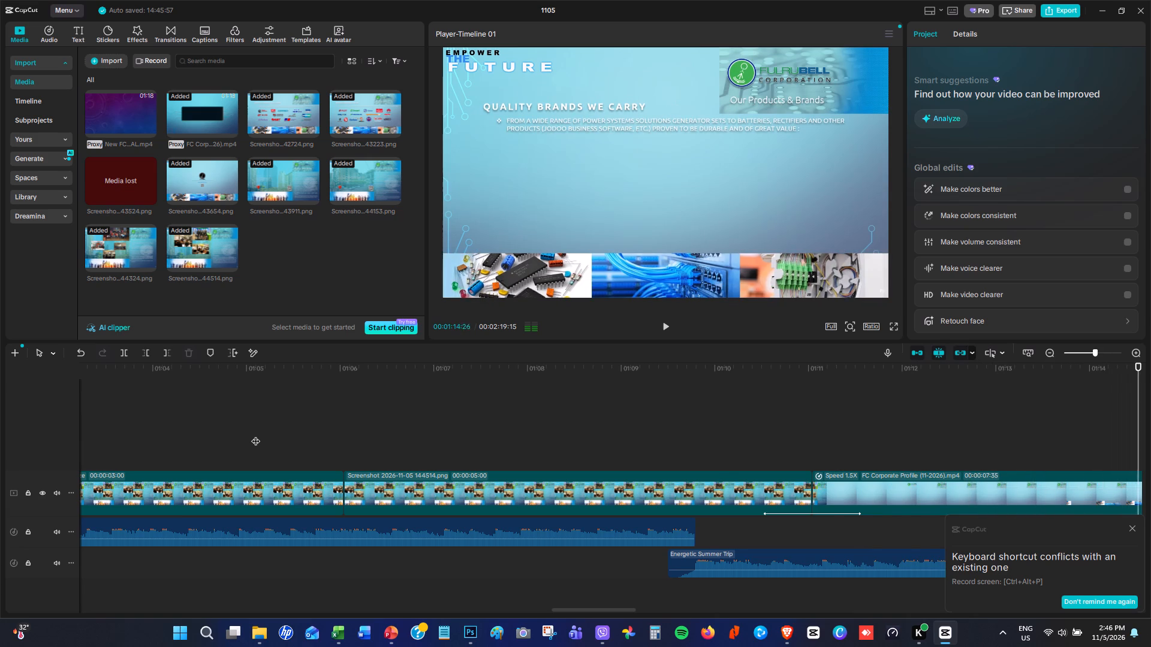
key("space")
key("space")
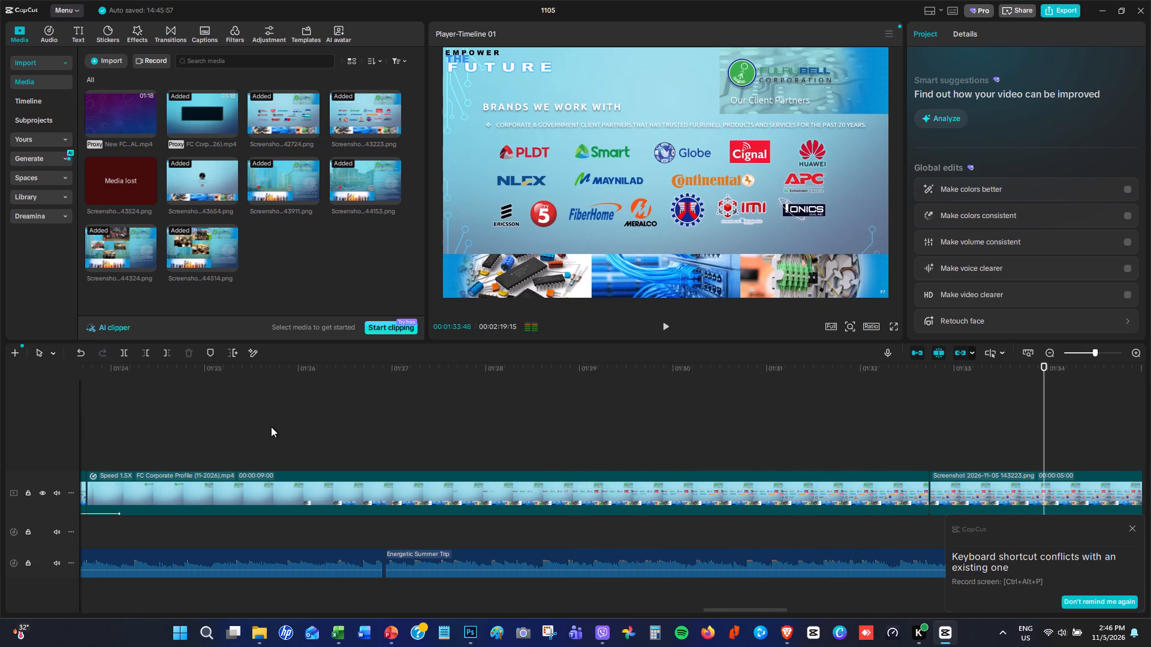
key("space")
key("space")
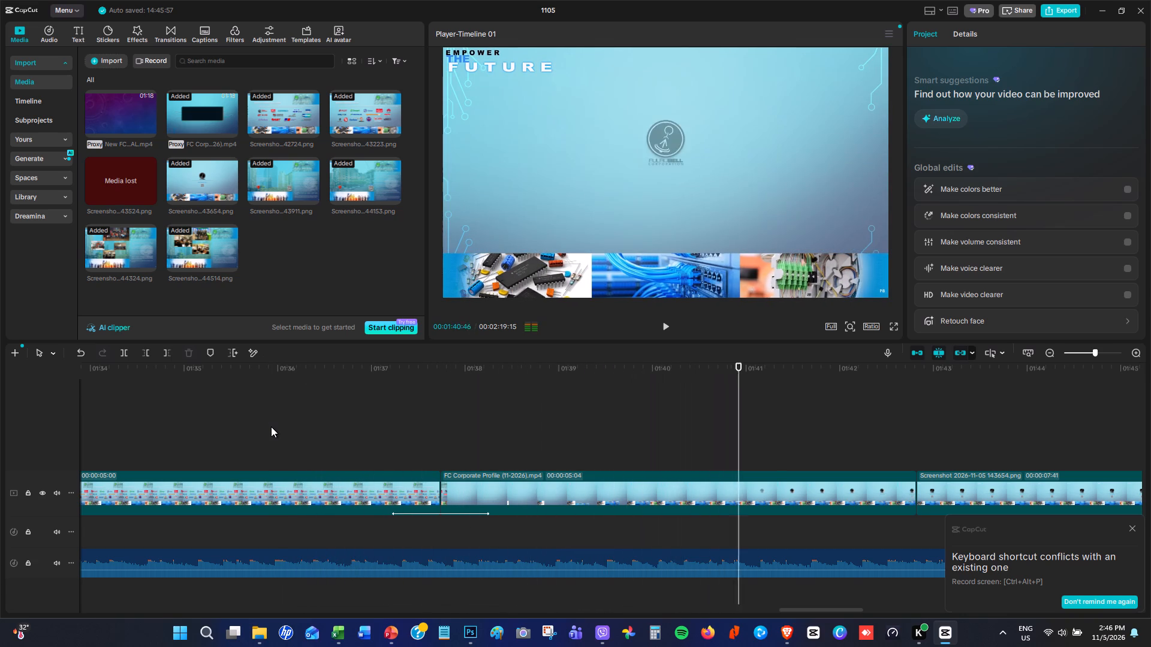
key("space")
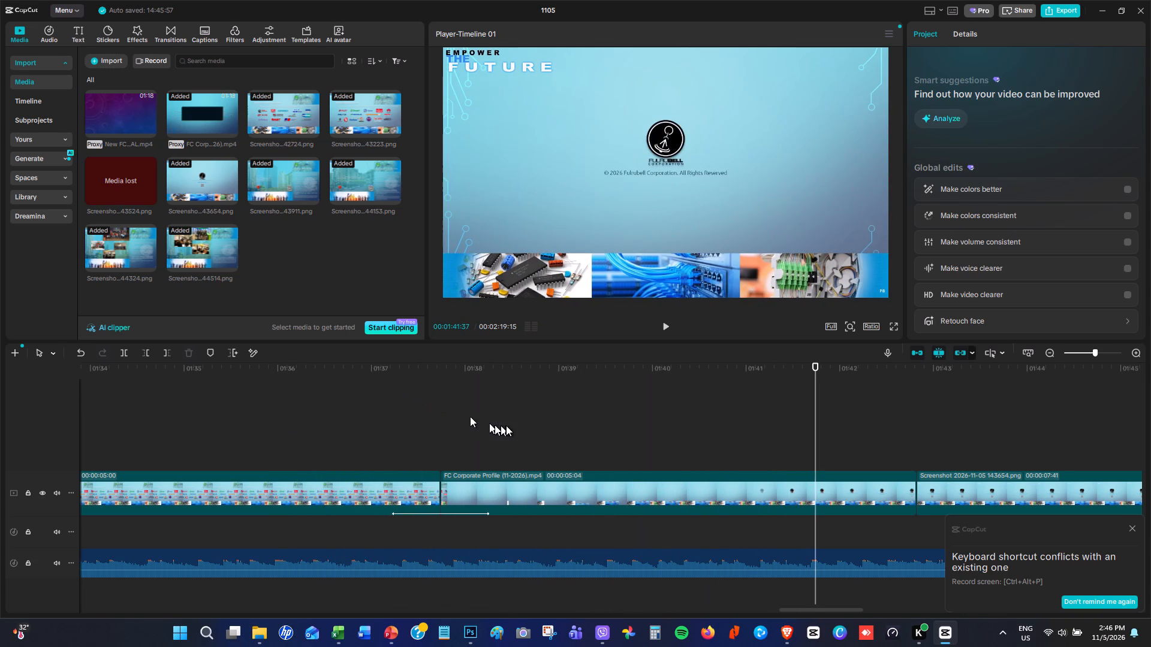
Set the speed of the closing logo Corporate Profile clip to 1.50x.
left_click(508, 425)
left_click(536, 490)
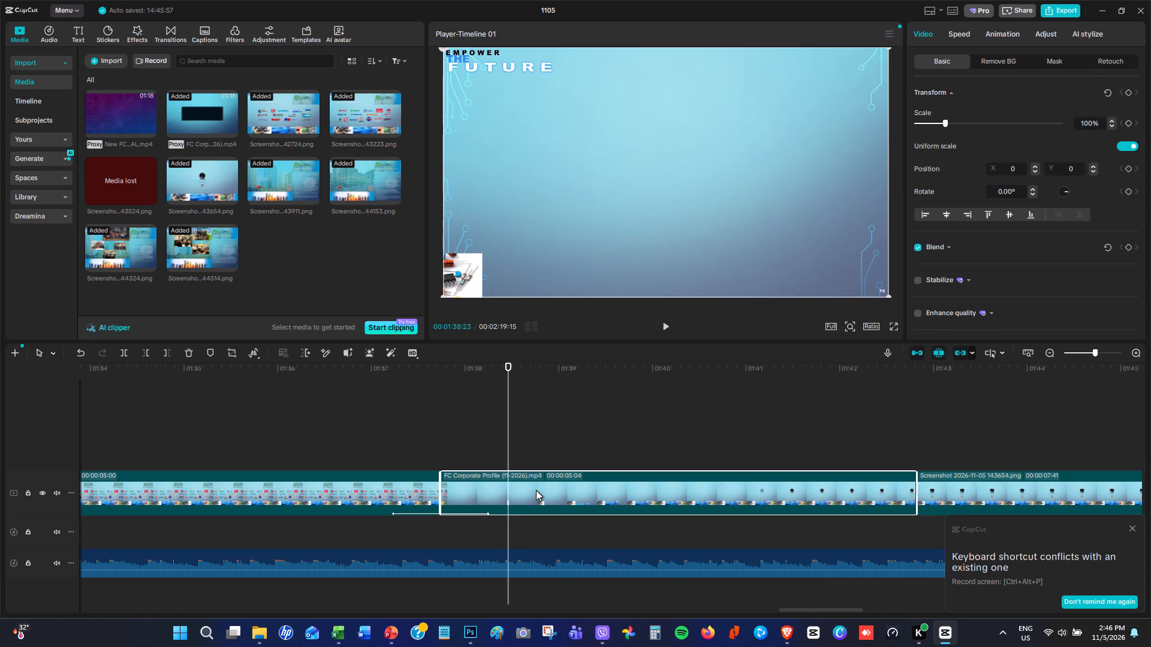
left_click_drag(507, 427, 685, 431)
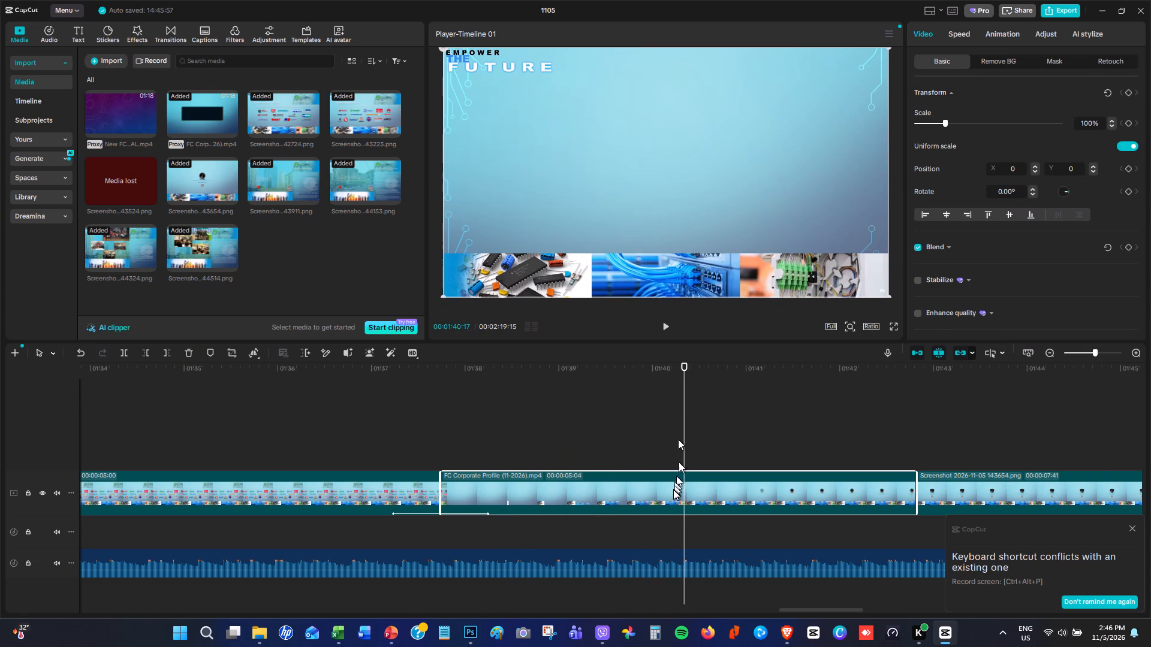
left_click(673, 490)
left_click(957, 28)
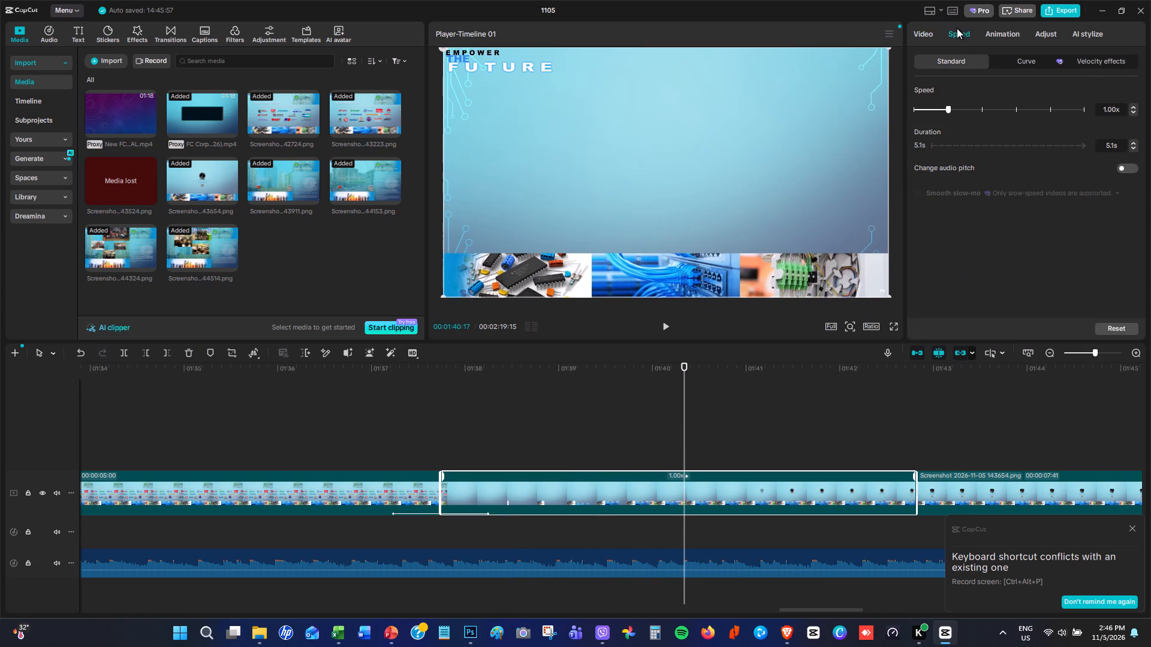
left_click(1133, 106)
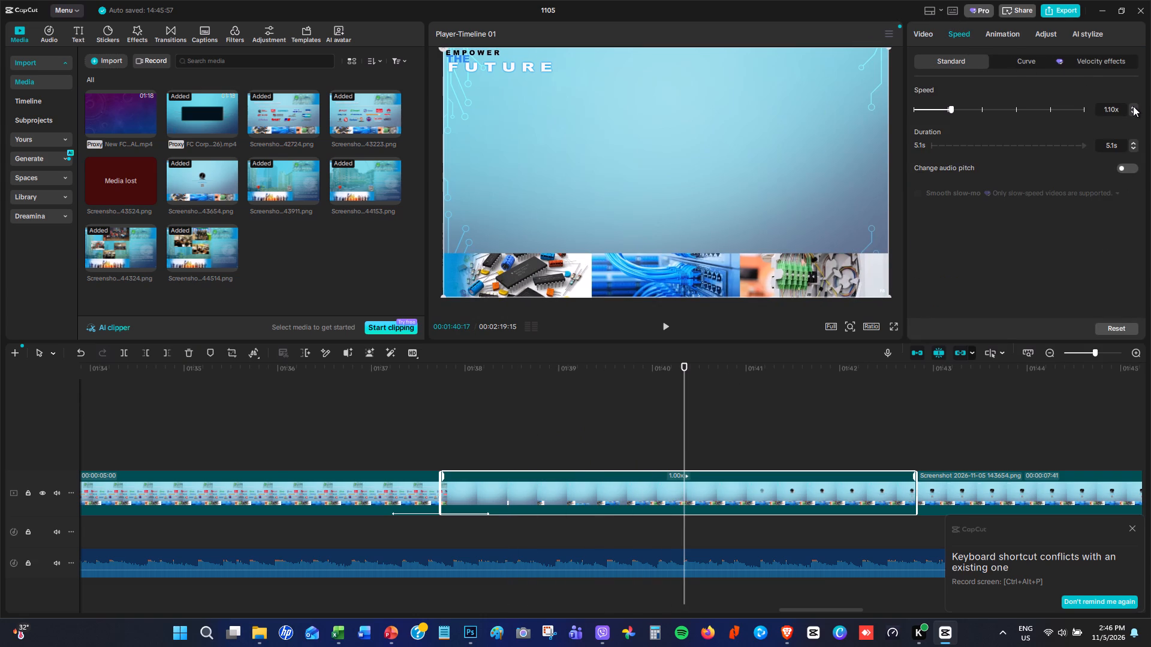
left_click(1133, 106)
left_click(1133, 106)
left_click(1133, 106)
left_click(1133, 106)
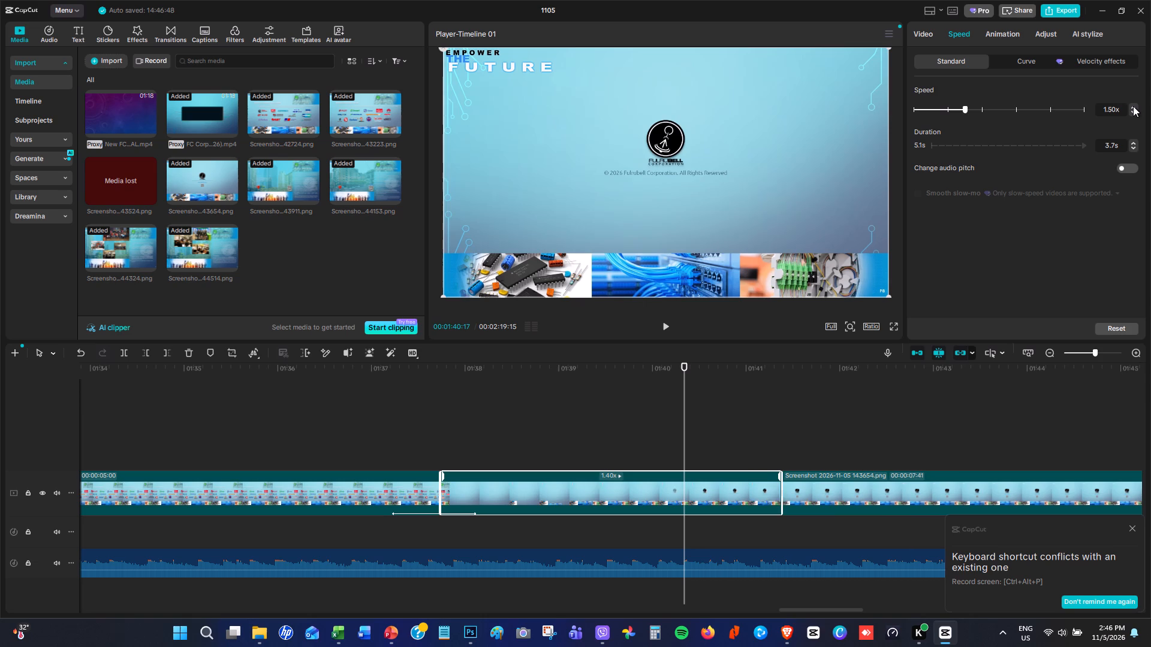
Play from the end of the Our Client Partners still through the sped-up closing logo clip to past the end of the video track.
left_click(415, 416)
key("space")
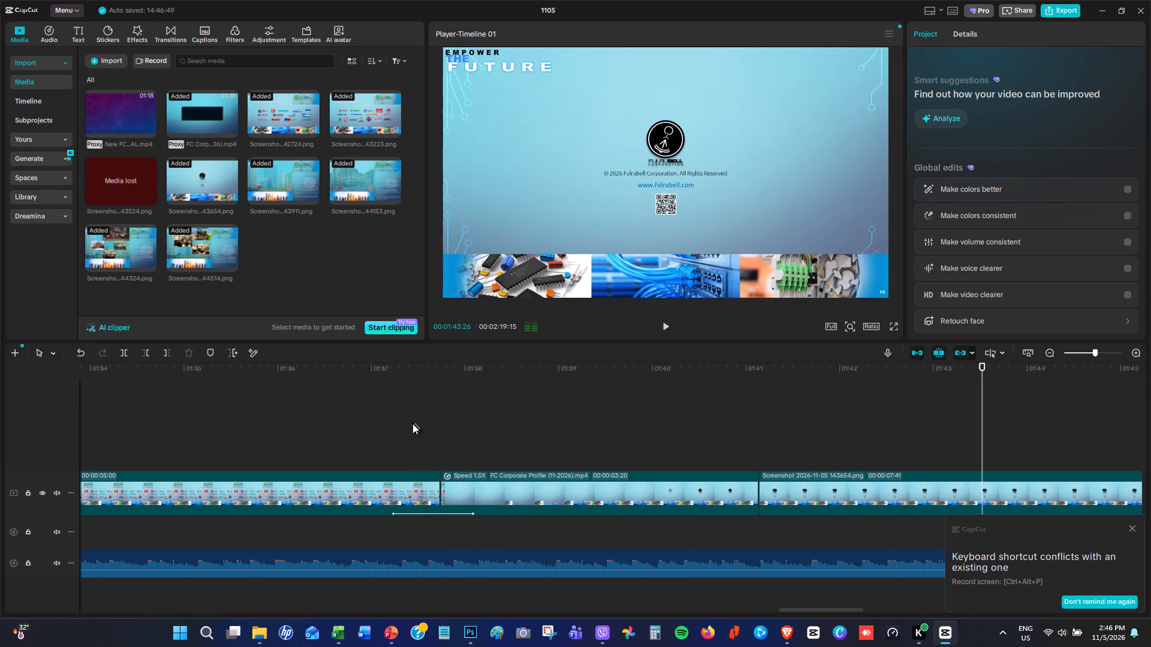
left_click(413, 424)
key("space")
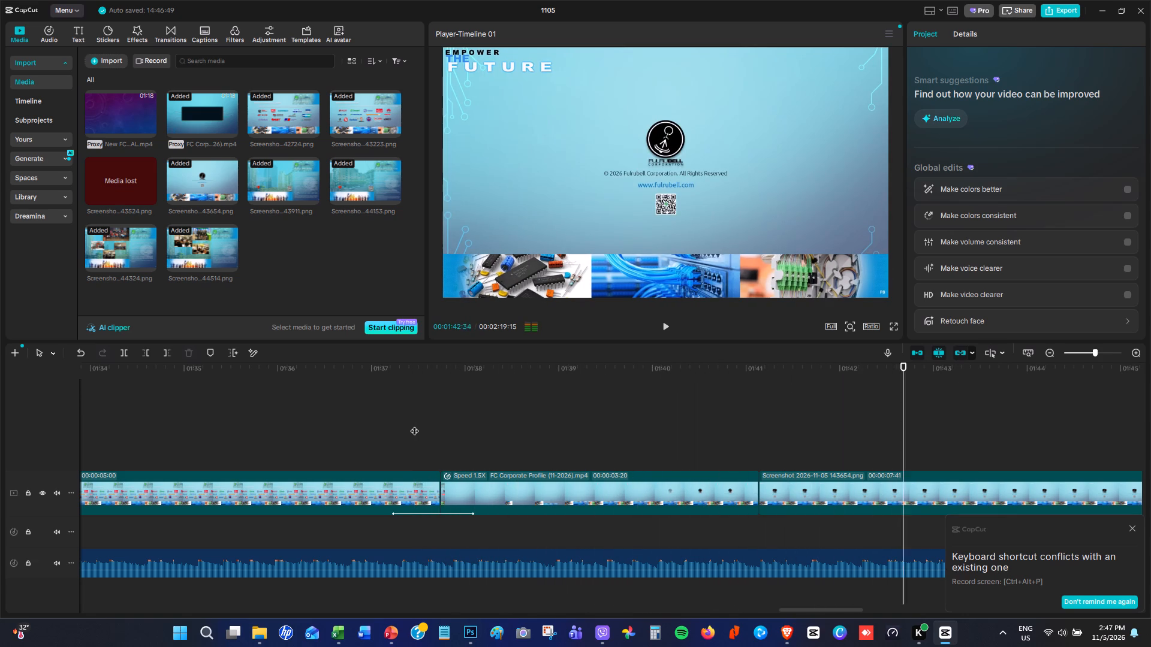
key("space")
key("space")
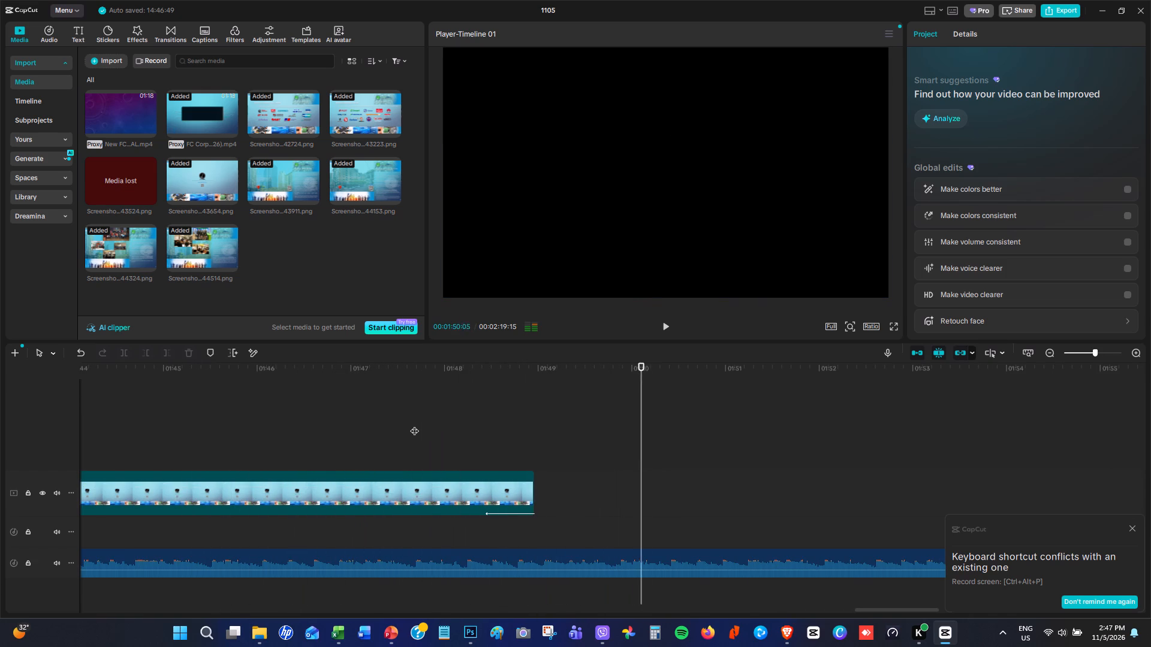
Split the Energetic Summer Trip music at 00:01:52:02, past the end of the closing logo still, and delete the remainder.
key("space")
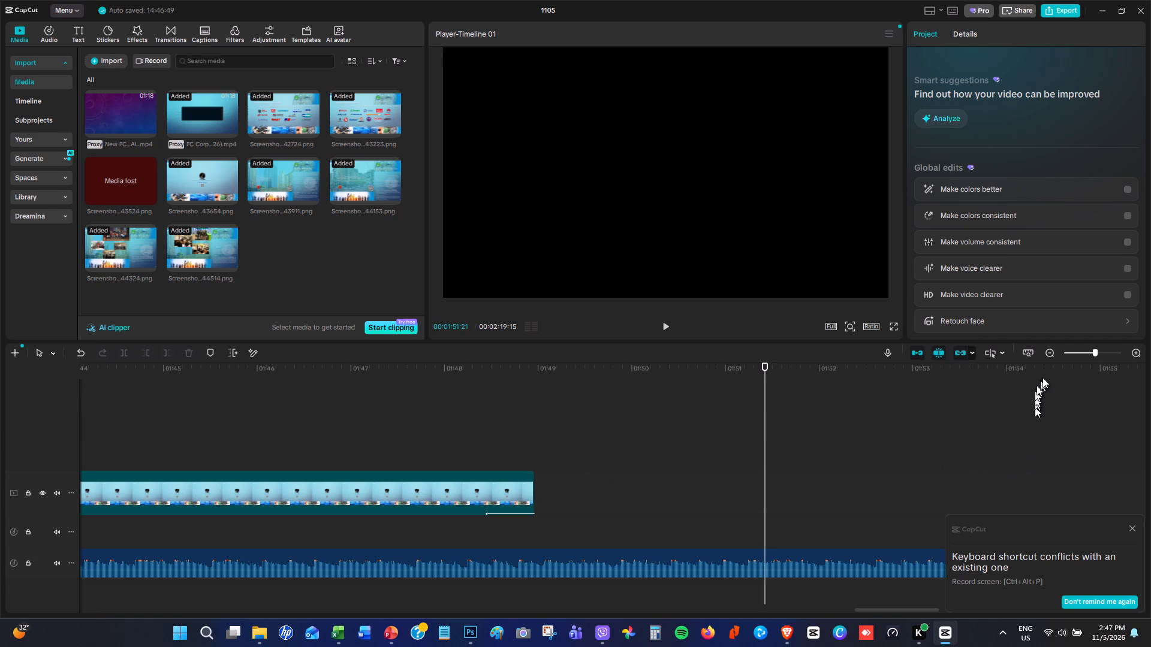
left_click(1051, 352)
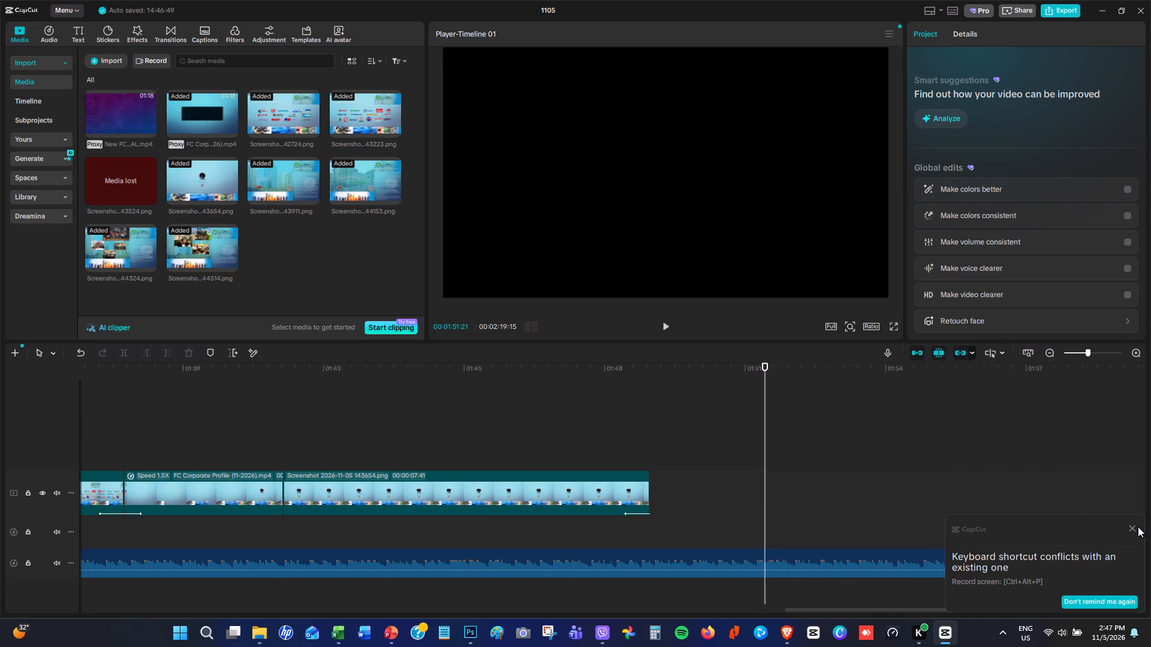
left_click(1133, 526)
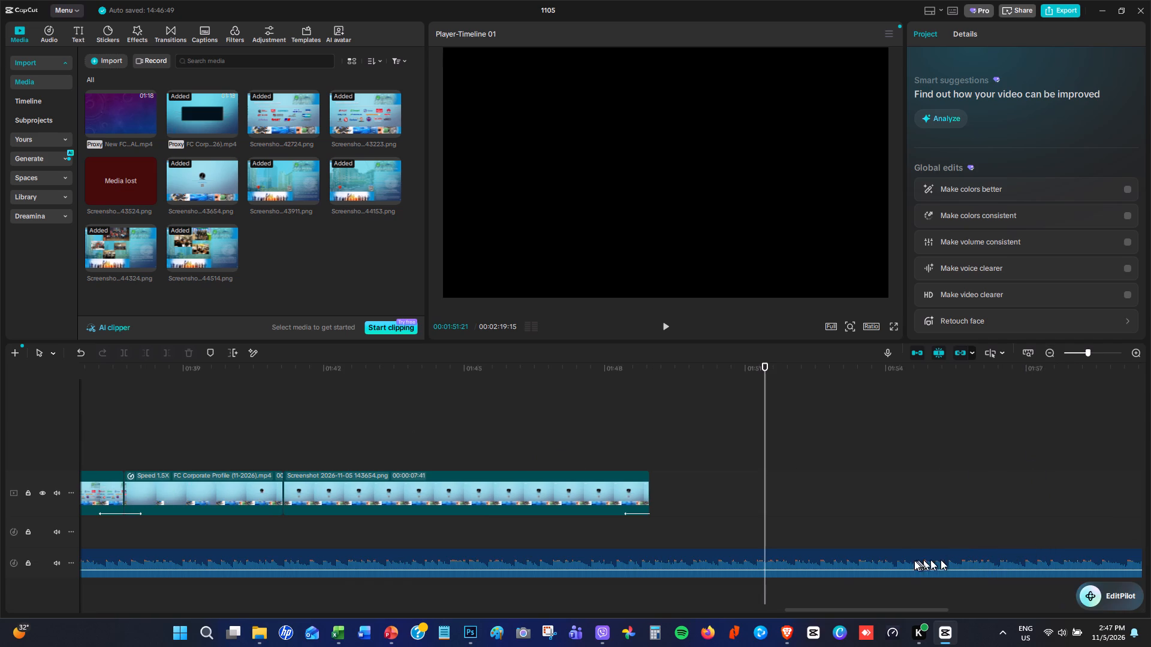
left_click_drag(877, 609, 899, 608)
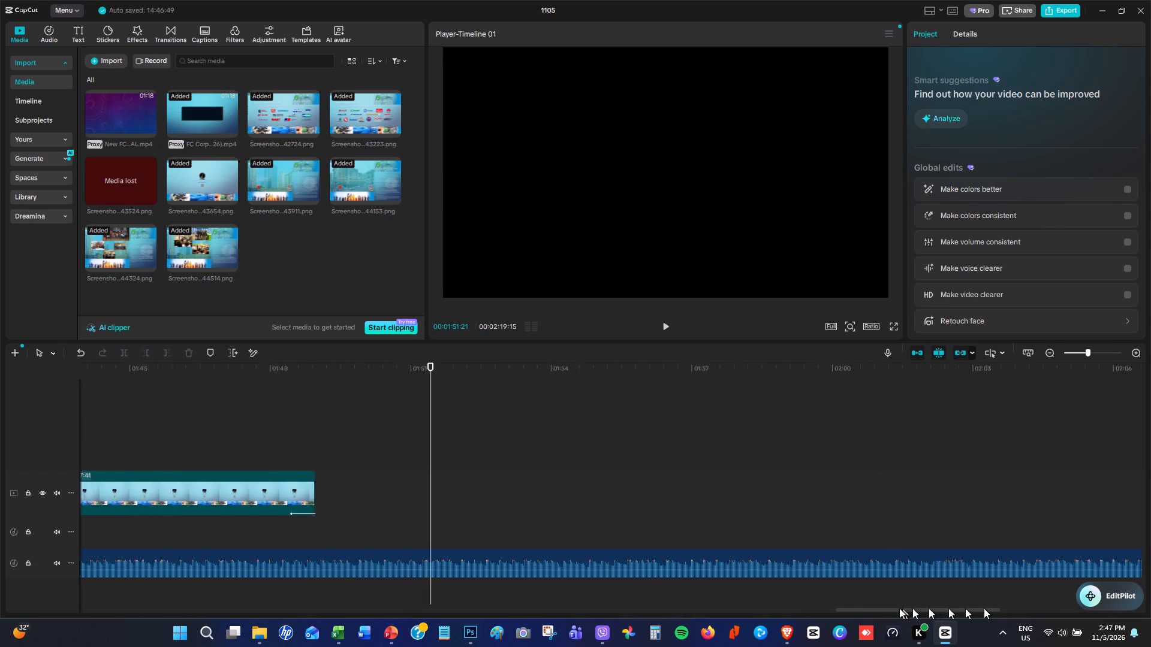
left_click_drag(899, 608, 865, 610)
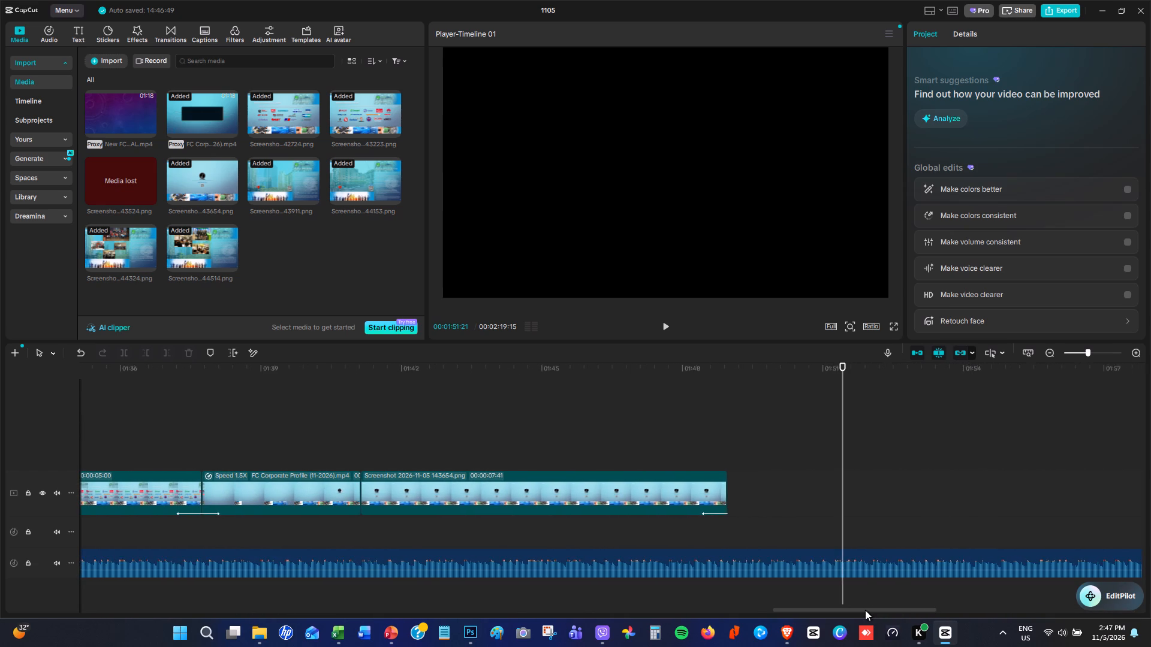
left_click_drag(865, 610, 856, 610)
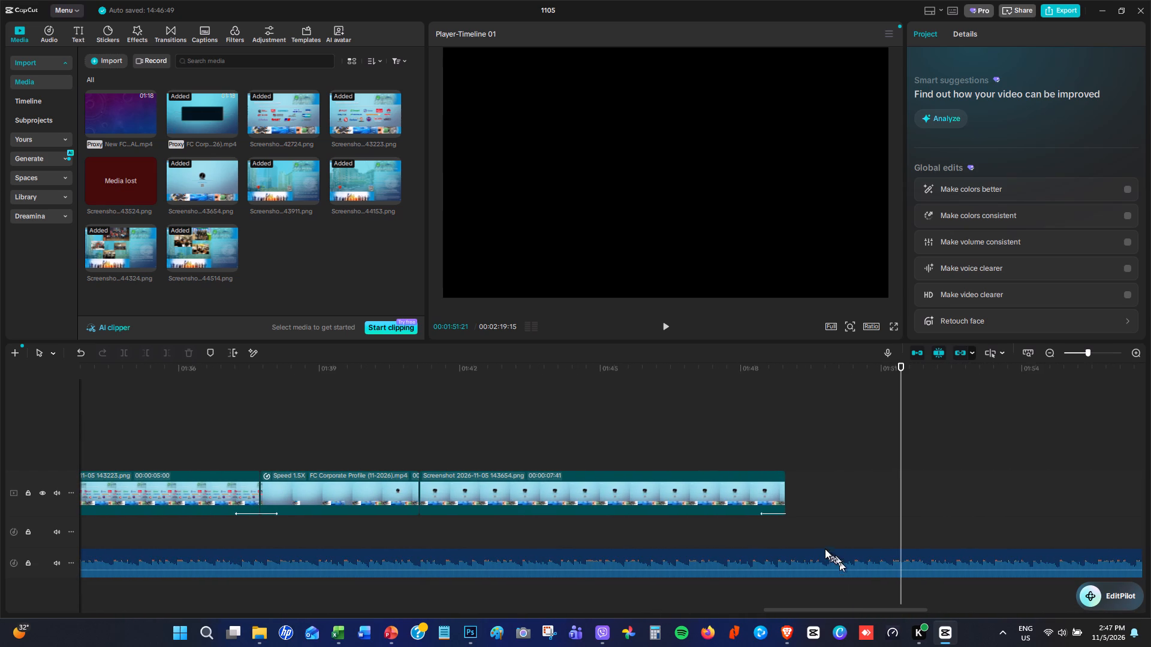
left_click(857, 558)
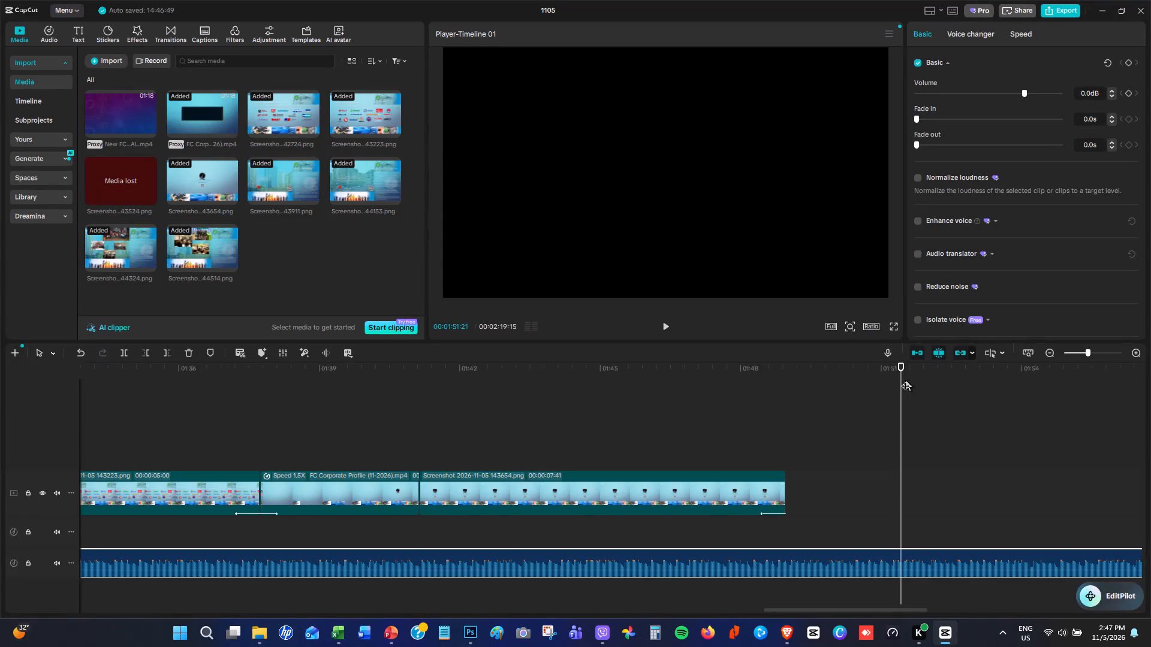
left_click_drag(903, 379, 930, 383)
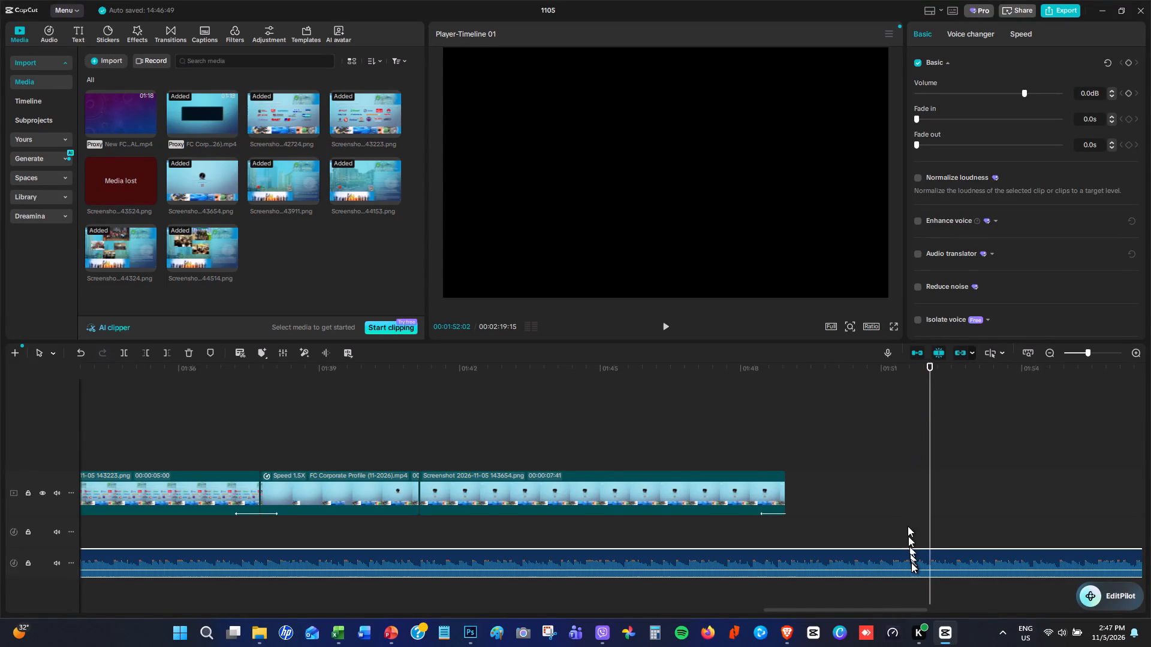
left_click(912, 564)
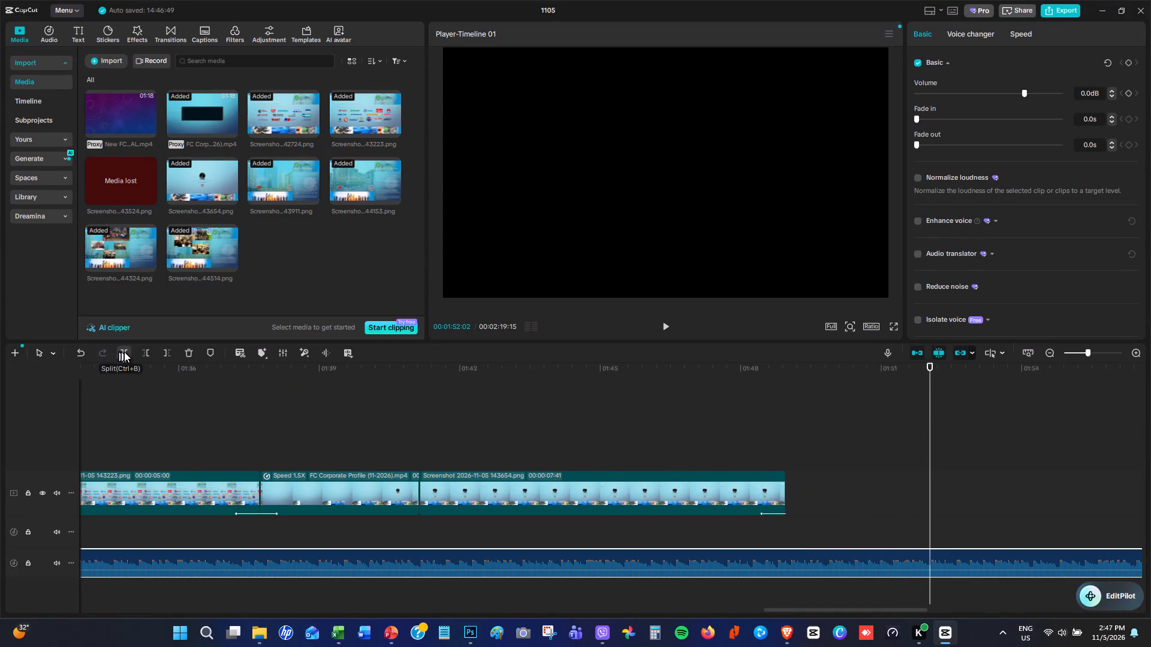
left_click(124, 352)
left_click(987, 563)
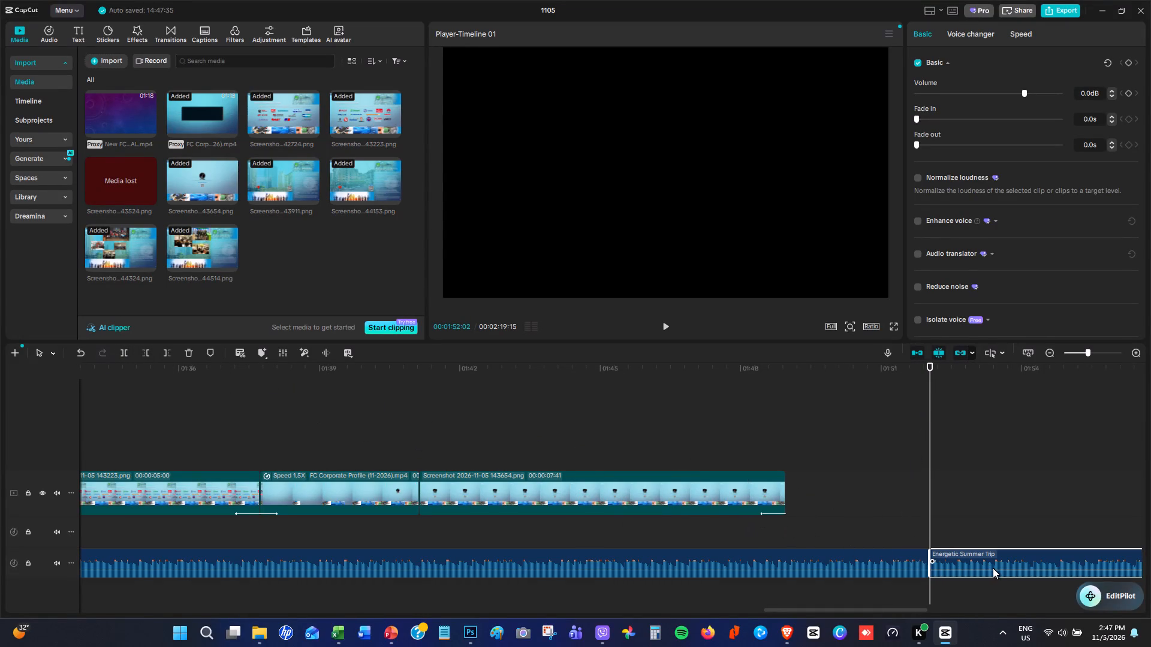
key("BackSpace")
Add a fade-out of about 2 s to the end of the trimmed Energetic Summer Trip music.
left_click(882, 564)
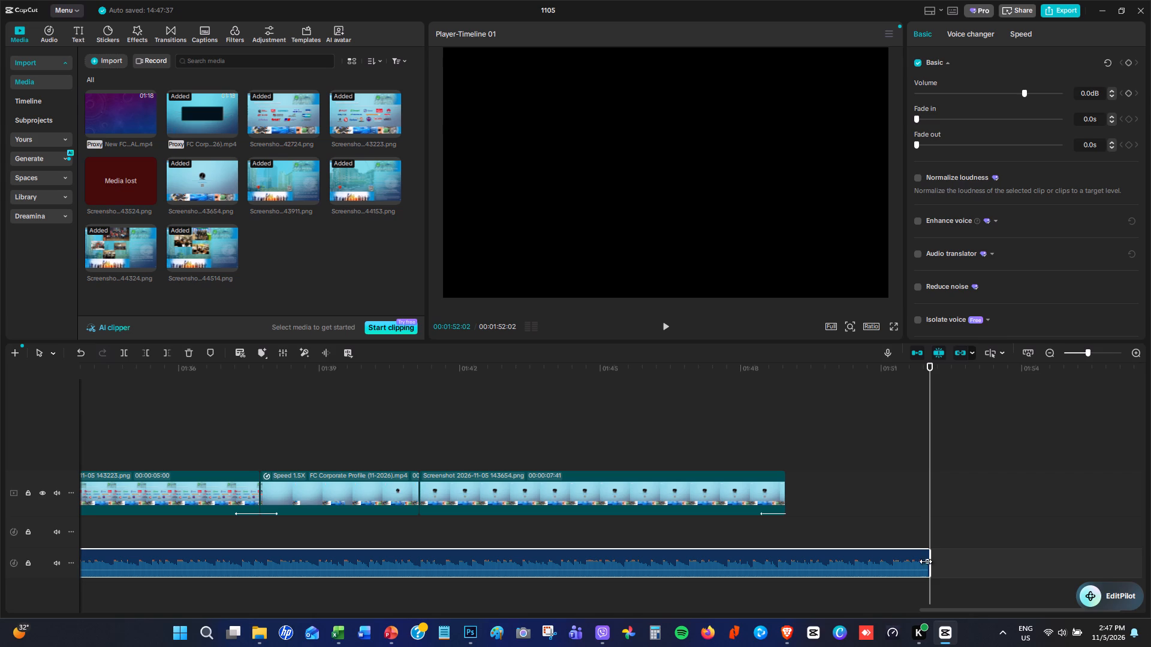
left_click_drag(926, 563, 909, 562)
left_click_drag(909, 562, 832, 550)
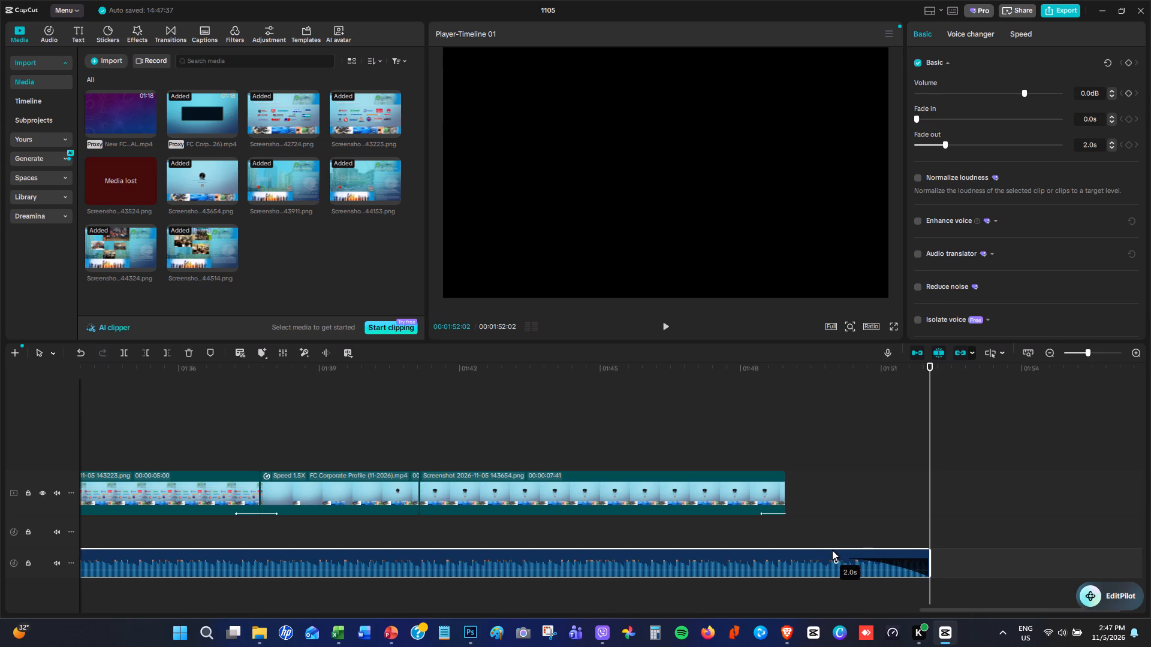
left_click_drag(832, 550, 826, 549)
Play from 00:01:46:02 in the closing logo still through the music fade-out to the end of the timeline.
left_click(649, 400)
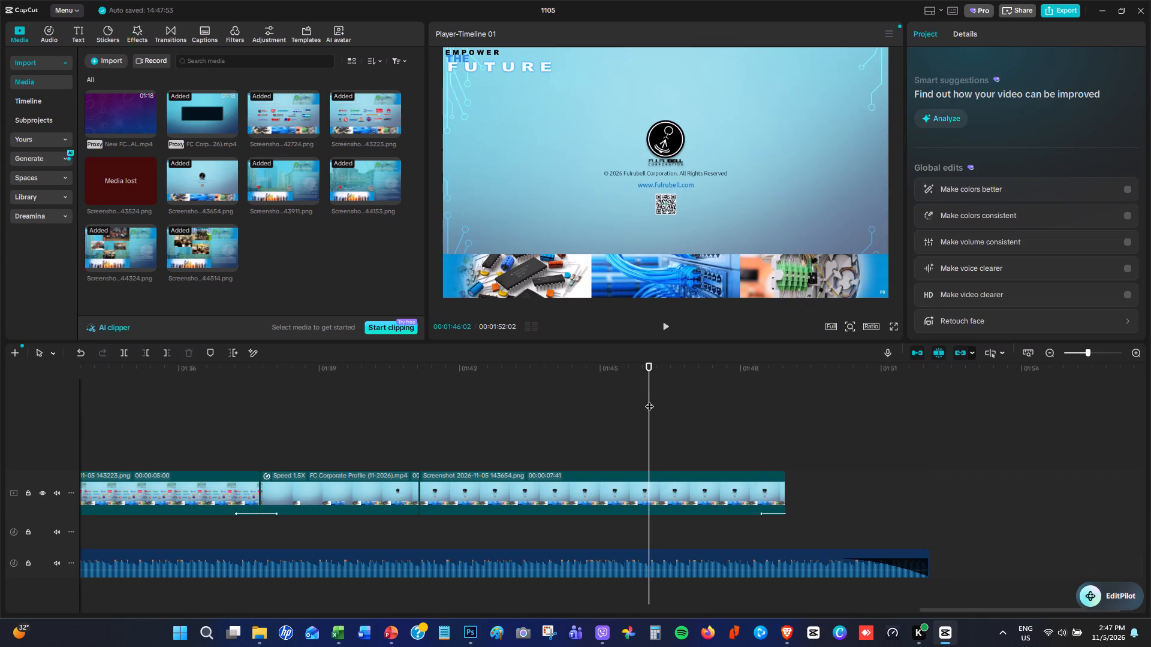
key("space")
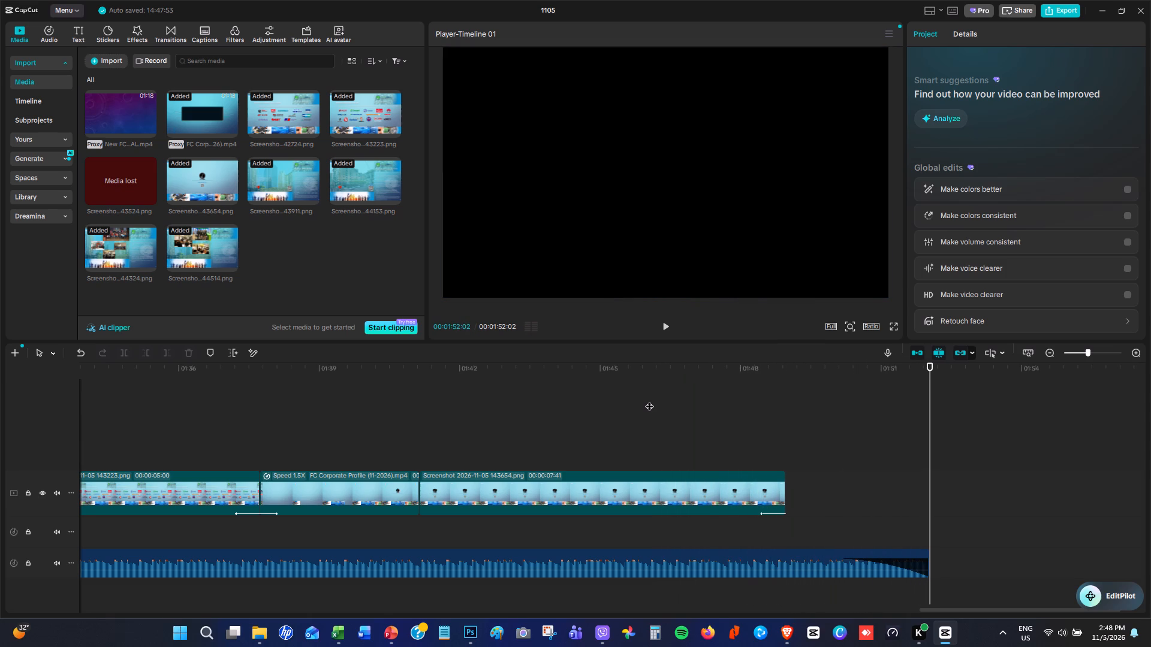
Play the edited corporate profile video in full screen from the opening Corporate Profile title.
left_click_drag(1004, 608, 996, 608)
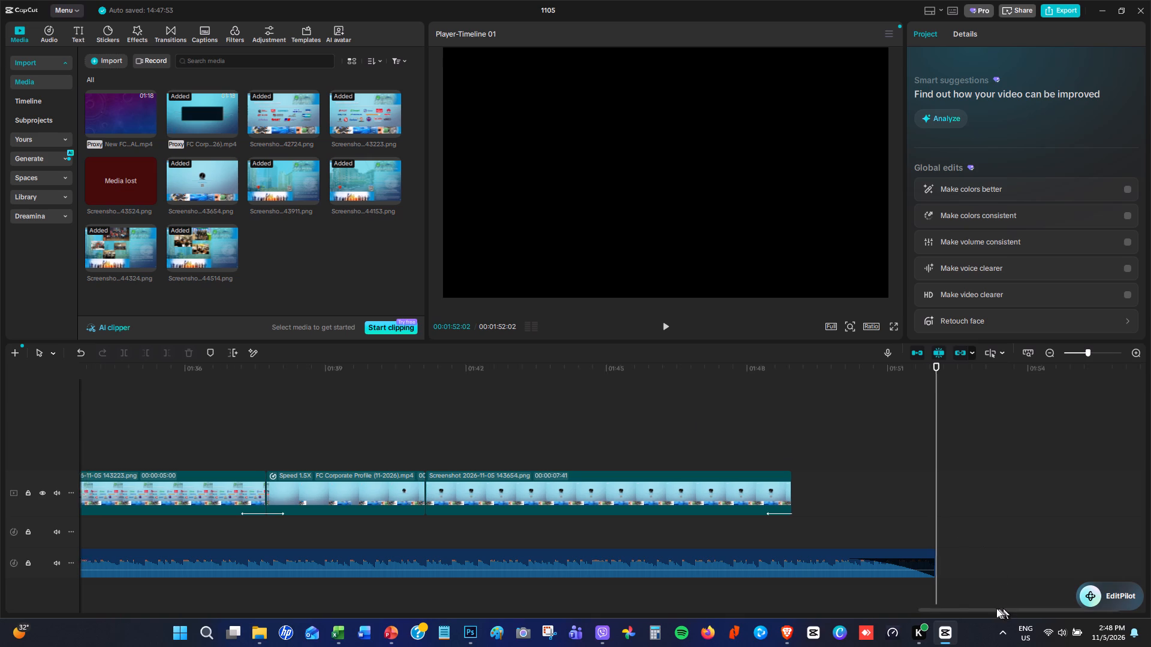
left_click_drag(996, 608, 103, 557)
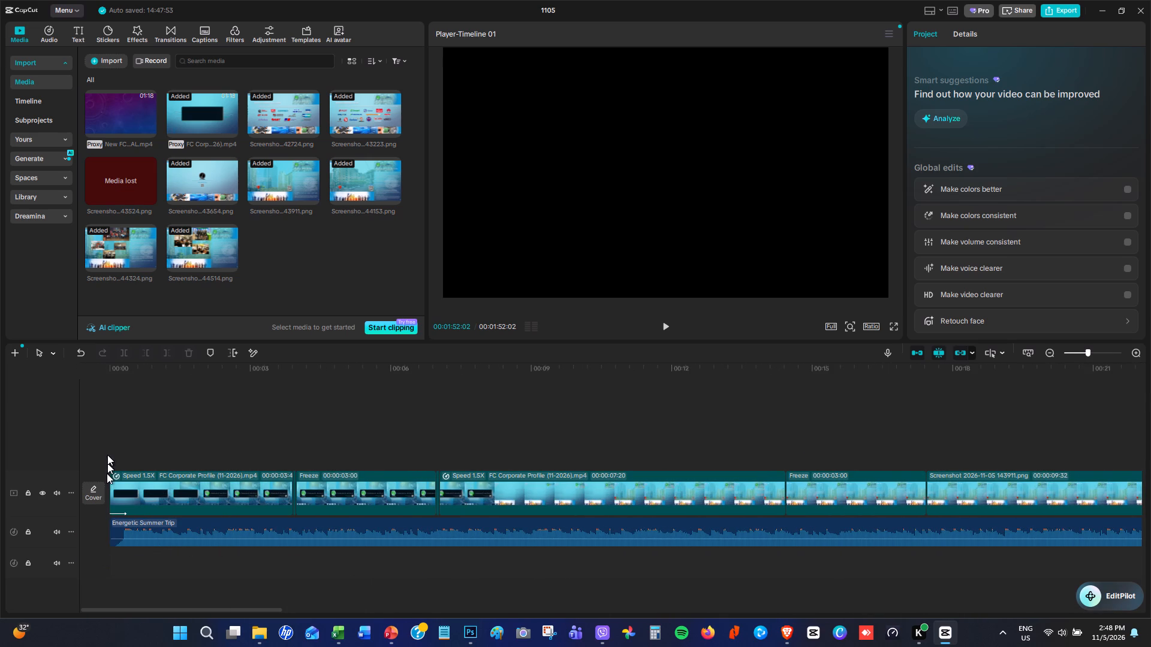
left_click(109, 446)
left_click(116, 413)
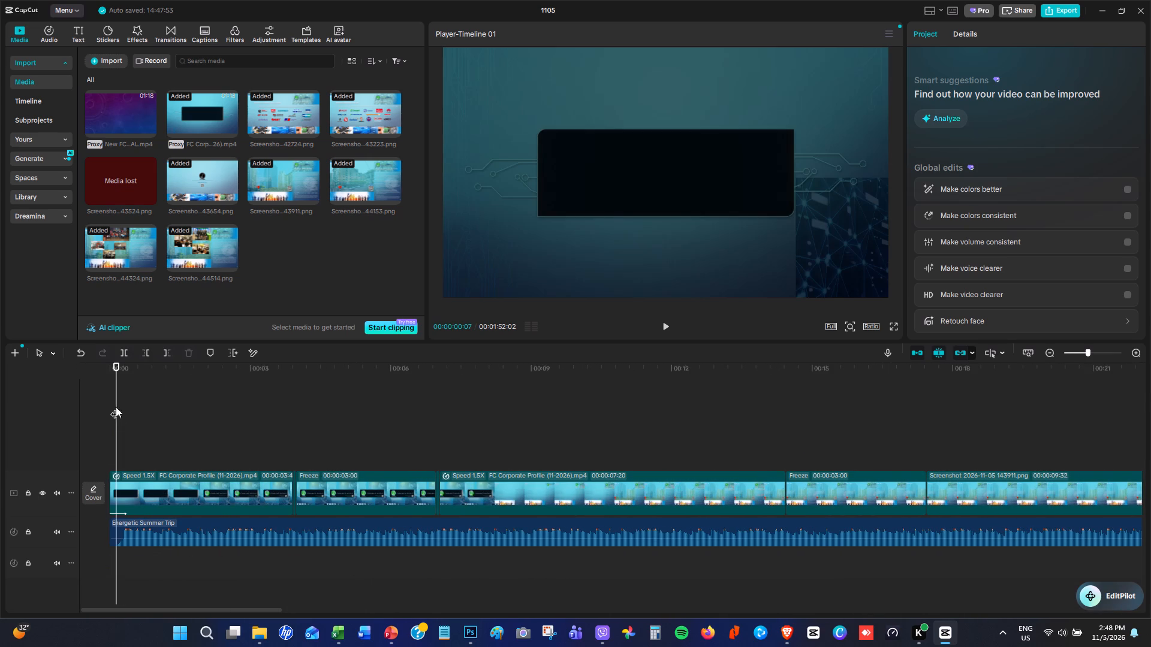
left_click(894, 326)
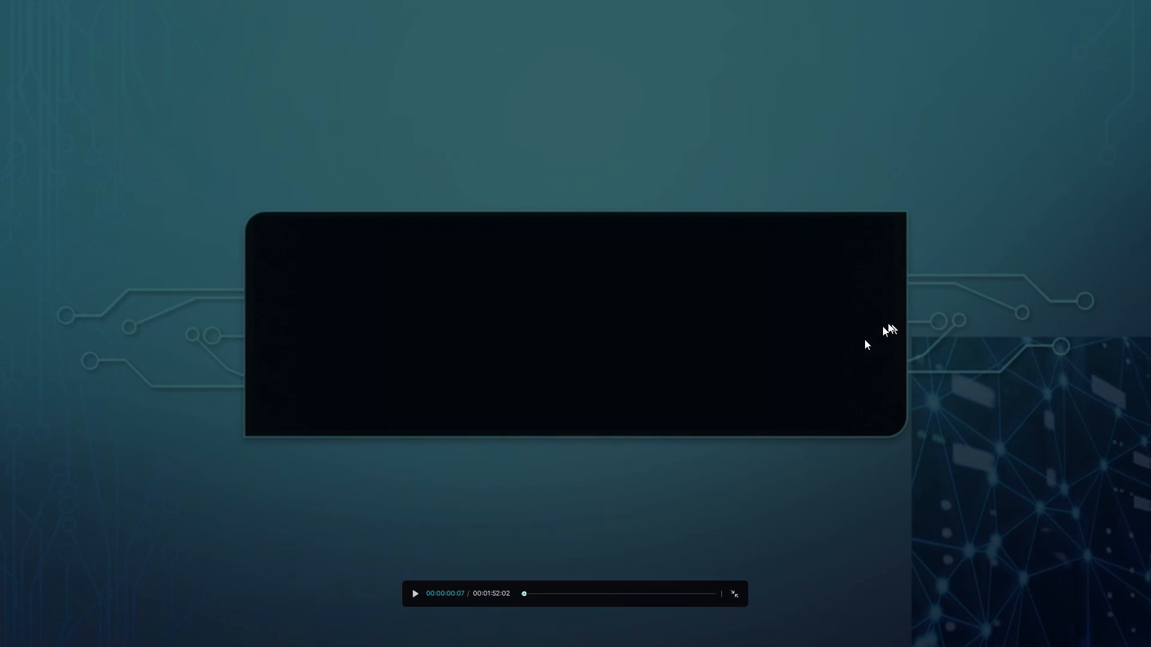
left_click(414, 592)
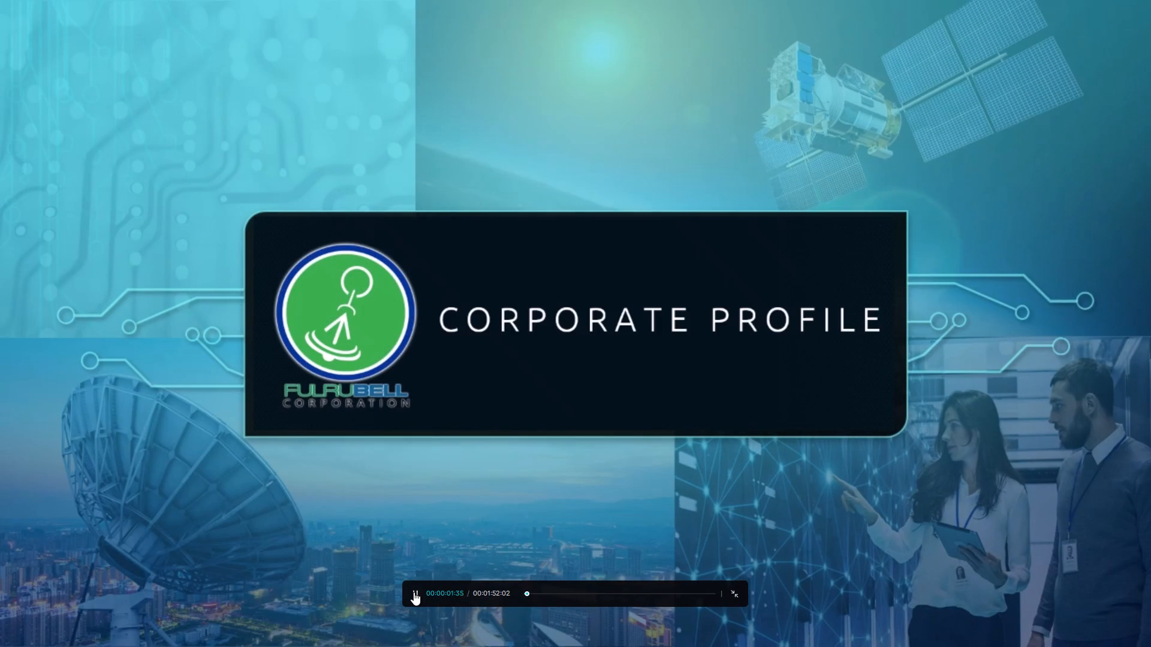
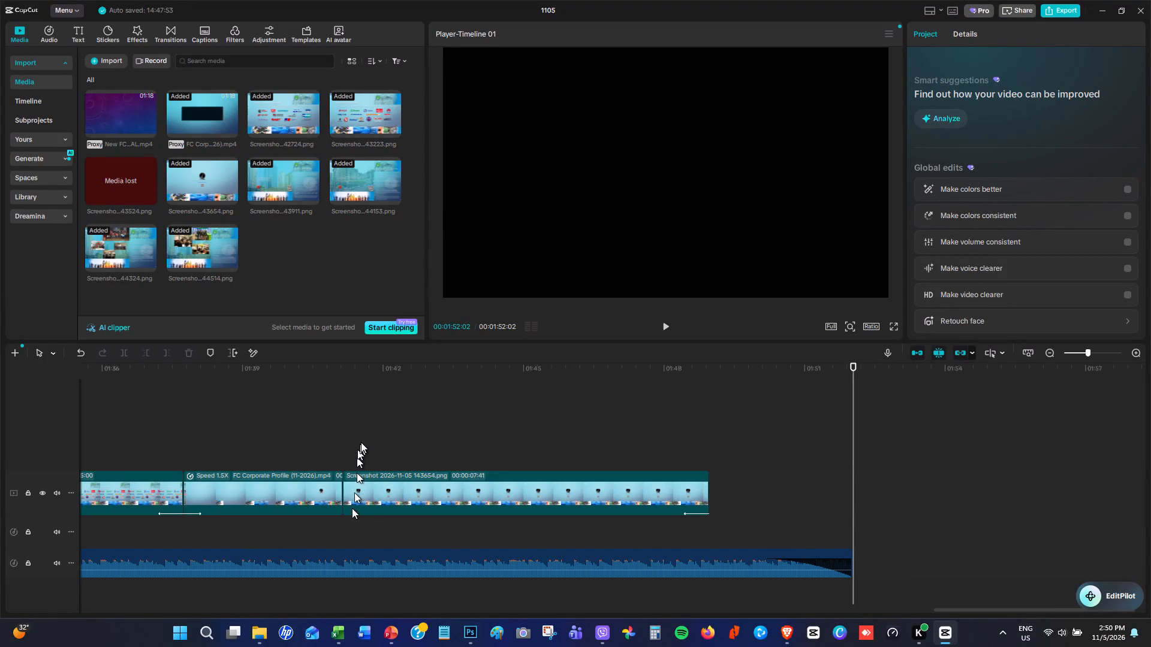
Review the closing slide and the first few seconds of the timeline, including the Corporate Profile title.
left_click(403, 433)
left_click(458, 490)
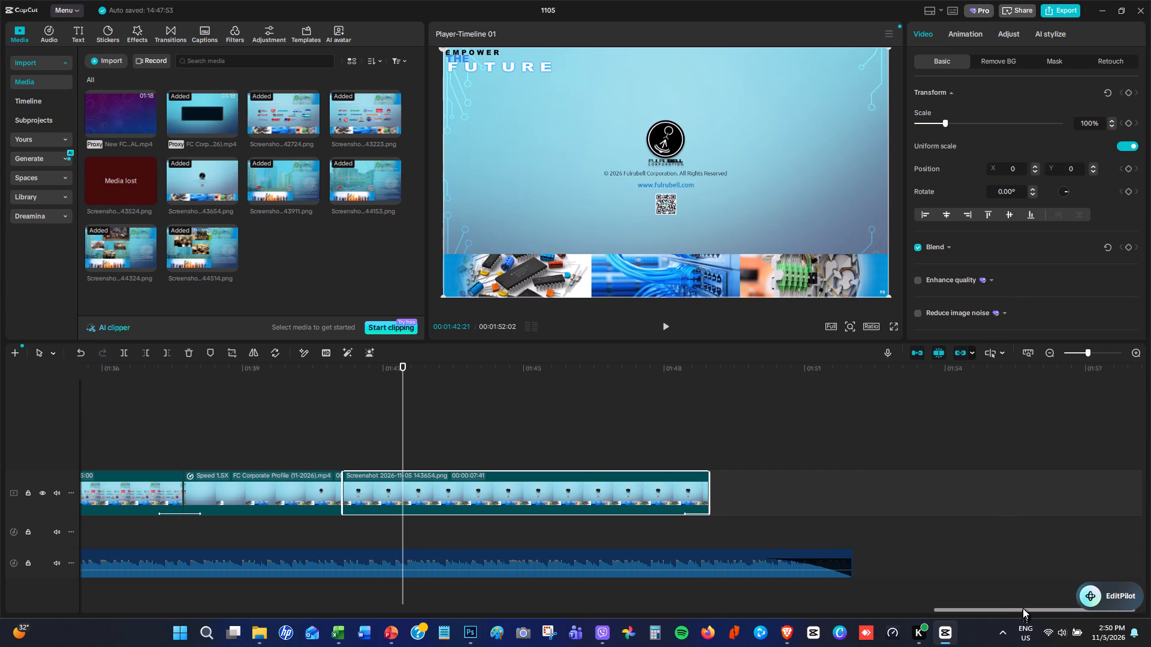
left_click_drag(1023, 608, 71, 602)
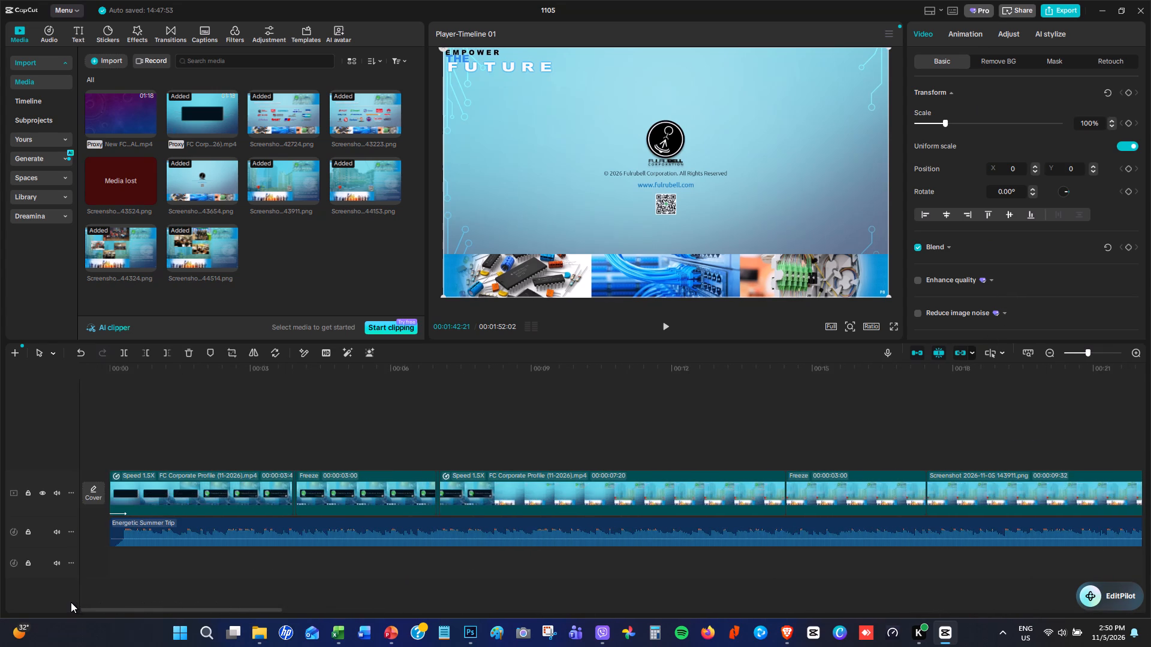
left_click(1051, 353)
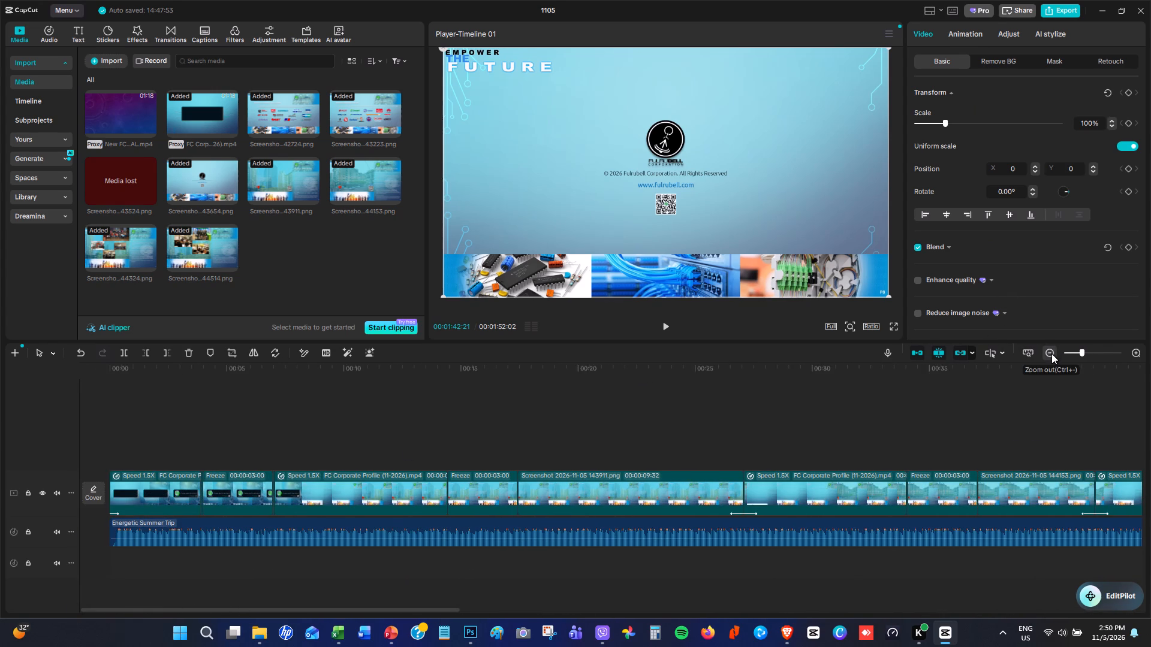
left_click(129, 419)
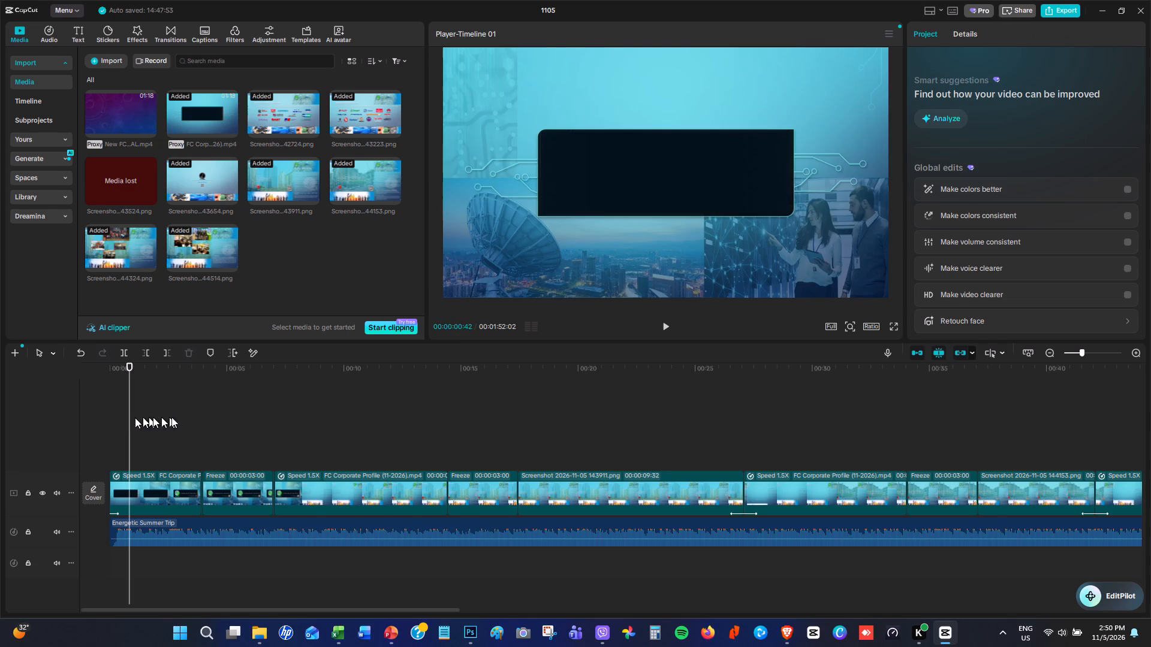
left_click(228, 411)
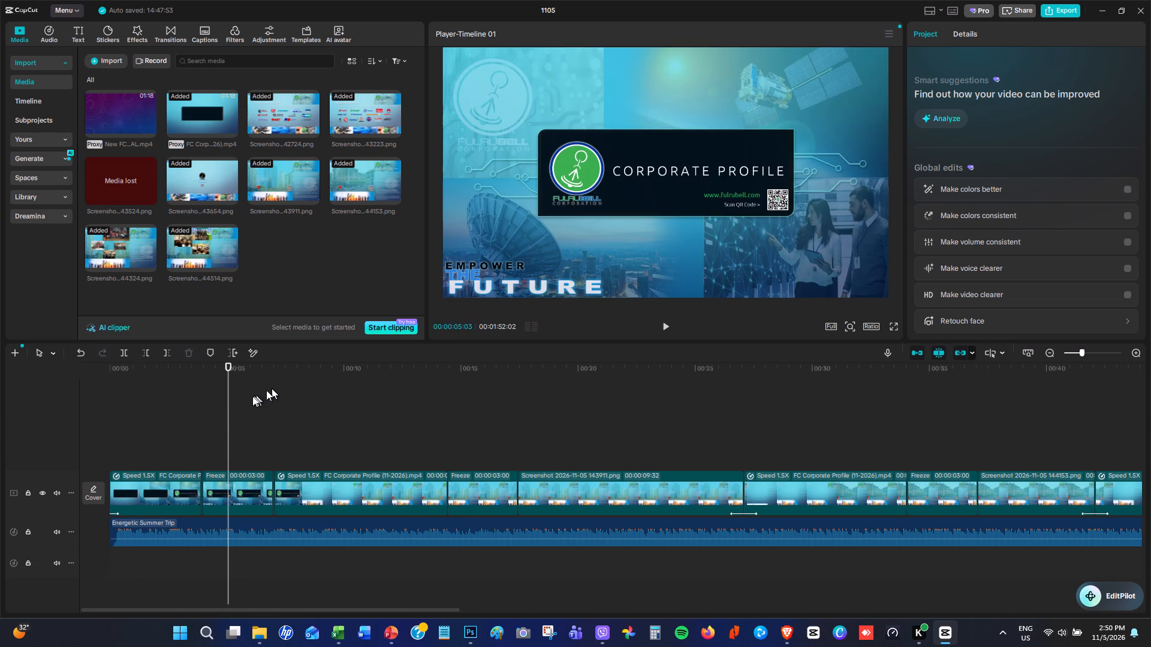
left_click(193, 405)
left_click(153, 405)
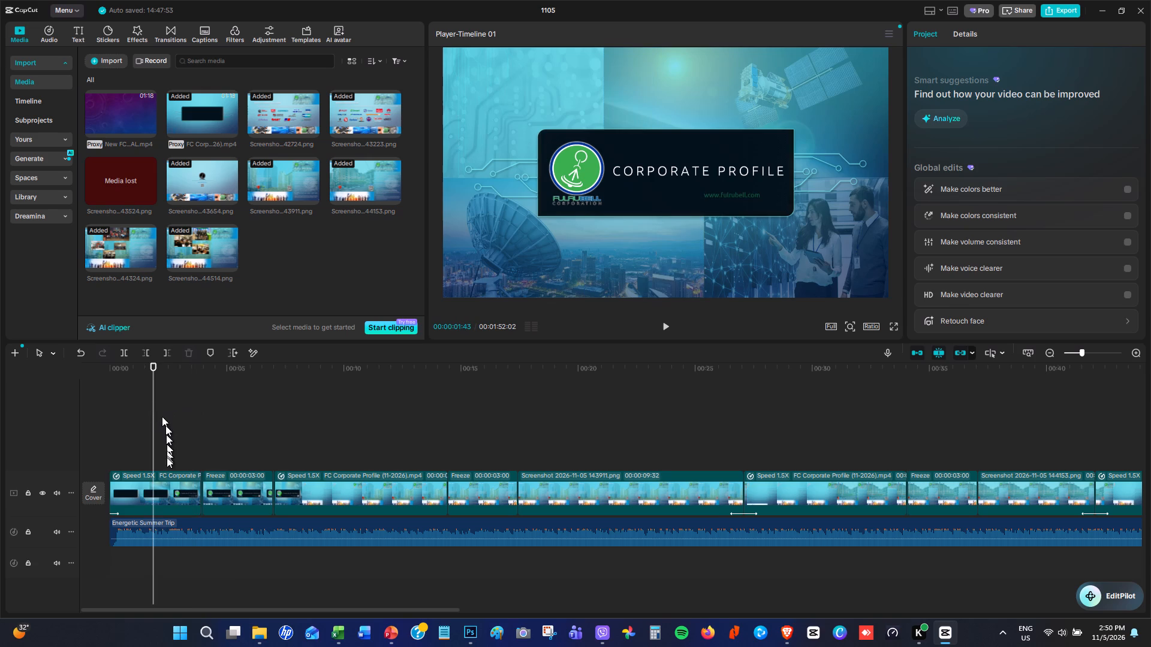
Examine the first clip's basic, retouch and mask settings for options that could improve its image quality.
left_click(174, 482)
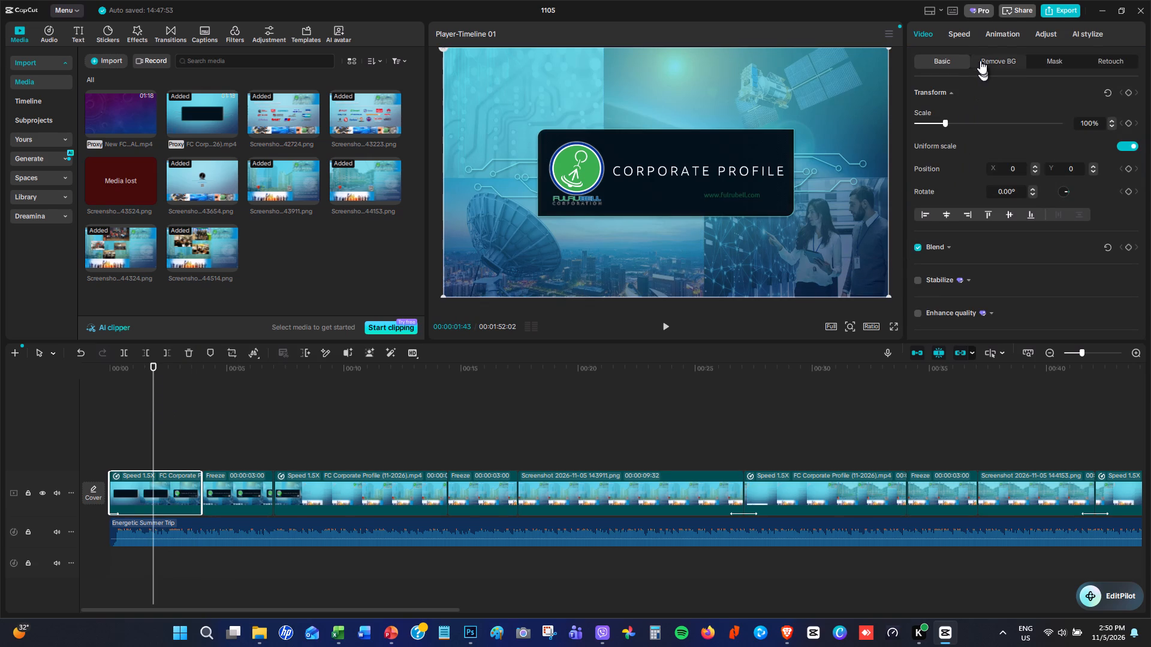
scroll(1047, 186, "down", 1)
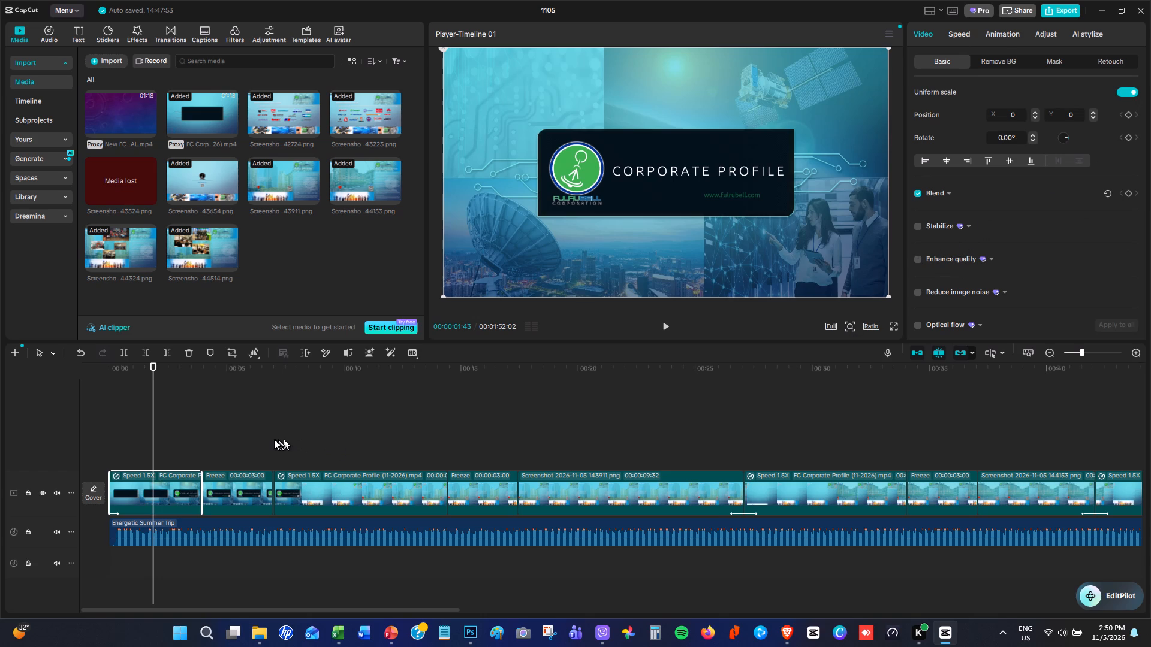
left_click(992, 259)
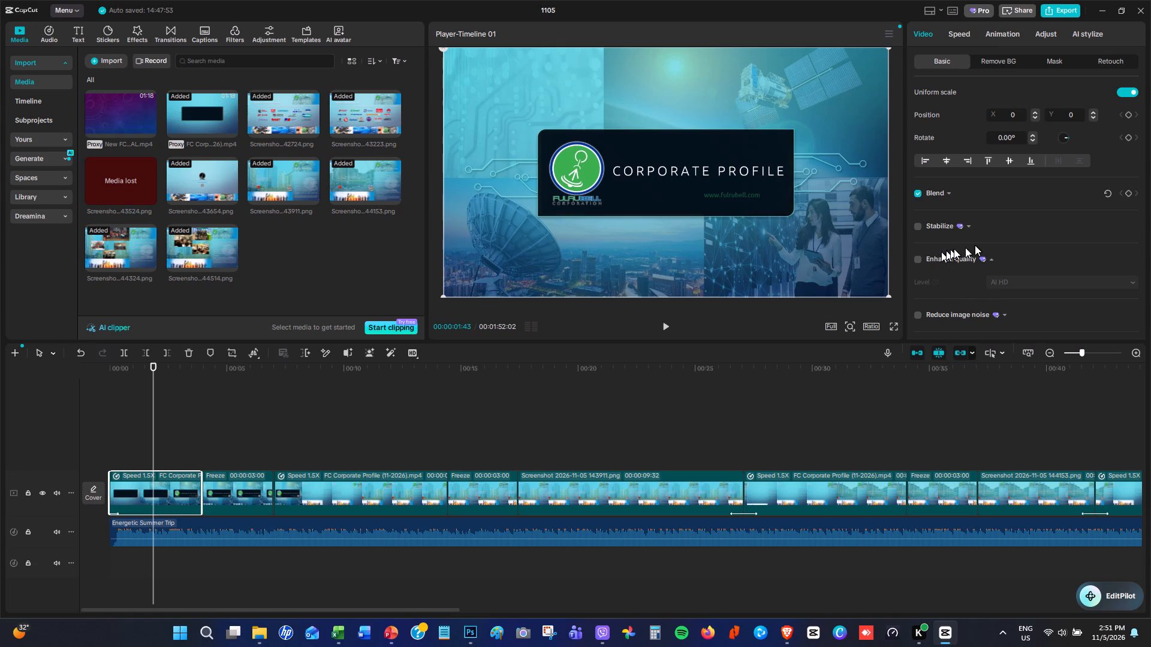
scroll(1006, 252, "down", 2)
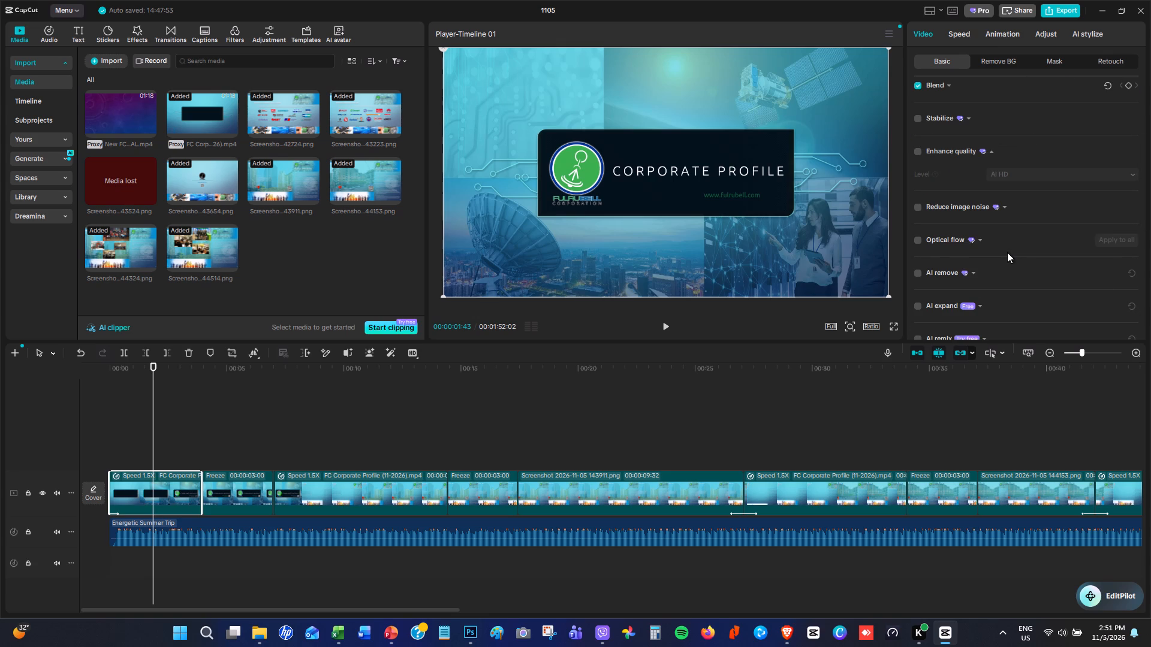
scroll(1007, 252, "down", 3)
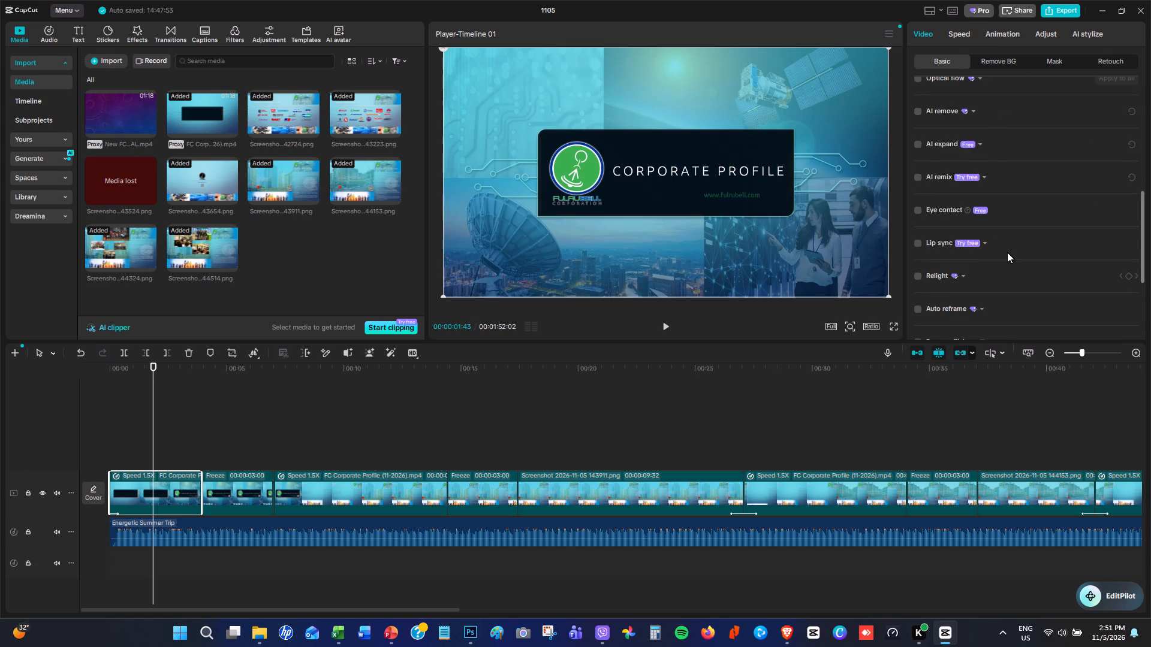
scroll(1007, 252, "up", 12)
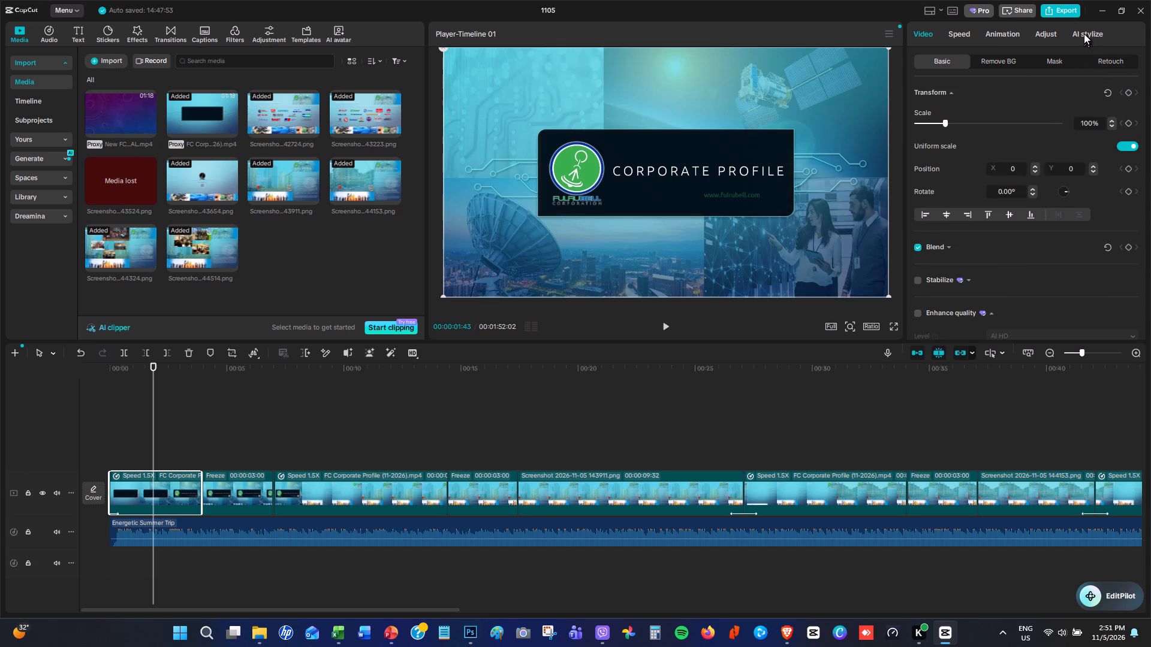
left_click(1105, 59)
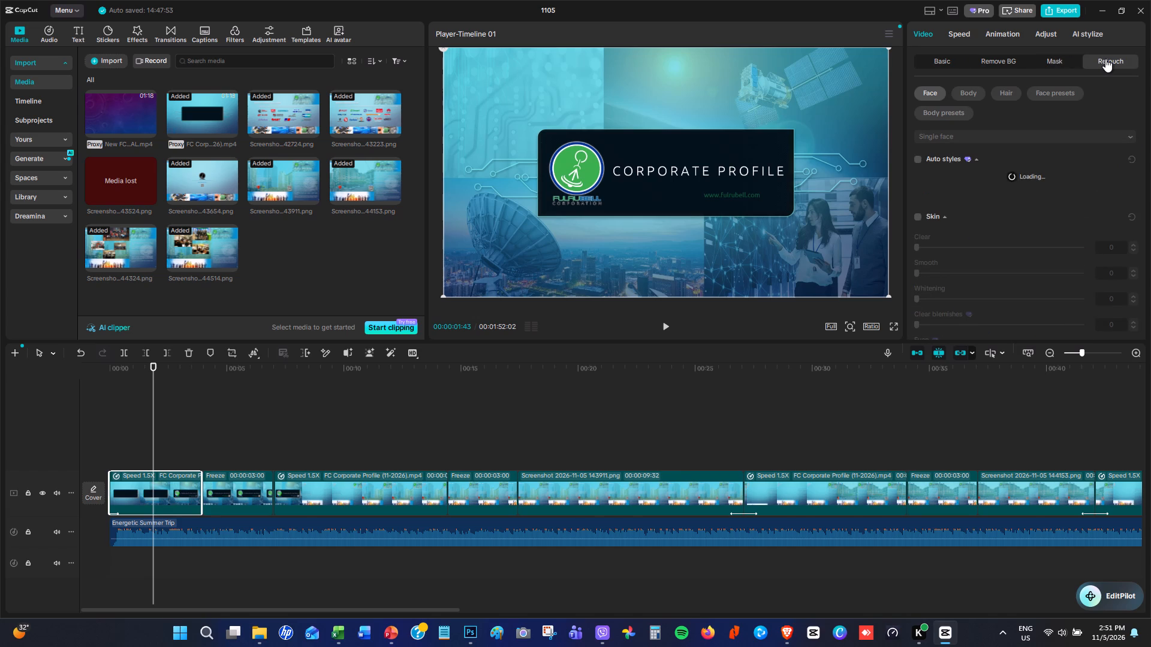
left_click(1057, 61)
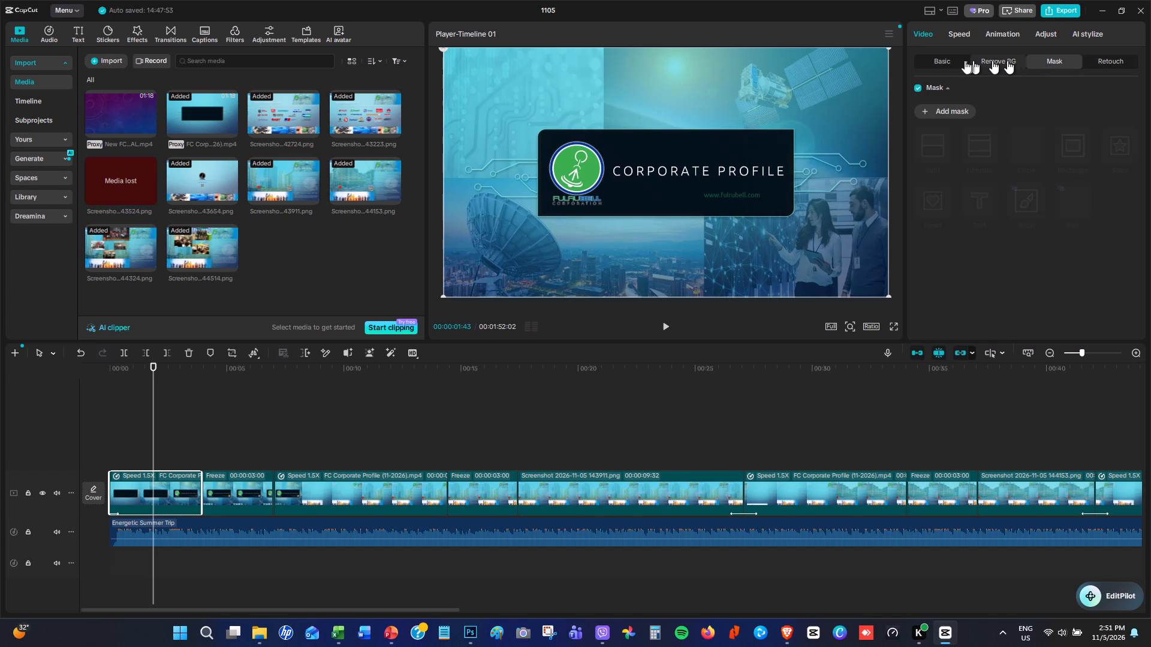
left_click(937, 61)
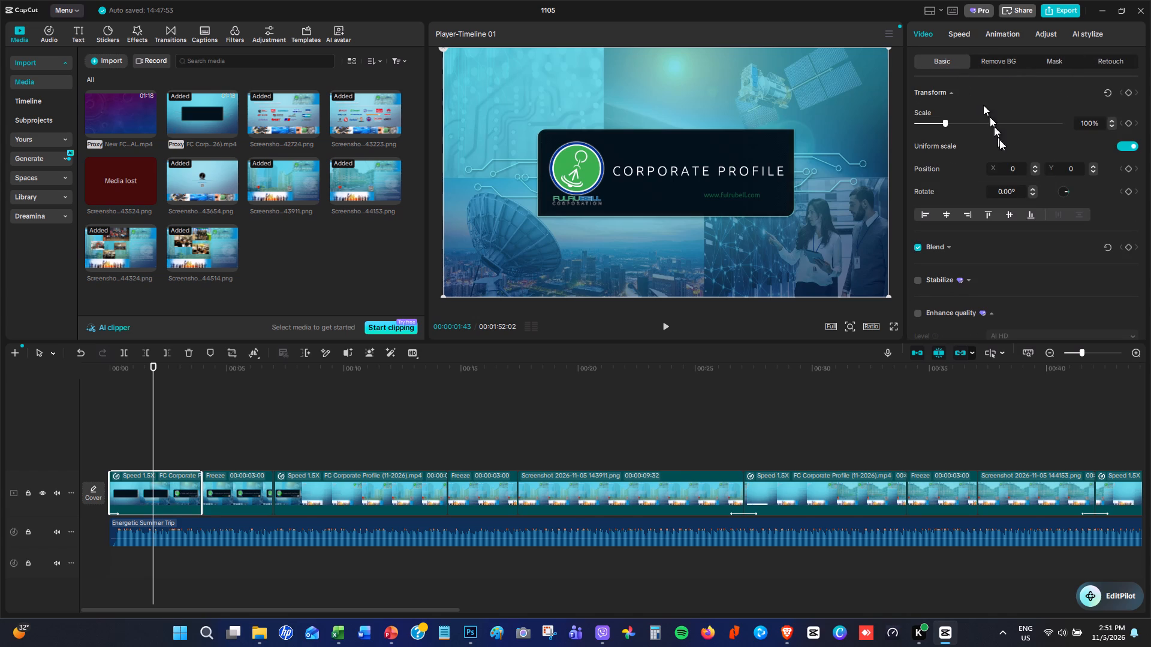
scroll(1015, 186, "up", 2)
scroll(1015, 186, "down", 1)
scroll(1015, 186, "up", 2)
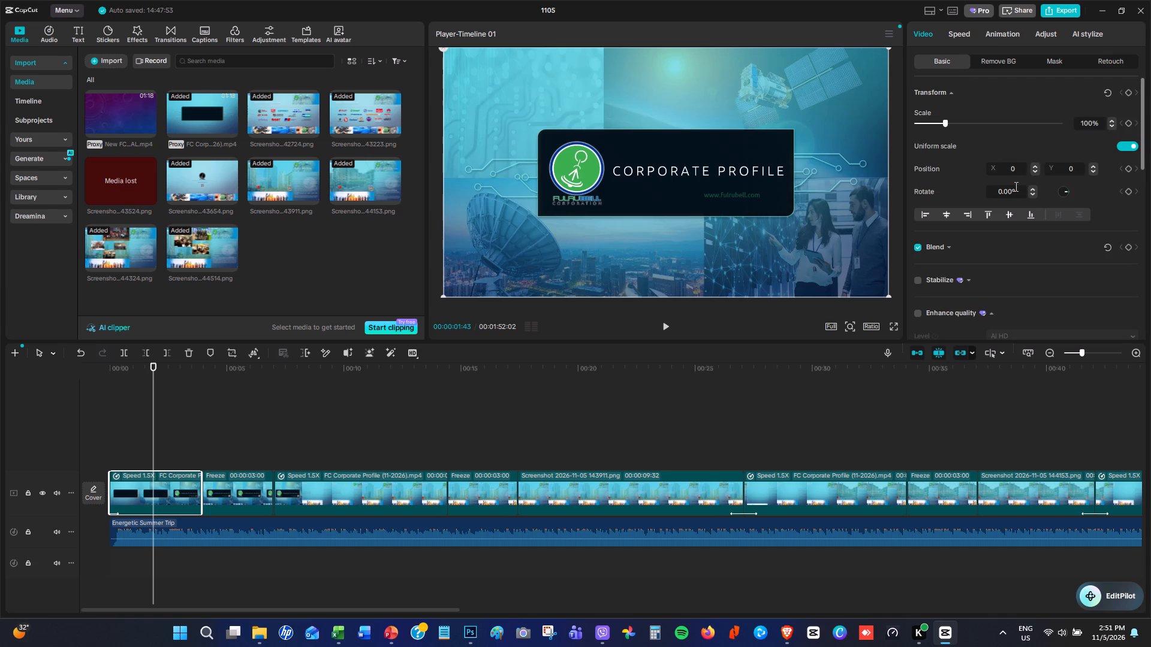
scroll(1015, 186, "up", 1)
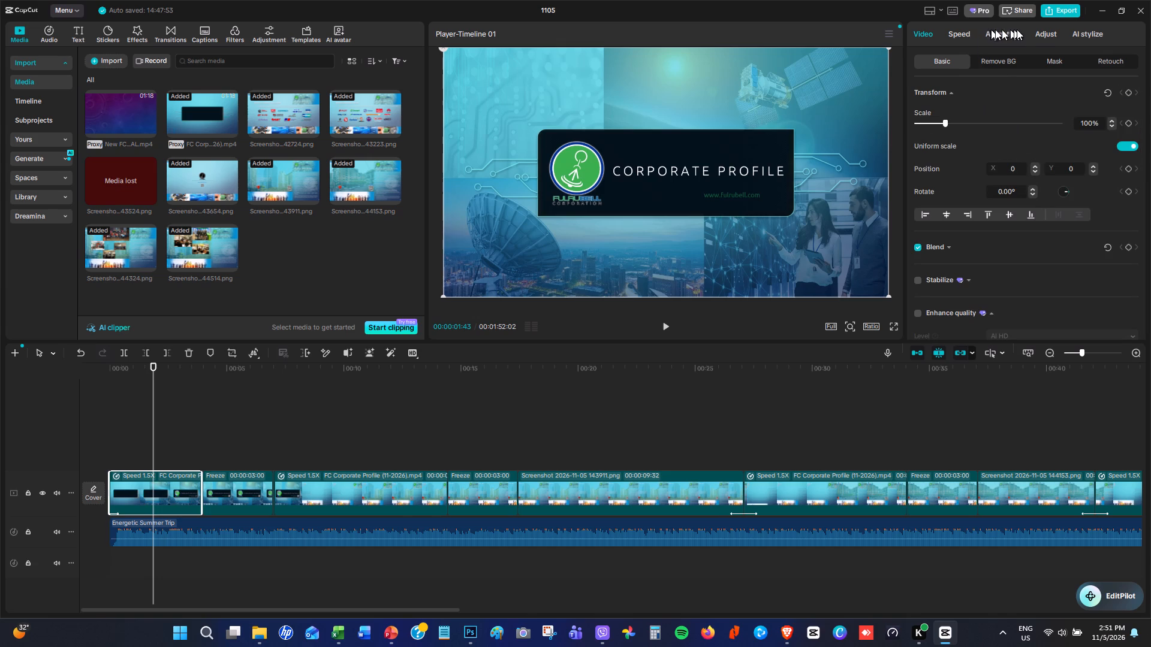
Set the Sharpen adjustment of the first clip to 10.
left_click(1044, 35)
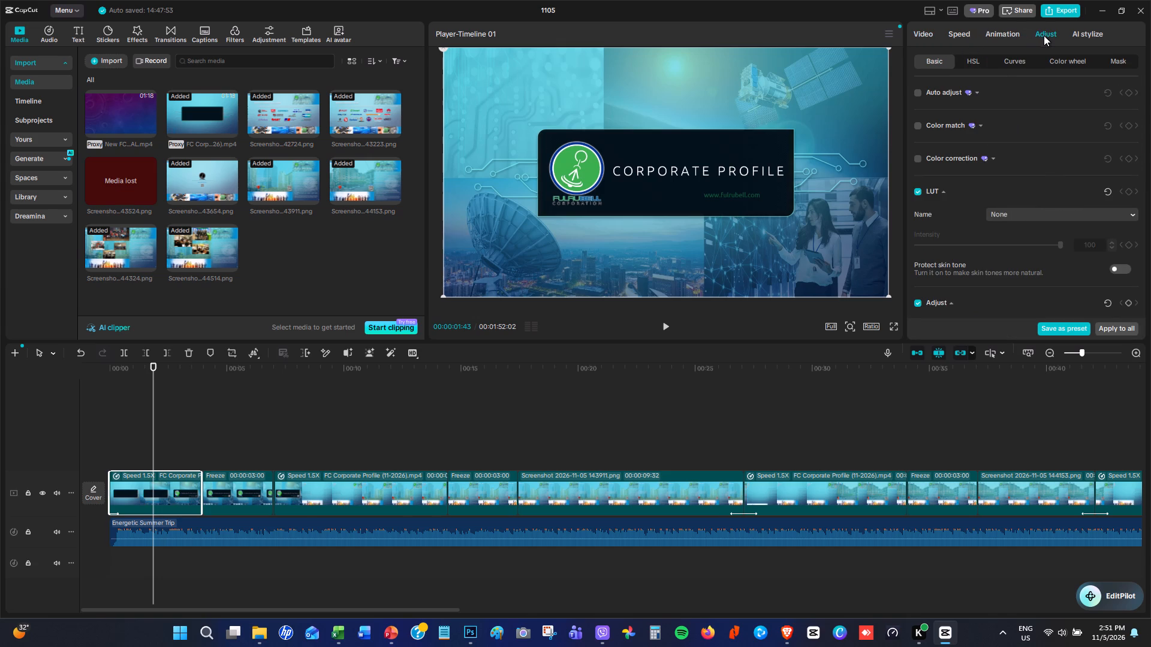
scroll(1052, 164, "down", 2)
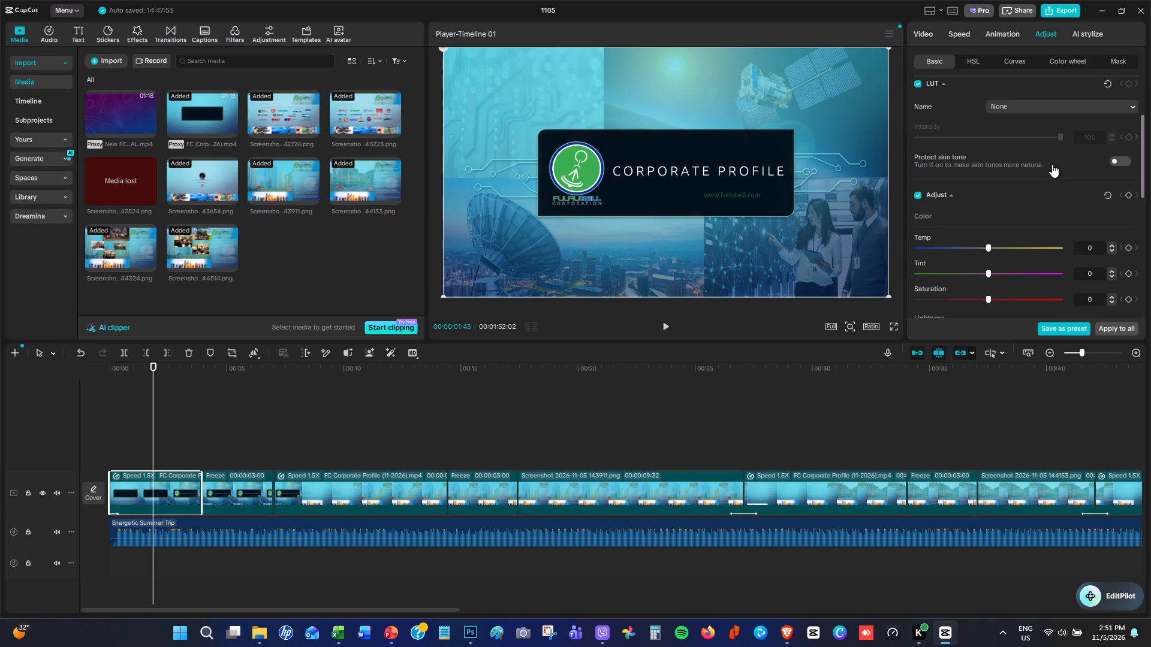
scroll(1052, 164, "down", 1)
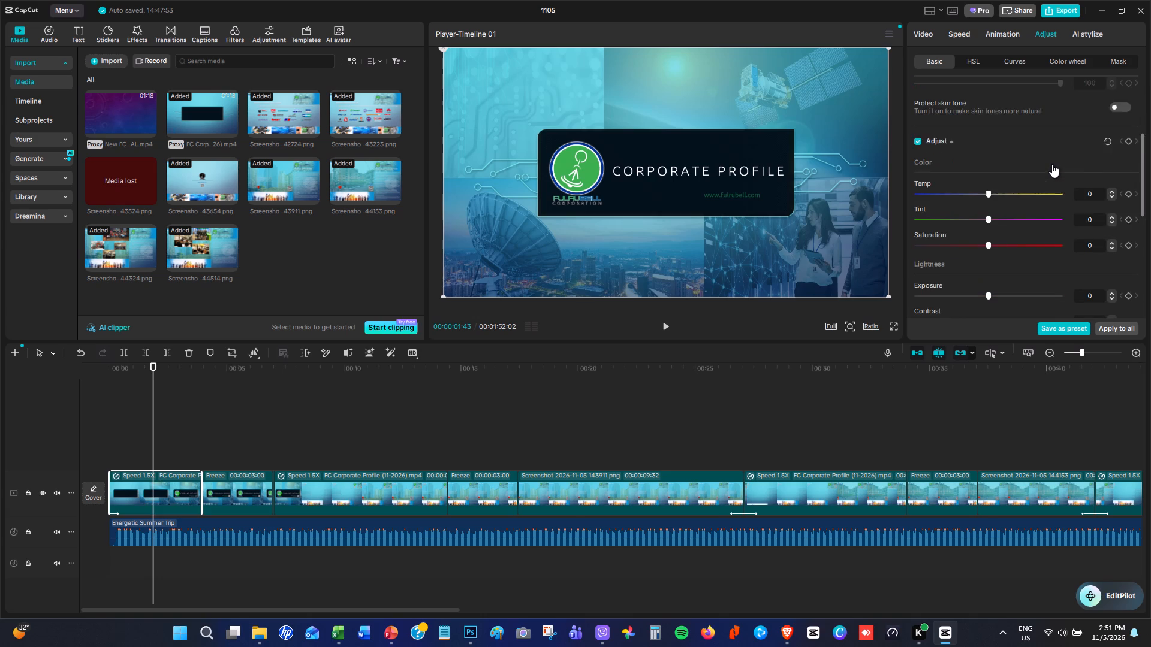
scroll(1052, 164, "down", 4)
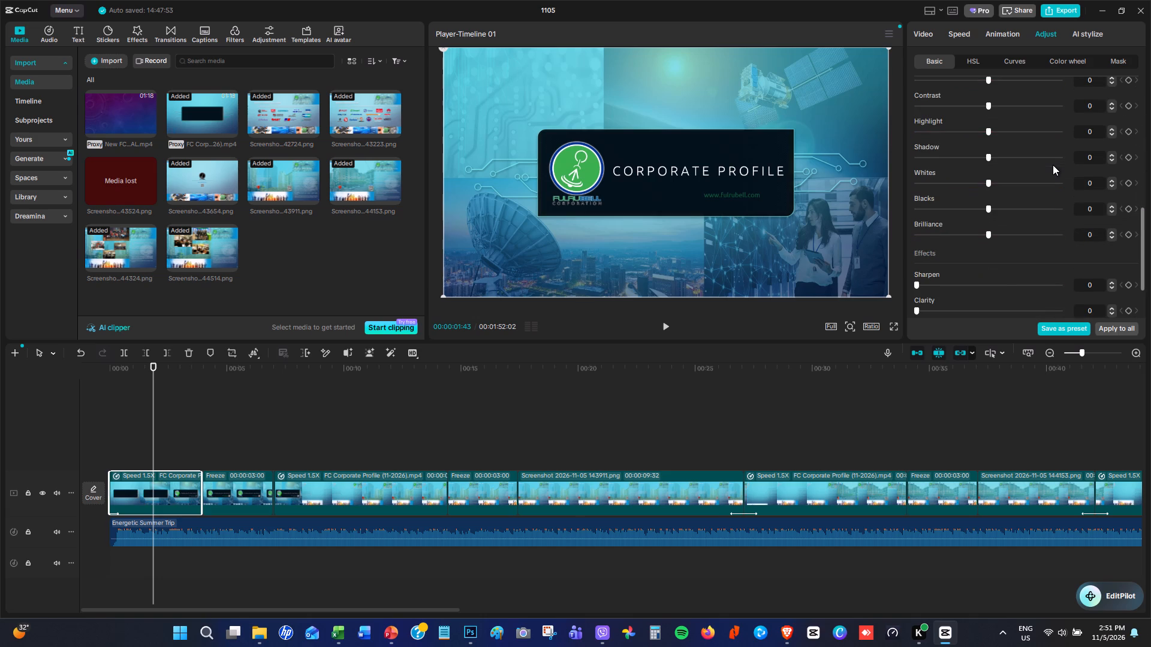
scroll(1053, 165, "down", 1)
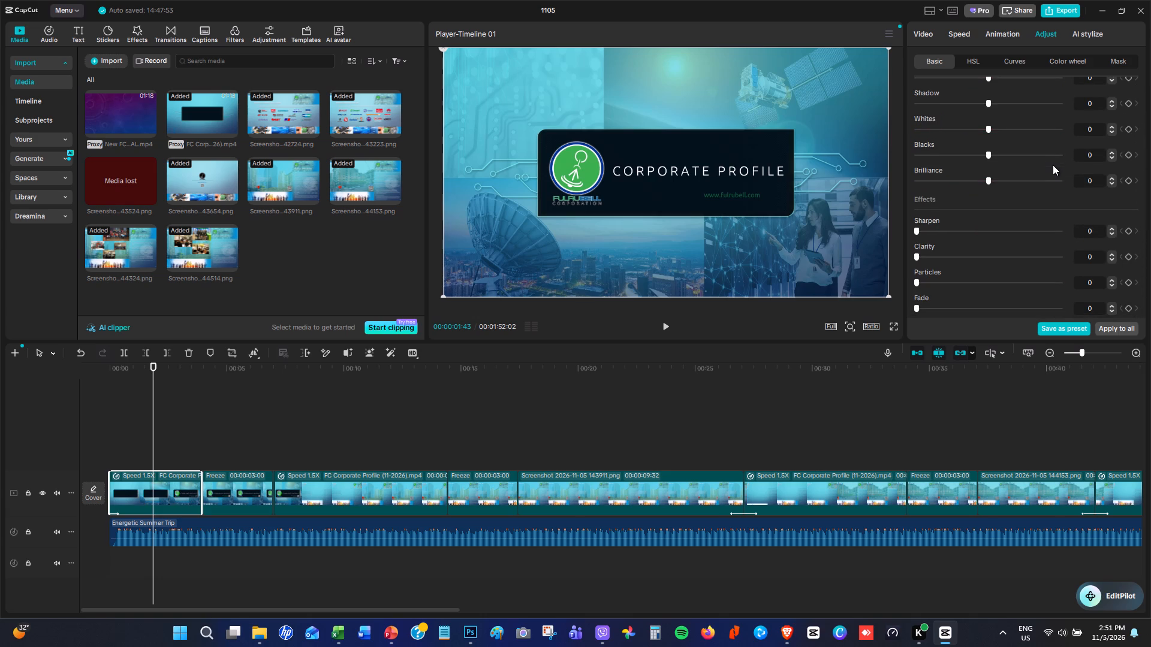
left_click(1110, 228)
double_click(1110, 228)
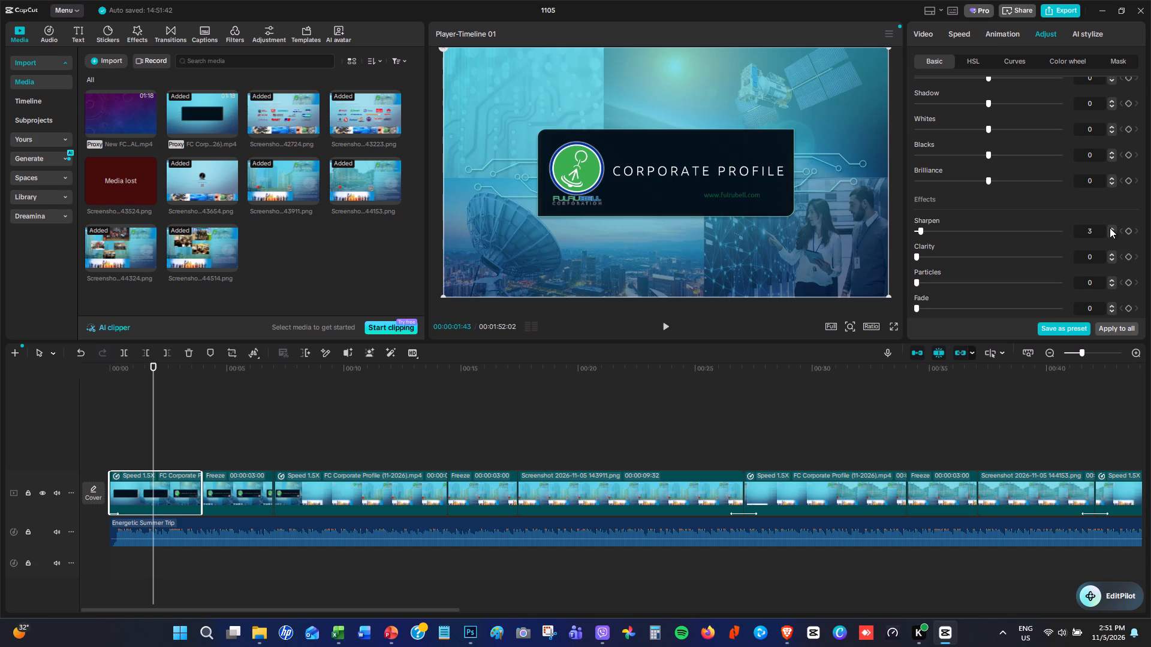
left_click(1110, 228)
left_click(1110, 228)
triple_click(1110, 228)
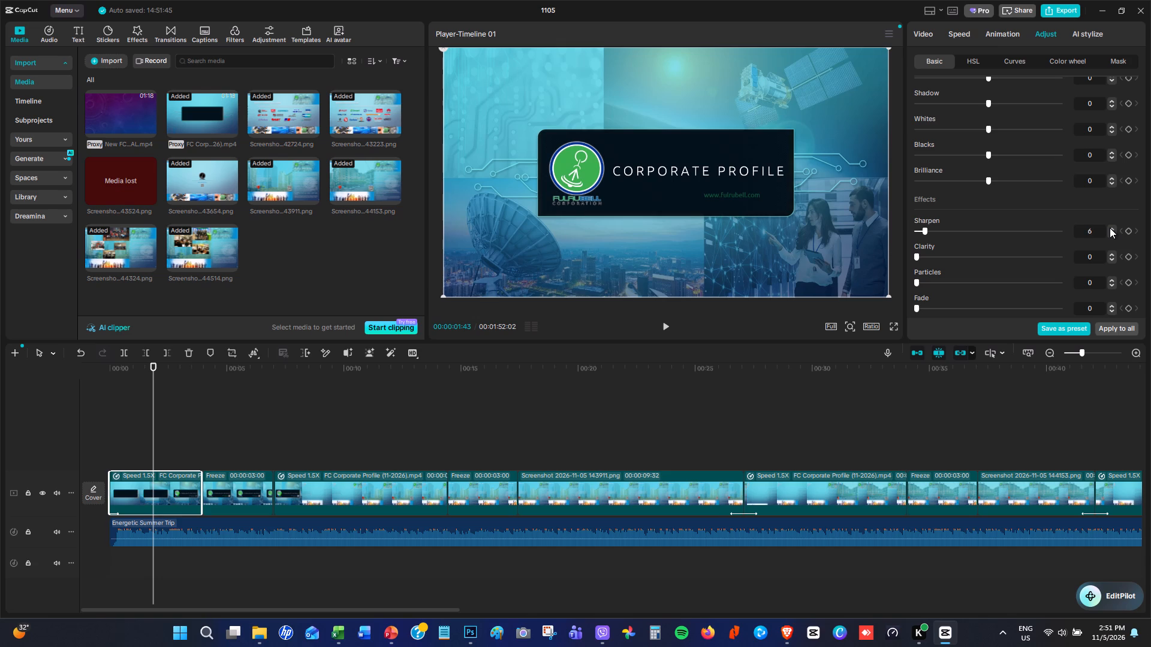
left_click(1110, 228)
left_click(1110, 228)
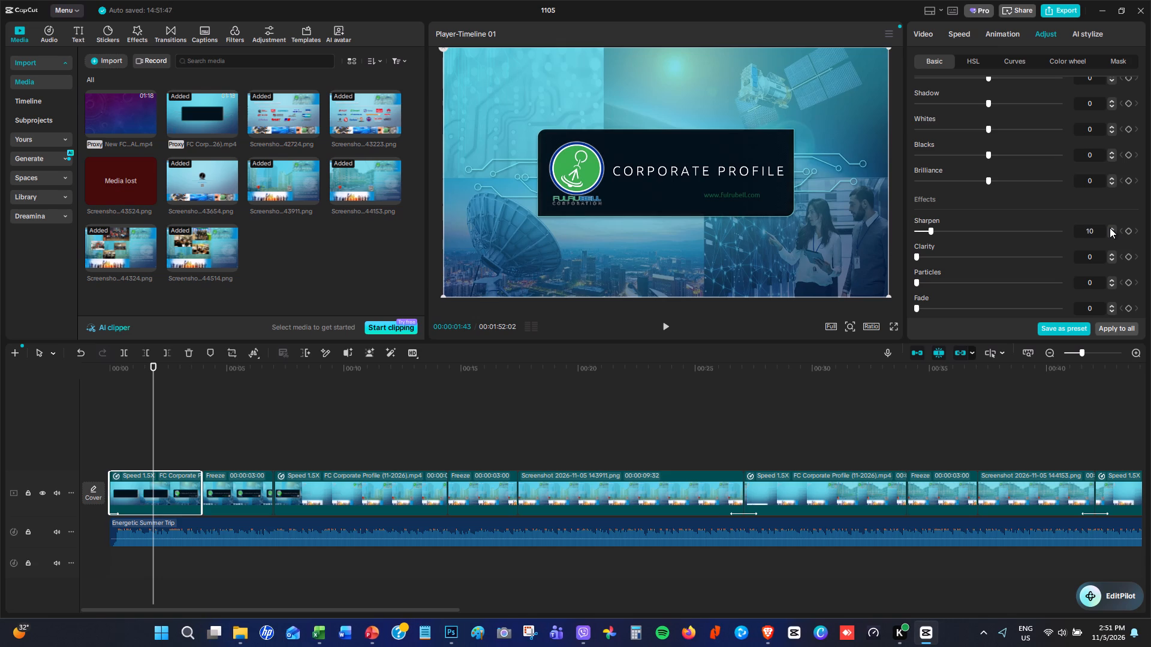
Check the sharpened opening clip in full screen and in playback from the start of the timeline.
left_click(896, 325)
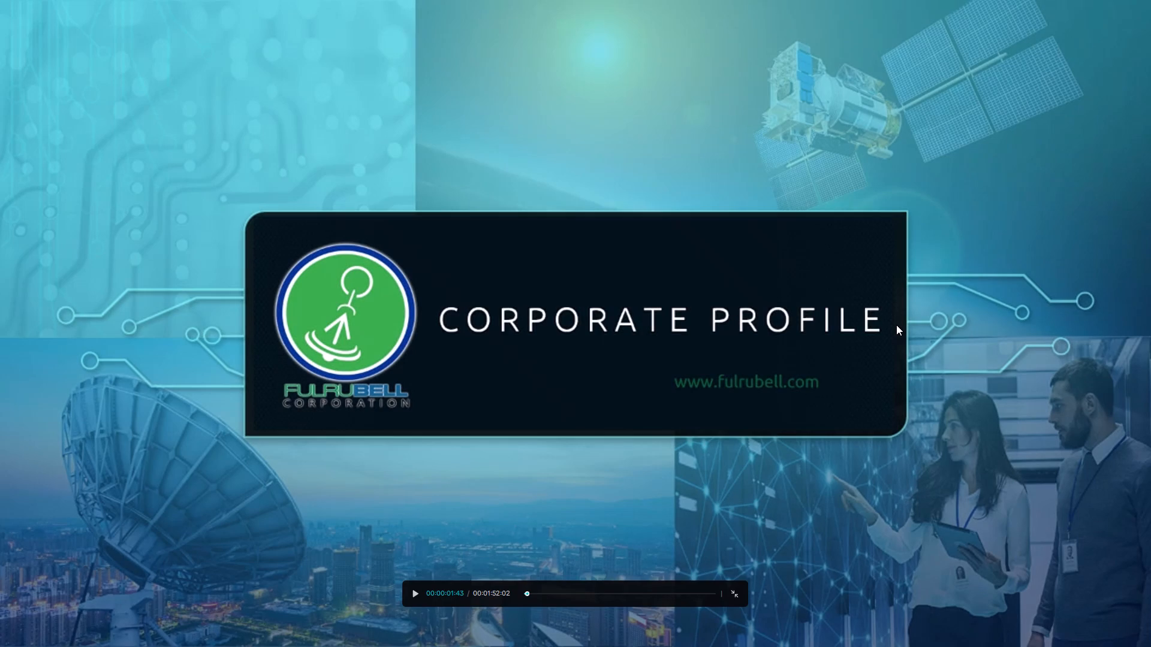
key("Escape")
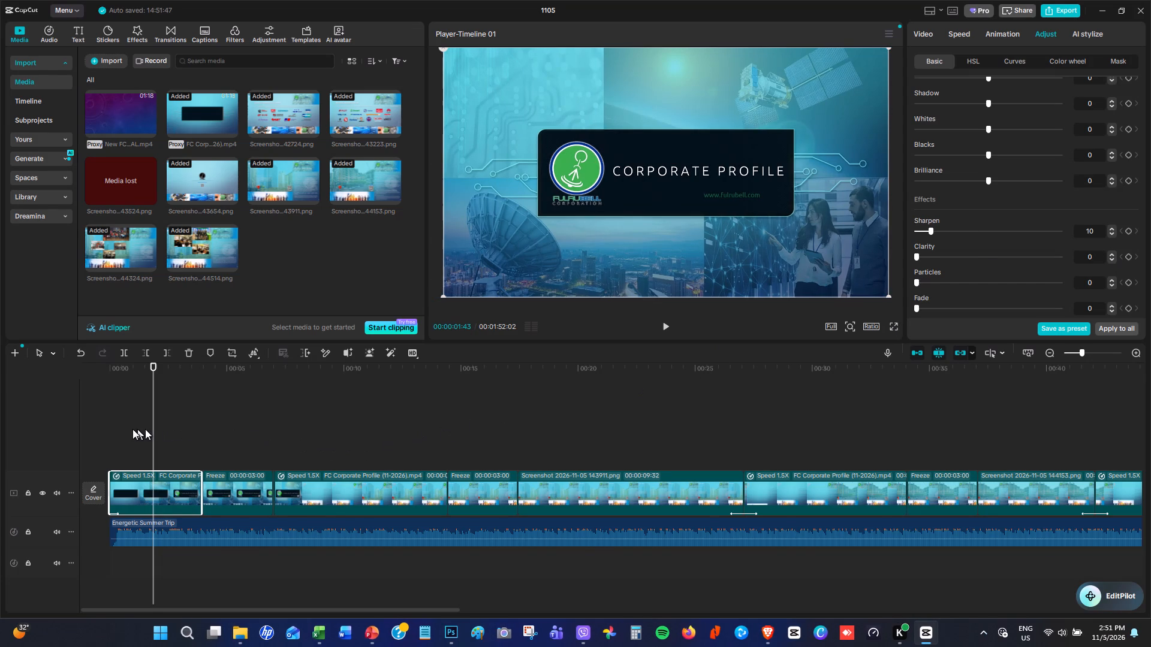
left_click(112, 430)
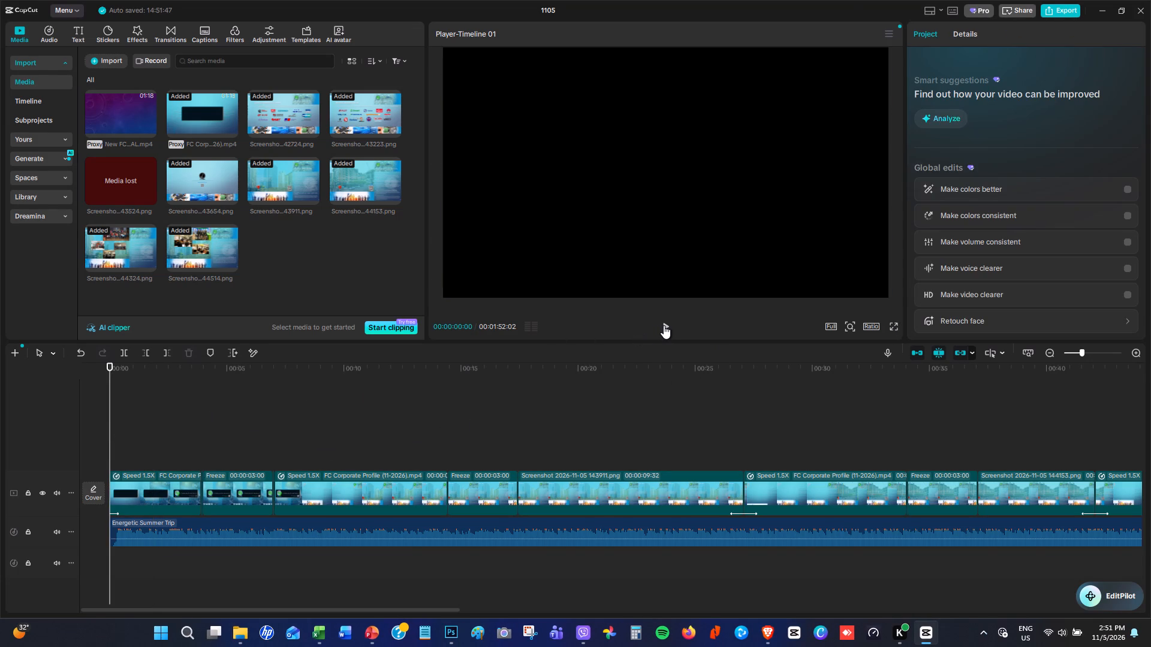
left_click(664, 325)
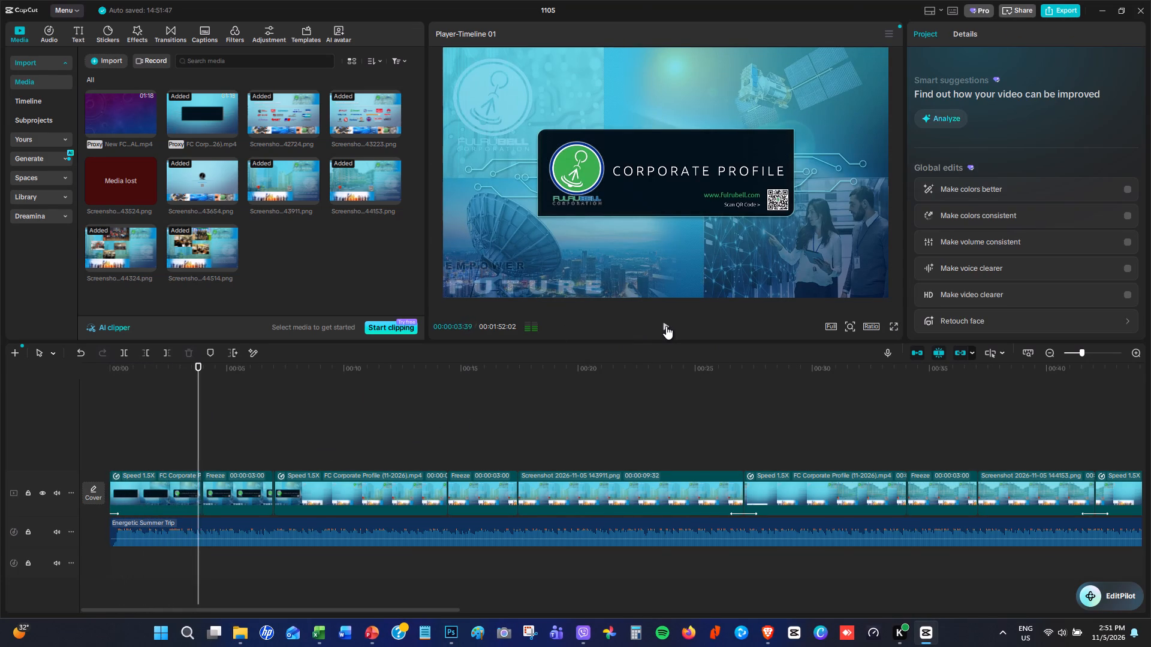
left_click(666, 326)
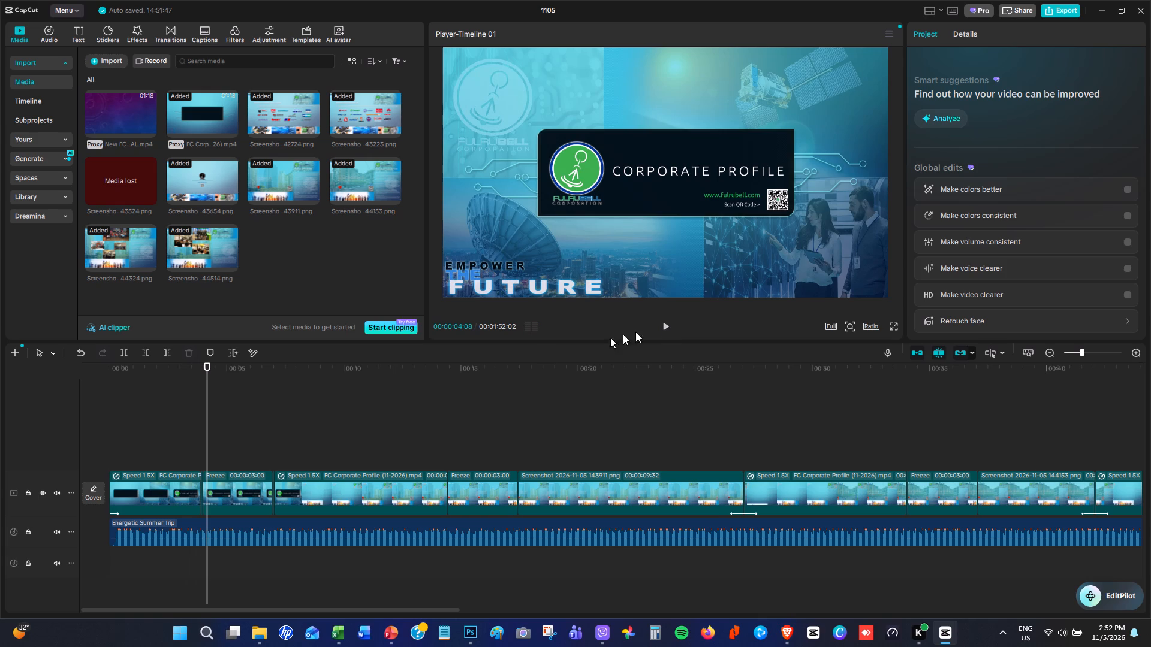
Raise the Sharpen adjustment of the opening Corporate Profile clip to 15.
left_click(162, 416)
left_click(176, 488)
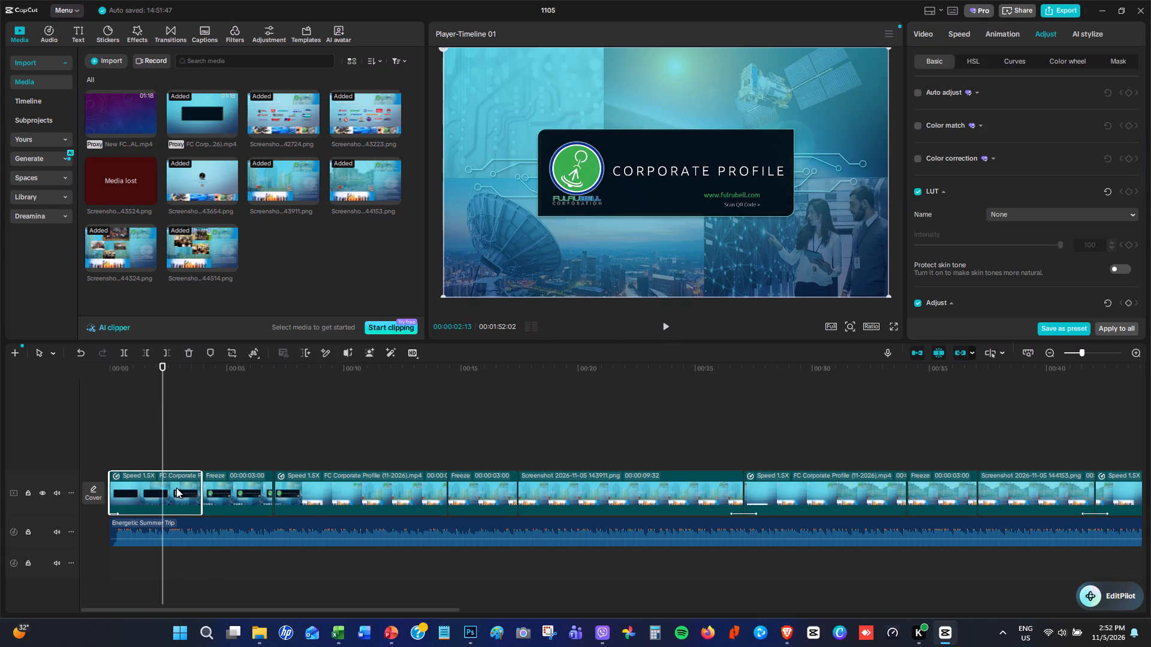
scroll(1090, 229, "down", 3)
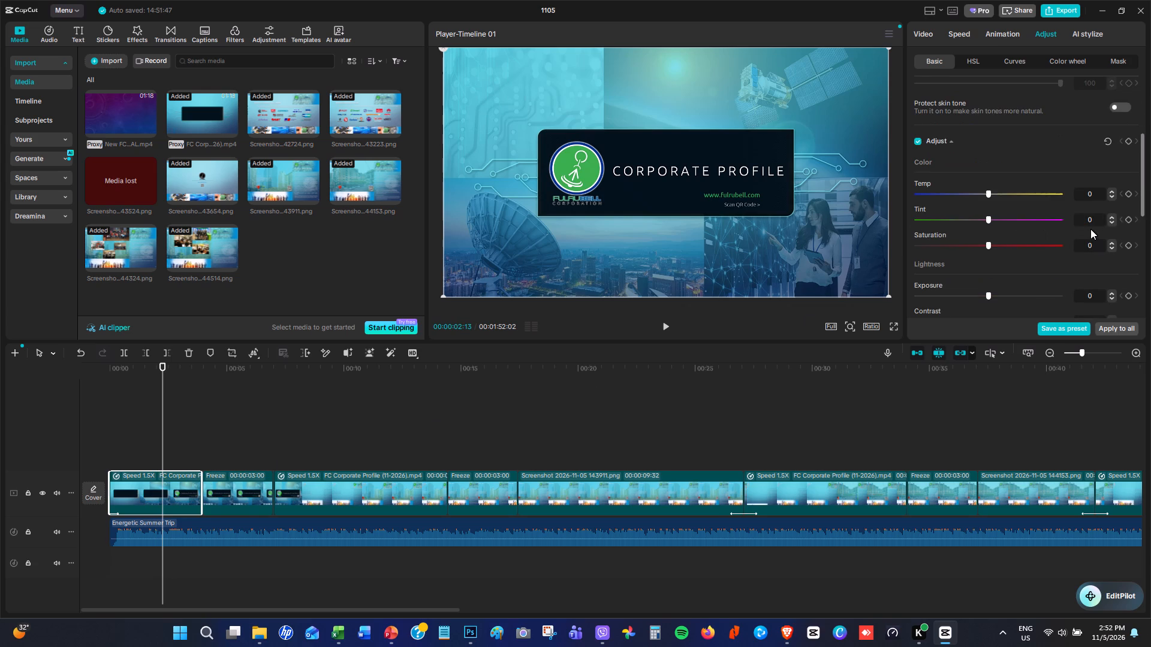
scroll(1090, 229, "down", 5)
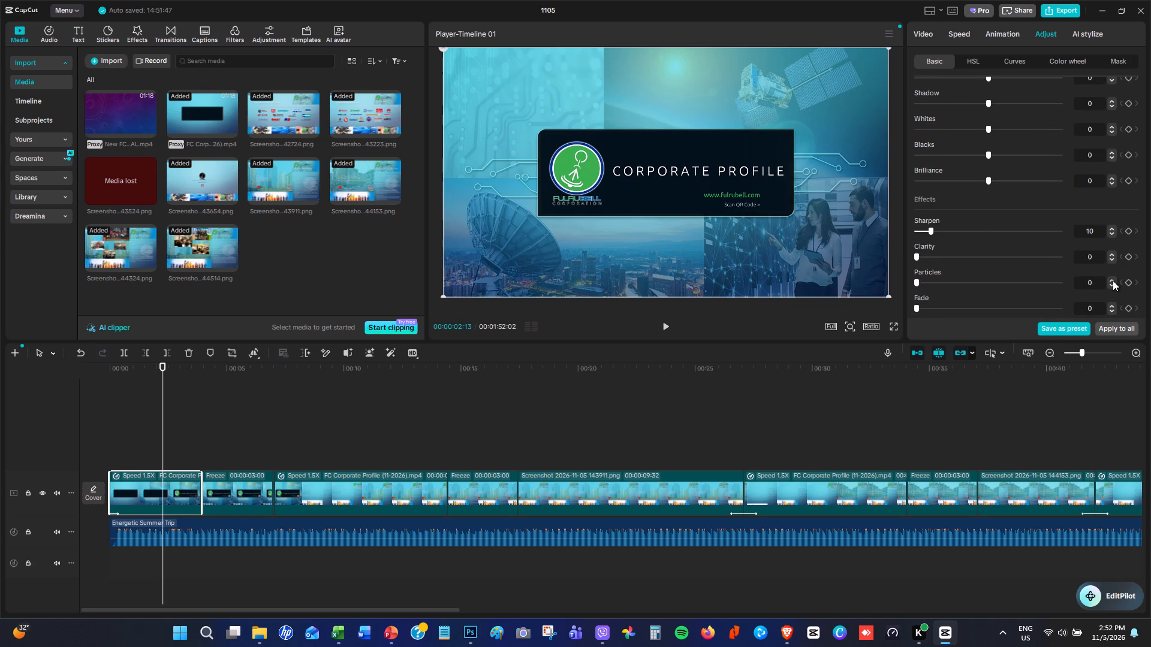
left_click(173, 484)
left_click(1114, 226)
left_click(1114, 226)
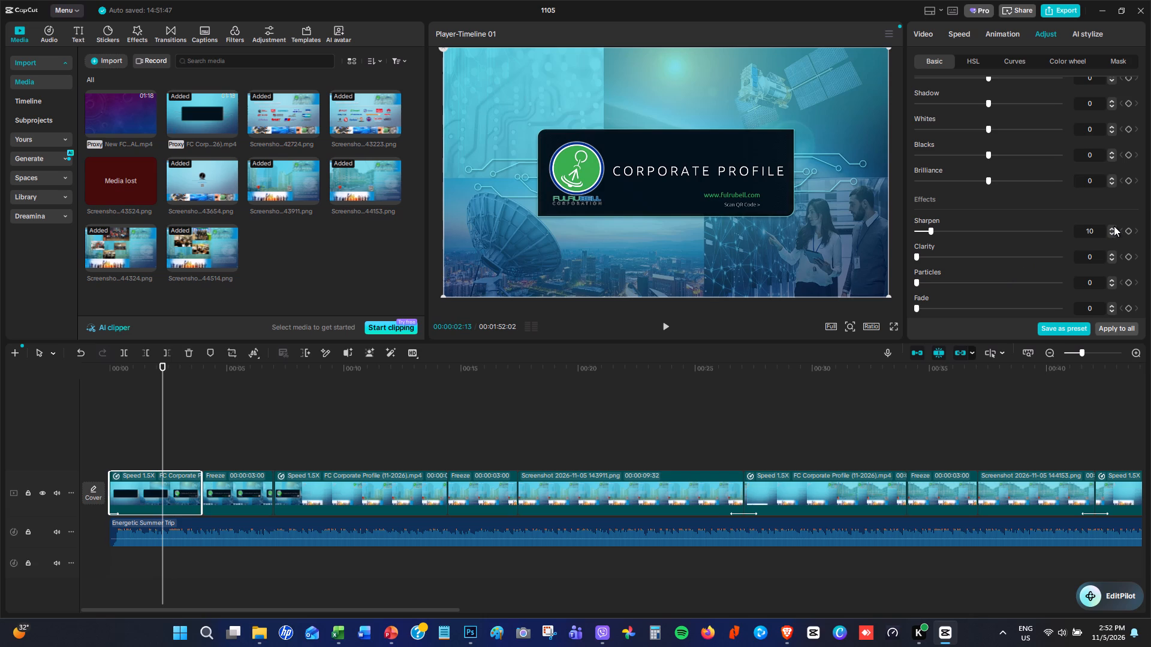
left_click(1114, 228)
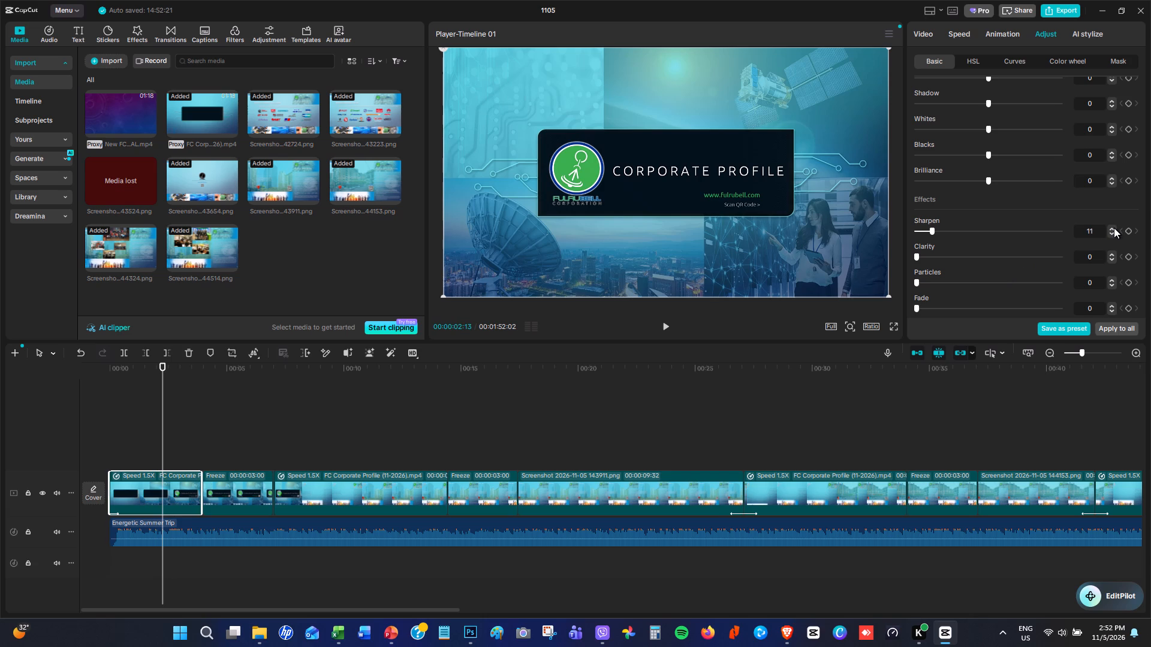
left_click(1114, 228)
left_click(1114, 228)
double_click(1113, 228)
Set the Sharpen adjustment of the first three-second freeze clip, showing the Corporate Profile title, to 15.
left_click(235, 435)
left_click(243, 491)
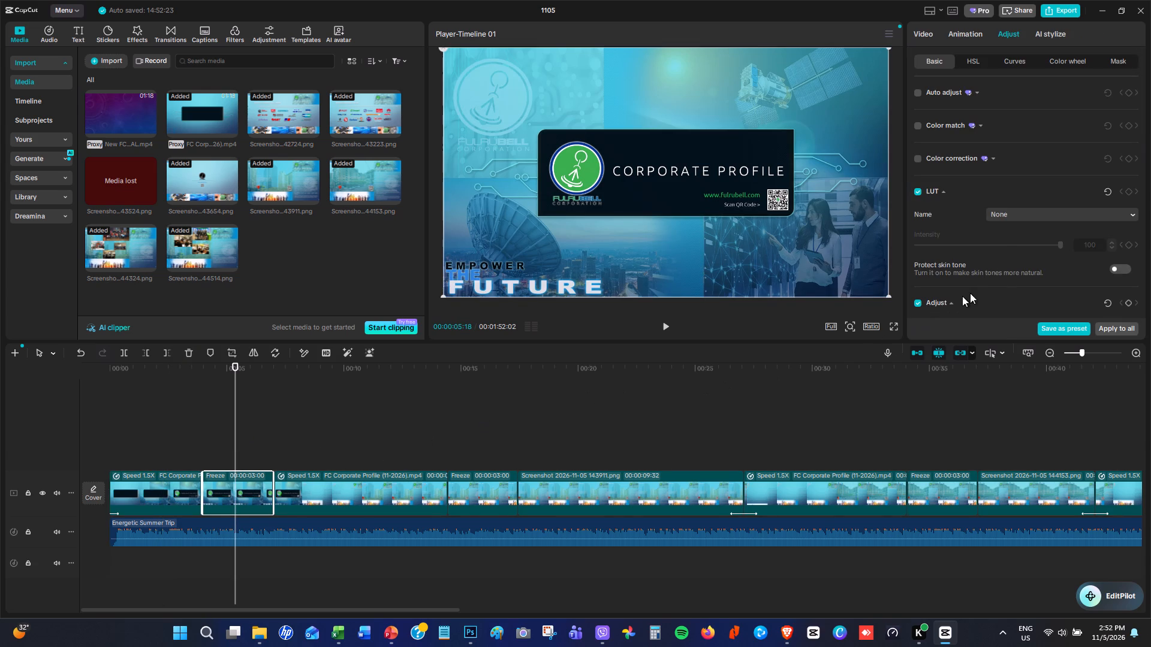
scroll(1024, 252, "down", 8)
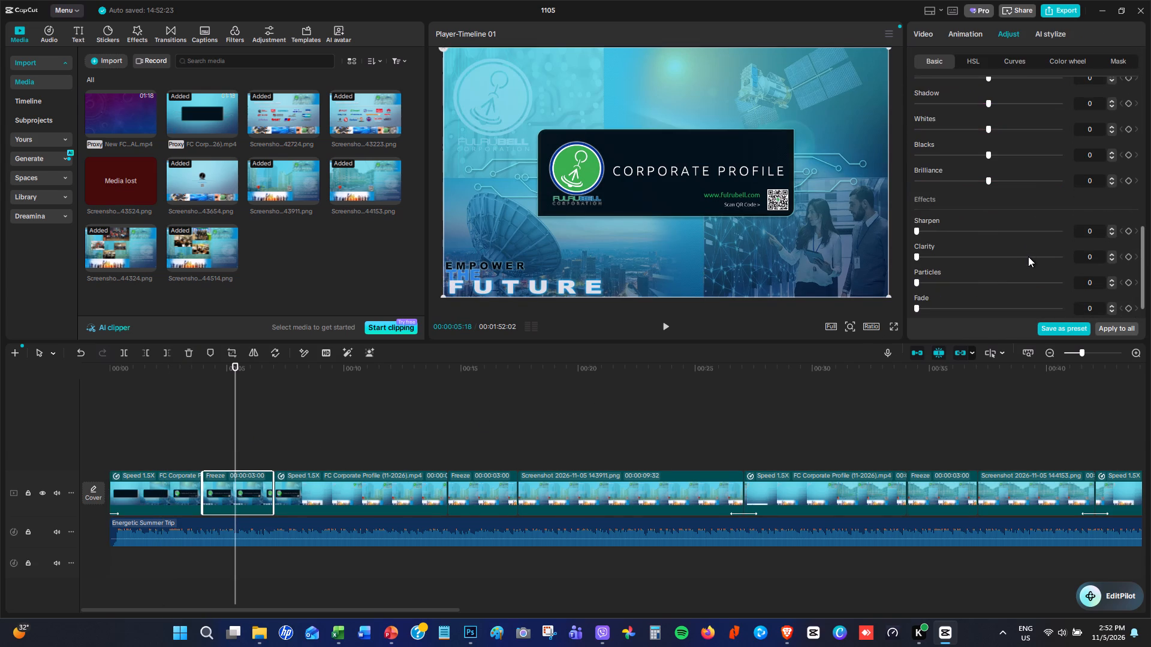
triple_click(1114, 227)
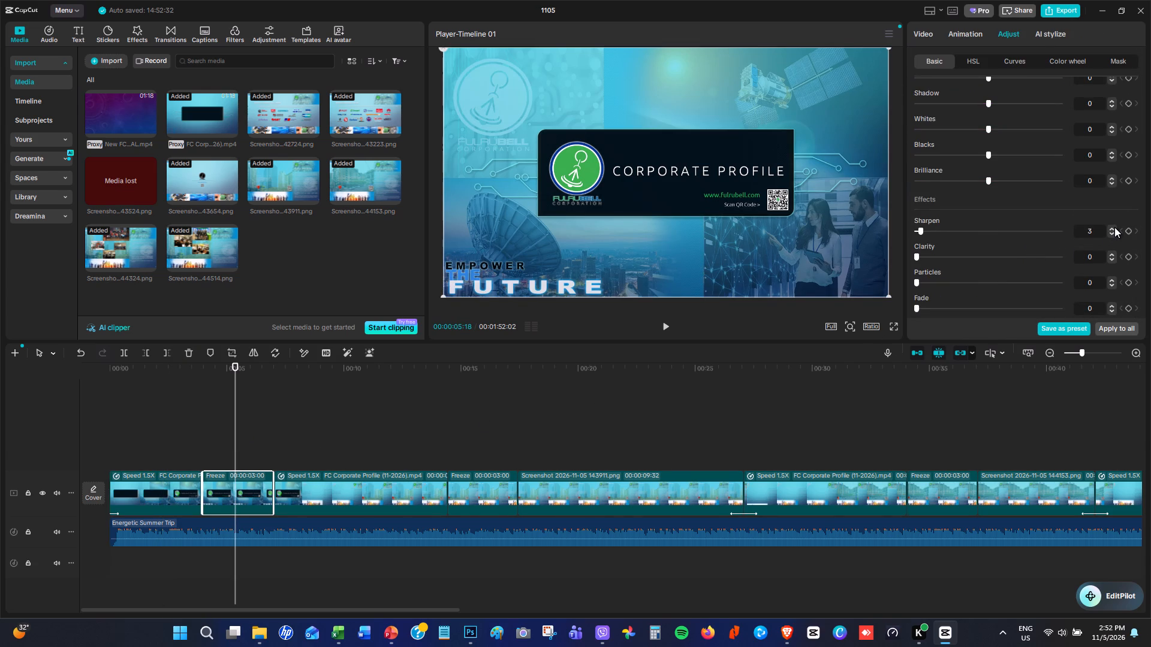
triple_click(1114, 227)
triple_click(1114, 227)
triple_click(1114, 227)
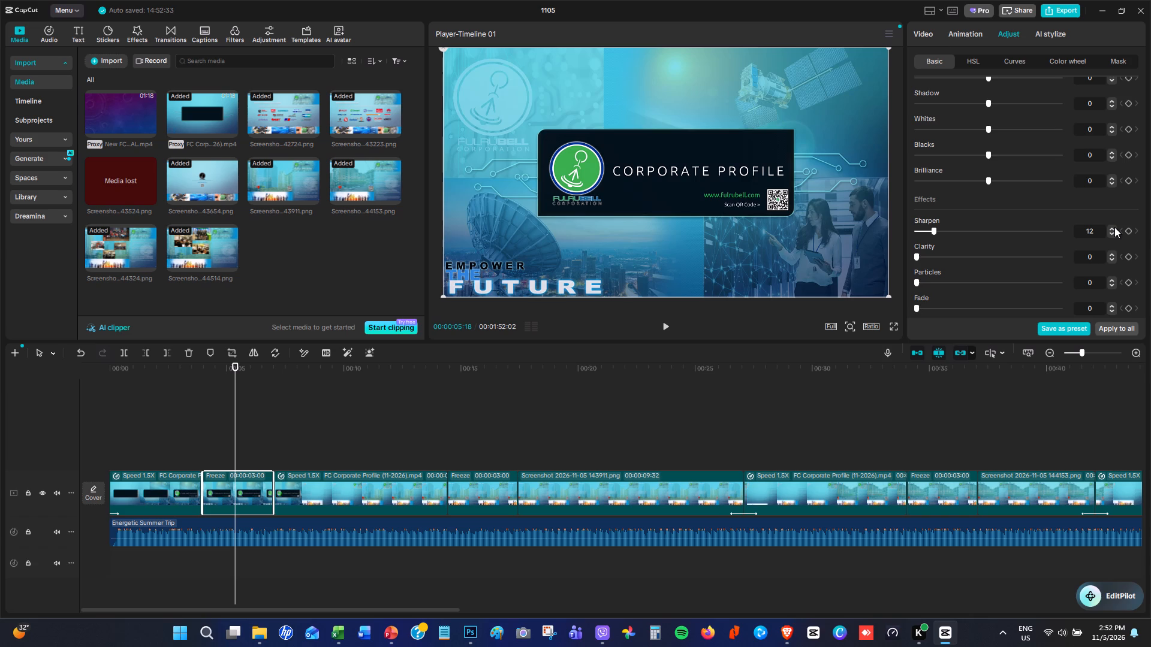
left_click(1114, 227)
double_click(1114, 227)
Set Sharpen to 15 on the FC Corporate Profile clip that follows the first freeze clip.
left_click(333, 445)
left_click(373, 484)
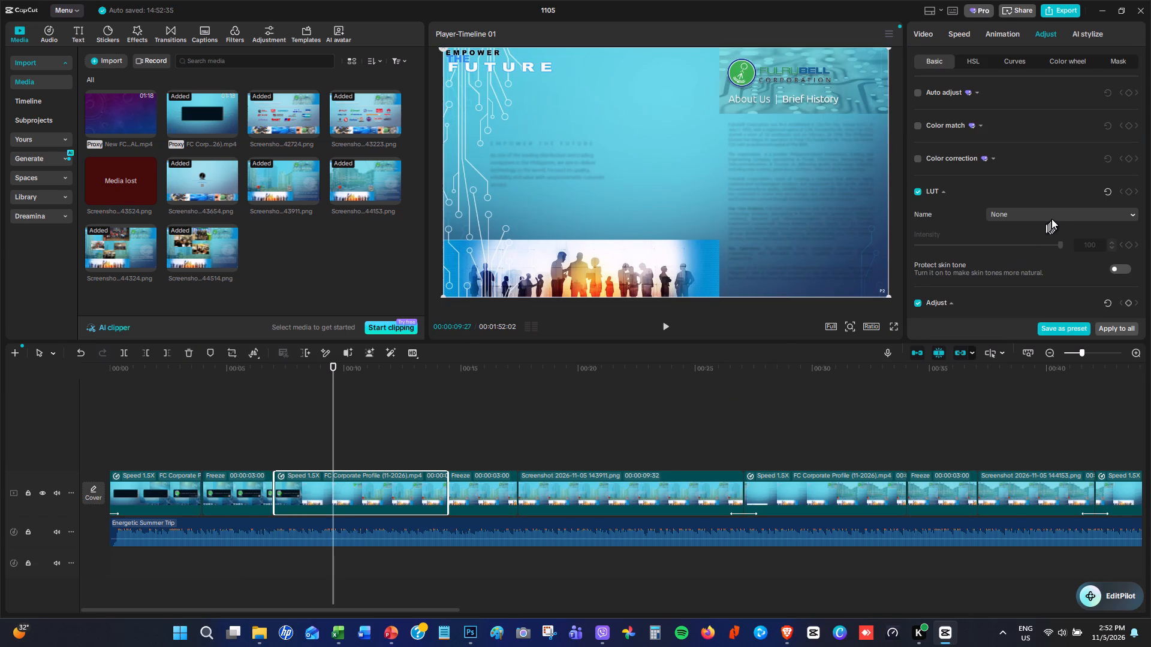
scroll(1053, 211, "down", 7)
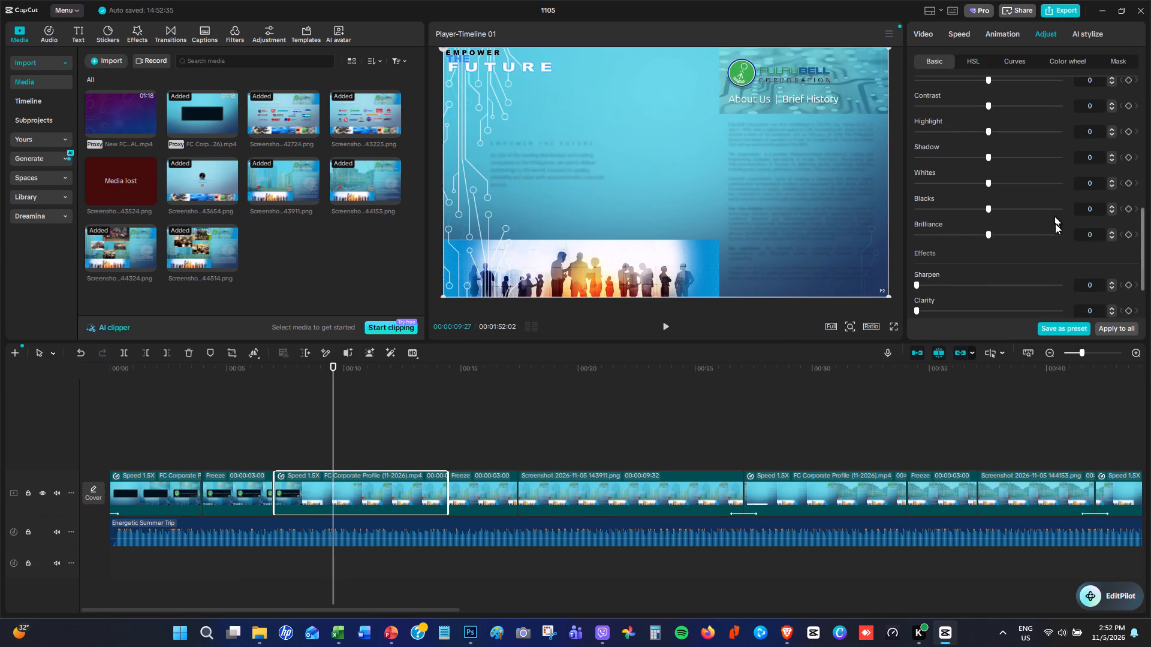
triple_click(1111, 279)
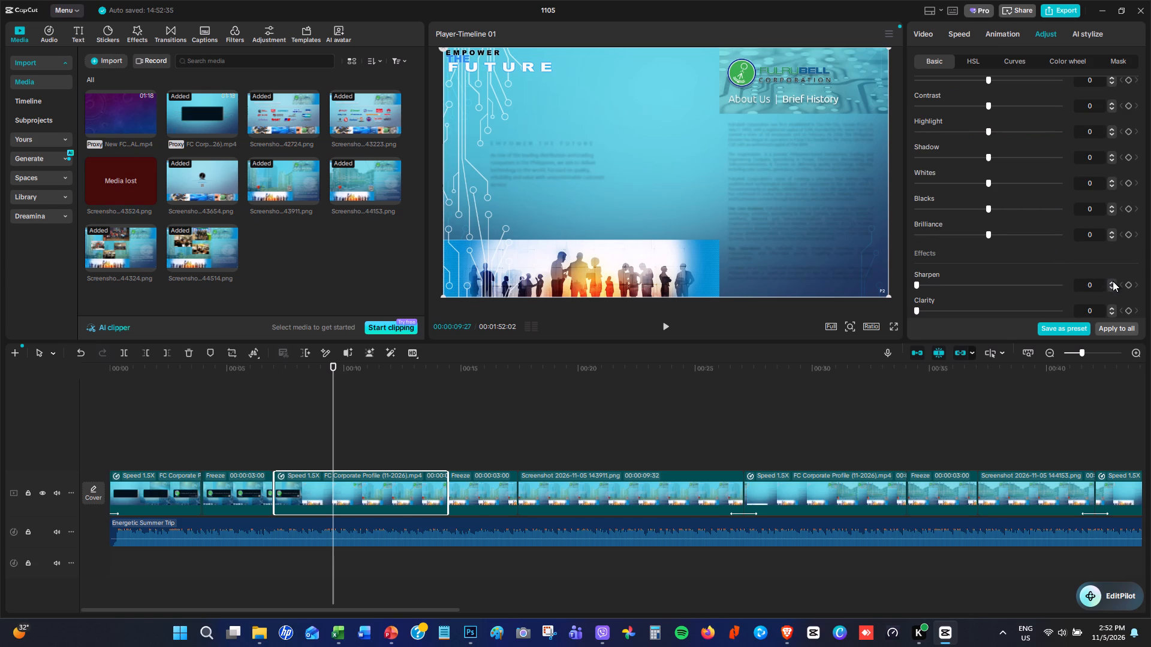
triple_click(1113, 281)
triple_click(1113, 282)
triple_click(1113, 282)
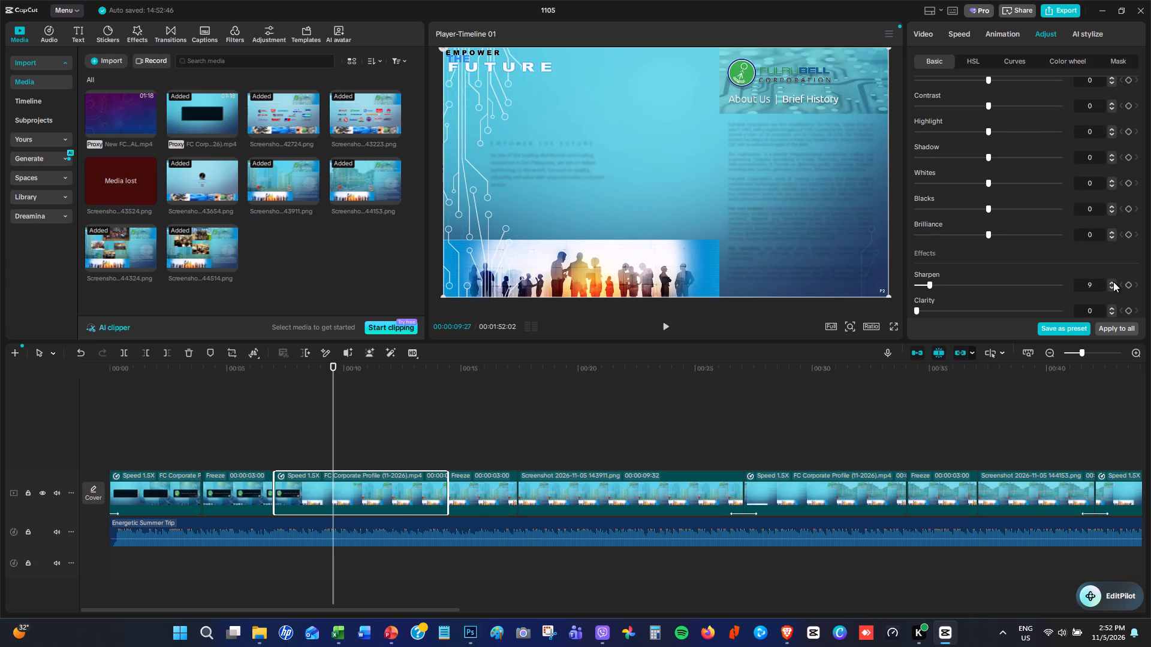
triple_click(1113, 282)
triple_click(1113, 282)
Set Sharpen to 15 on the second freeze clip, showing the About Us | Brief History page.
left_click(399, 433)
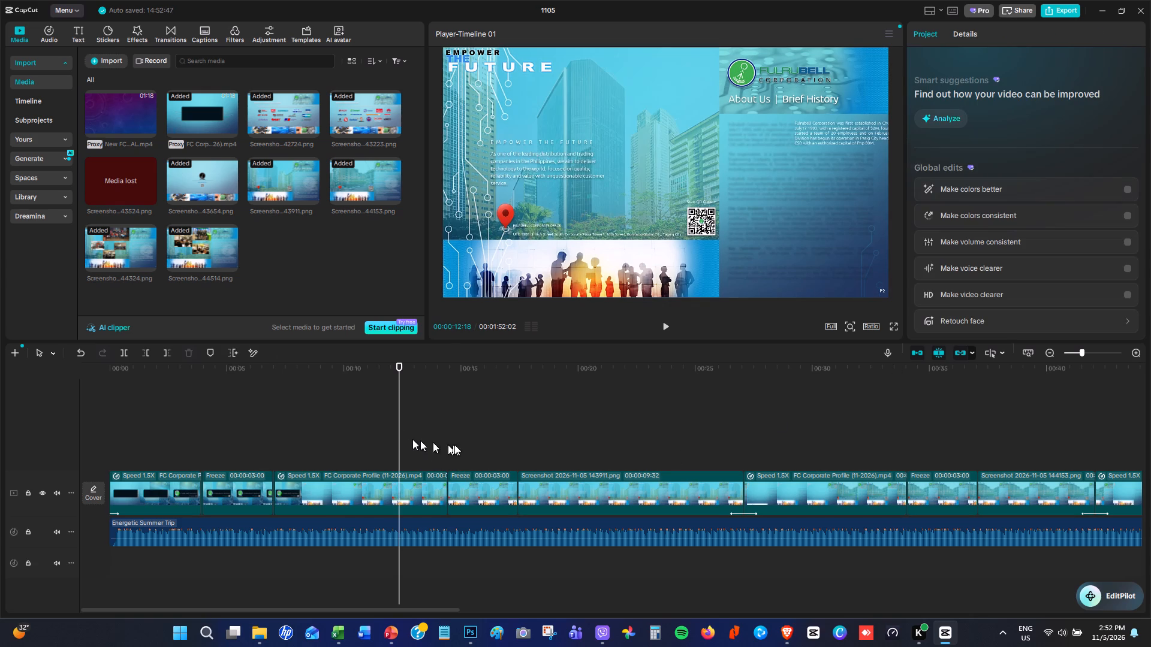
left_click(479, 436)
left_click(484, 491)
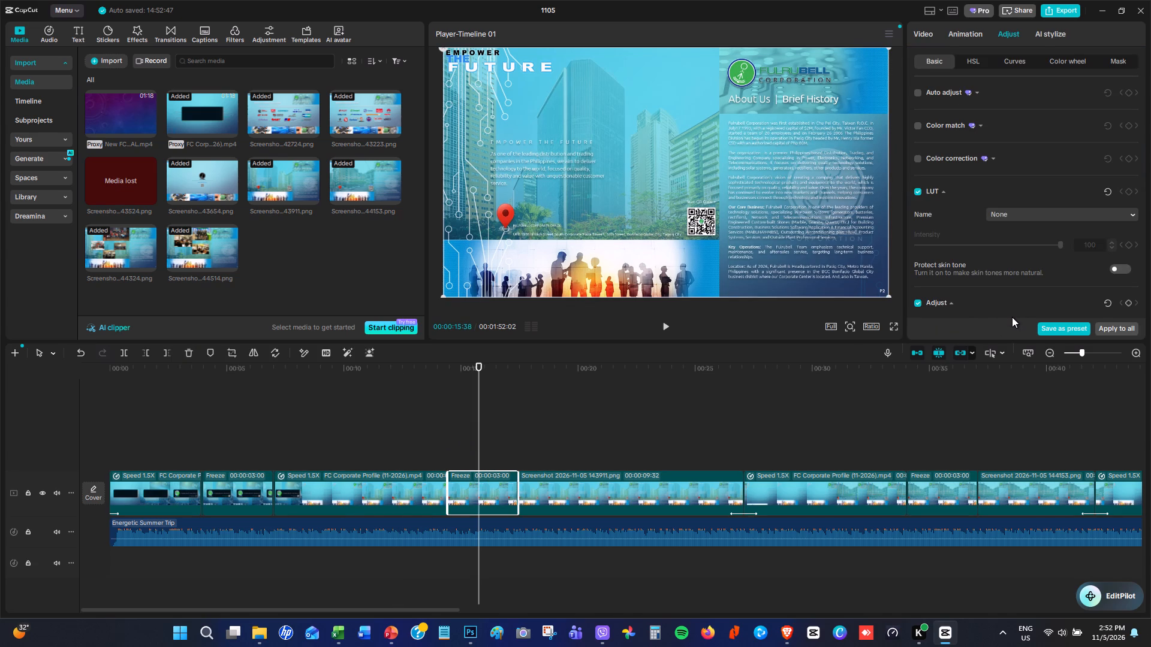
scroll(1114, 244, "down", 6)
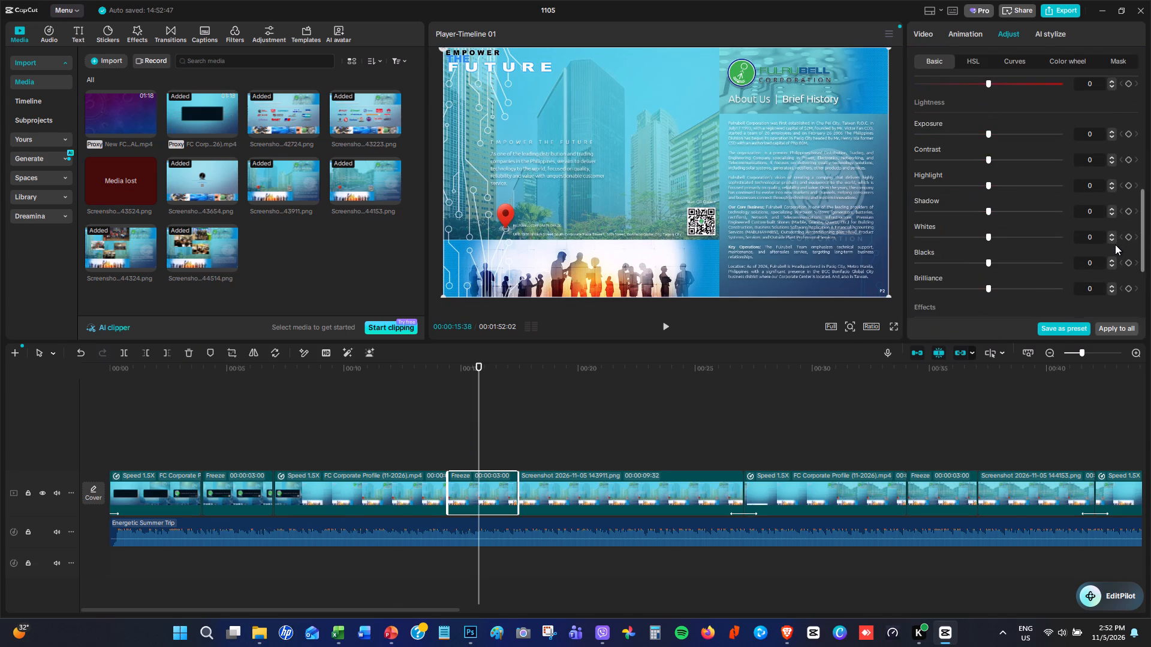
scroll(1115, 244, "down", 2)
triple_click(1113, 226)
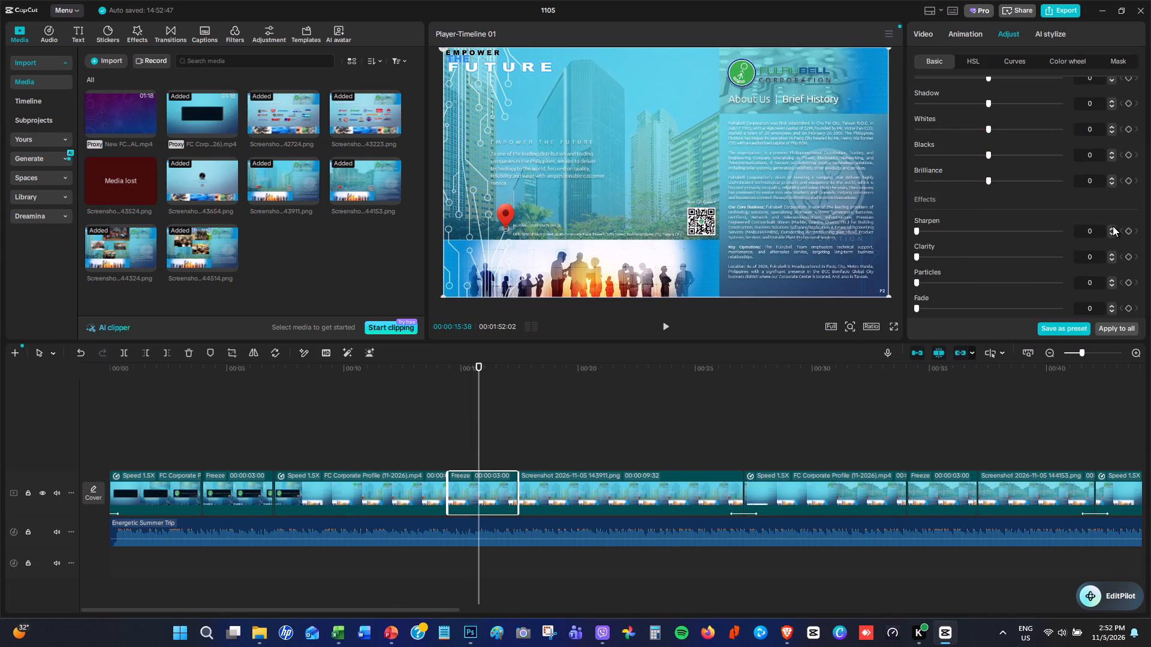
triple_click(1113, 228)
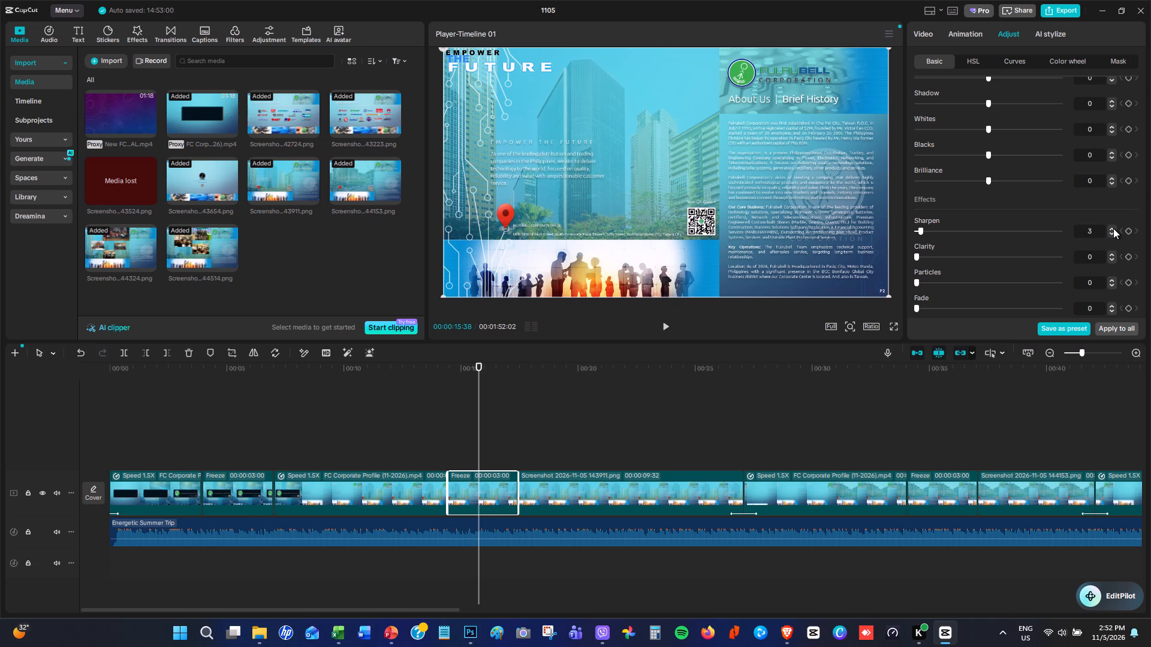
triple_click(1113, 228)
triple_click(1113, 228)
triple_click(1113, 228)
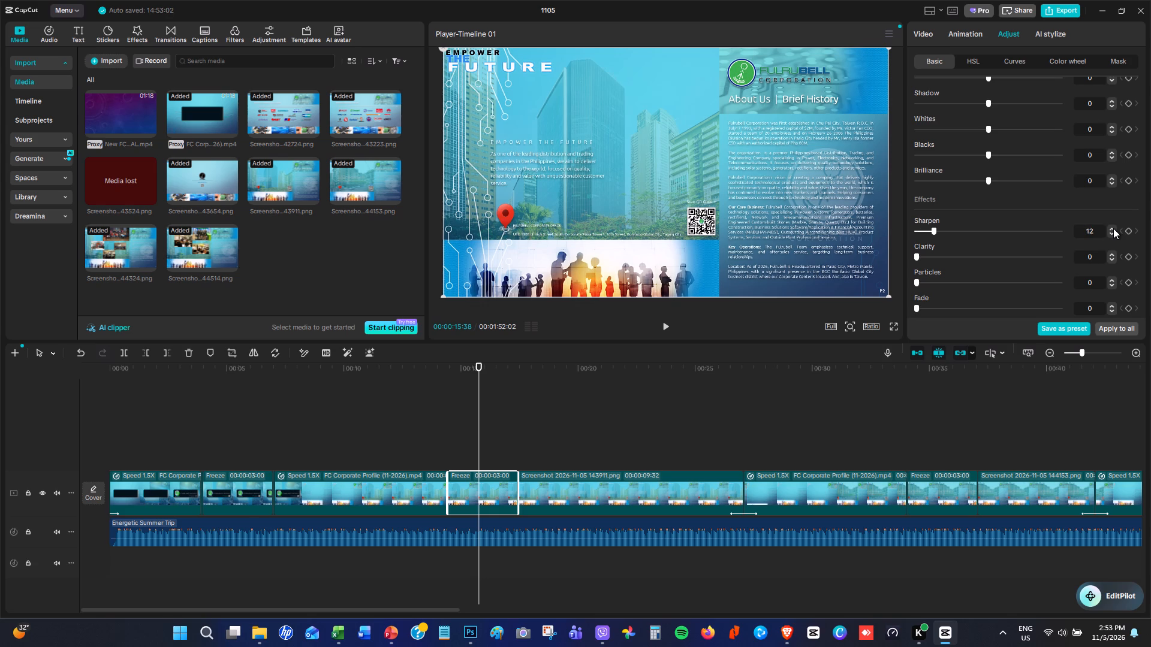
double_click(1113, 228)
left_click(1113, 228)
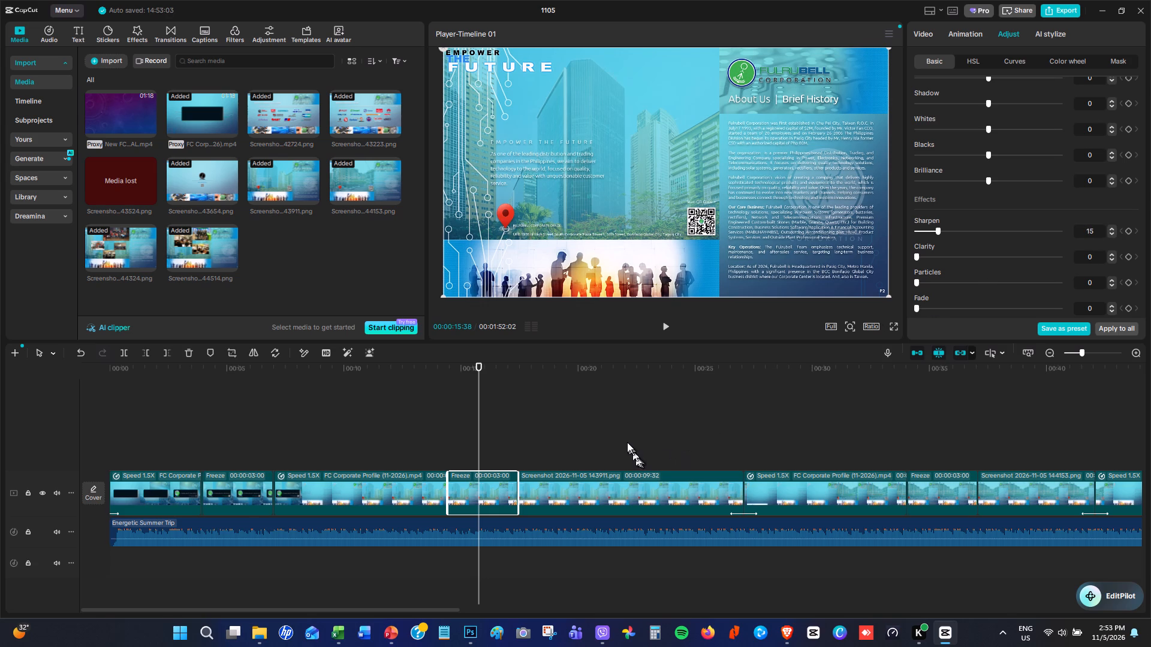
Set Sharpen to 20 on the Screenshot 2026-11-05 143911.png clip that follows the second freeze clip.
left_click(626, 441)
left_click(641, 477)
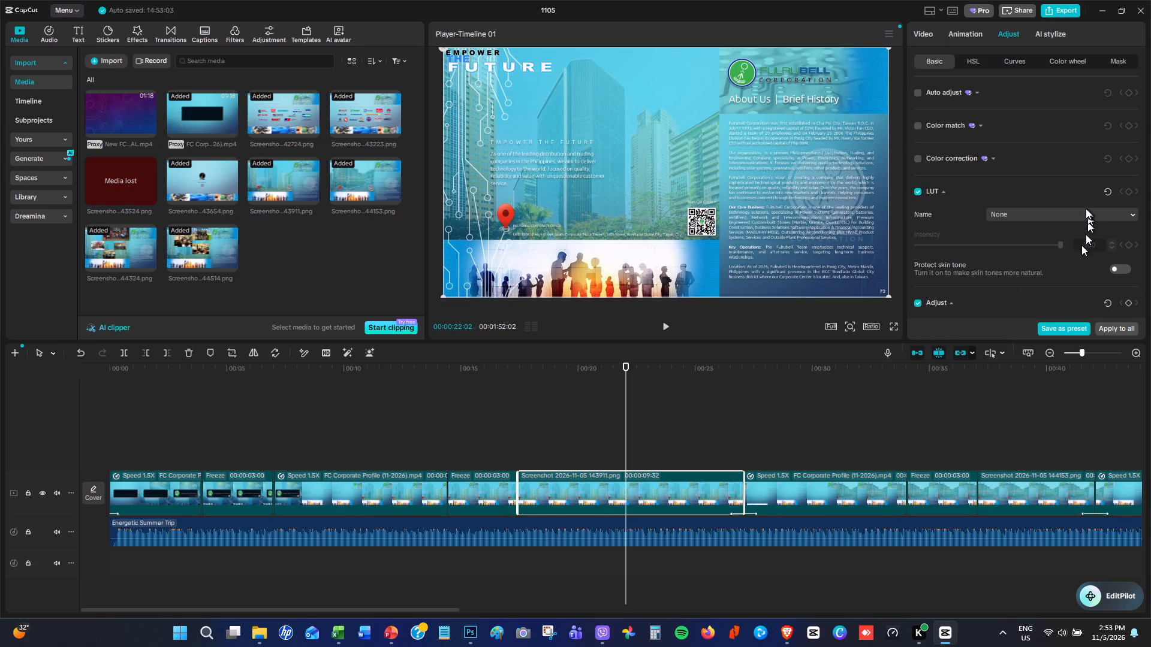
scroll(1093, 218, "down", 8)
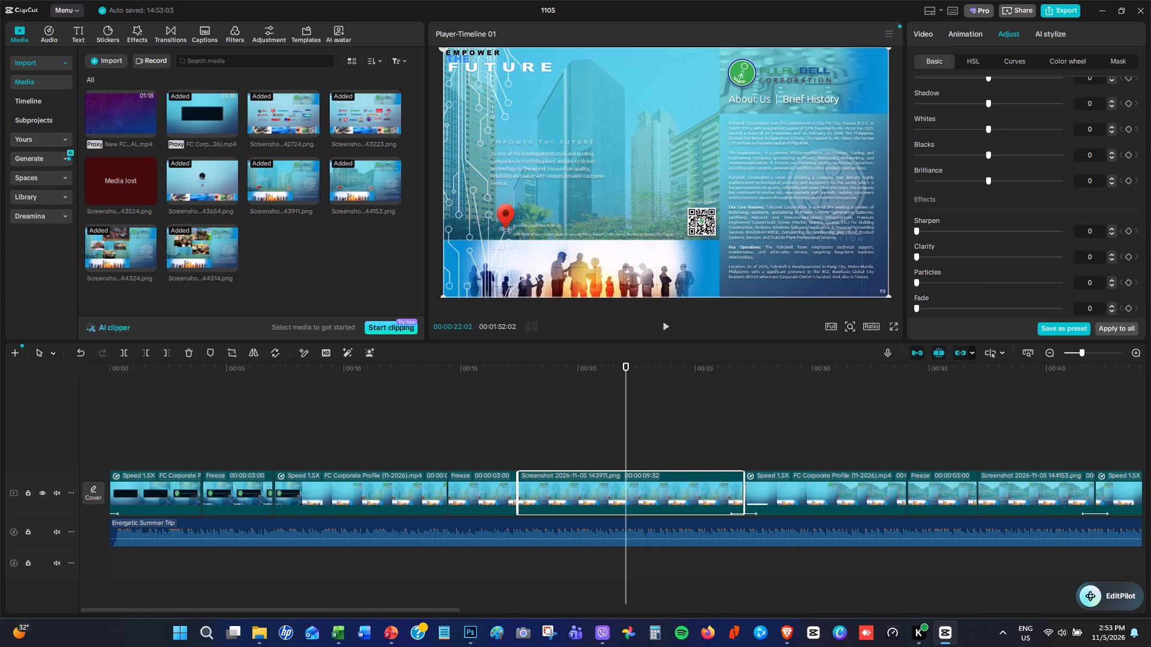
triple_click(1111, 226)
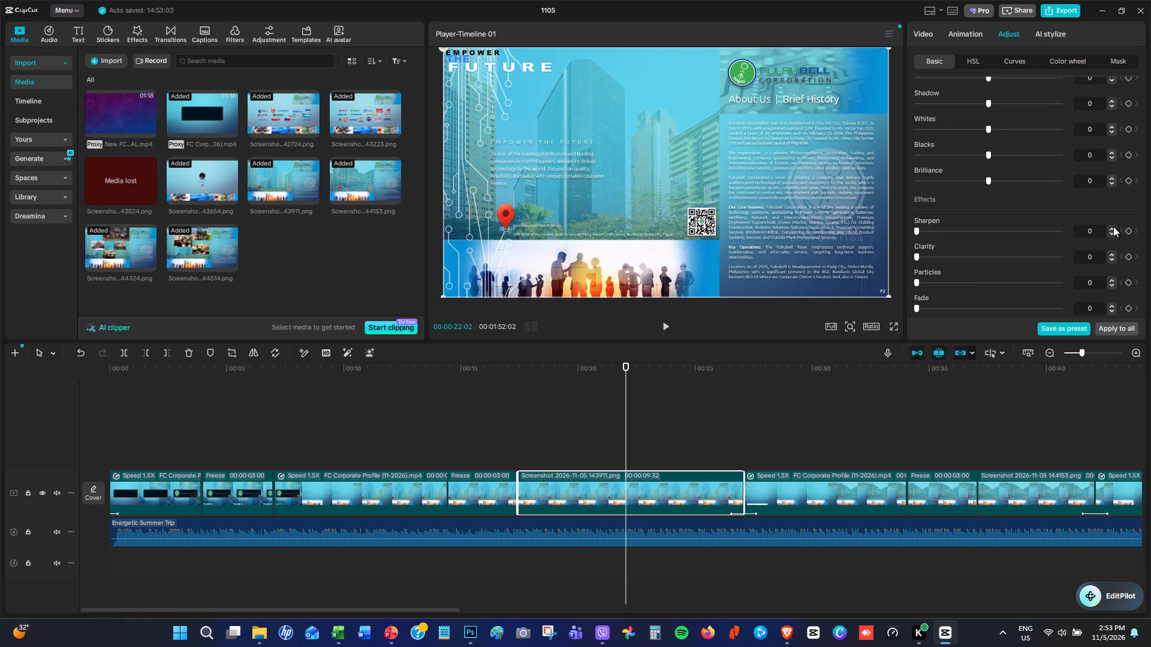
triple_click(1111, 227)
triple_click(1111, 227)
triple_click(1111, 227)
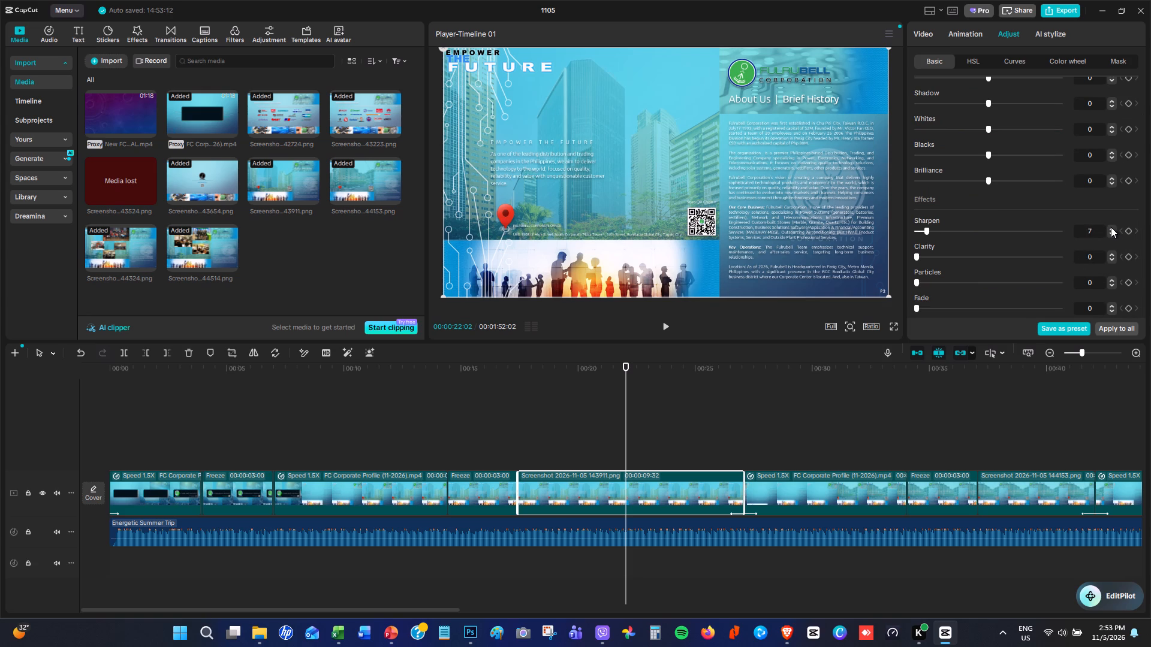
triple_click(1111, 227)
triple_click(1111, 227)
left_click(1111, 227)
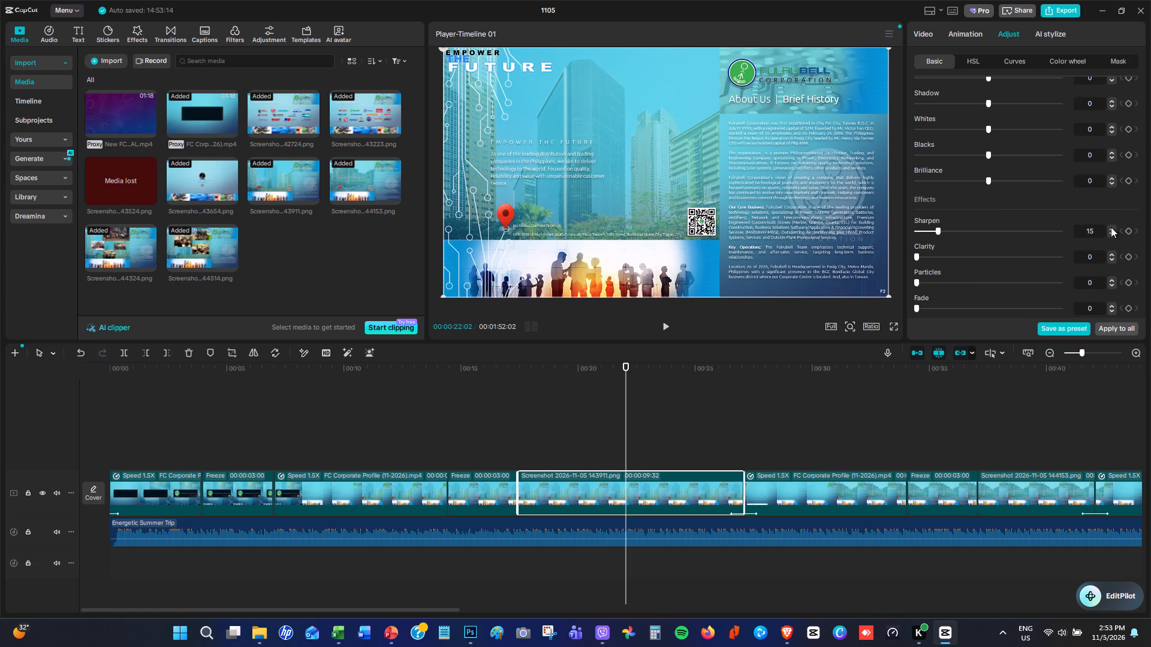
triple_click(1111, 227)
left_click(1111, 227)
Check the sharpness of the About Us | Brief History section in playback and full screen, including the transition between its clips.
left_click(479, 431)
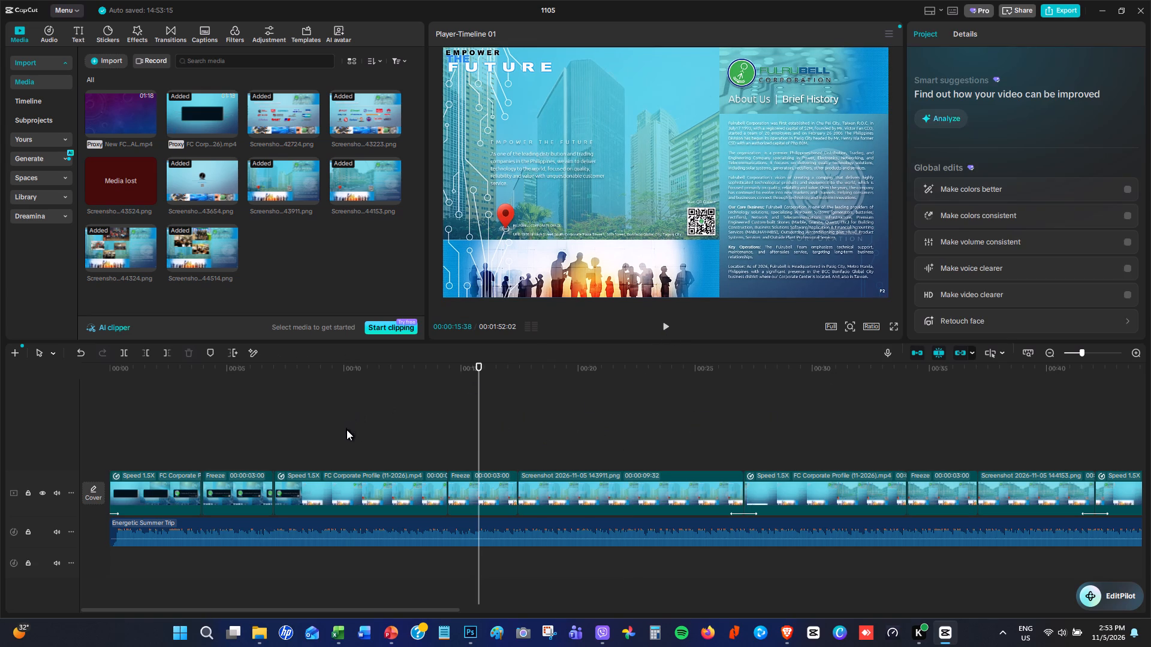
left_click(667, 326)
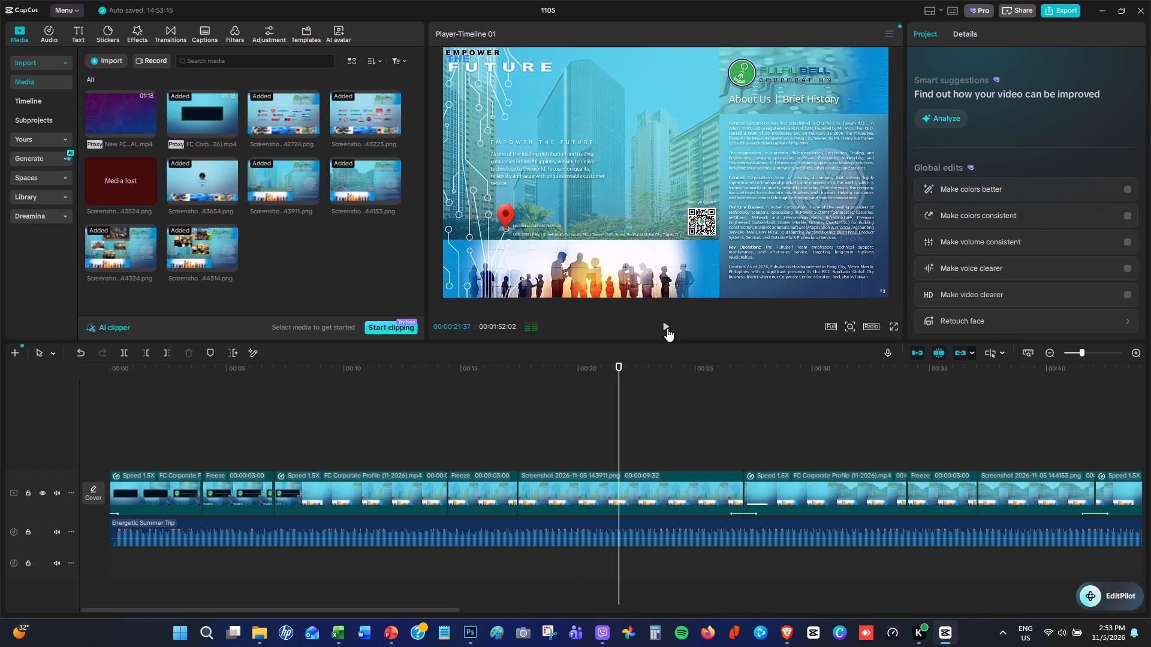
left_click(894, 326)
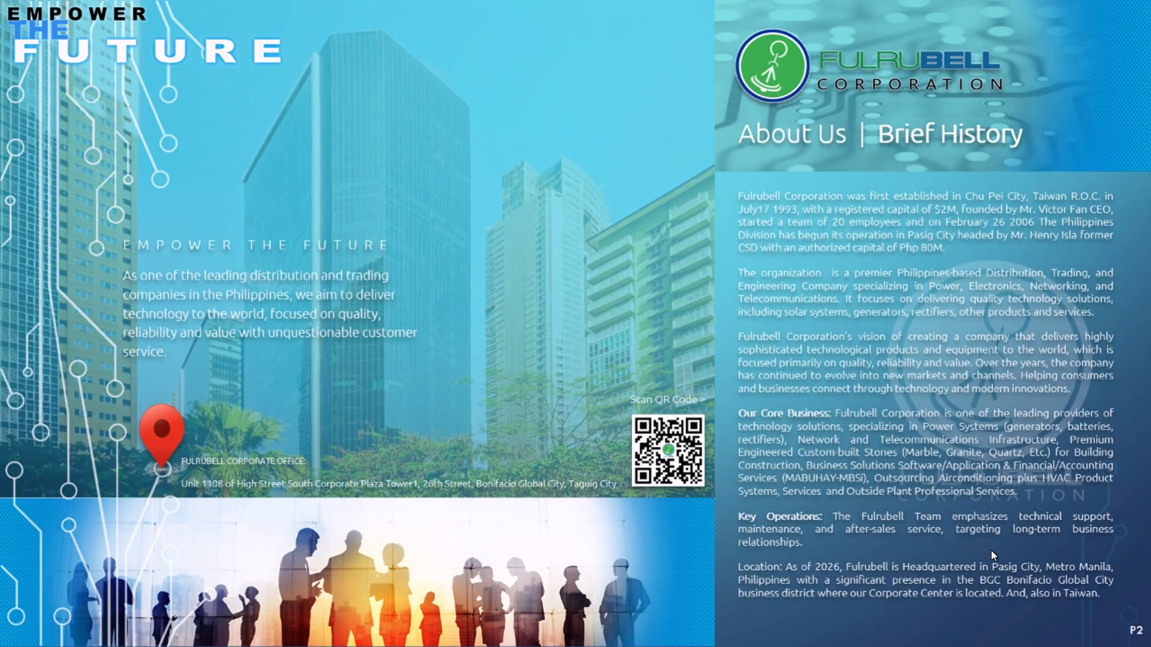
key("Escape")
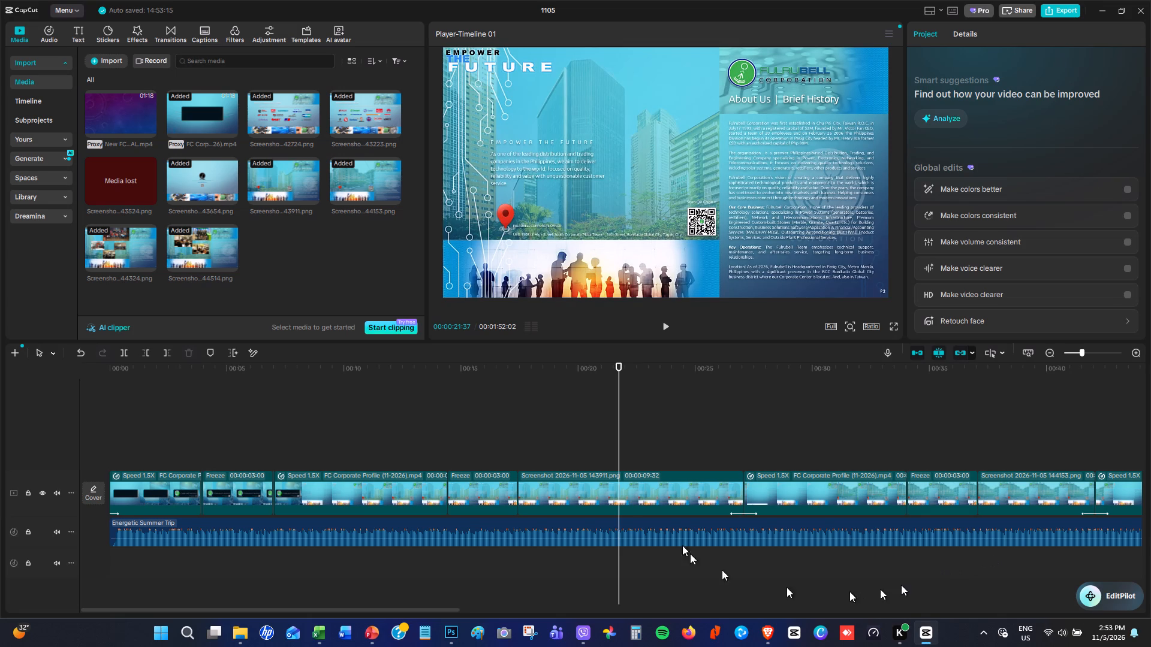
left_click(484, 440)
left_click(422, 433)
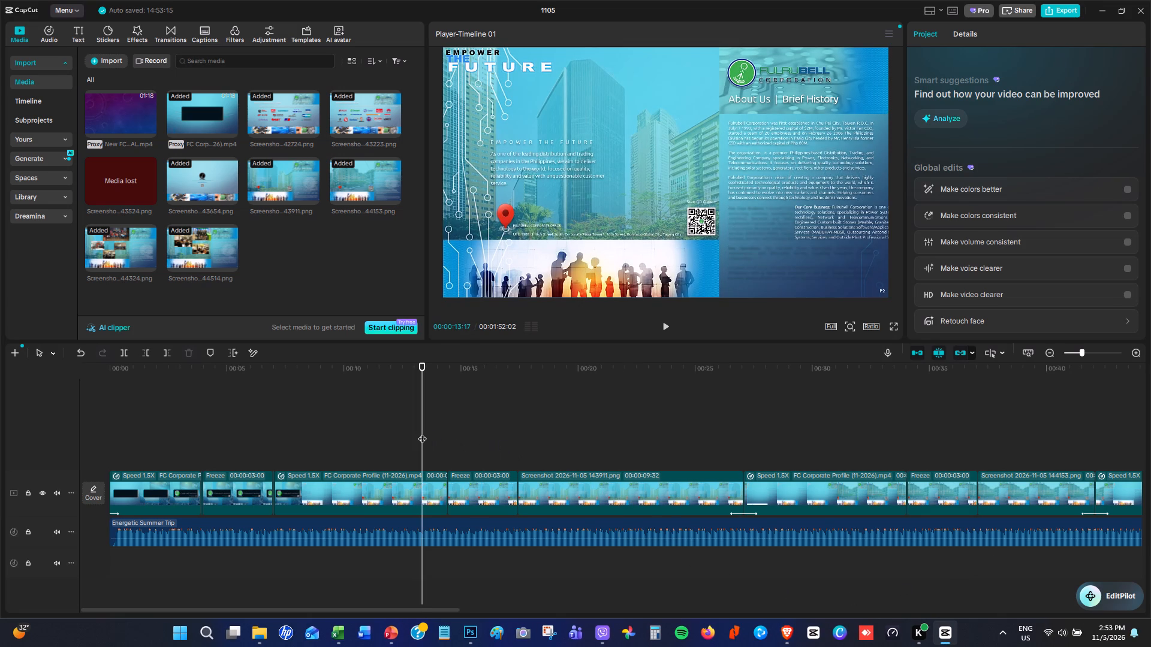
Check the Sharpen setting of the Screenshot 2026-11-05 143911.png clip.
key("space")
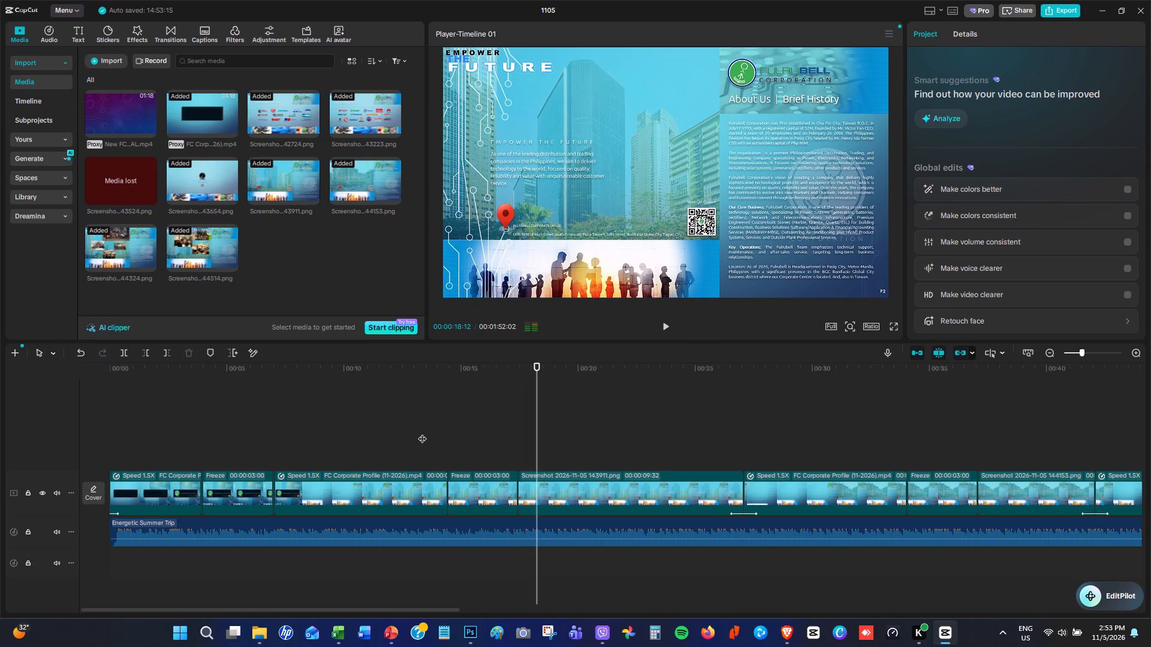
left_click(594, 456)
left_click(613, 483)
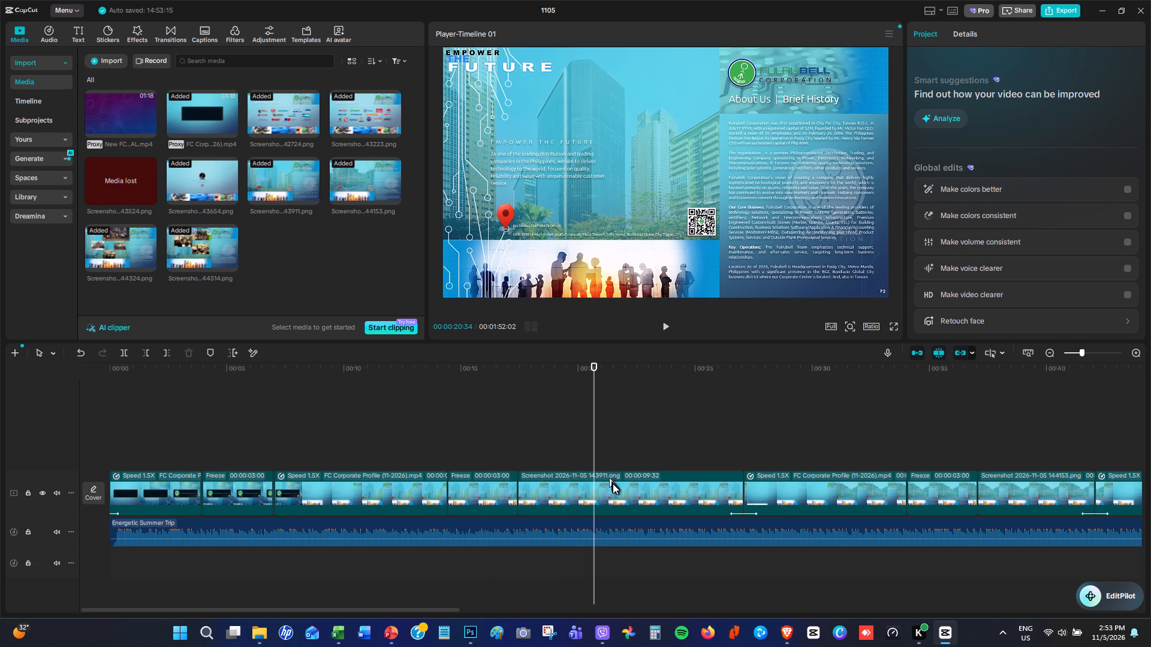
scroll(1068, 222, "down", 6)
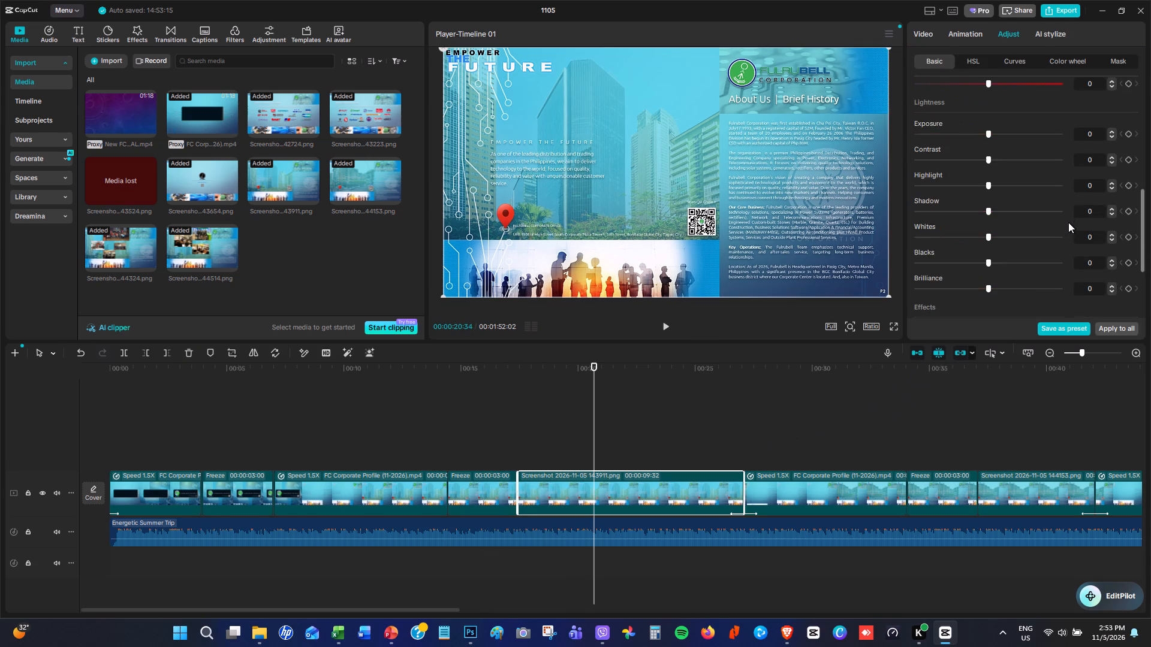
scroll(1068, 222, "down", 1)
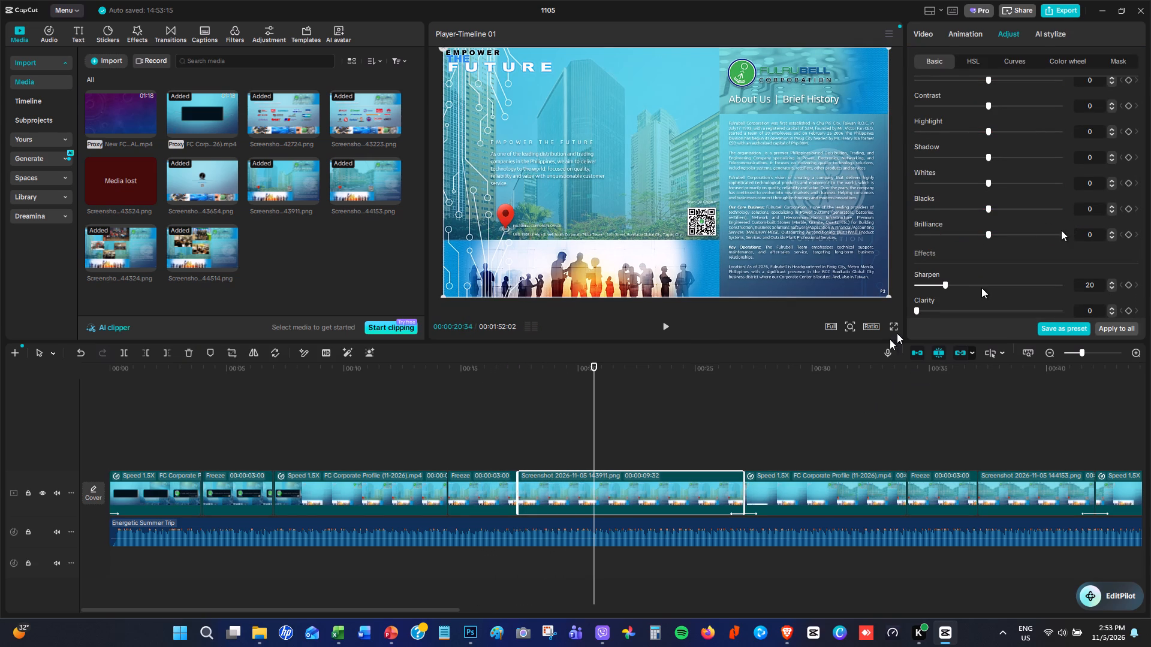
Set Sharpen to 15 on the FC Corporate Profile clip that follows Screenshot 2026-11-05 143911.png.
left_click(806, 376)
left_click(840, 485)
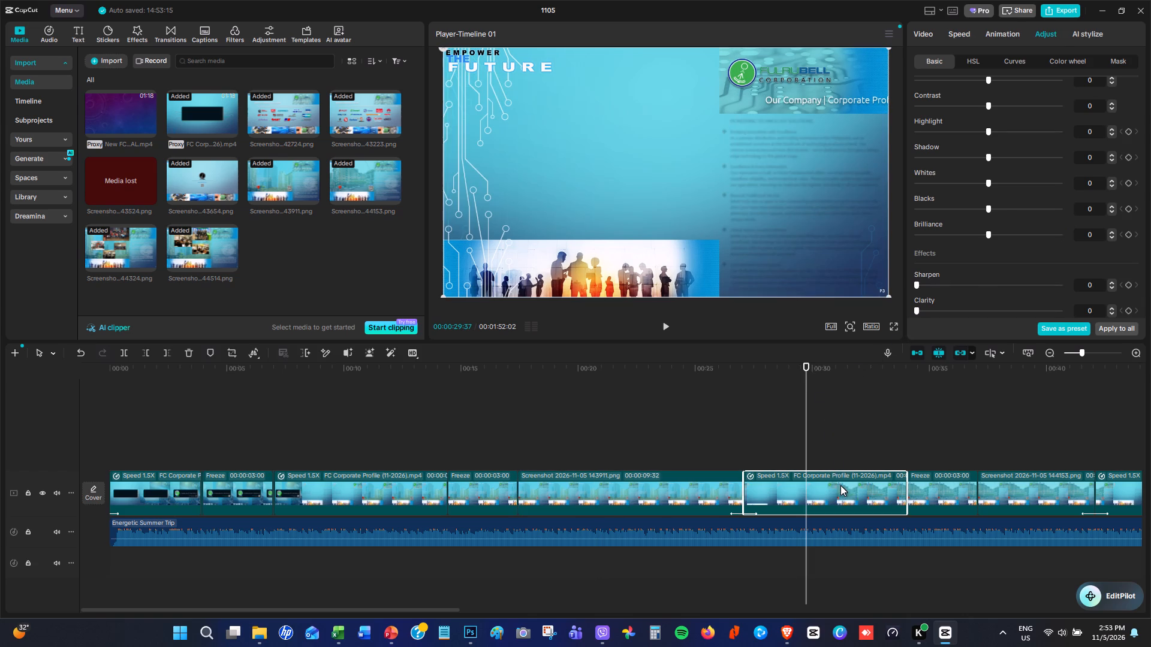
triple_click(1113, 282)
double_click(1113, 282)
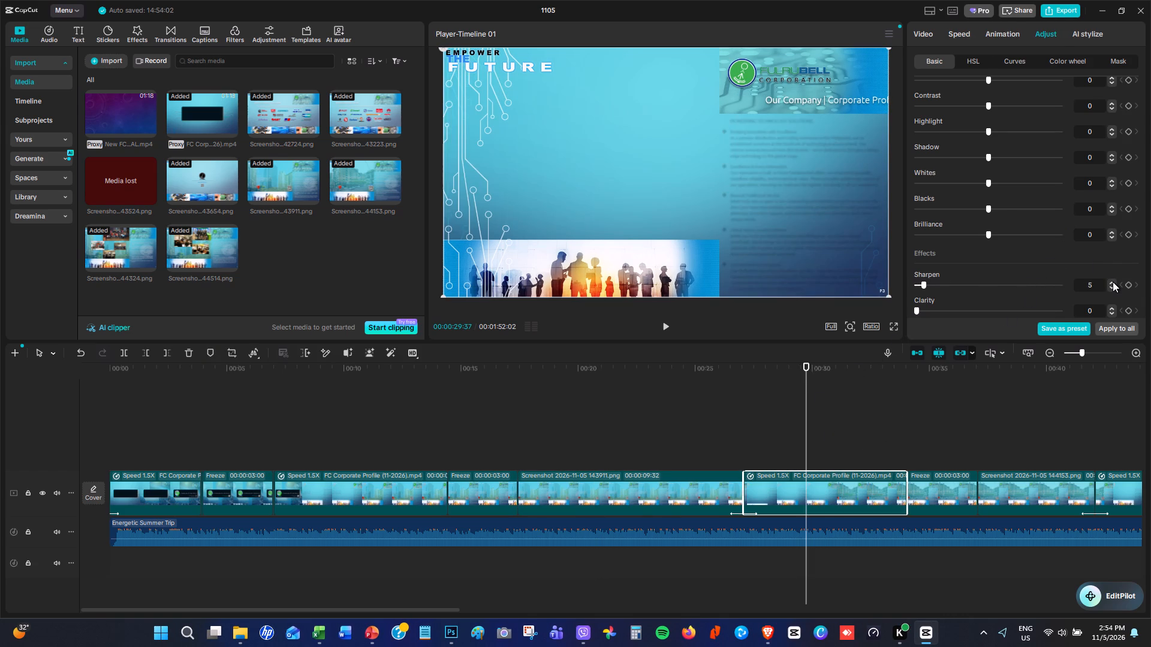
triple_click(1113, 282)
triple_click(1113, 282)
double_click(1113, 282)
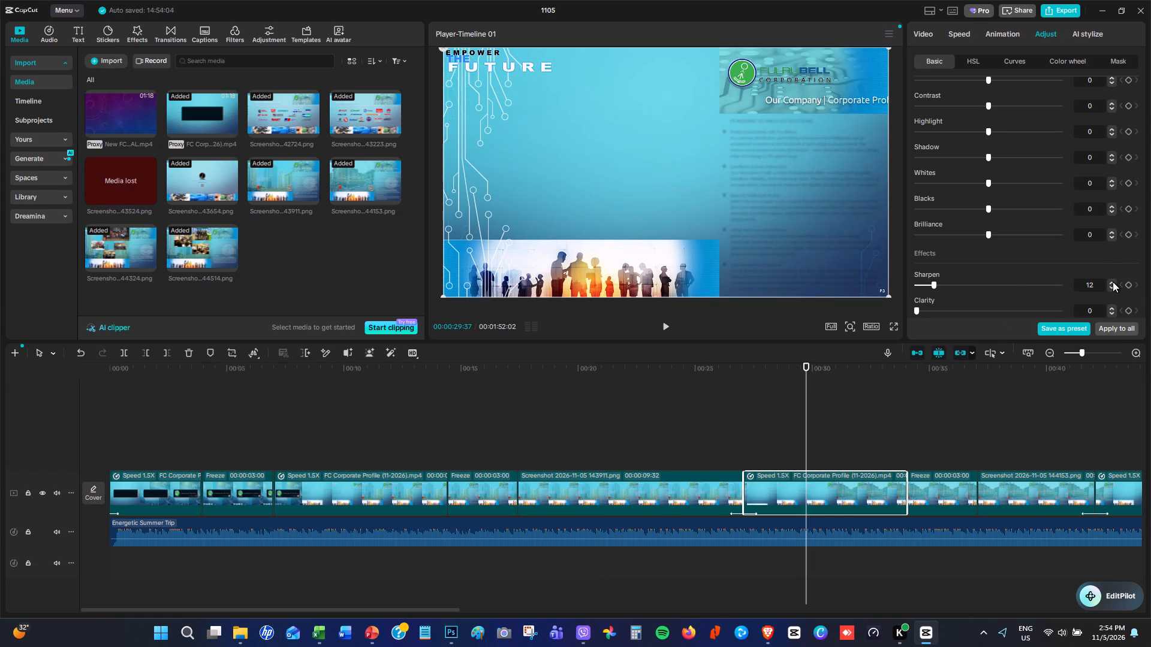
double_click(1113, 282)
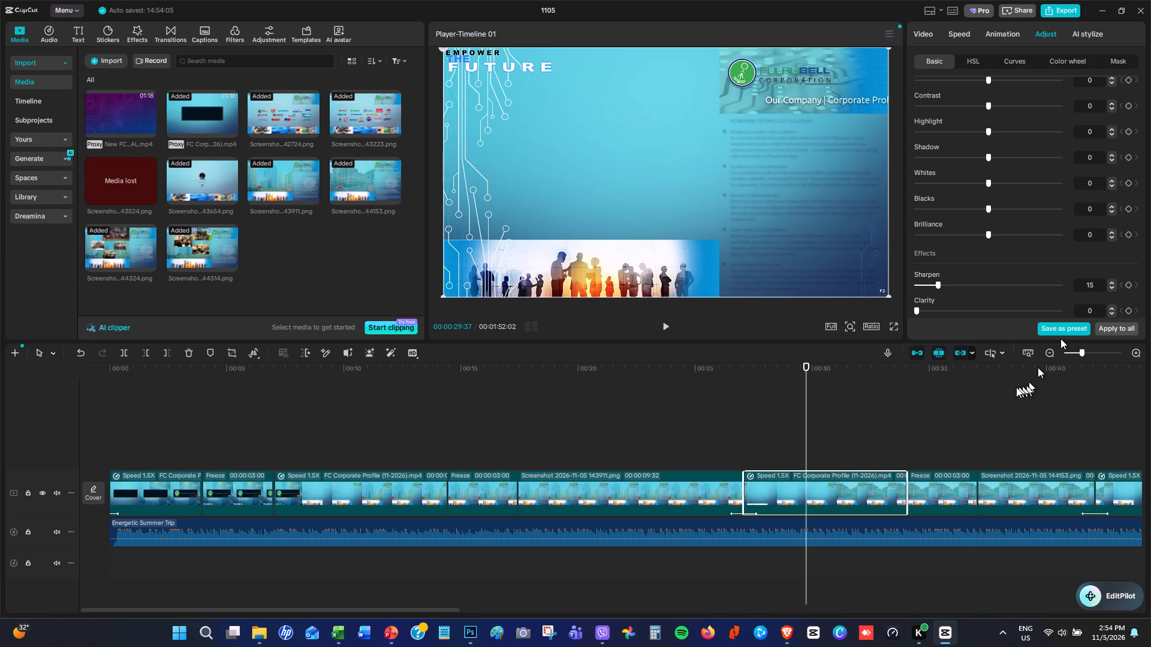
Set Sharpen to 15 on the third freeze clip, showing the Our Company | Corporate Profile page.
left_click(950, 405)
left_click(959, 489)
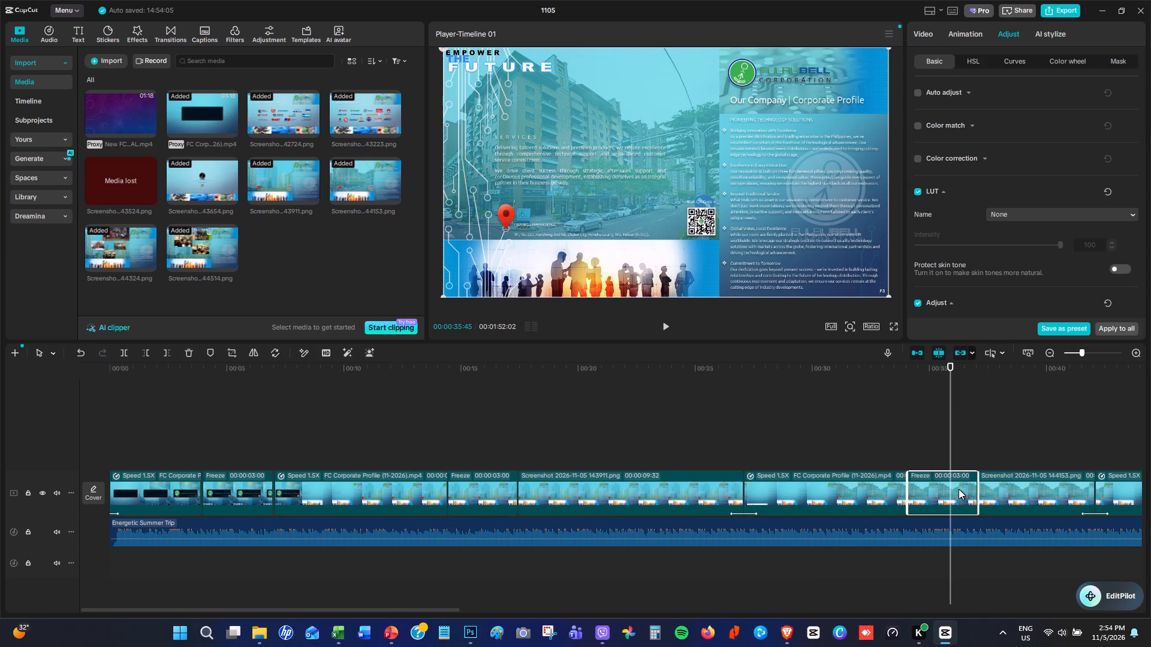
scroll(1074, 254, "down", 7)
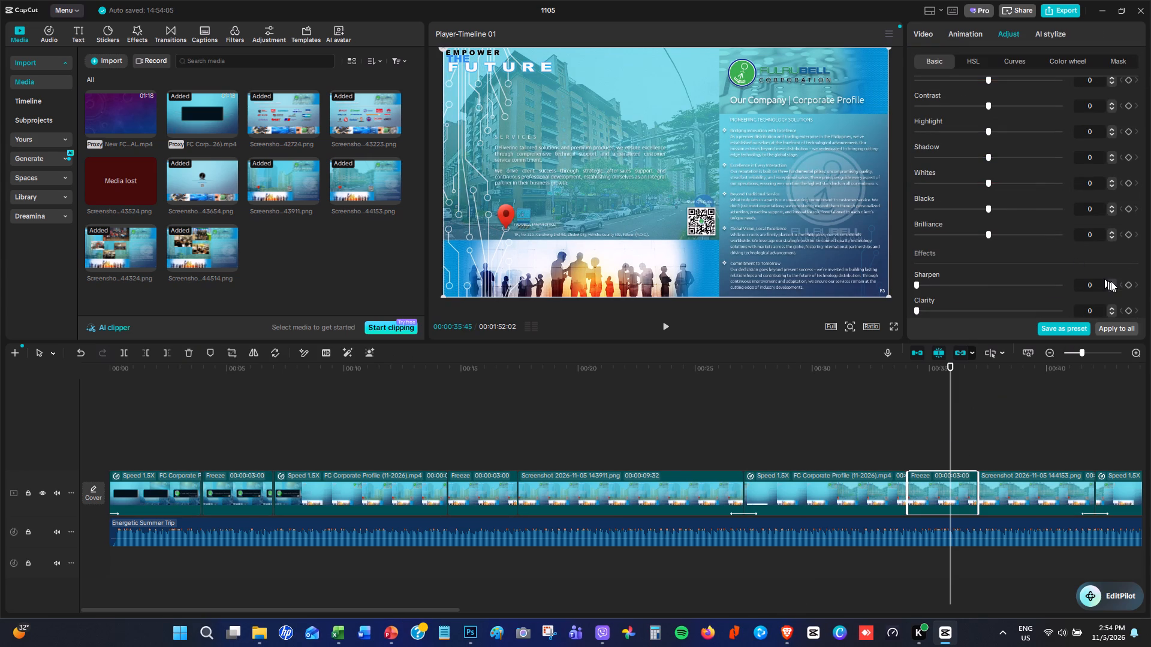
triple_click(1114, 282)
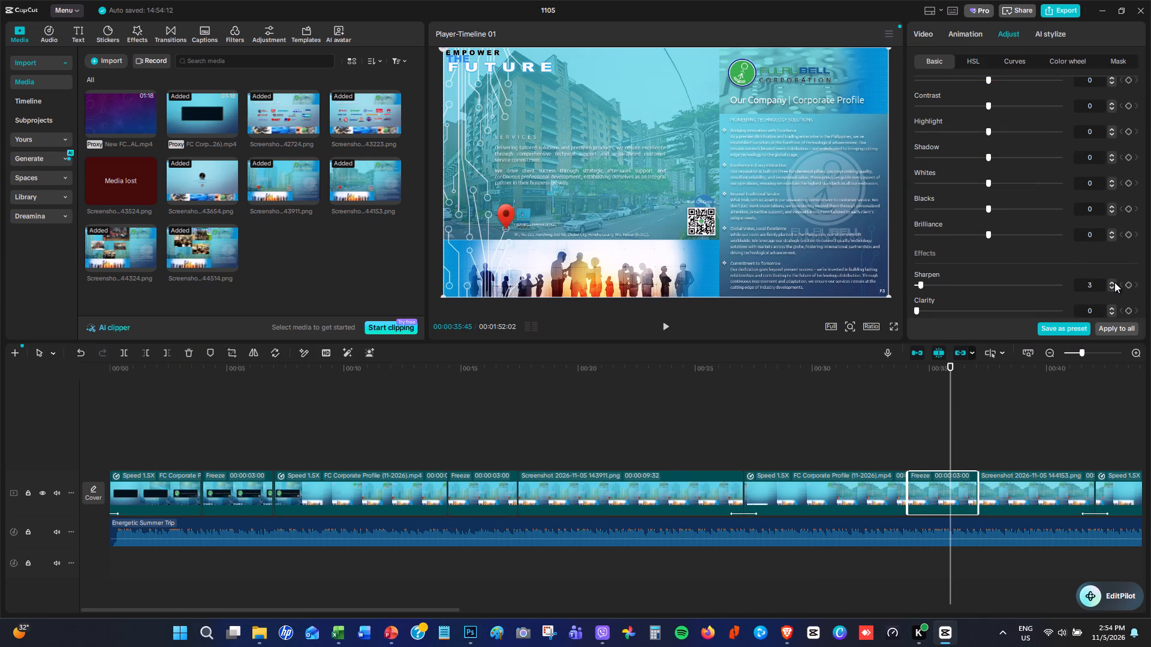
triple_click(1114, 282)
triple_click(1114, 282)
triple_click(1114, 282)
double_click(1114, 282)
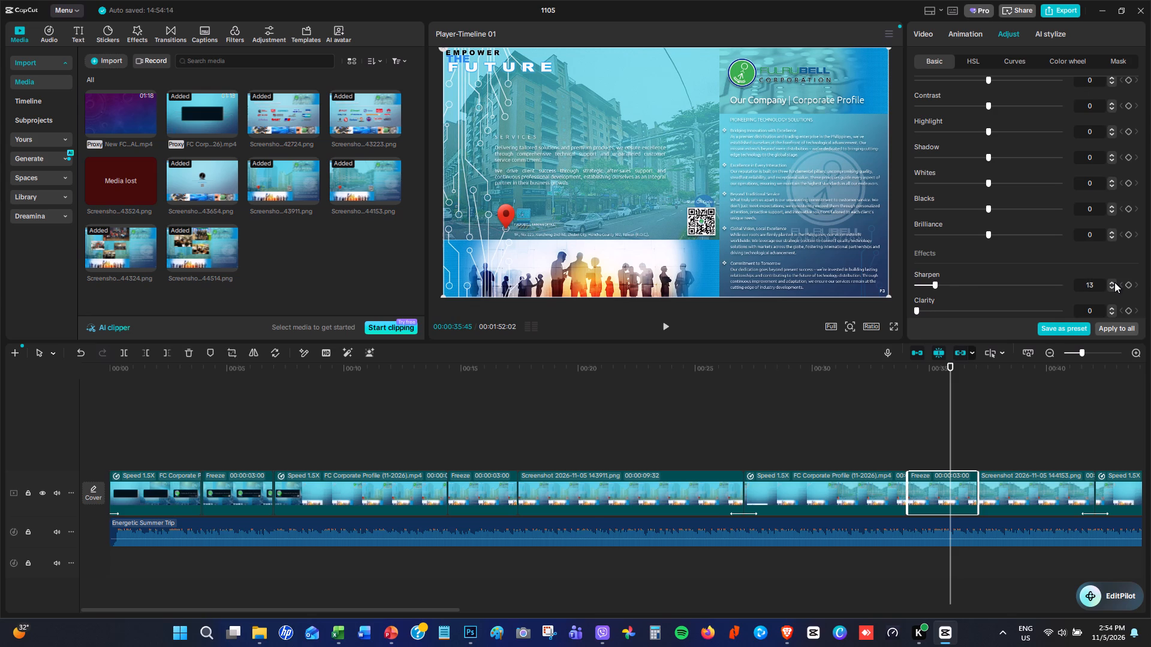
left_click(1114, 282)
Set Sharpen to 20 on the Screenshot 2026-11-05 144153.png clip that follows the third freeze clip.
left_click(1025, 406)
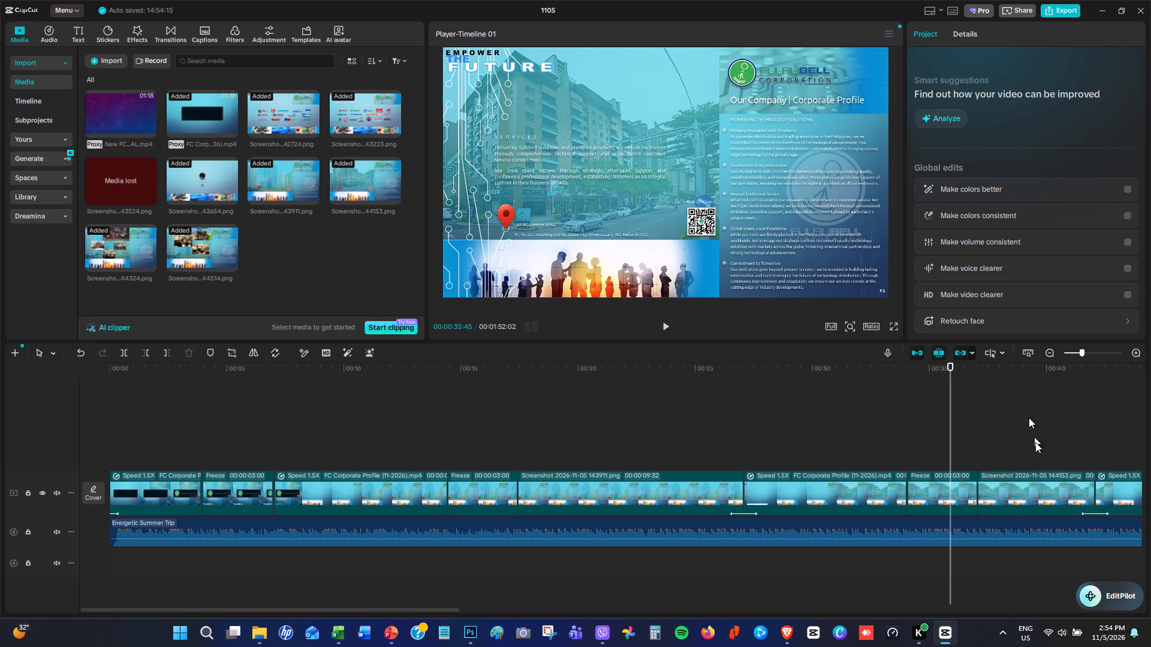
left_click(1045, 488)
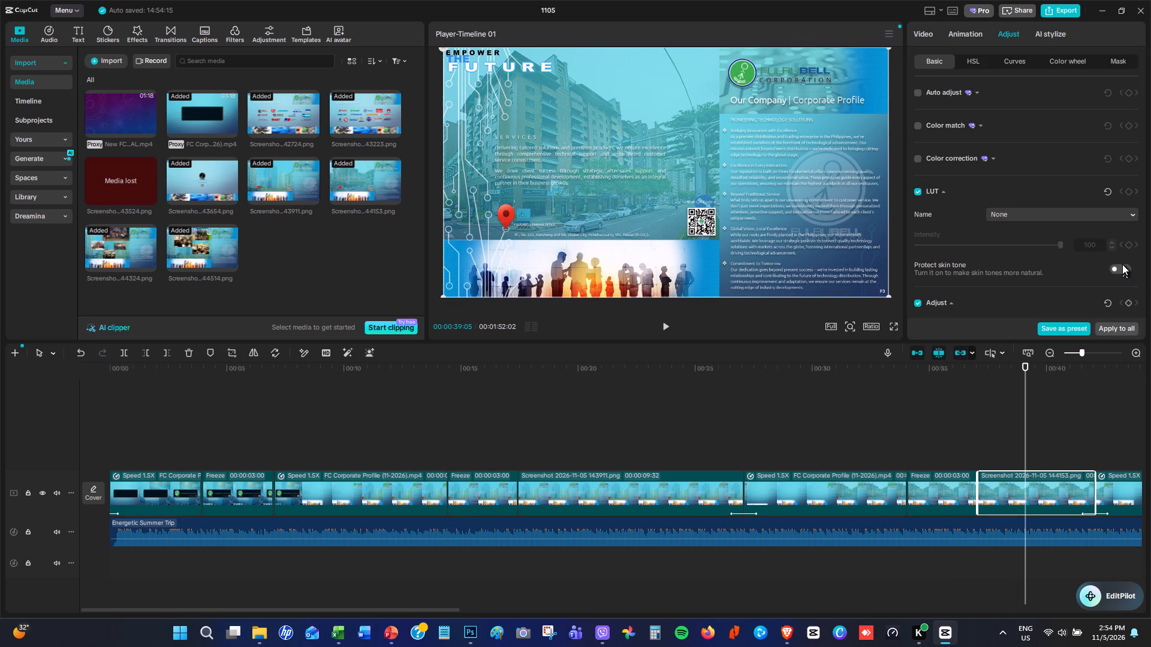
scroll(1122, 264, "down", 8)
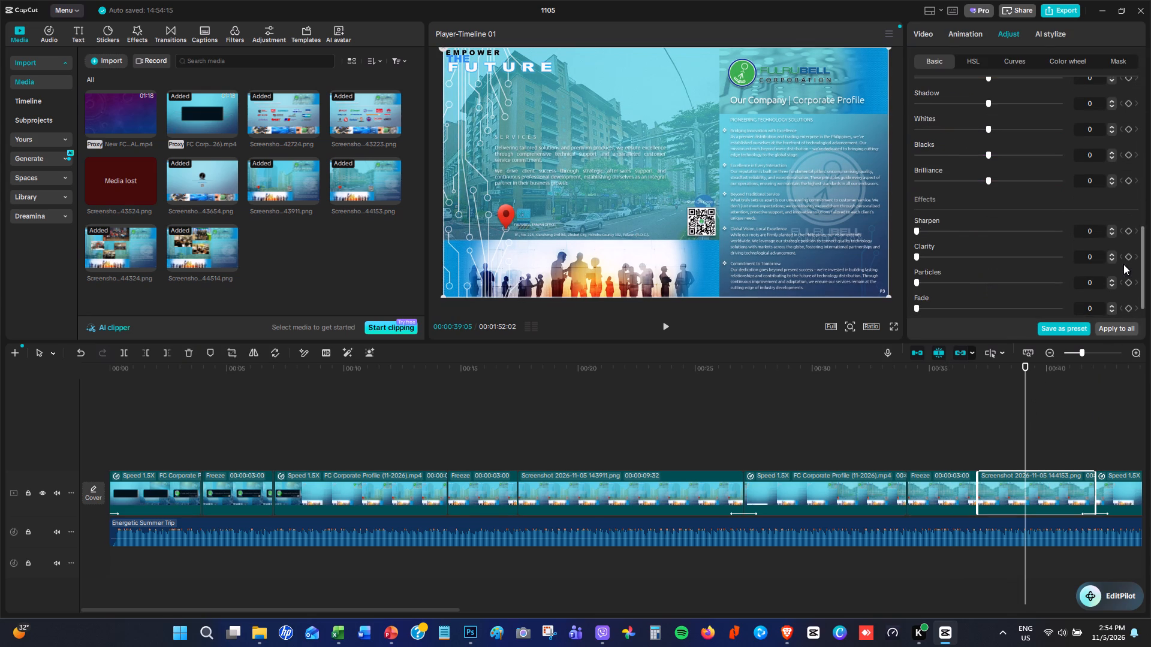
triple_click(1112, 227)
triple_click(1112, 227)
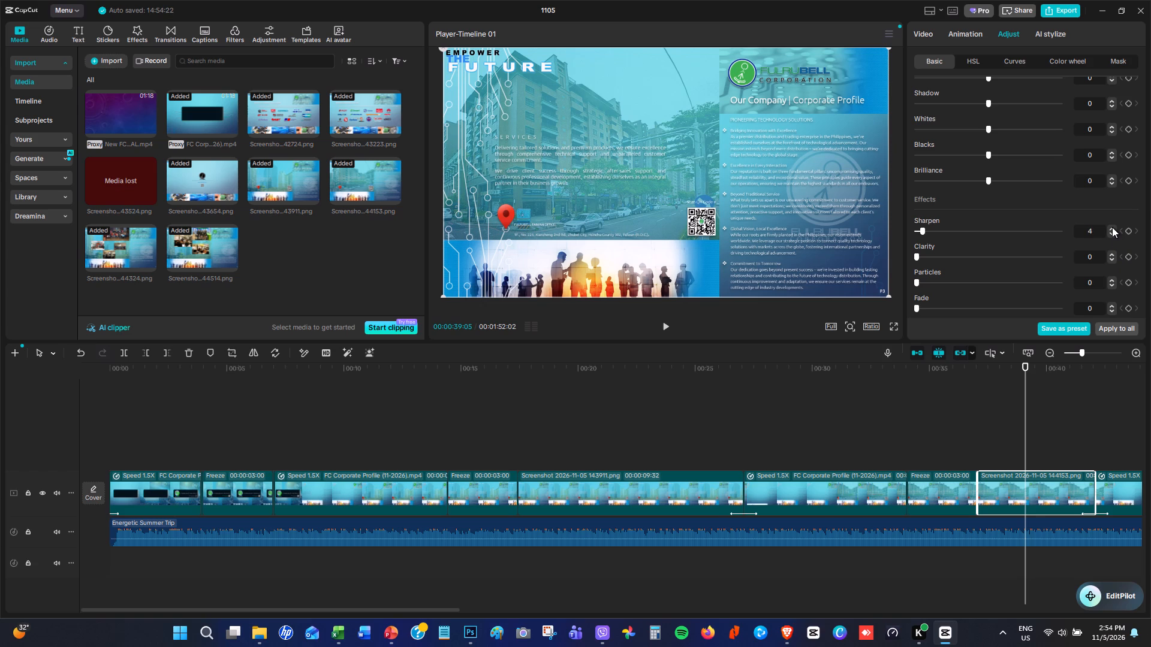
triple_click(1112, 227)
triple_click(1112, 227)
triple_click(1112, 227)
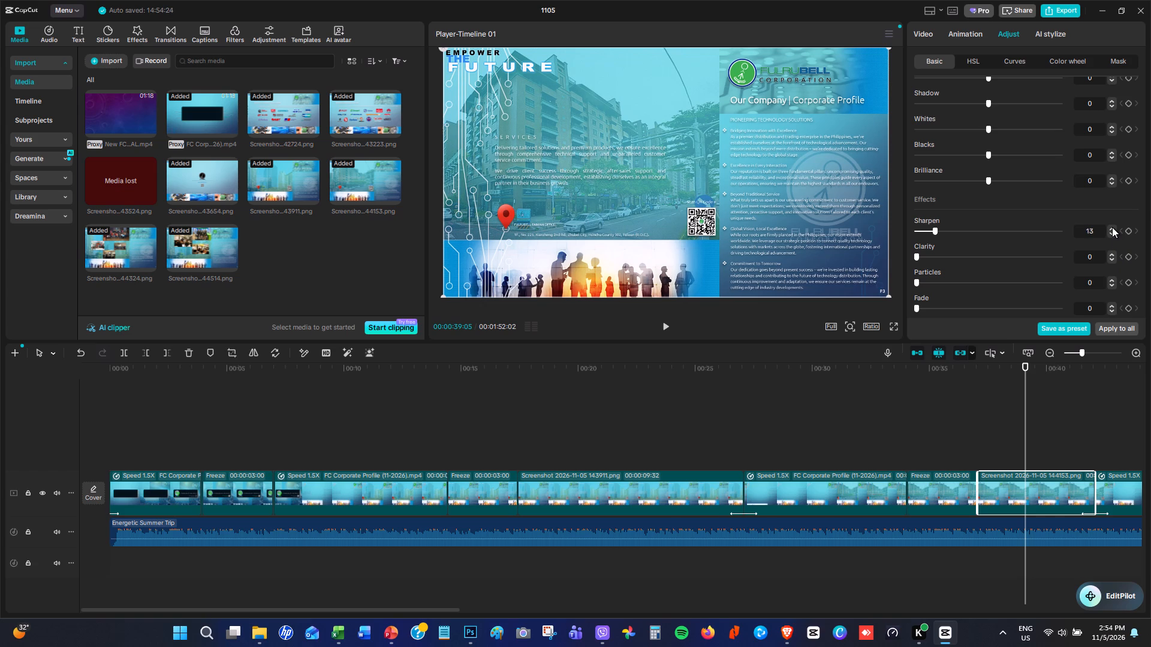
triple_click(1112, 227)
left_click(1112, 227)
left_click(1112, 227)
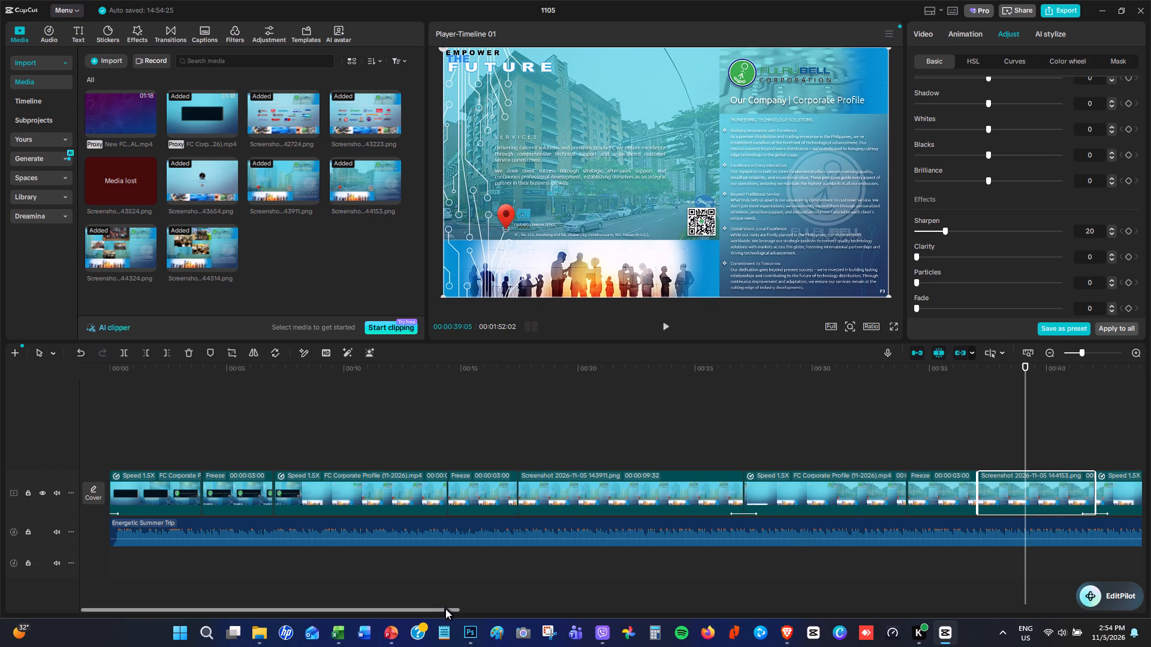
Set Sharpen to 15 on the FC Corporate Profile clip that follows Screenshot 2026-11-05 144153.png.
left_click_drag(445, 609, 676, 622)
left_click(506, 428)
left_click(534, 488)
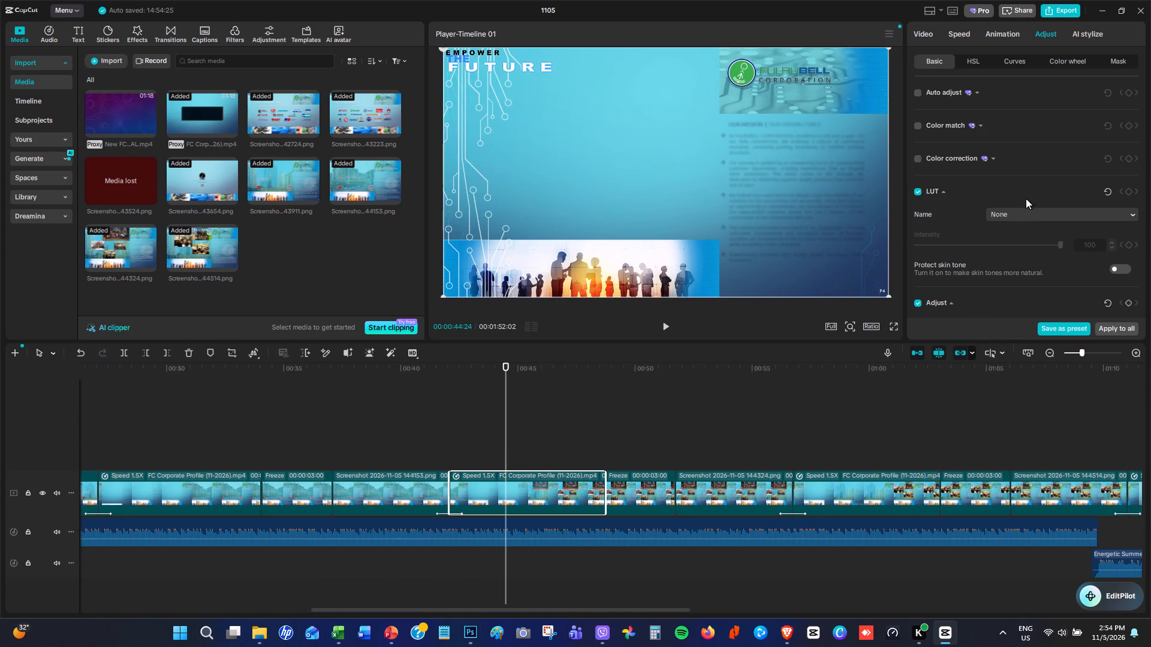
scroll(1026, 199, "down", 8)
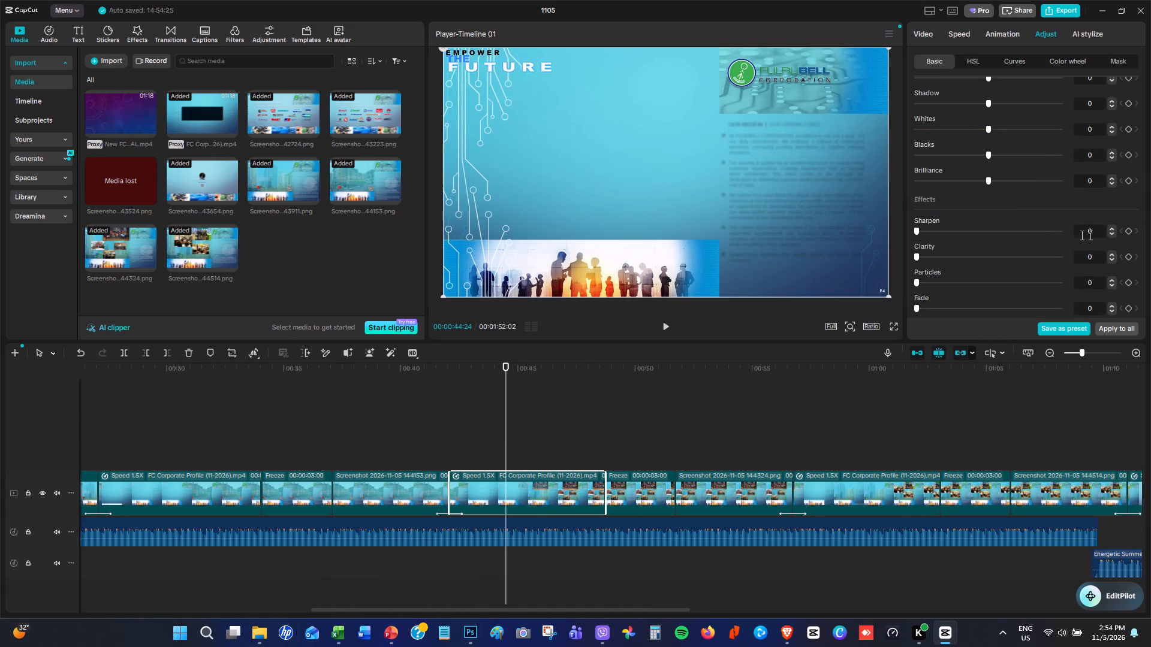
triple_click(1112, 229)
triple_click(1112, 229)
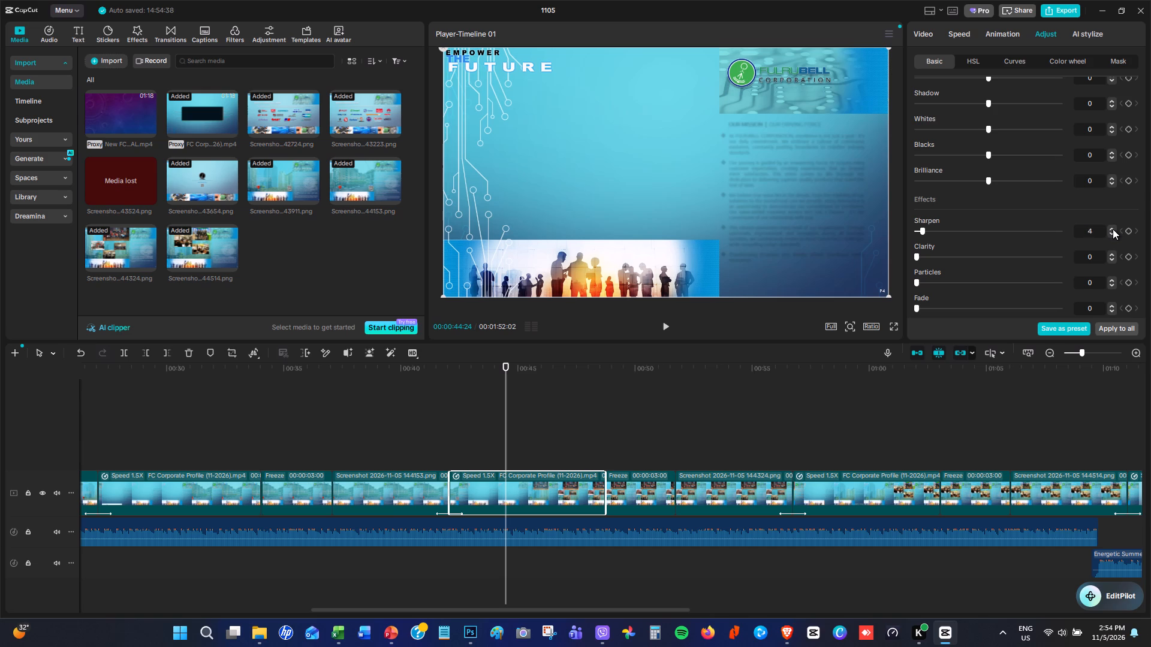
triple_click(1113, 229)
triple_click(1113, 229)
triple_click(1113, 229)
Set Sharpen to 15 on the fourth freeze clip, showing the Our Team | Corporate Profile page.
left_click(629, 449)
left_click(638, 482)
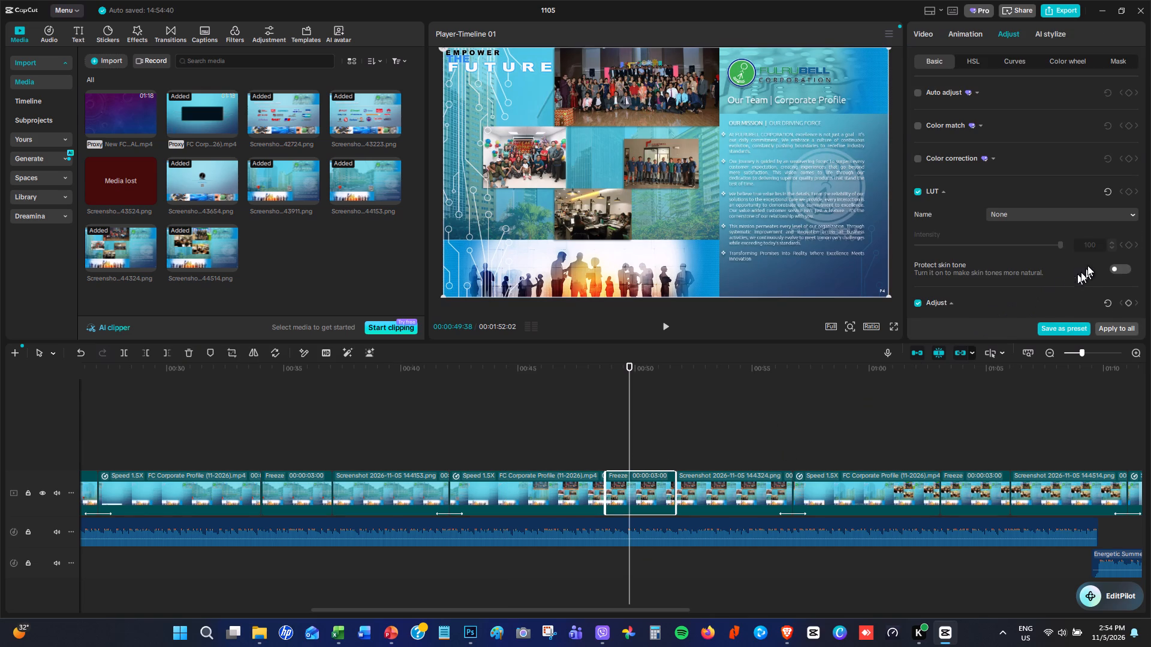
scroll(1092, 268, "down", 8)
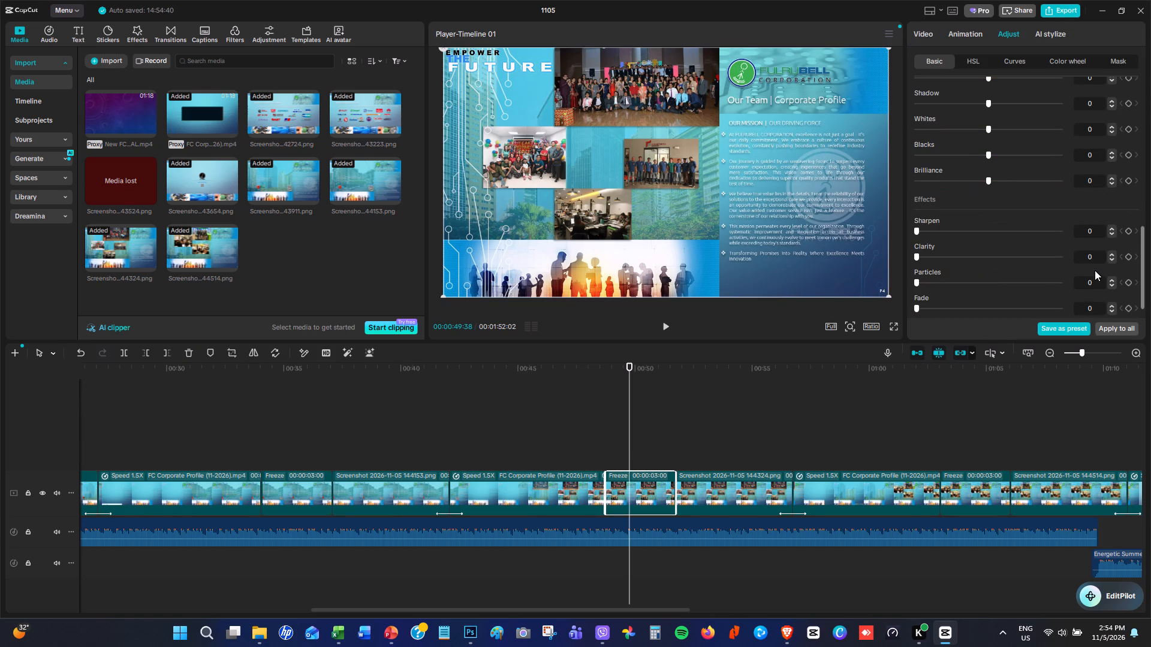
left_click(1113, 228)
triple_click(1113, 228)
left_click(1113, 228)
triple_click(1113, 228)
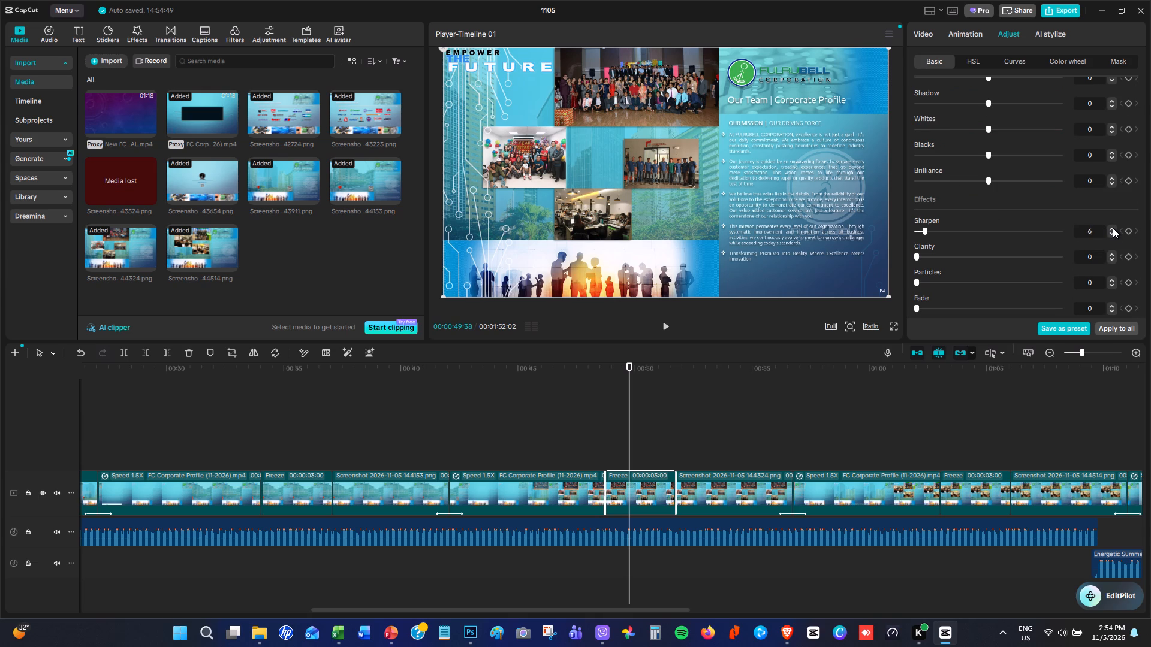
triple_click(1113, 228)
double_click(1113, 228)
left_click(1113, 228)
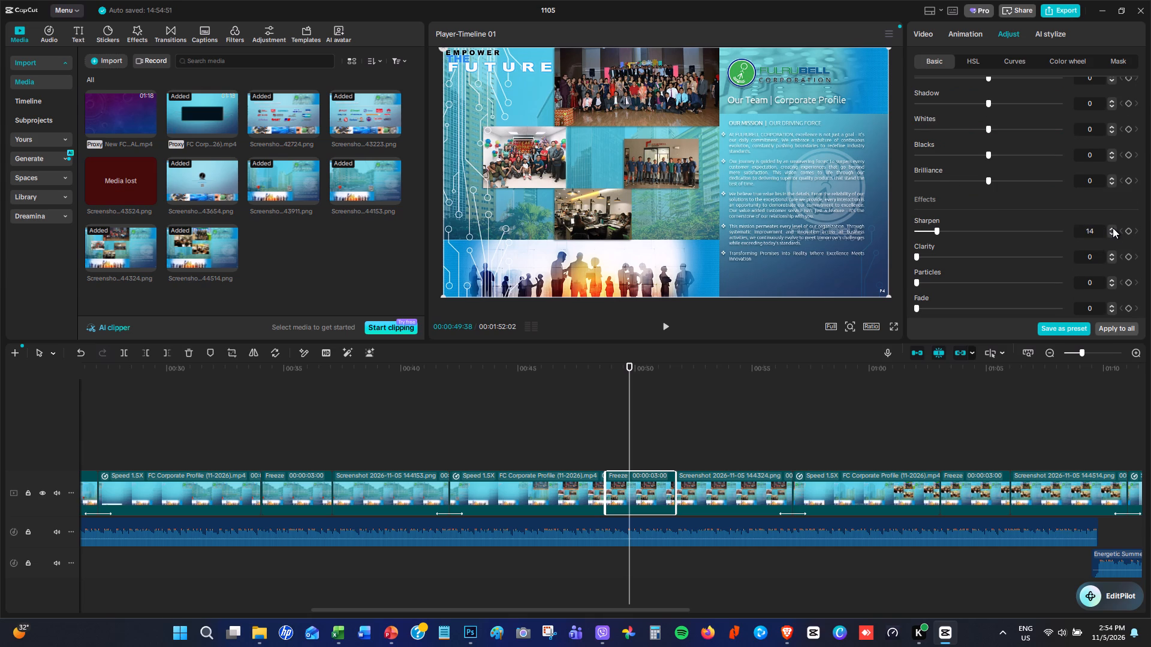
left_click(1113, 228)
Set Sharpen to 20 on the Screenshot 2026-11-05 144324.png clip that follows the fourth freeze clip.
left_click(731, 430)
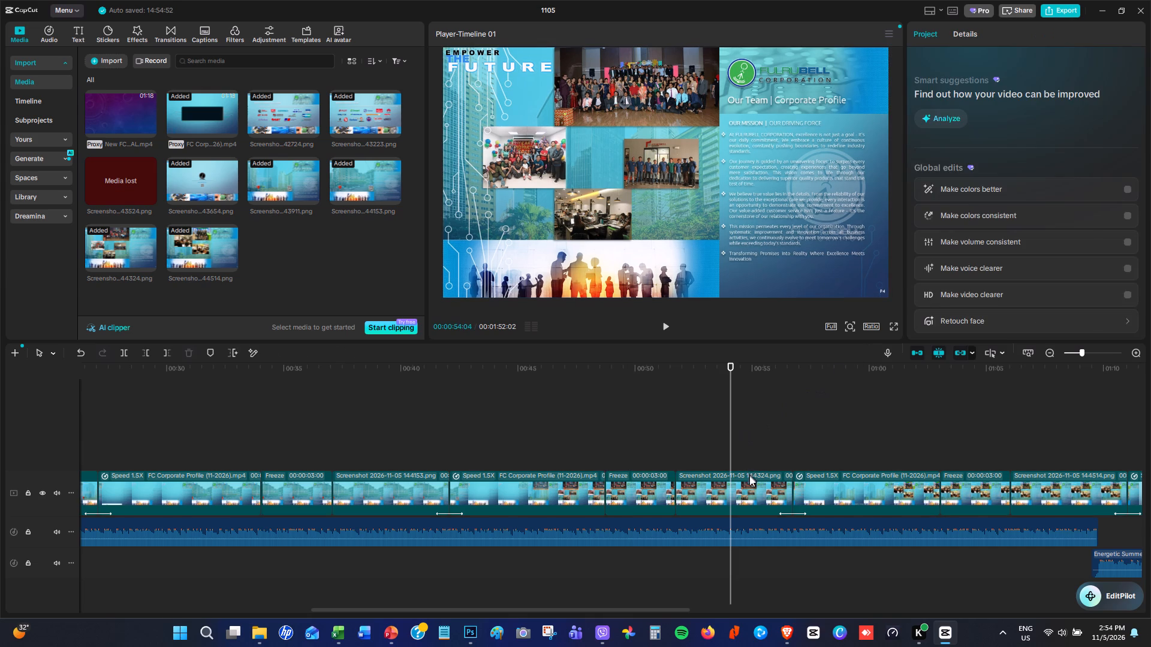
left_click(751, 481)
scroll(1078, 275, "down", 7)
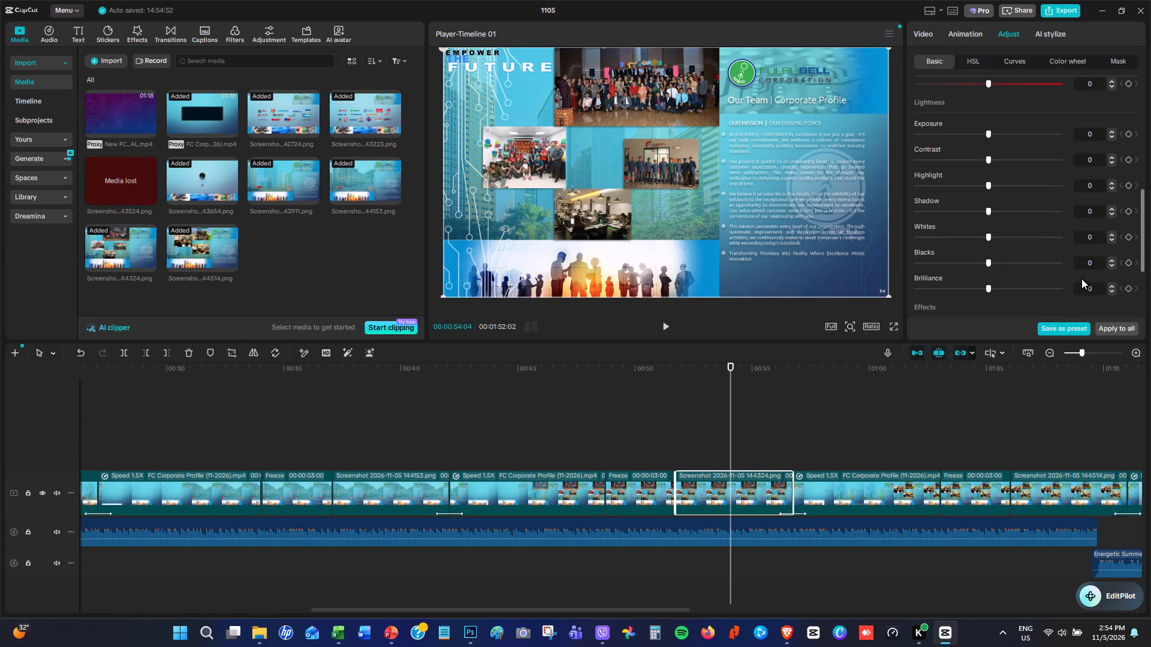
scroll(1081, 279, "down", 1)
triple_click(1111, 226)
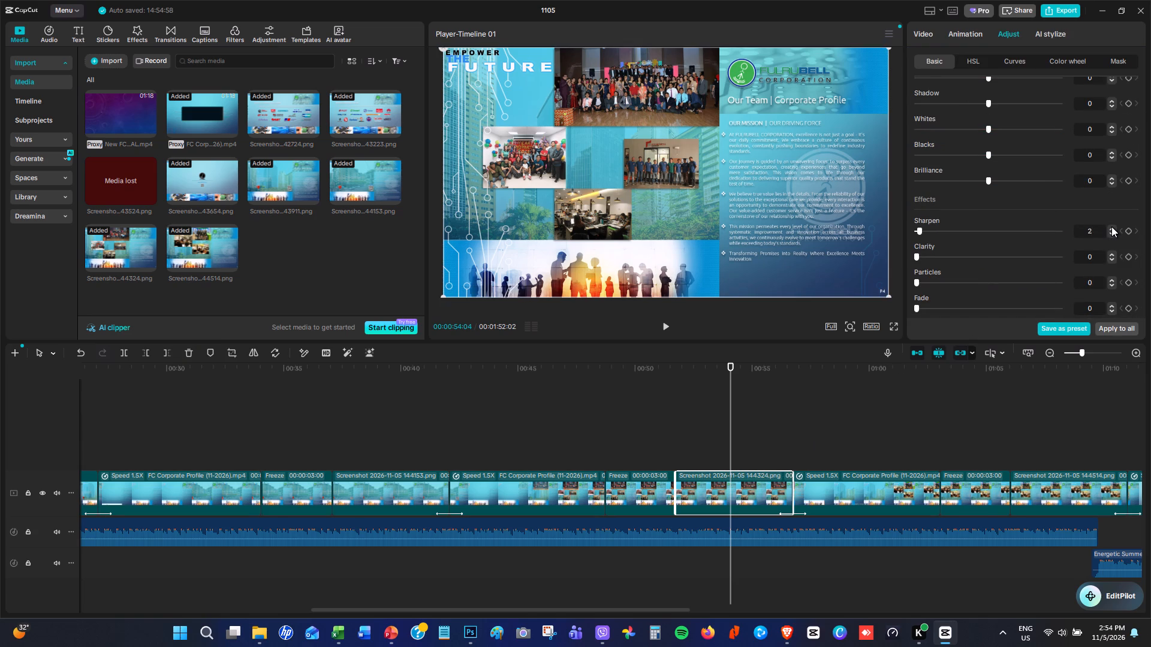
triple_click(1111, 226)
triple_click(1111, 226)
triple_click(1111, 226)
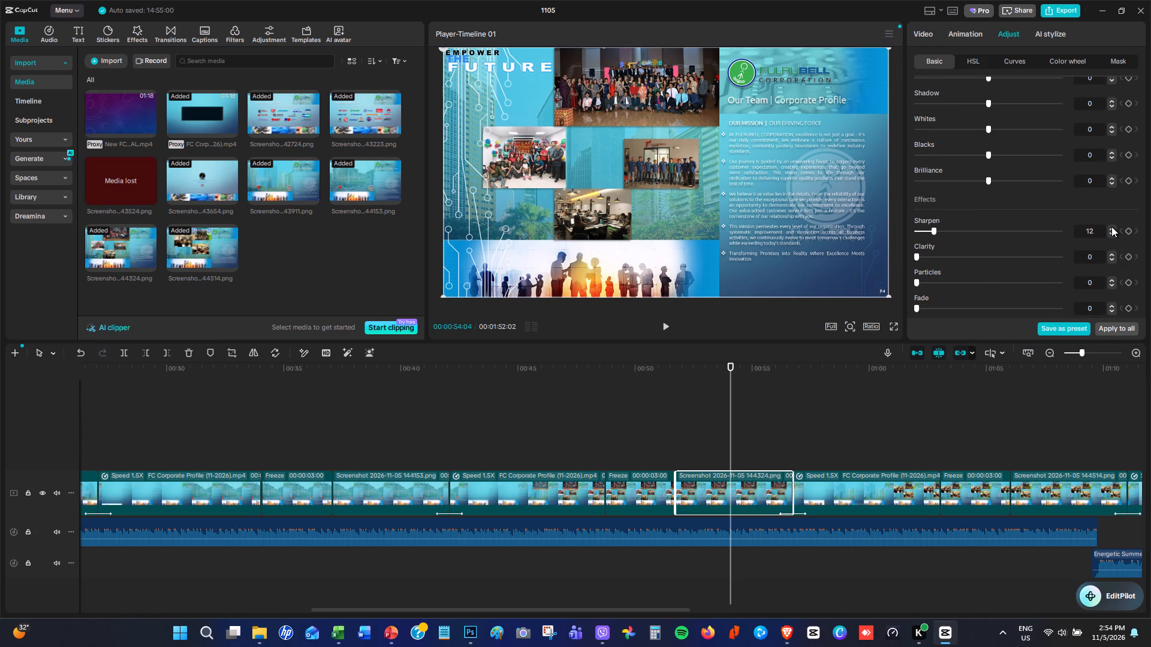
triple_click(1111, 226)
triple_click(1111, 226)
left_click(1111, 226)
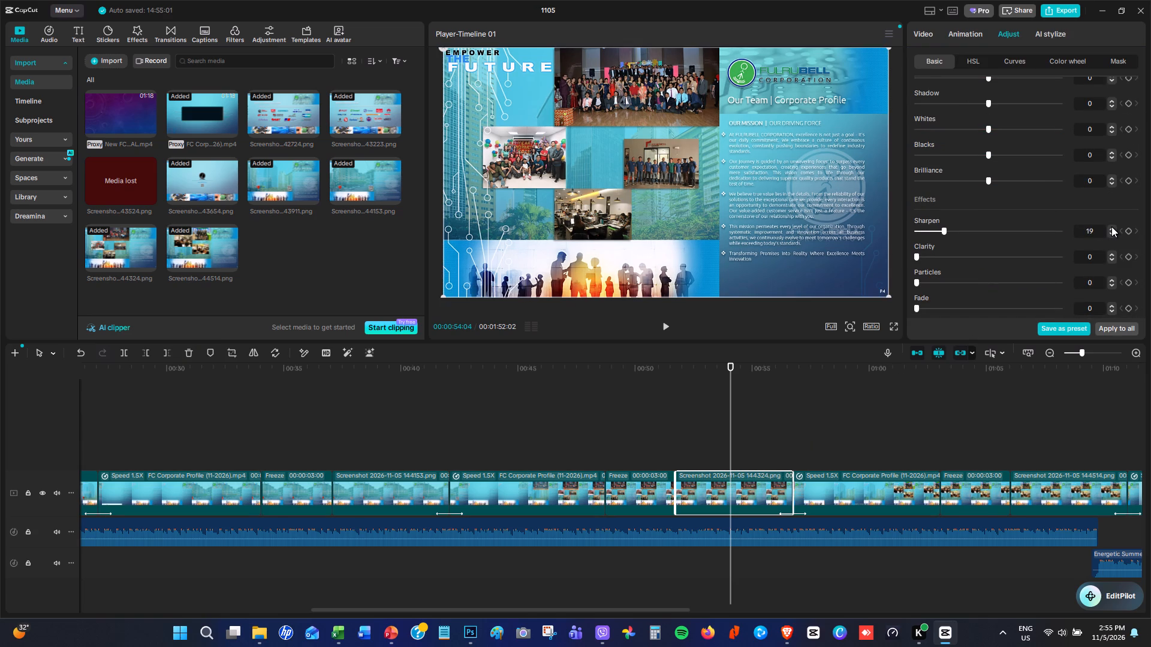
left_click(1111, 226)
Set Sharpen to 15 on the FC Corporate Profile clip that follows Screenshot 2026-11-05 144324.png.
left_click(851, 400)
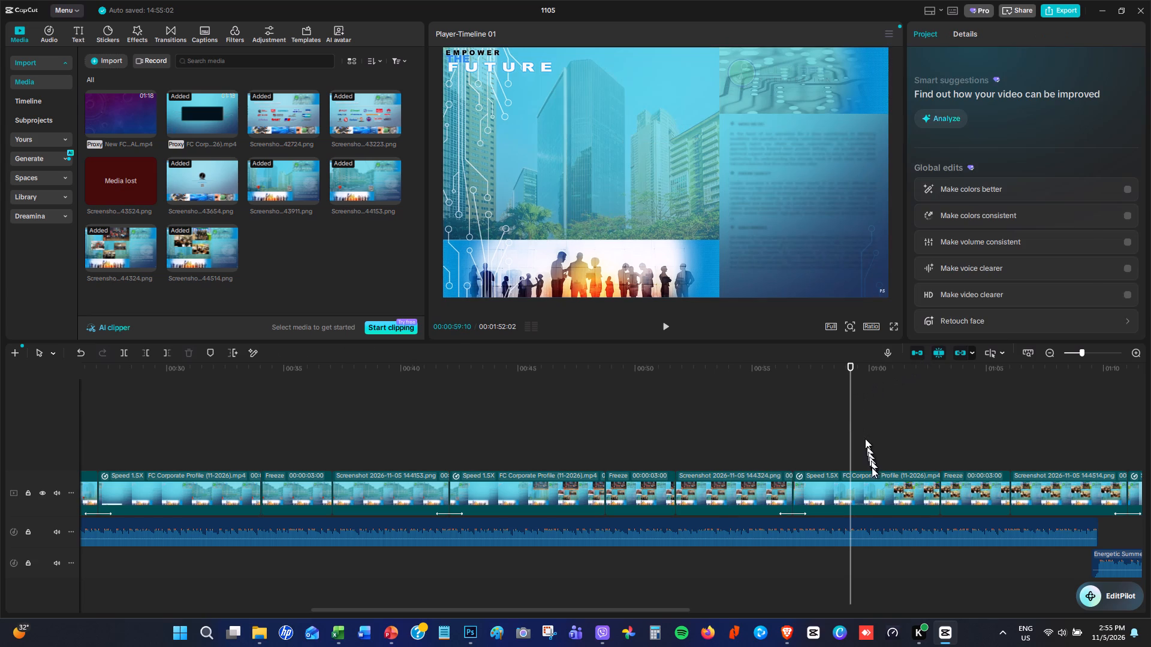
left_click(876, 484)
scroll(1118, 224, "down", 2)
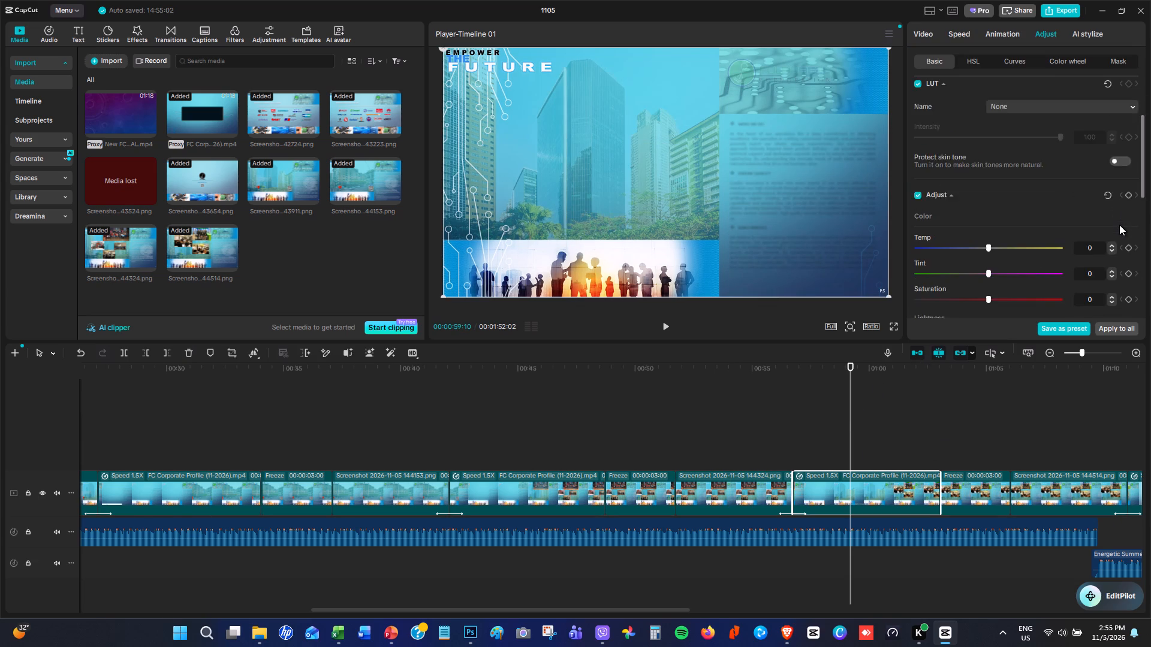
scroll(1119, 225, "down", 7)
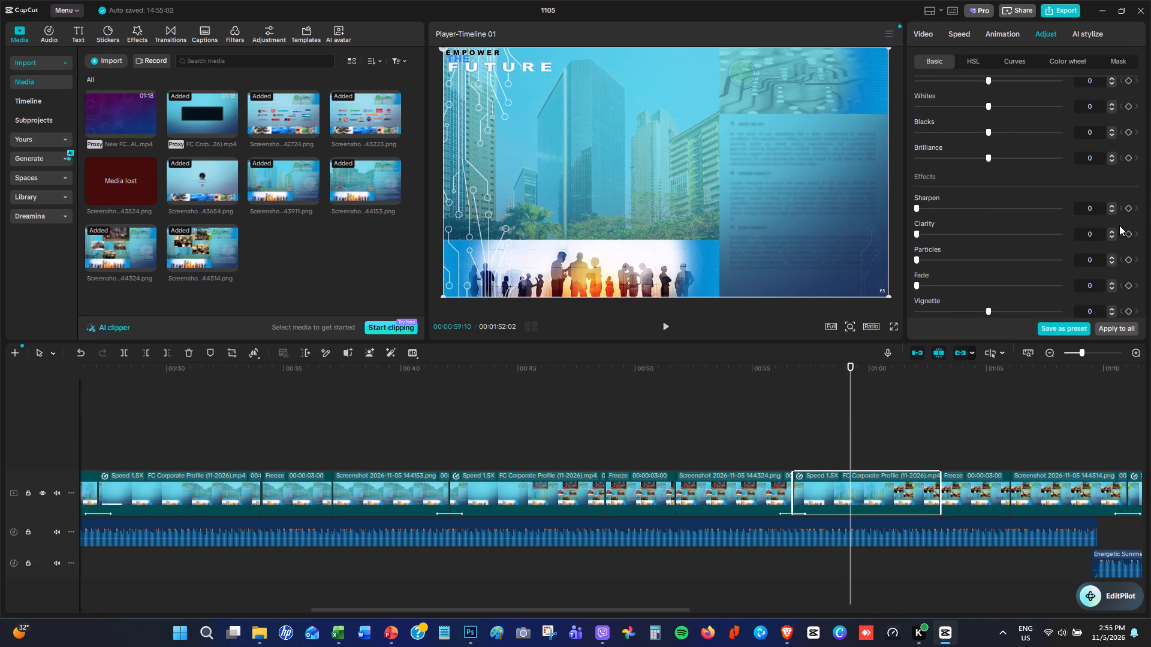
triple_click(1112, 205)
triple_click(1112, 205)
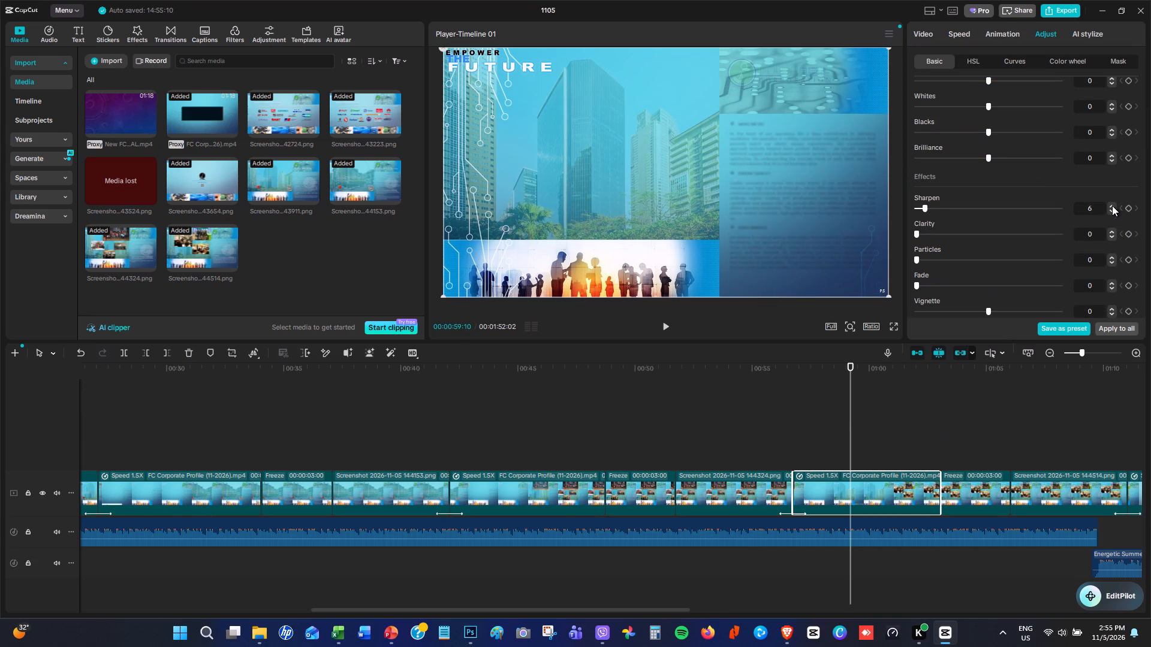
triple_click(1112, 205)
triple_click(1112, 205)
double_click(1112, 205)
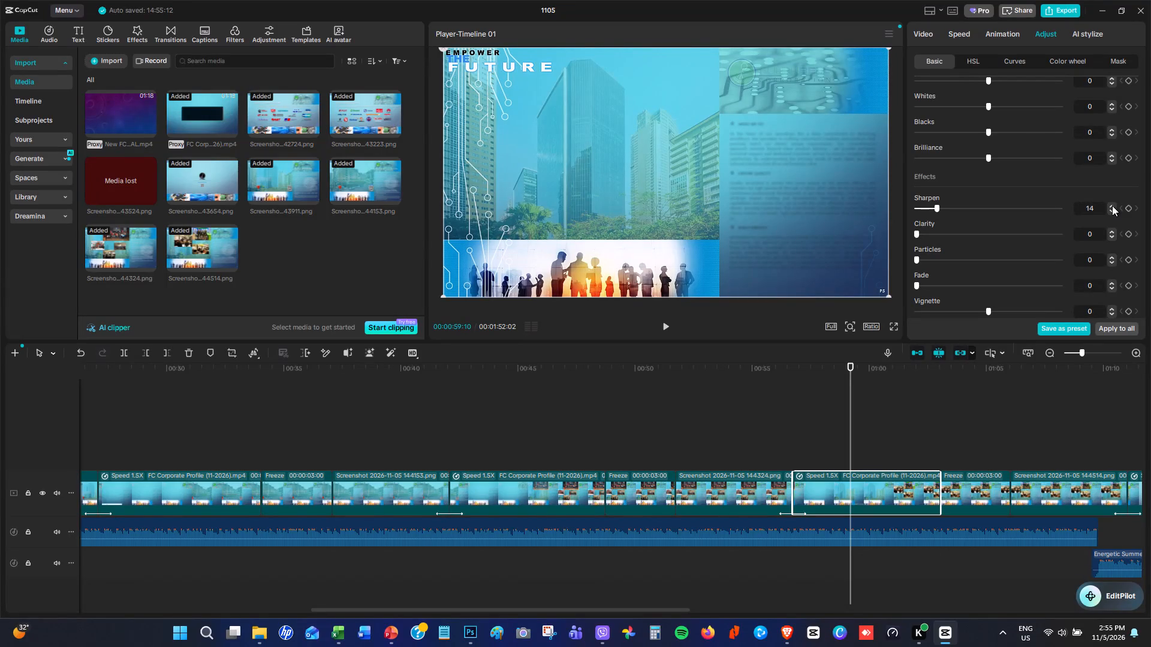
left_click(1112, 205)
Set Sharpen to 15 on the fifth freeze clip, just before Screenshot 2026-11-05 144514.png.
left_click(986, 410)
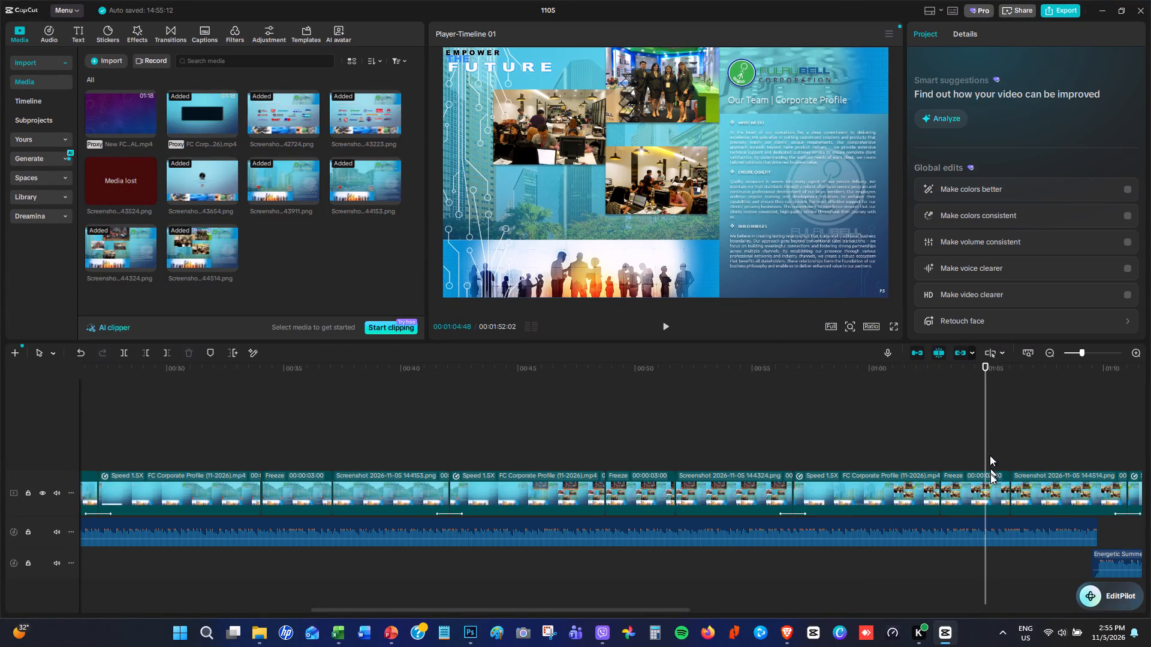
left_click(990, 477)
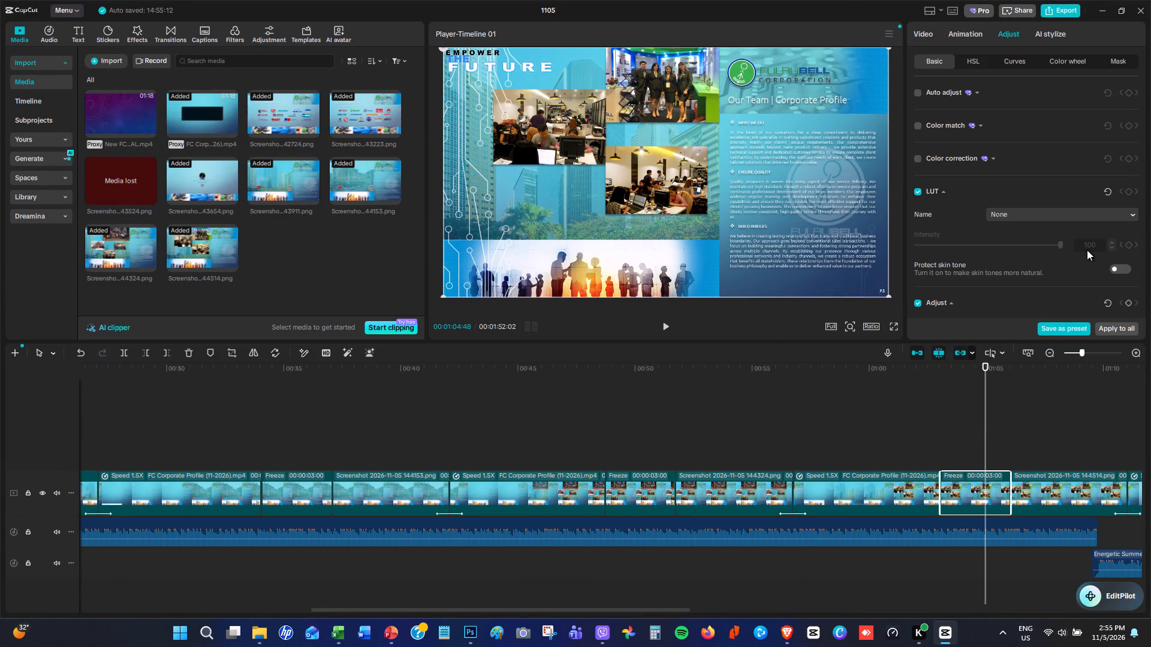
scroll(1110, 235, "down", 7)
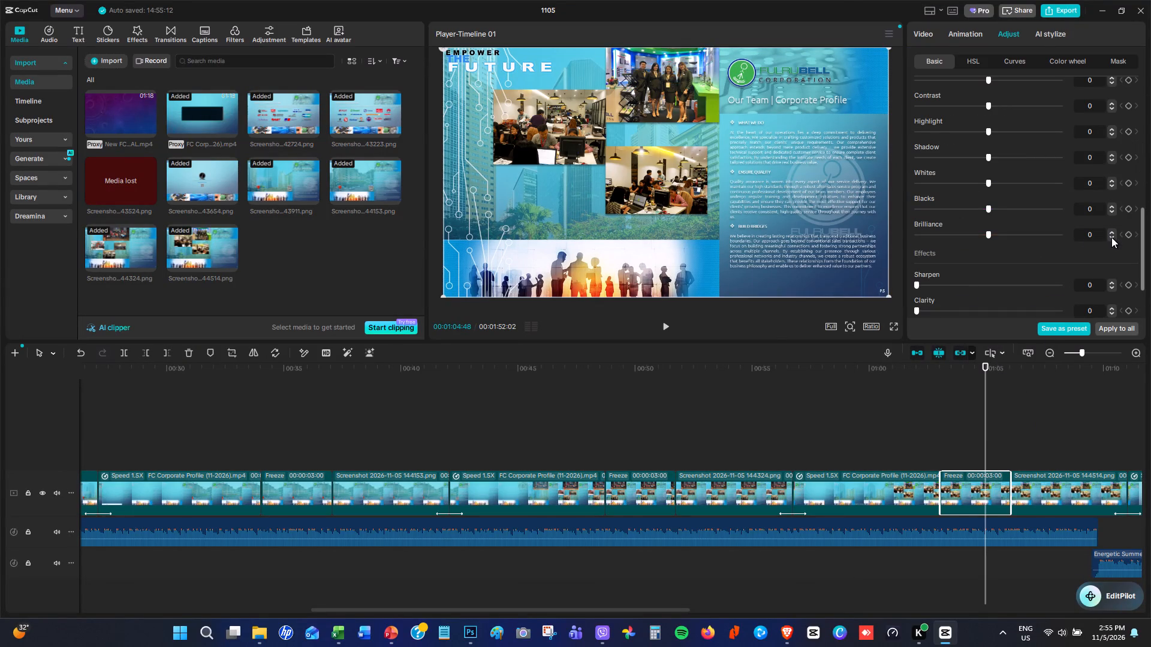
scroll(1111, 237, "down", 1)
triple_click(1111, 226)
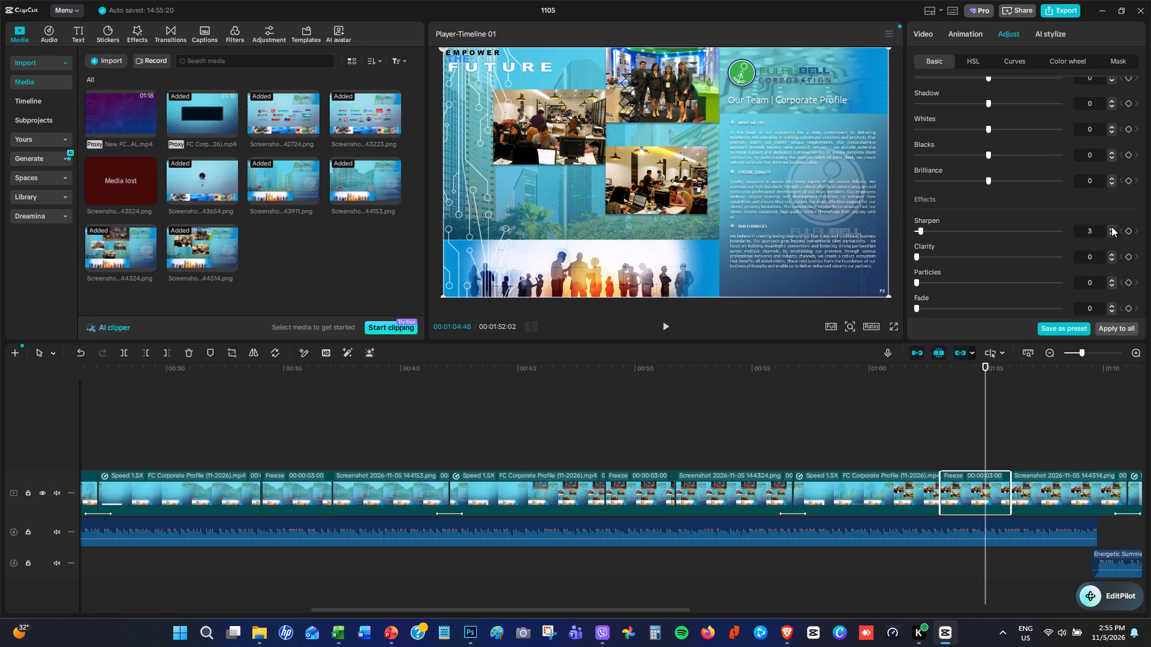
triple_click(1111, 226)
triple_click(1111, 226)
left_click(1111, 226)
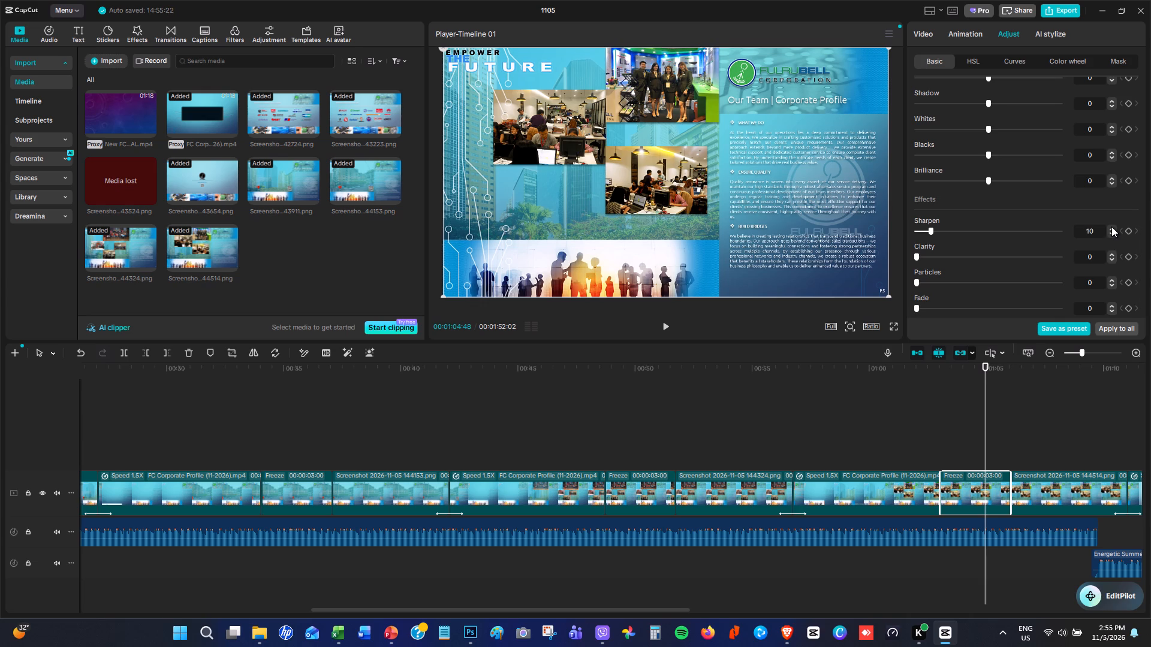
double_click(1111, 226)
left_click(1111, 226)
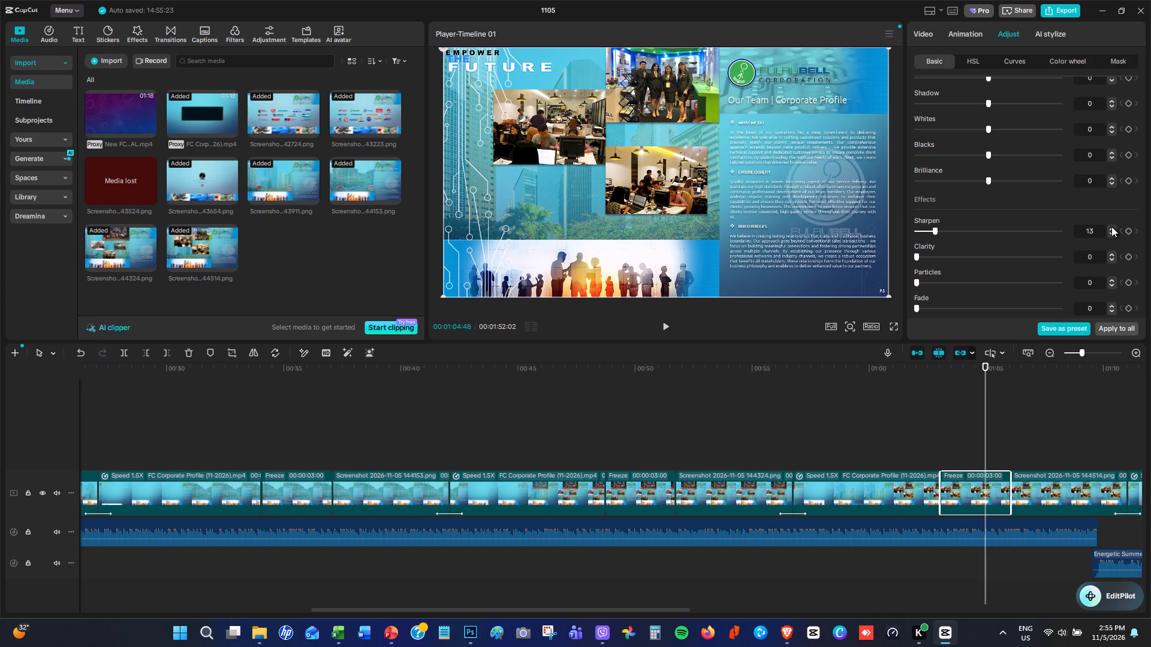
left_click(1111, 226)
left_click(1112, 228)
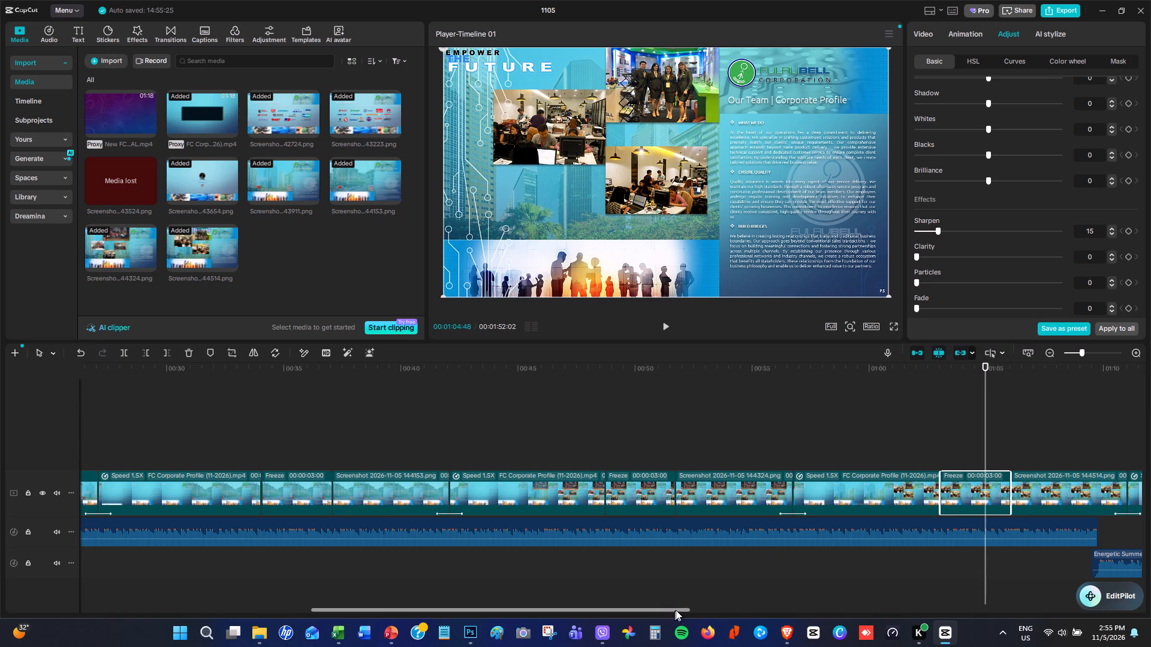
Set Sharpen to 20 on the Screenshot 2026-11-05 144514.png clip that follows the fifth freeze clip.
left_click_drag(676, 610, 822, 603)
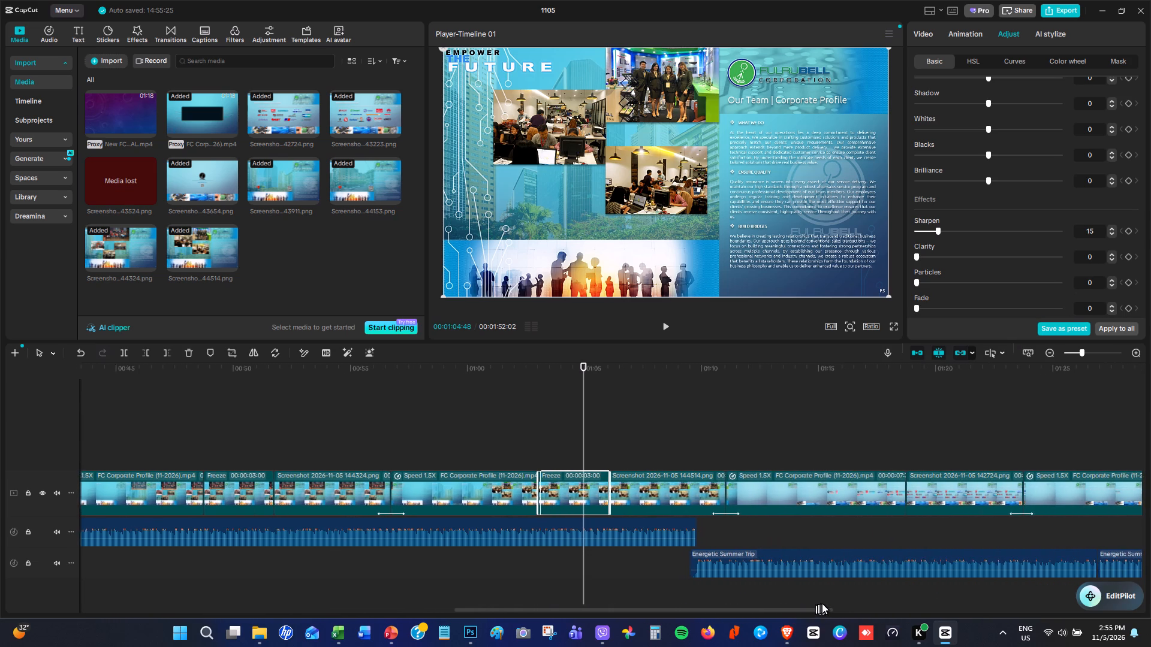
left_click_drag(822, 603, 822, 603)
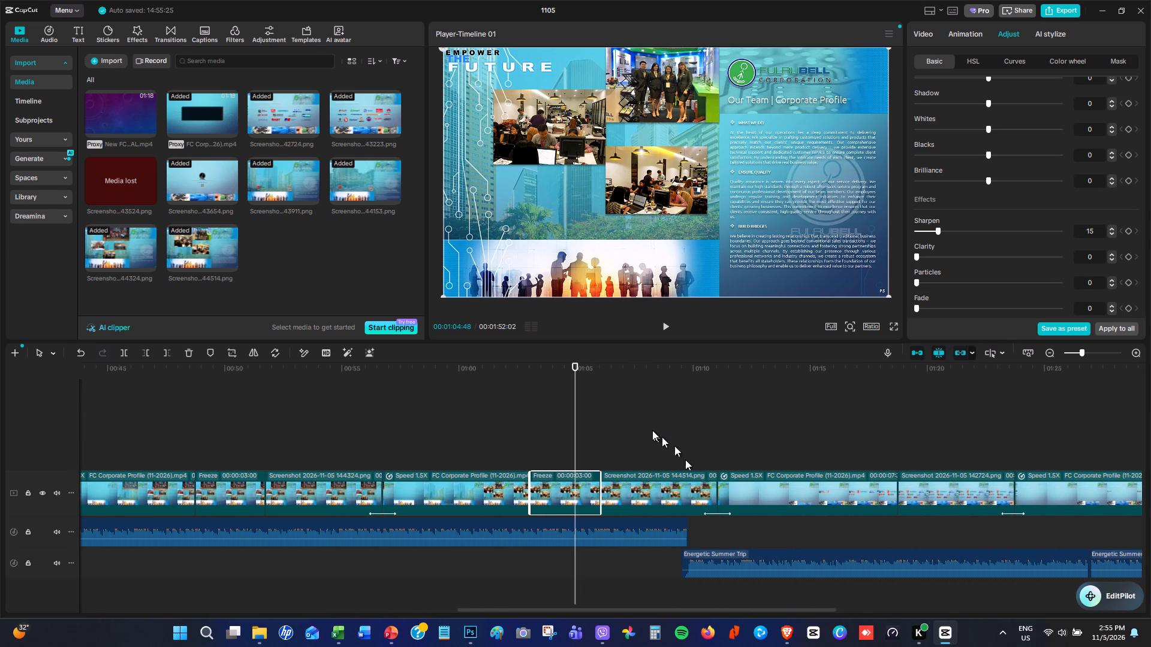
left_click(652, 430)
left_click(658, 497)
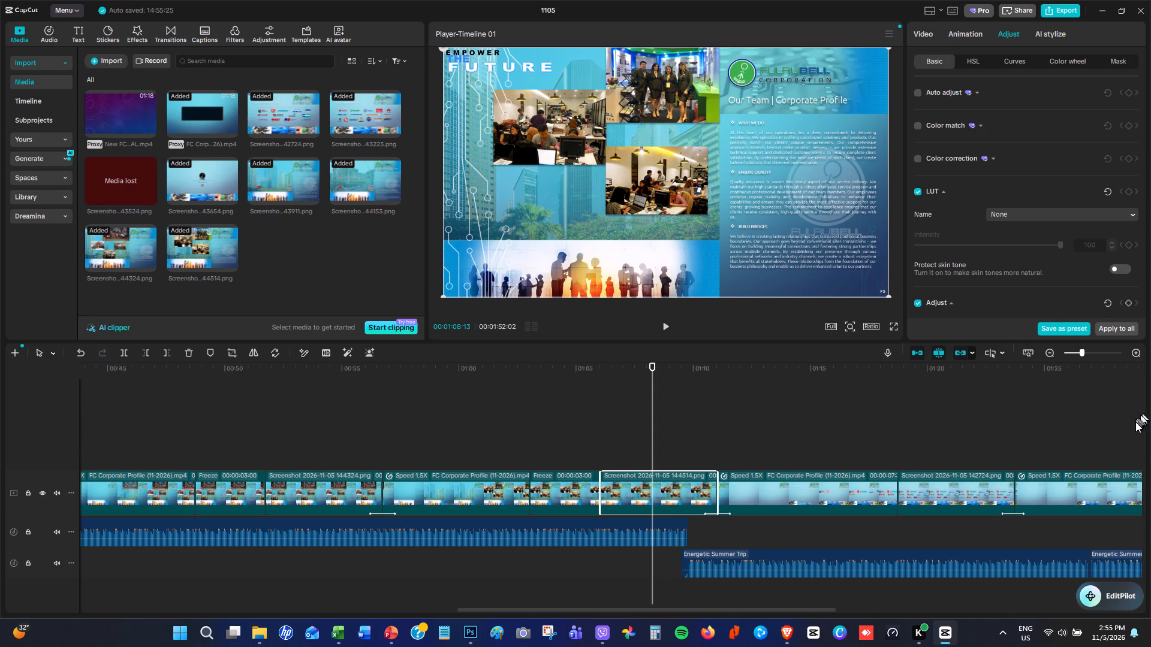
scroll(1128, 232, "down", 8)
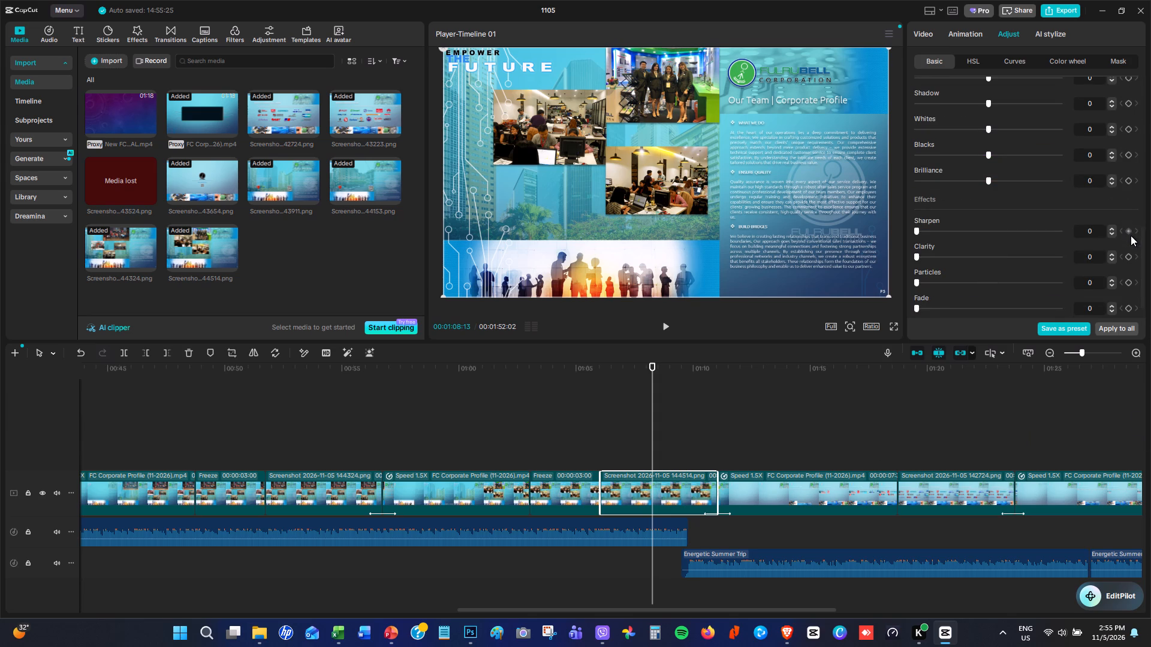
triple_click(1111, 229)
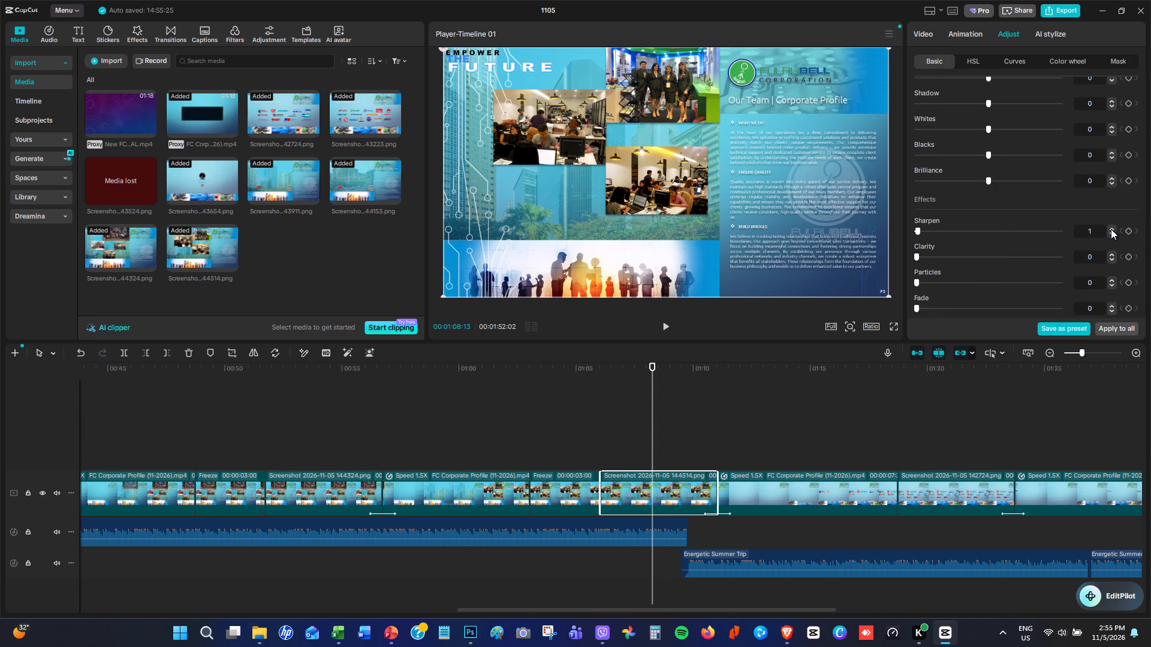
triple_click(1111, 229)
triple_click(1111, 229)
triple_click(1111, 229)
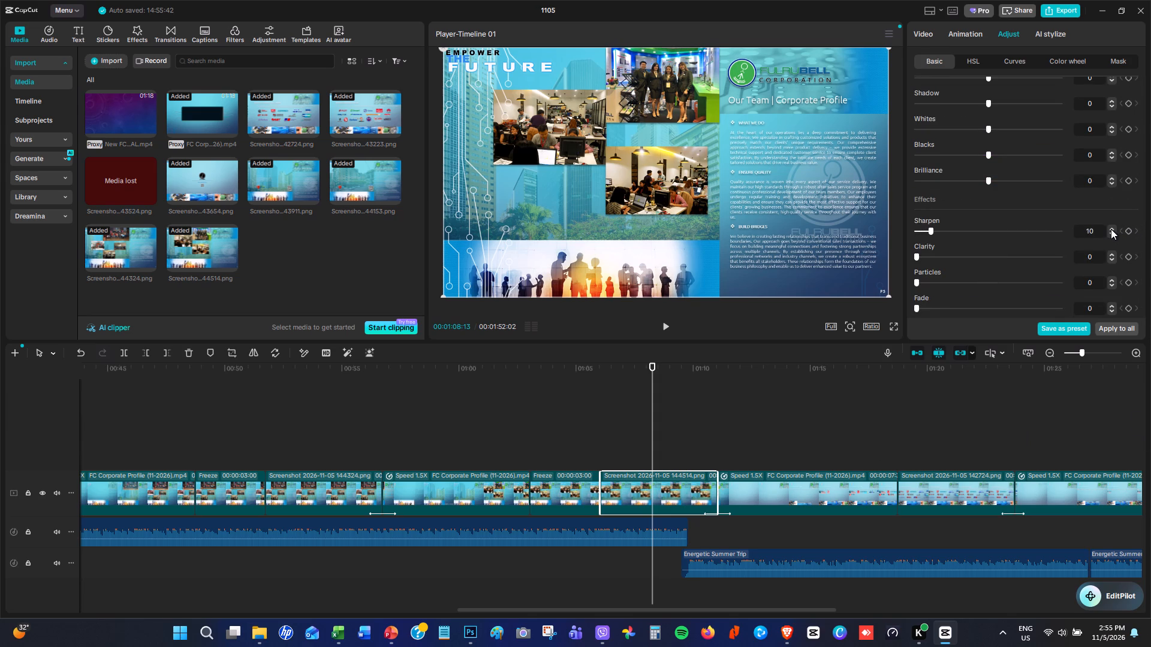
triple_click(1111, 229)
triple_click(1111, 229)
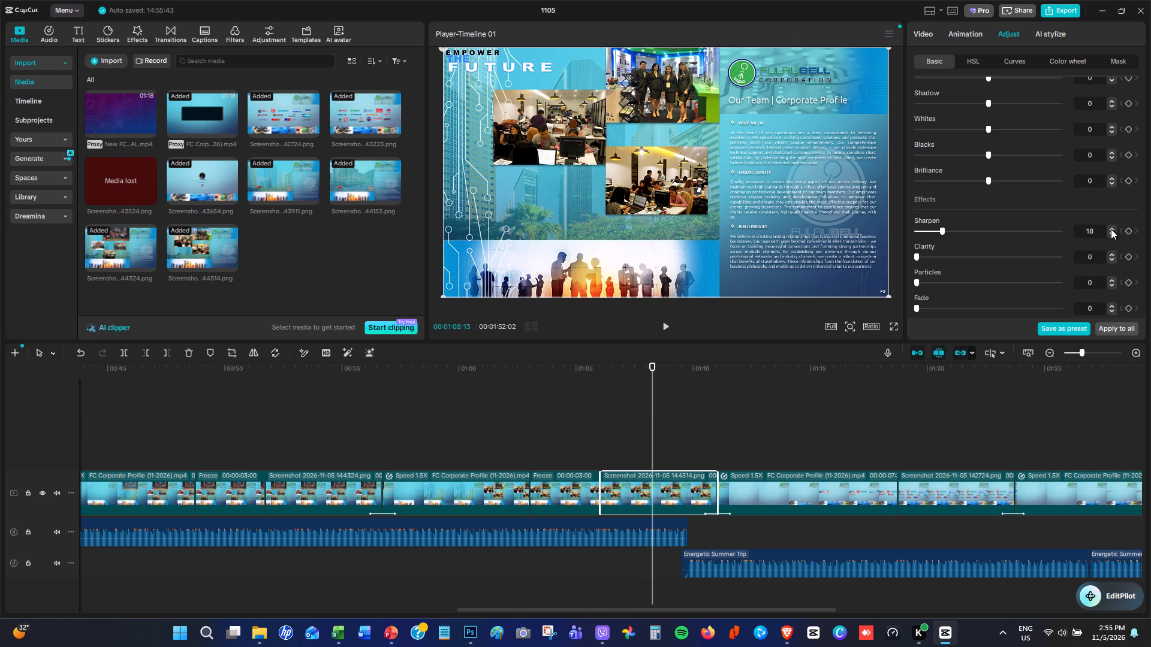
left_click(1111, 229)
left_click(1111, 229)
left_click(1111, 229)
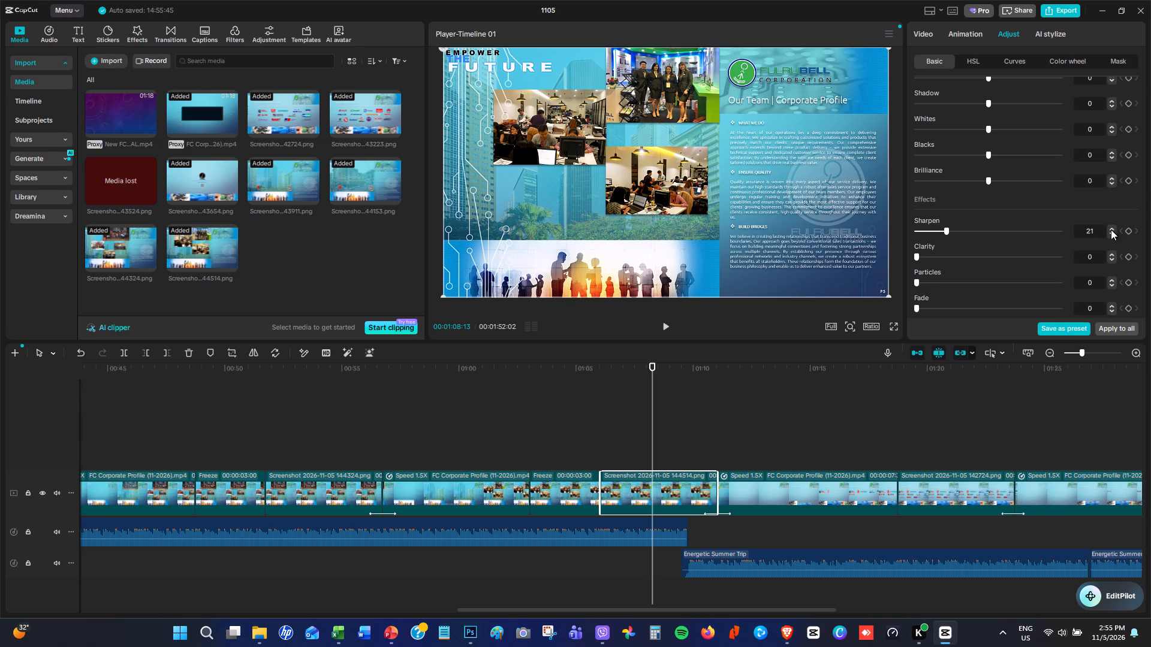
left_click(1113, 234)
Set Sharpen to 15 on the FC Corporate Profile clip that follows Screenshot 2026-11-05 144514.png.
left_click(699, 435)
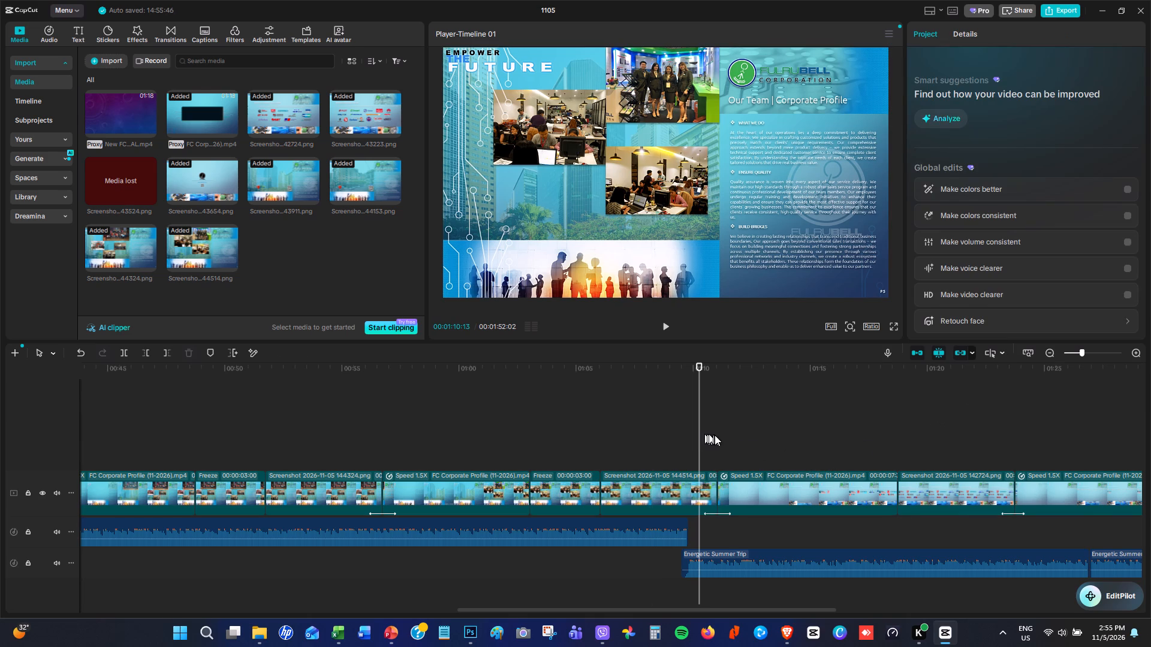
left_click(748, 434)
left_click(772, 488)
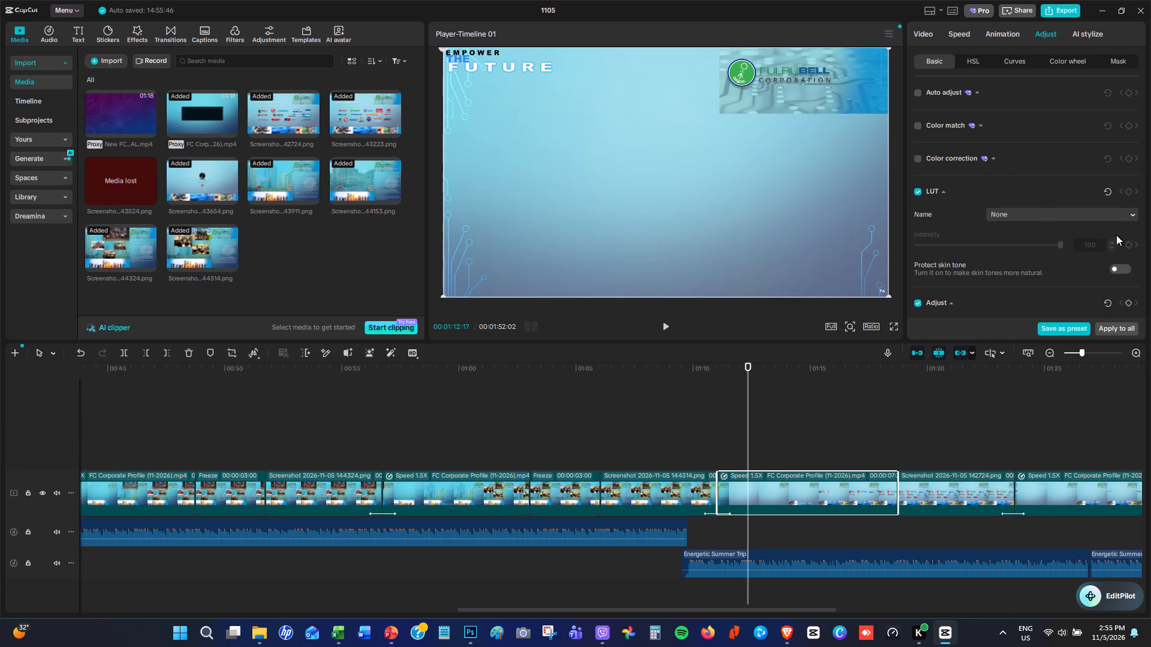
scroll(1114, 194, "down", 8)
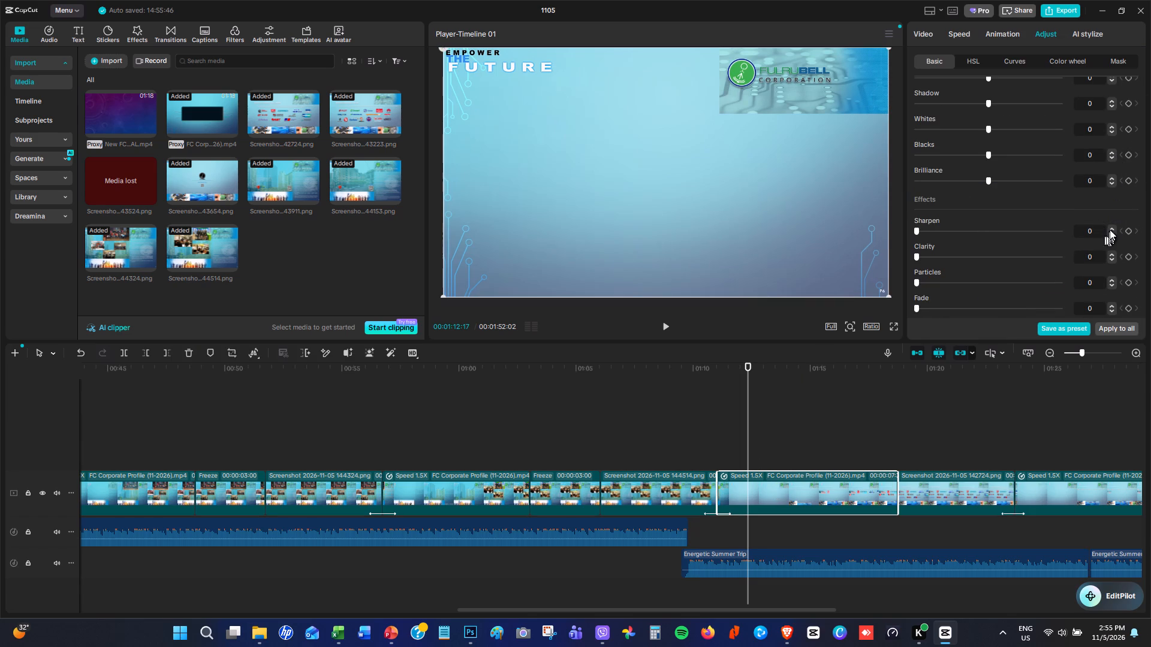
triple_click(1113, 226)
triple_click(1113, 226)
triple_click(1113, 226)
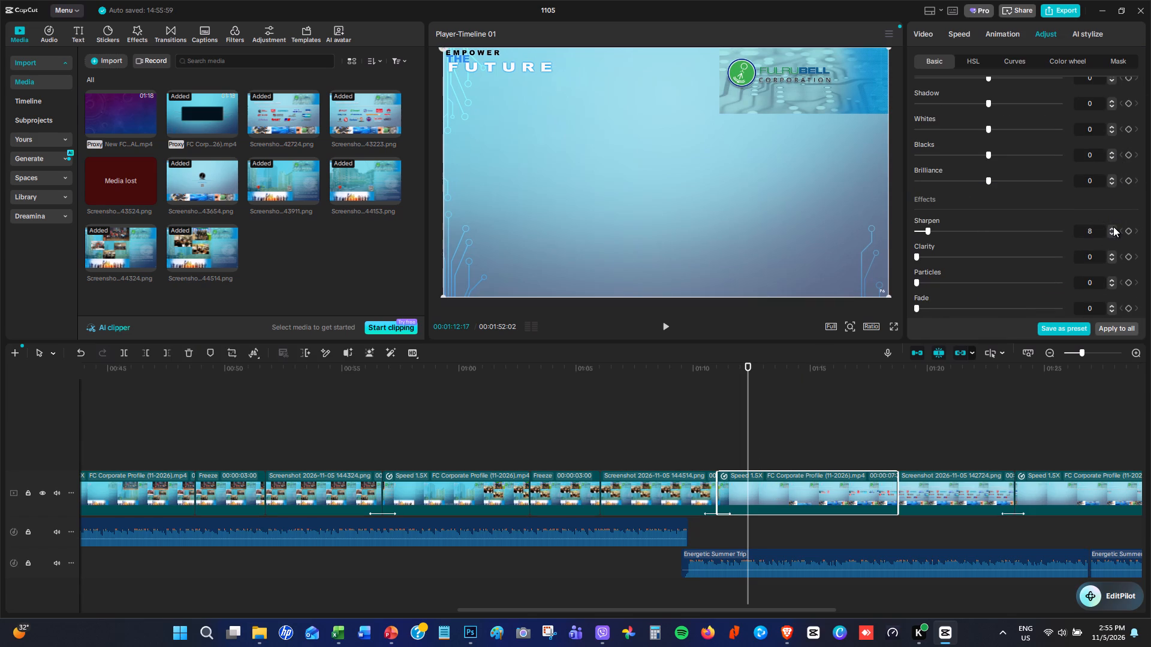
triple_click(1113, 226)
left_click(1113, 226)
left_click(1113, 226)
left_click(1113, 226)
Set Sharpen to 20 on the Screenshot 2026-11-05 142724.png clip, showing the Our Products & Brands page.
left_click(922, 406)
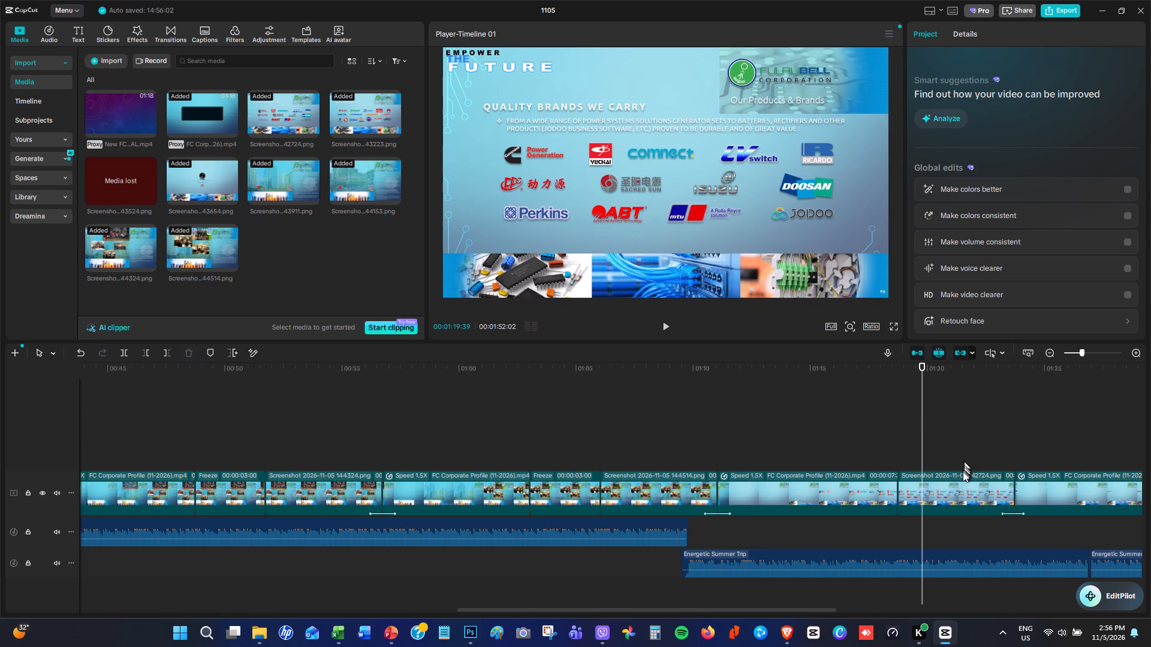
left_click(962, 479)
scroll(1110, 292, "down", 6)
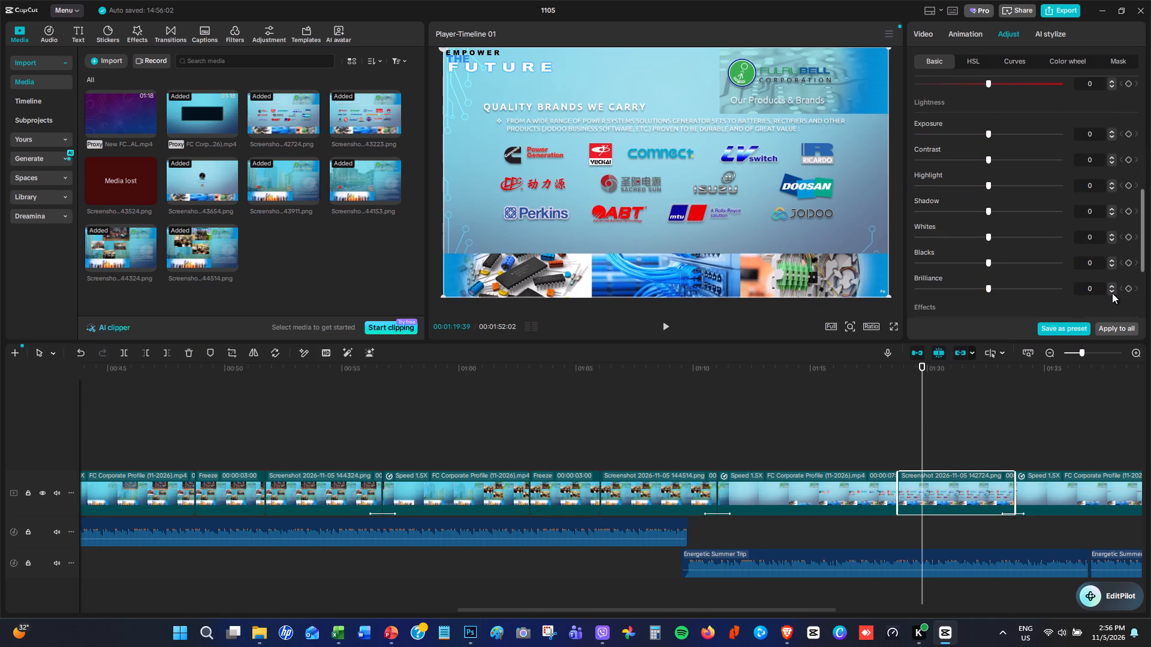
scroll(1112, 293, "down", 3)
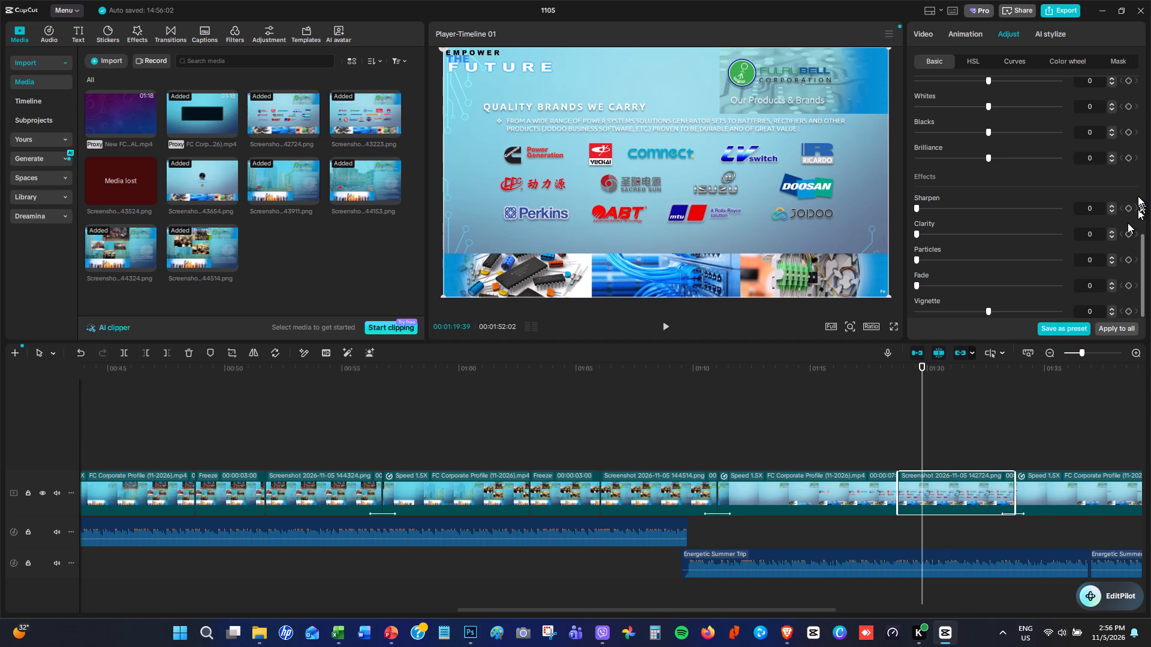
left_click(1113, 205)
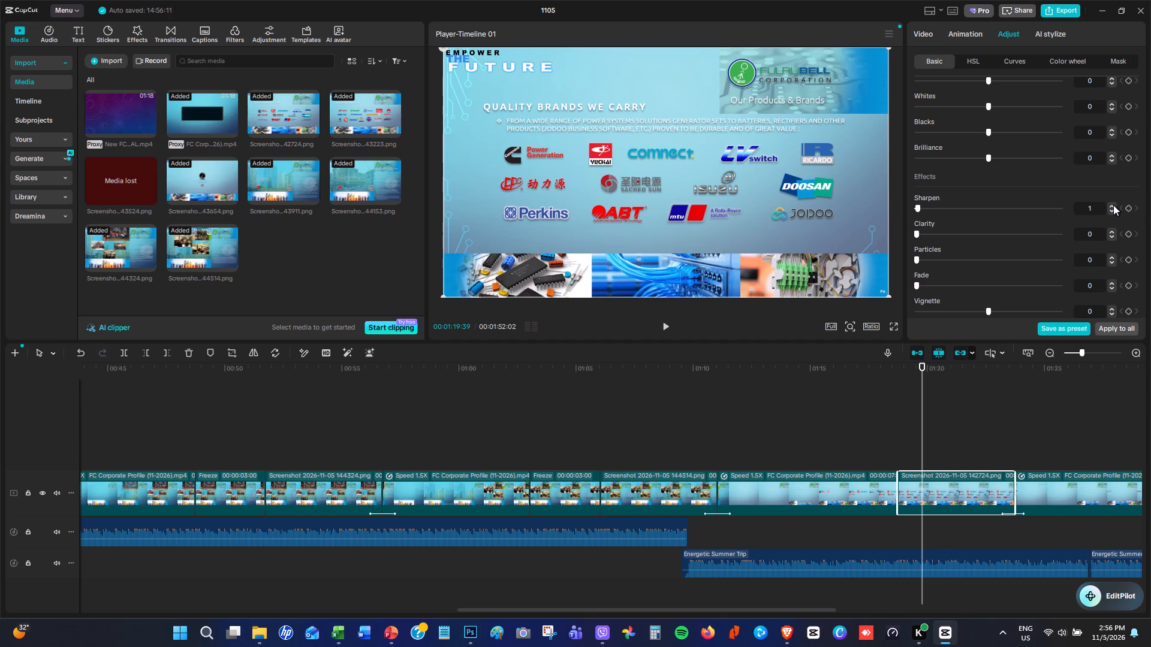
triple_click(1113, 205)
triple_click(1113, 205)
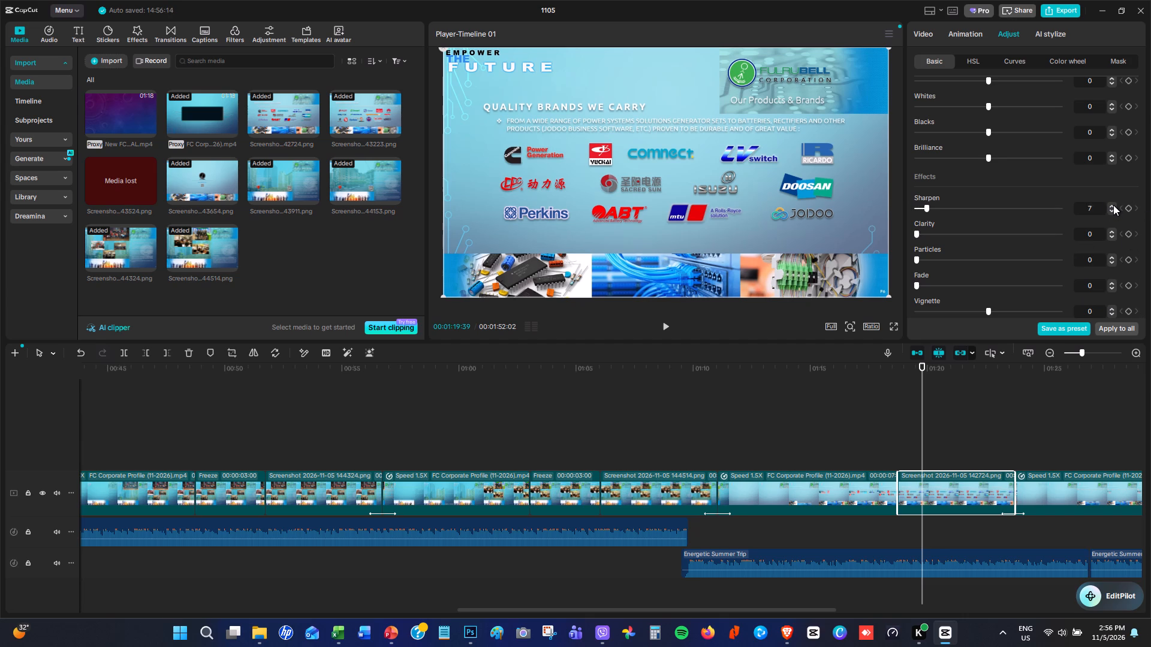
triple_click(1113, 205)
triple_click(1113, 205)
triple_click(1113, 205)
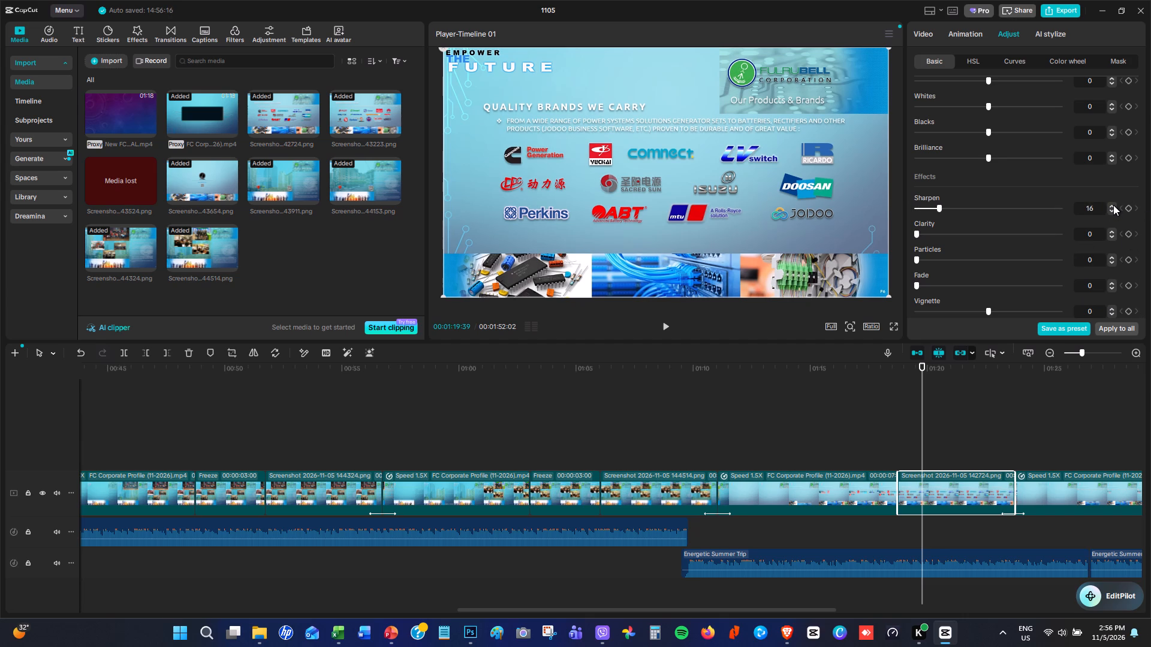
left_click(1113, 205)
double_click(1113, 205)
left_click(1113, 205)
Set Sharpen to 15 on the FC Corporate Profile clip that follows Screenshot 2026-11-05 142724.png.
left_click(1047, 414)
left_click(1038, 483)
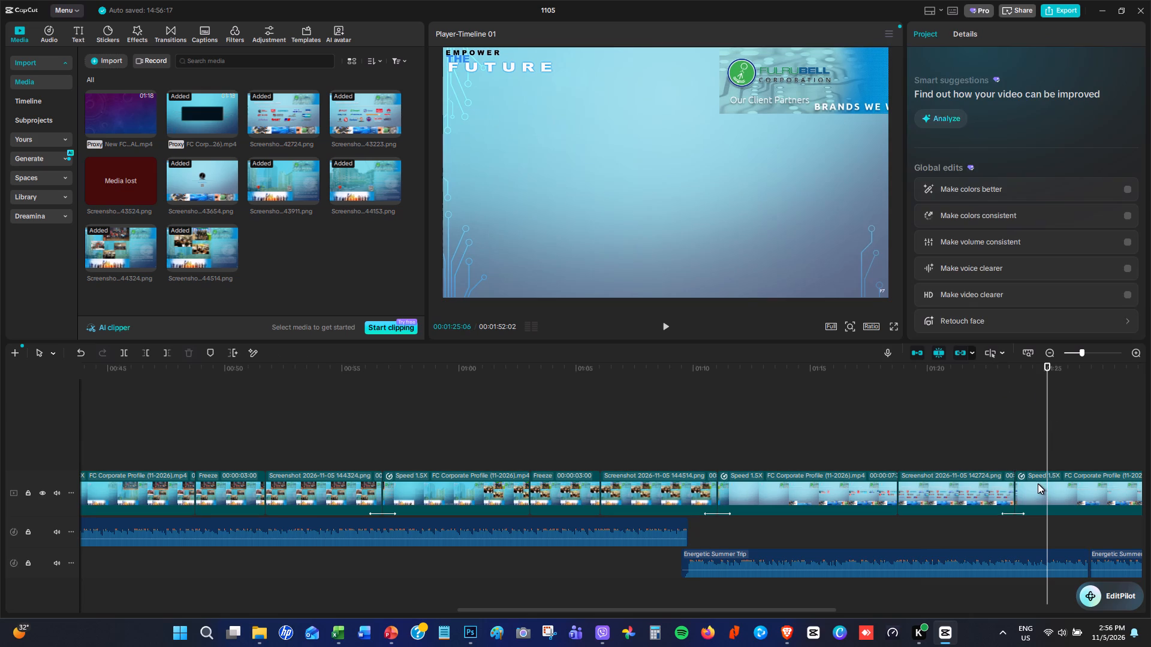
scroll(1117, 210, "down", 7)
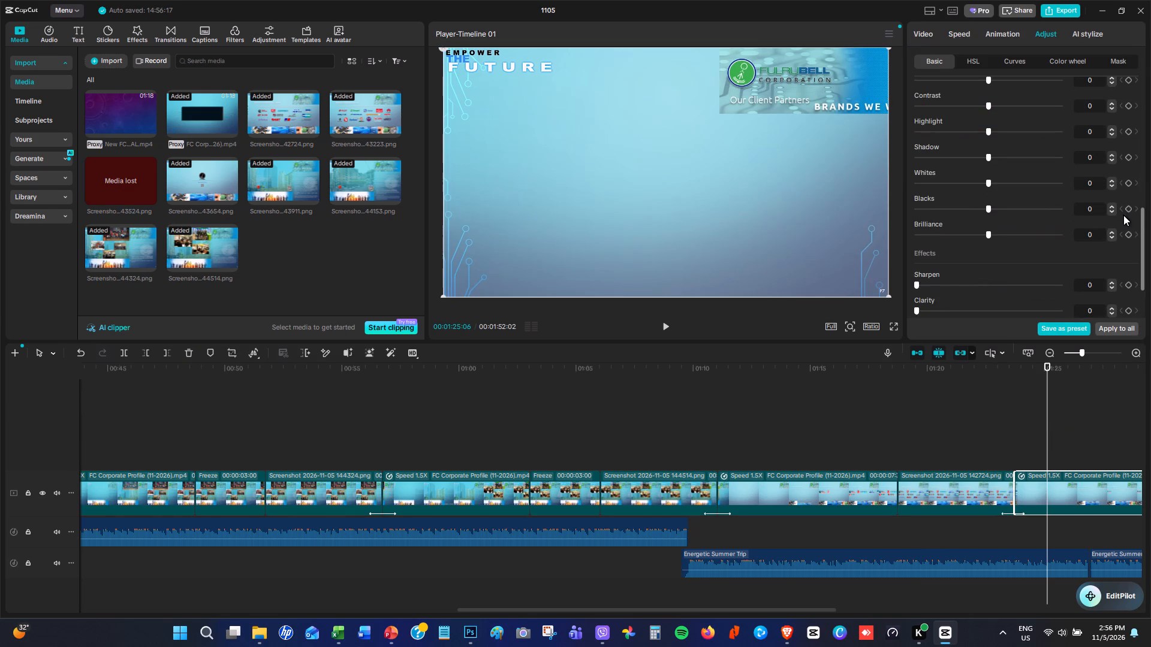
scroll(1123, 215, "down", 2)
triple_click(1112, 205)
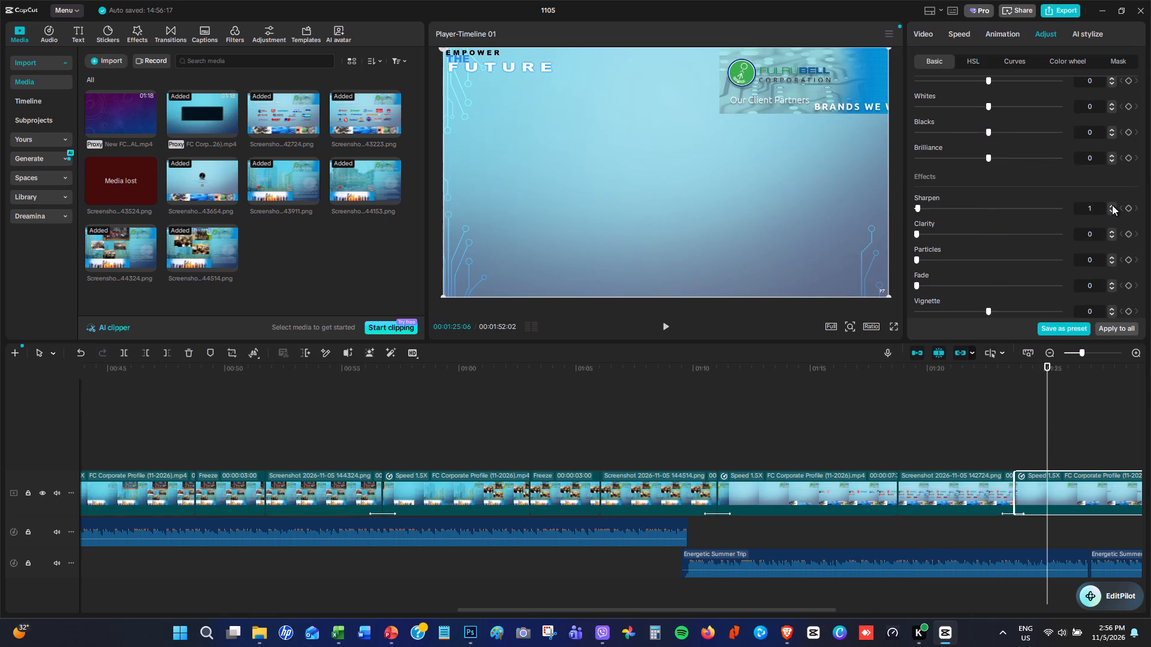
triple_click(1112, 205)
triple_click(1112, 205)
triple_click(1112, 205)
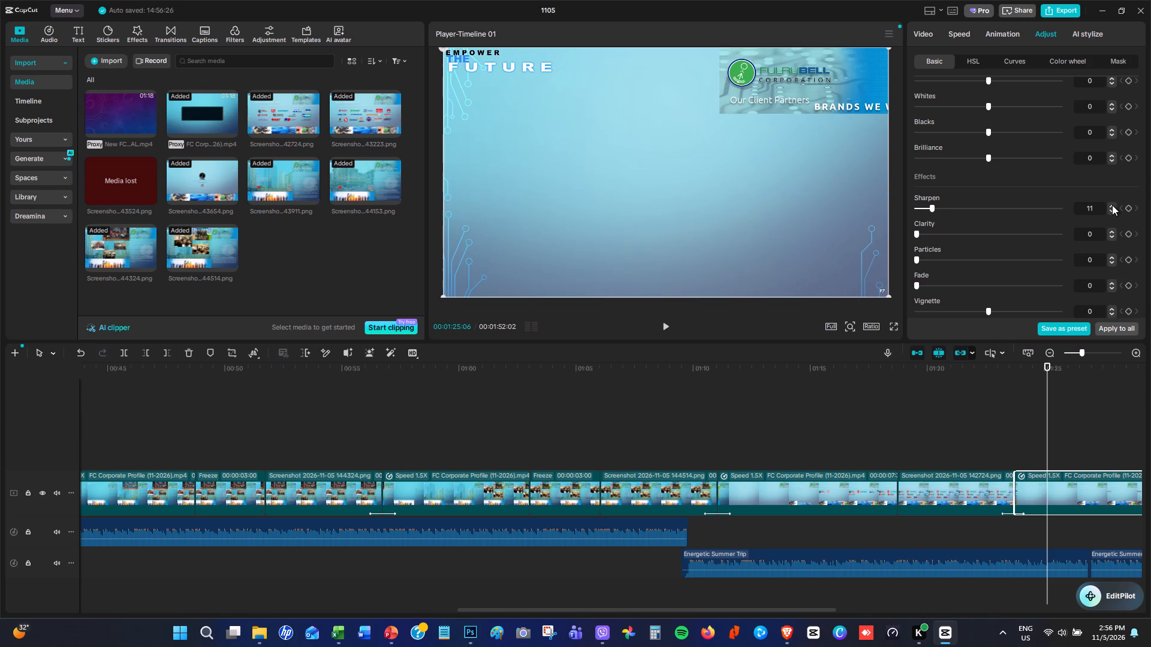
triple_click(1112, 205)
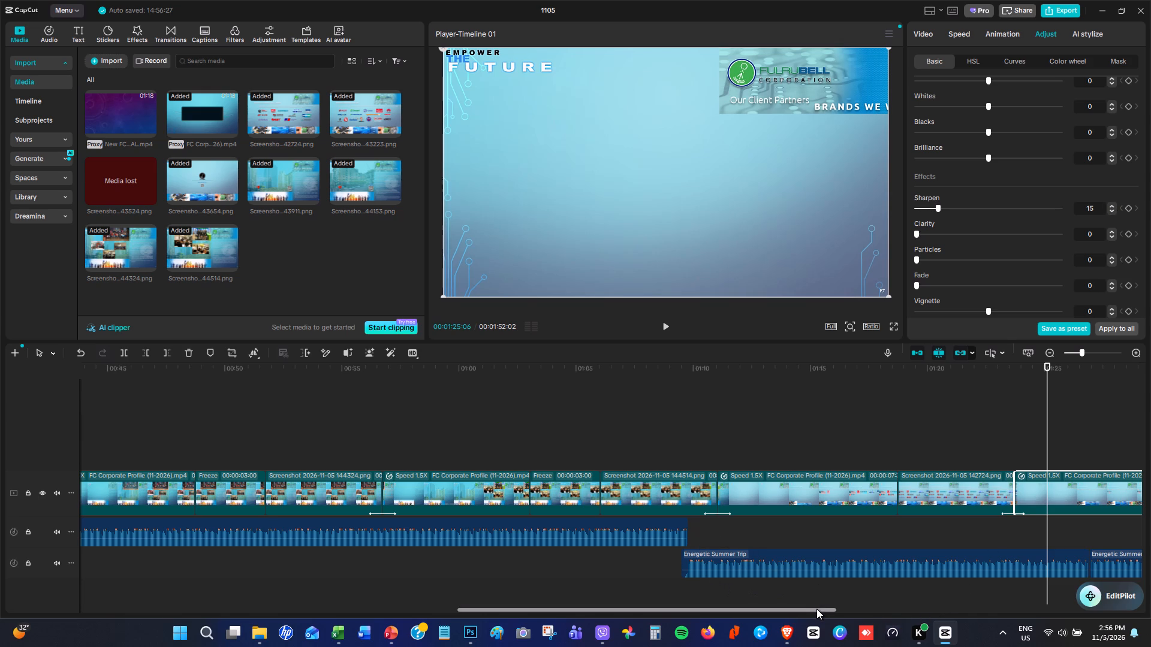
Set Sharpen to 20 on the Screenshot 2026-11-05 143223.png clip, showing the Our Client Partners page.
left_click_drag(816, 609, 1045, 612)
left_click(625, 427)
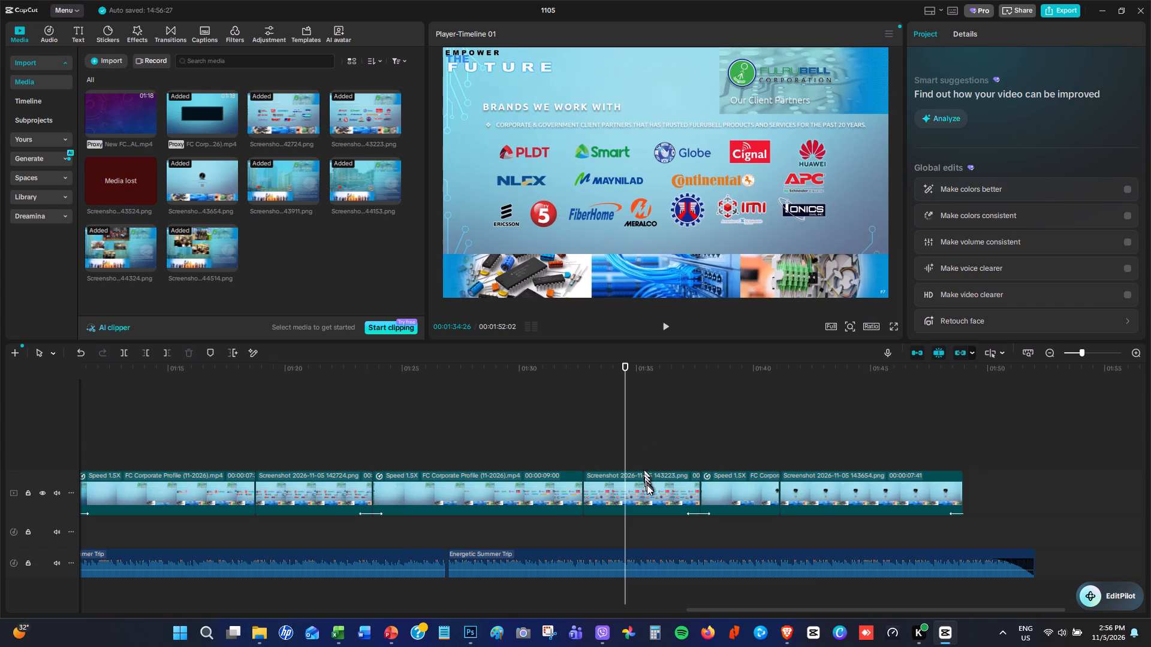
left_click(647, 485)
scroll(1078, 216, "down", 5)
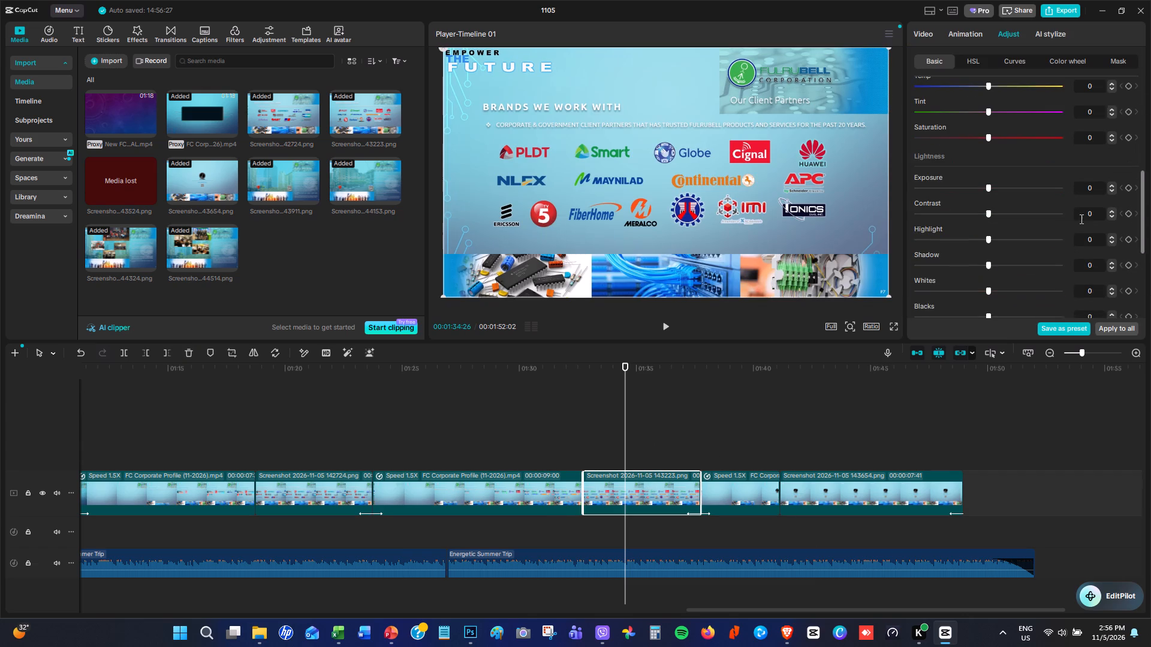
scroll(1080, 219, "down", 3)
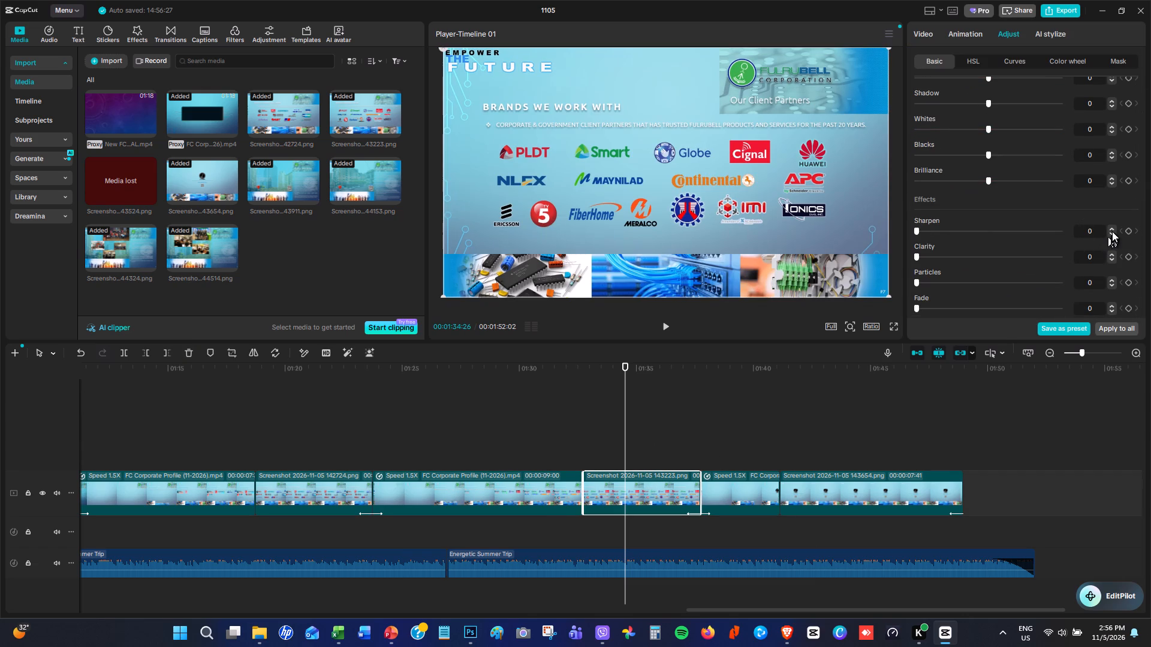
triple_click(1110, 228)
triple_click(1110, 228)
triple_click(1110, 228)
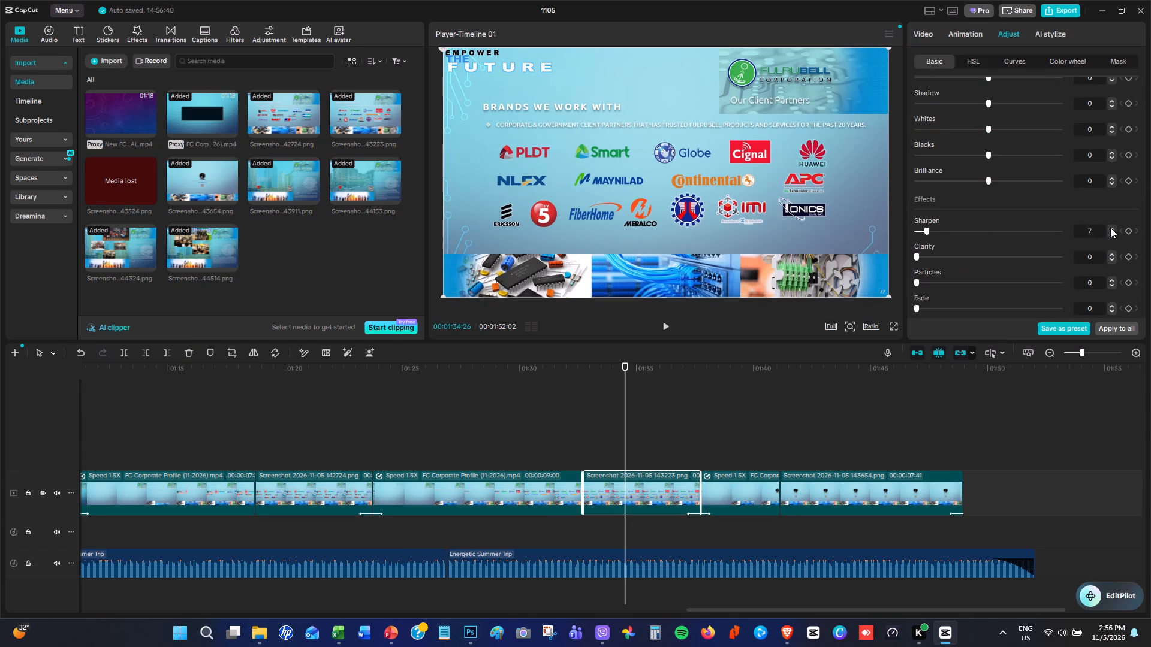
triple_click(1110, 228)
triple_click(1110, 228)
triple_click(1110, 228)
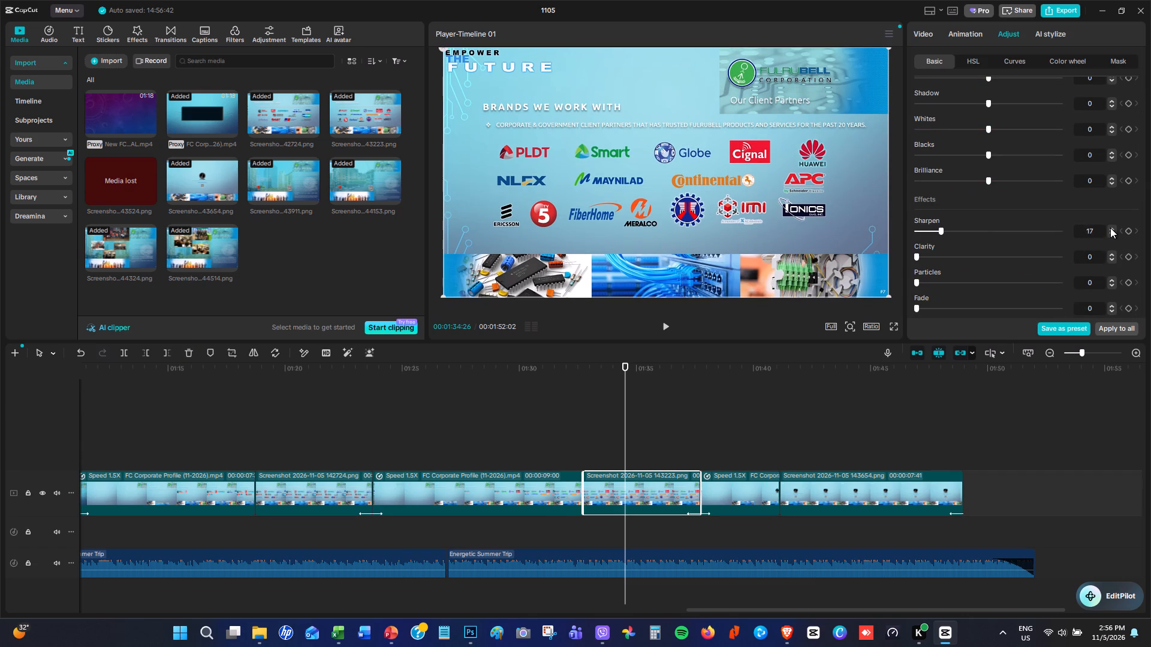
double_click(1110, 228)
Set Sharpen to 15 on the short FC Corporate Profile clip between Screenshot 2026-11-05 143223.png and Screenshot 2026-11-05 143654.png.
left_click(740, 430)
left_click(751, 492)
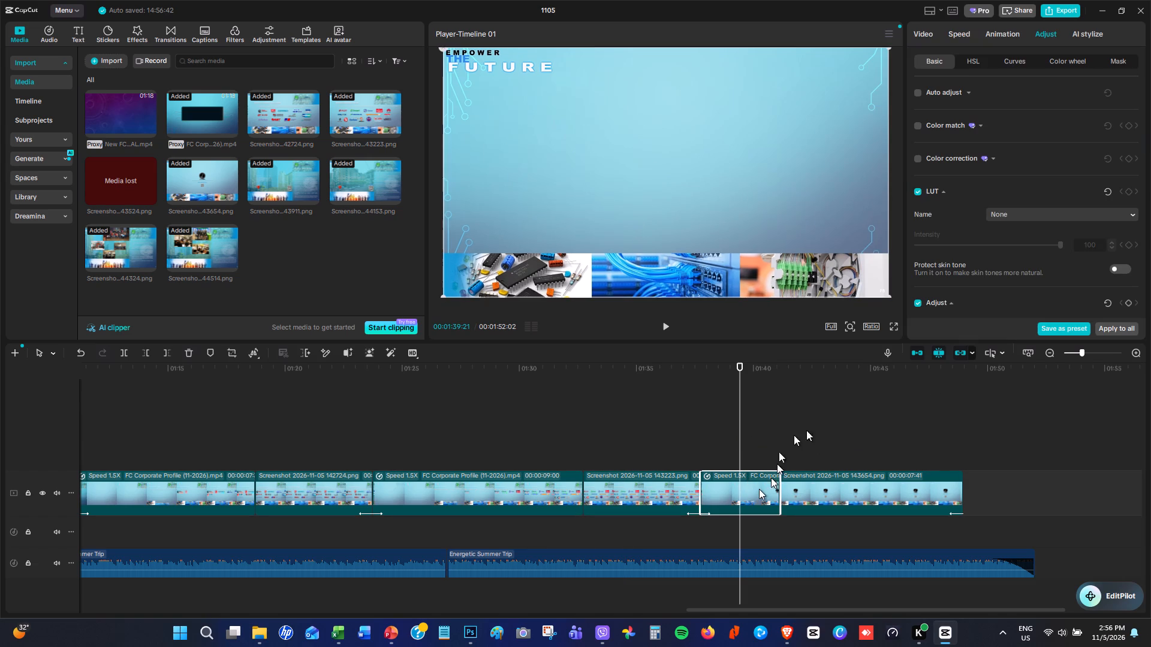
scroll(1088, 255, "down", 2)
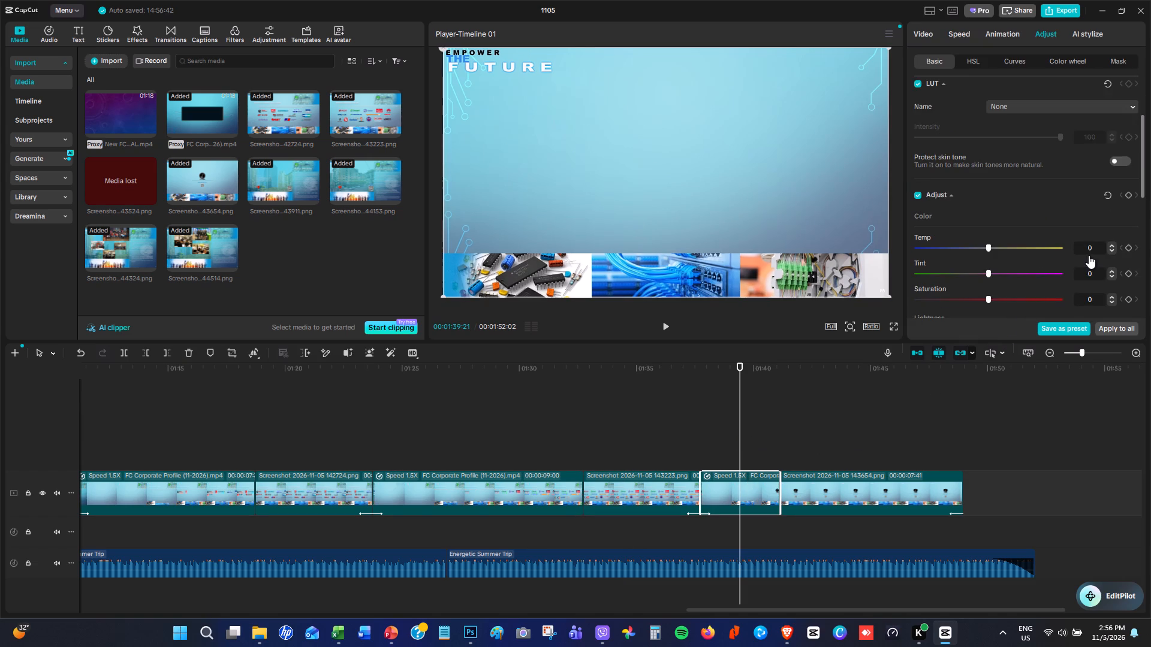
scroll(1089, 255, "down", 6)
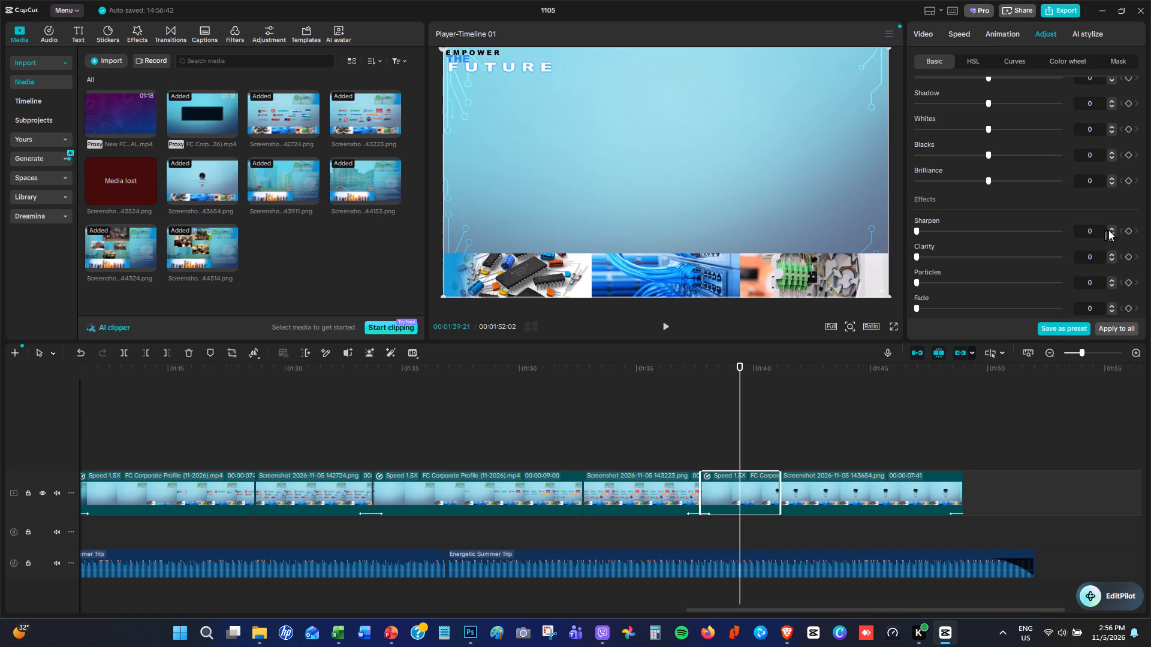
left_click(1114, 230)
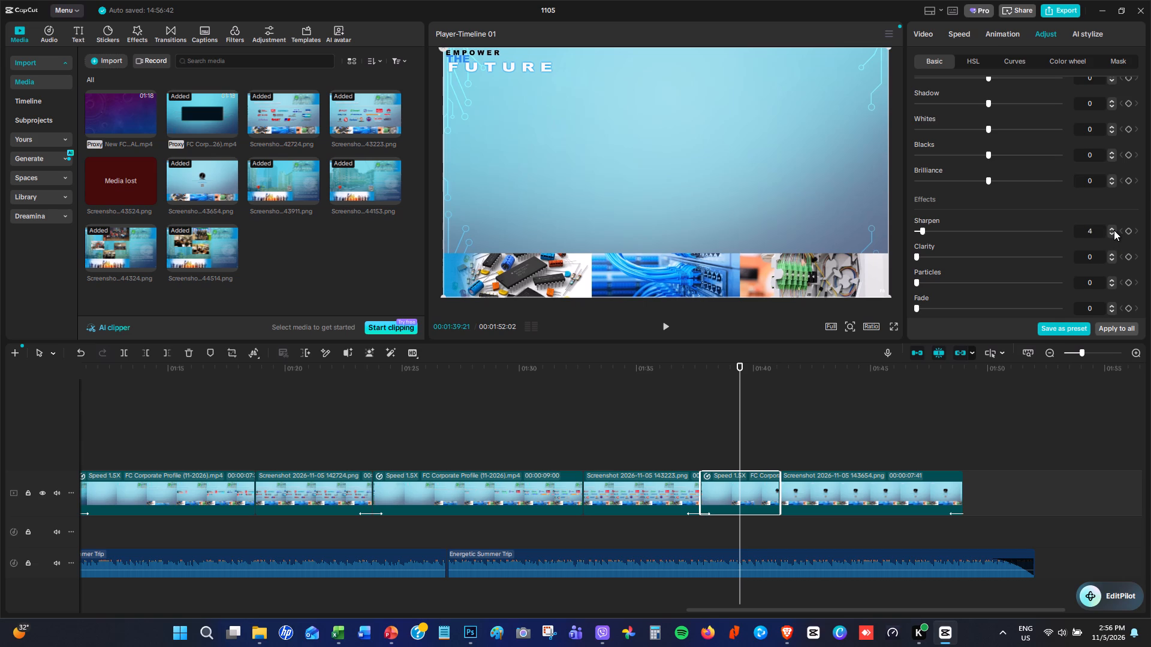
triple_click(1111, 234)
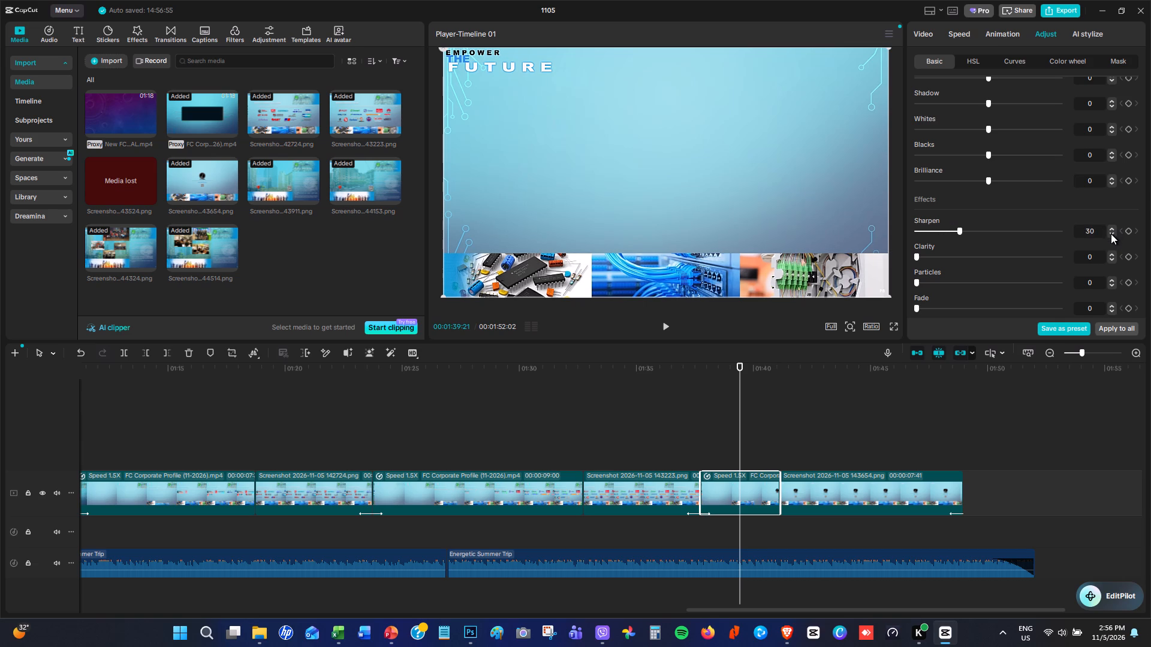
left_click(1111, 234)
triple_click(1111, 234)
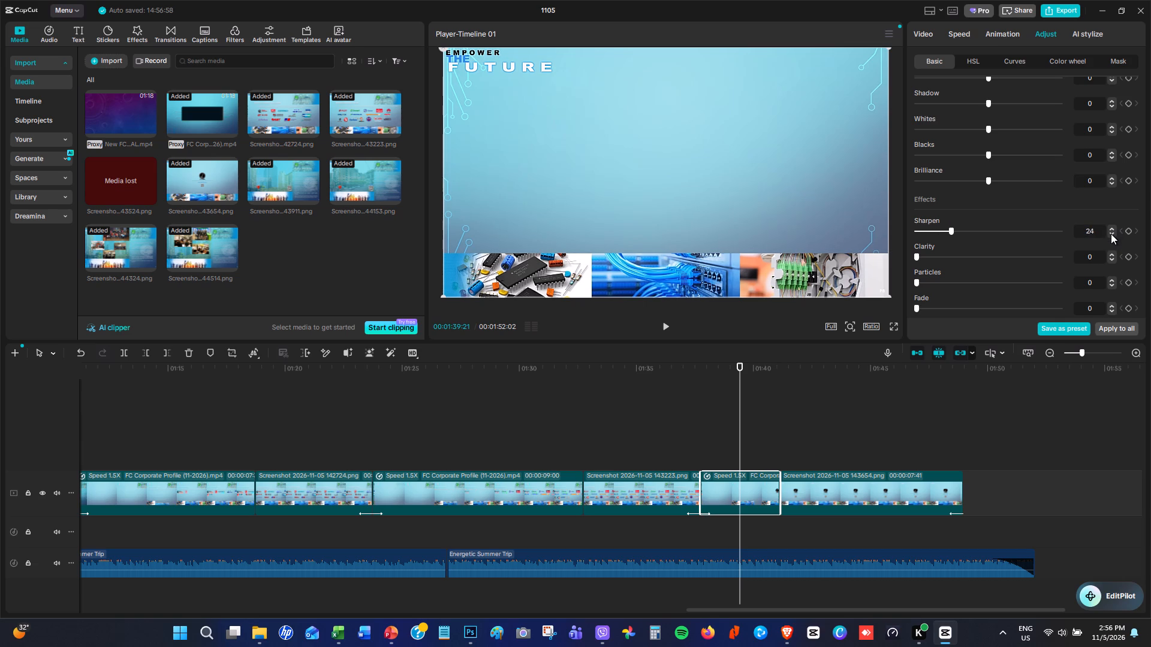
triple_click(1111, 234)
triple_click(1111, 234)
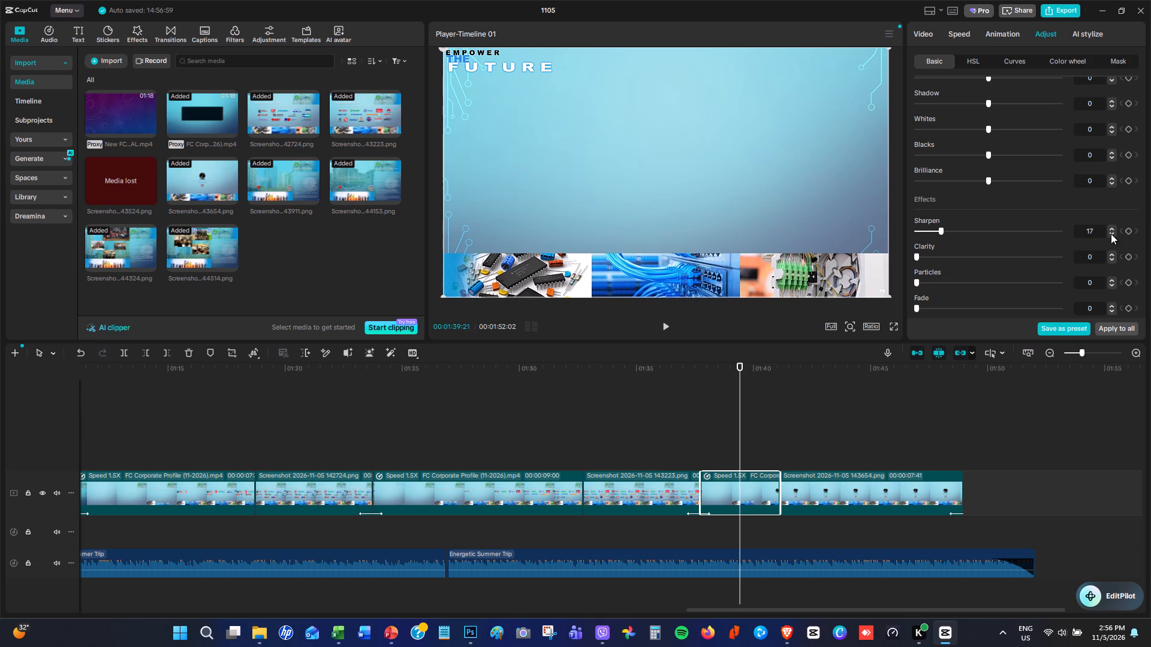
double_click(1111, 234)
Set Sharpen to 20 on the final Screenshot 2026-11-05 143654.png clip, showing the logo and QR code.
left_click(861, 407)
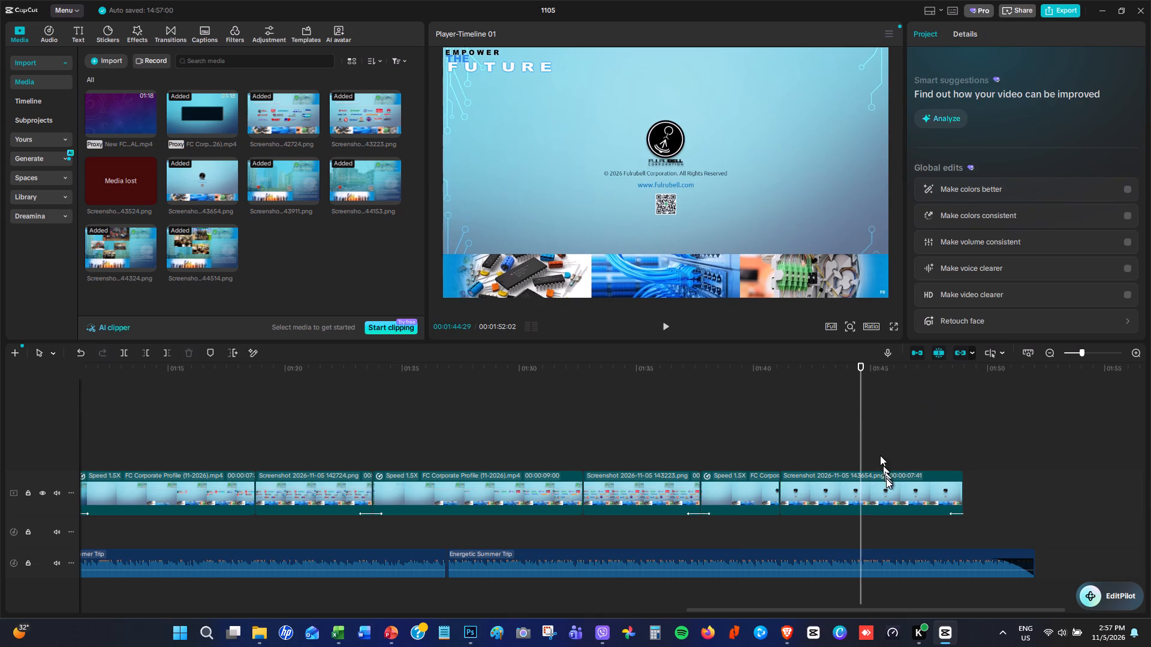
left_click(887, 478)
scroll(1102, 238, "down", 4)
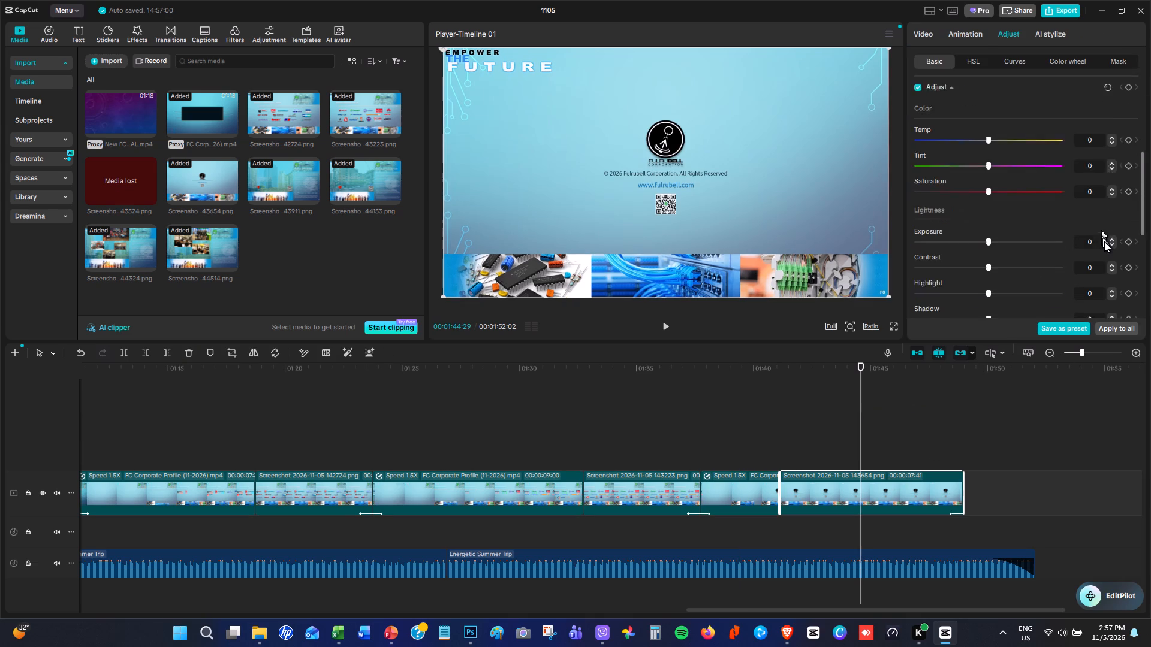
scroll(1104, 241, "down", 3)
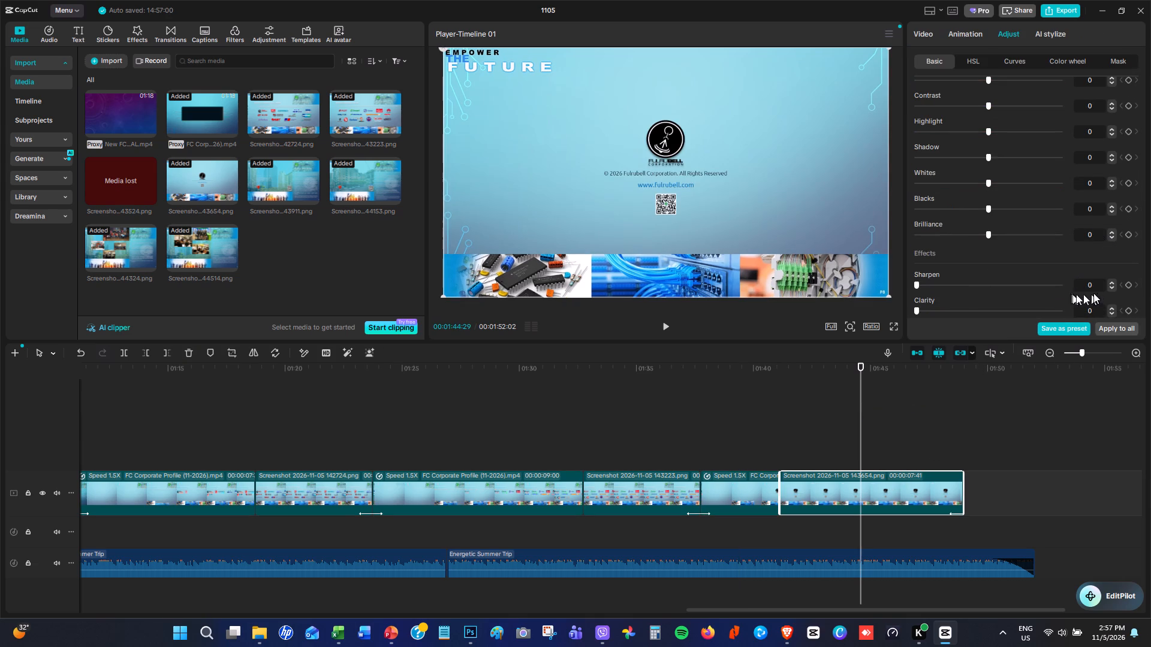
triple_click(1114, 282)
triple_click(1114, 282)
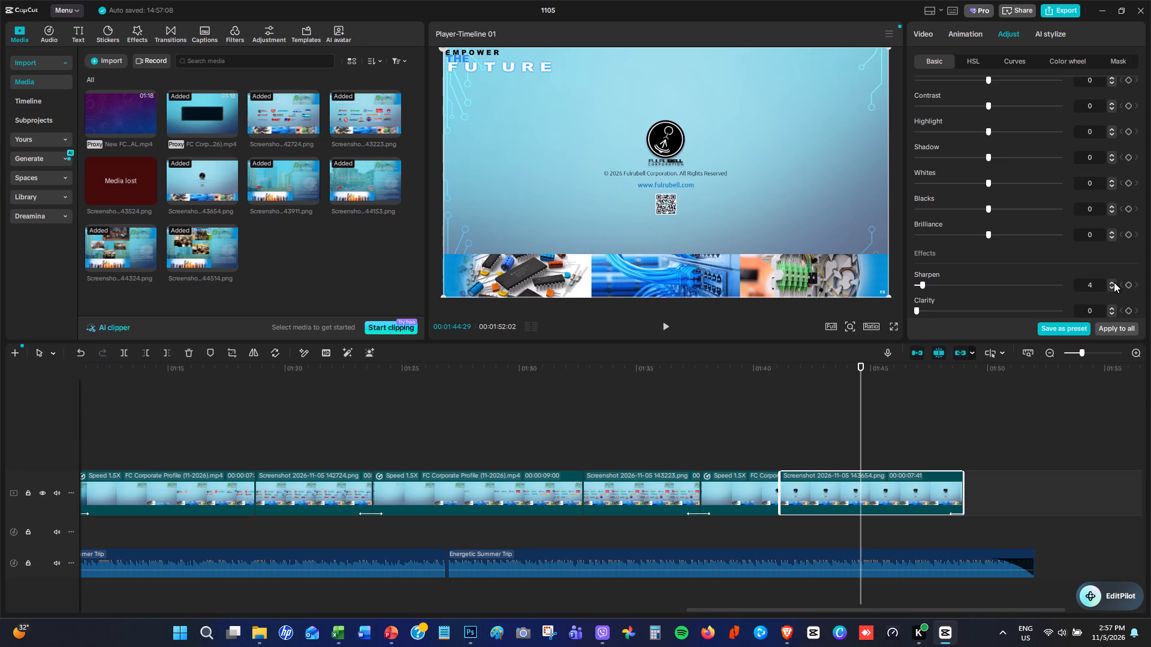
triple_click(1114, 282)
double_click(1114, 282)
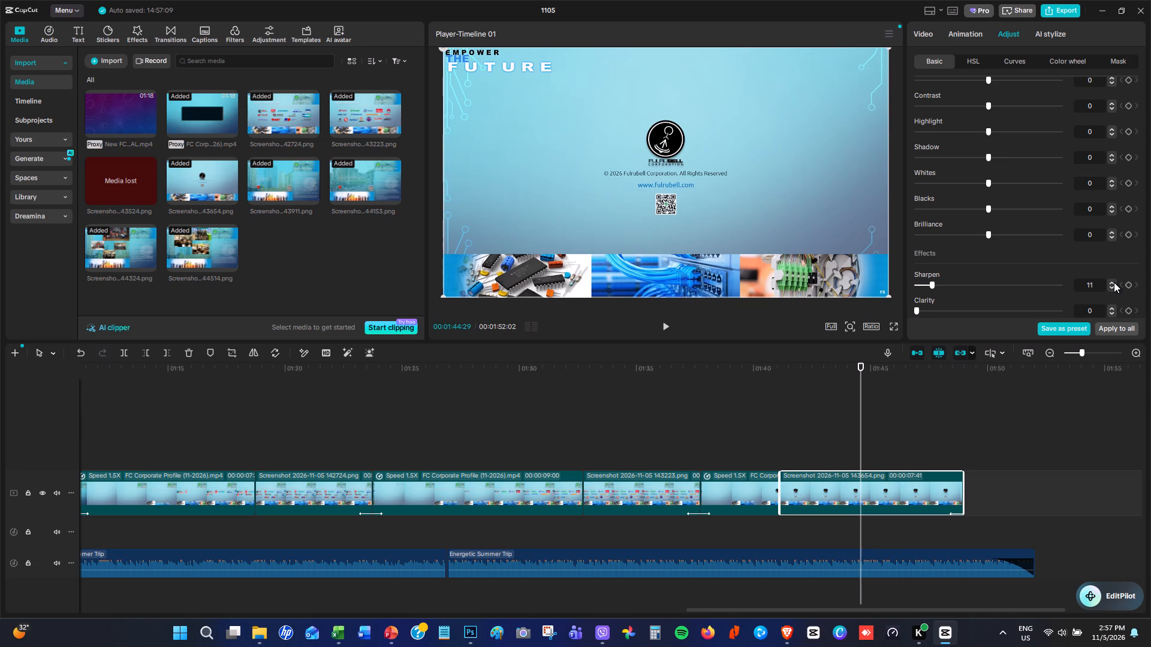
triple_click(1114, 282)
double_click(1114, 282)
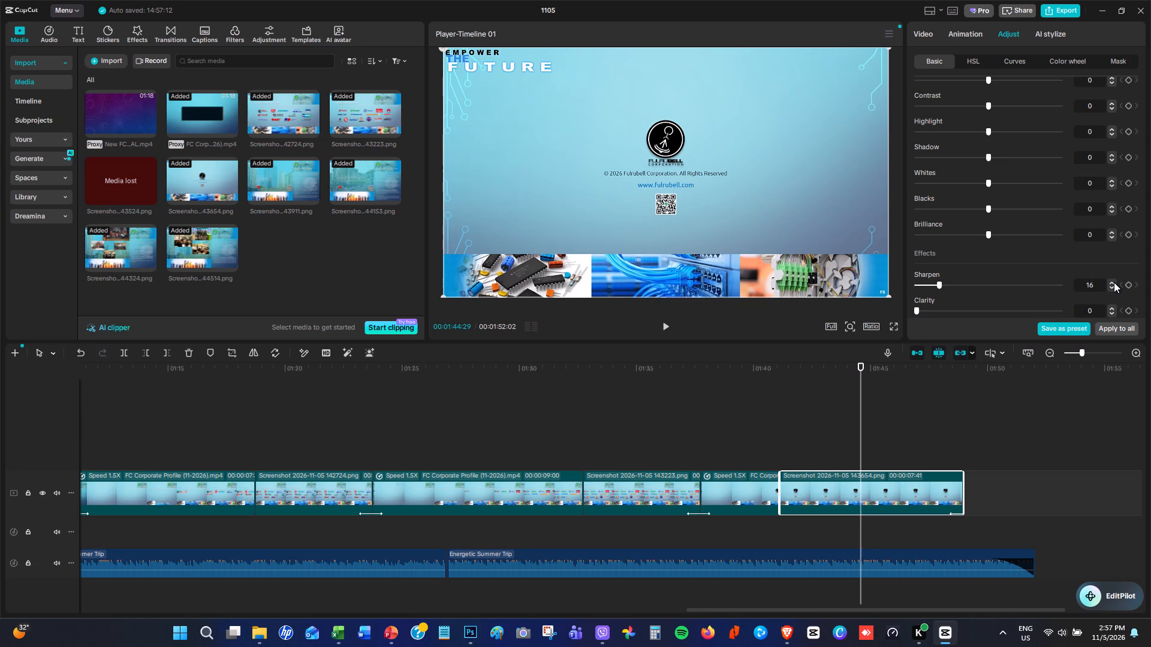
left_click(1114, 282)
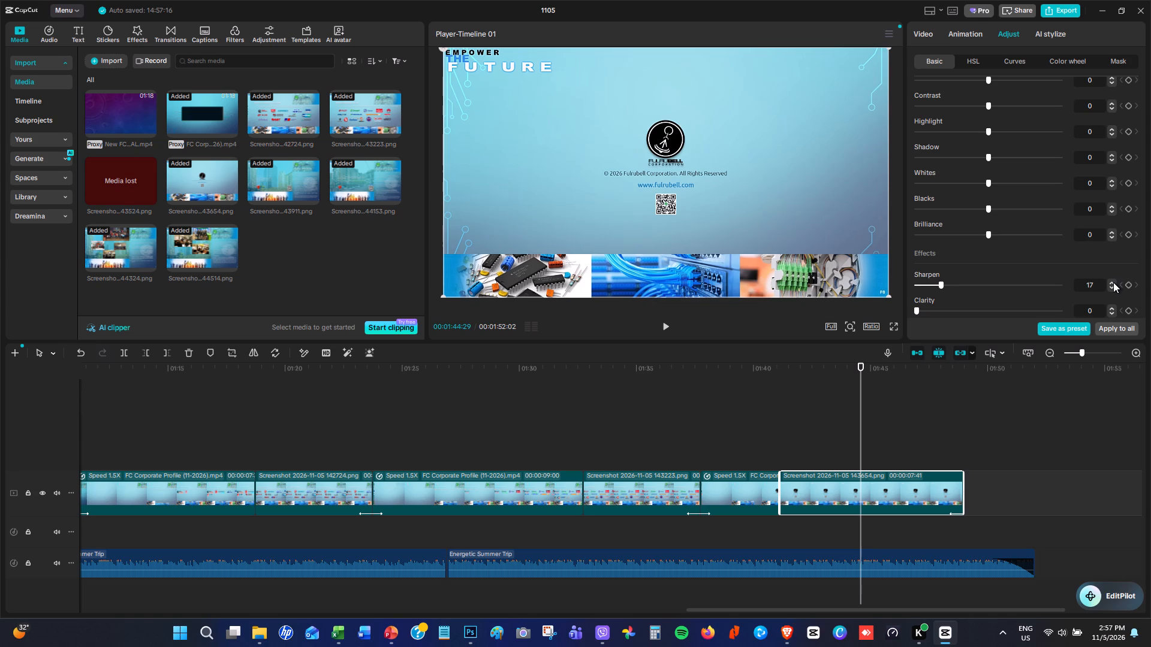
left_click(1113, 282)
left_click(1113, 282)
left_click(1113, 282)
Reselect the closing Screenshot 2026-11-05 143654.png clip and check its colour, lightness and effects adjustment values.
left_click(927, 433)
left_click(887, 445)
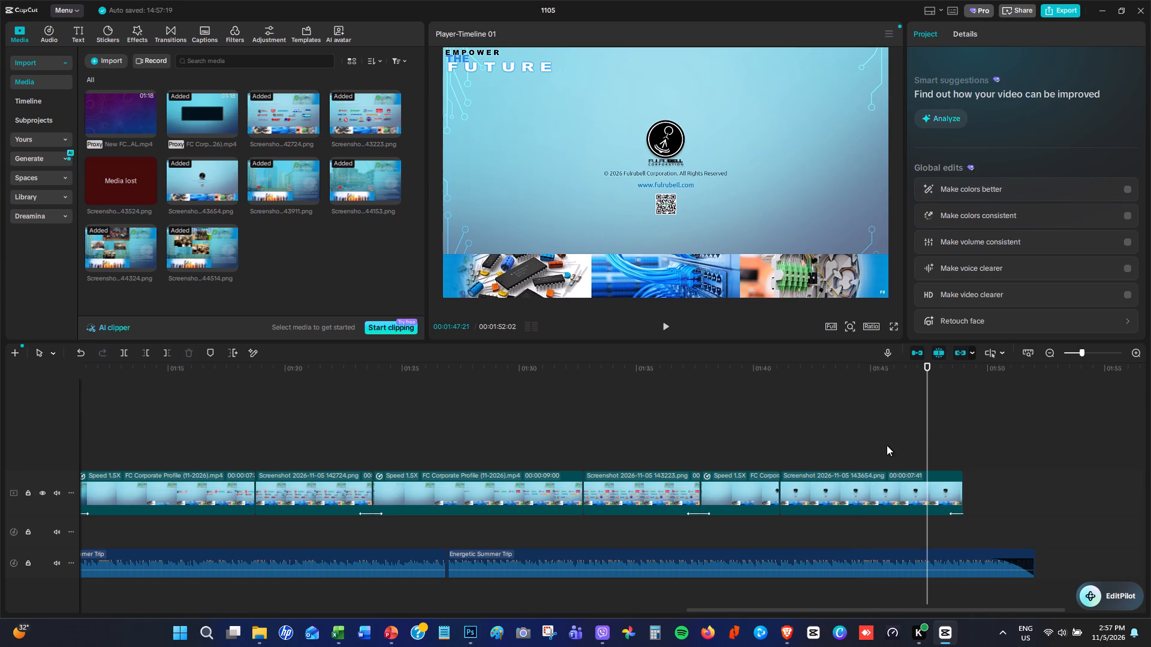
left_click(852, 504)
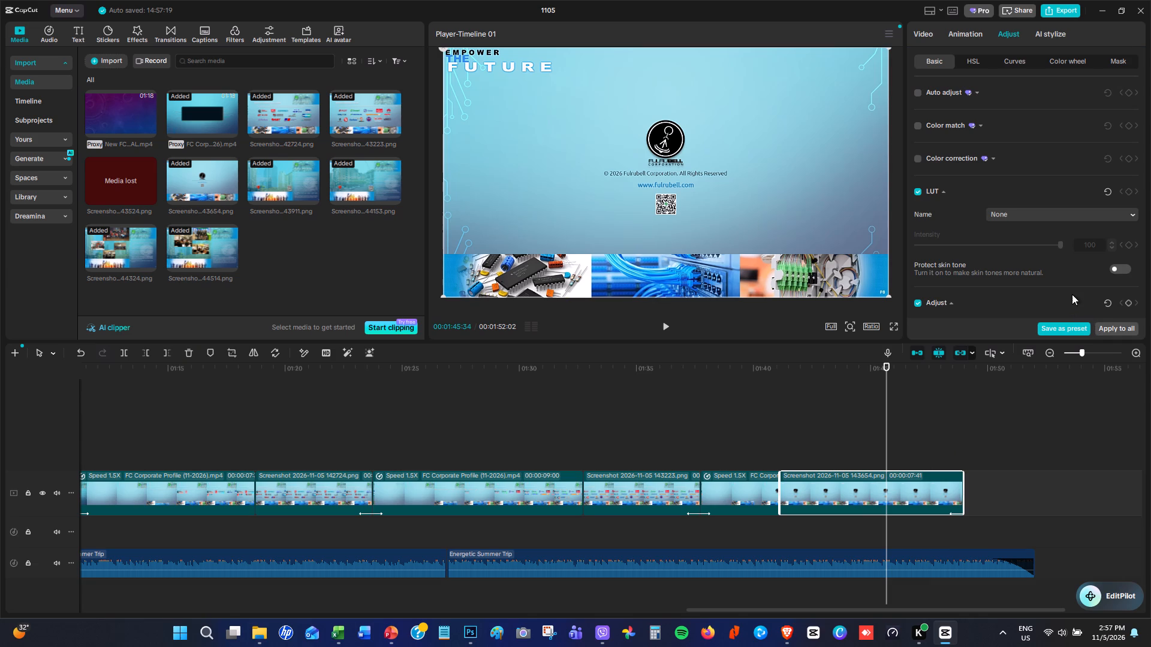
scroll(1066, 229, "down", 6)
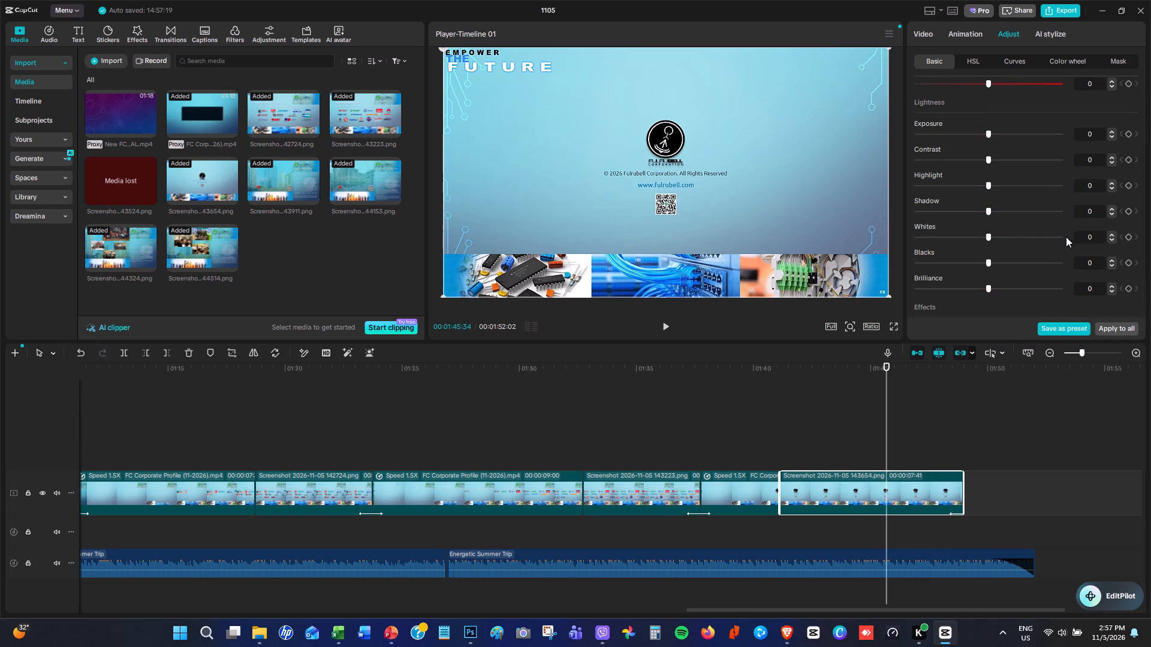
scroll(1066, 237, "down", 2)
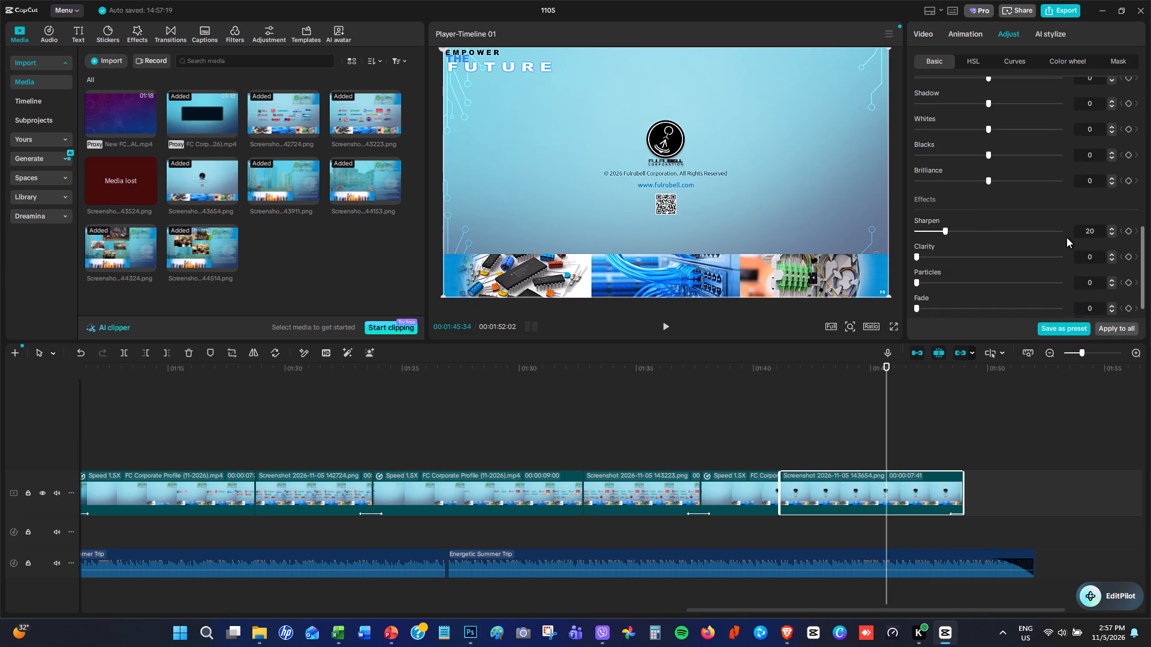
scroll(1066, 237, "down", 1)
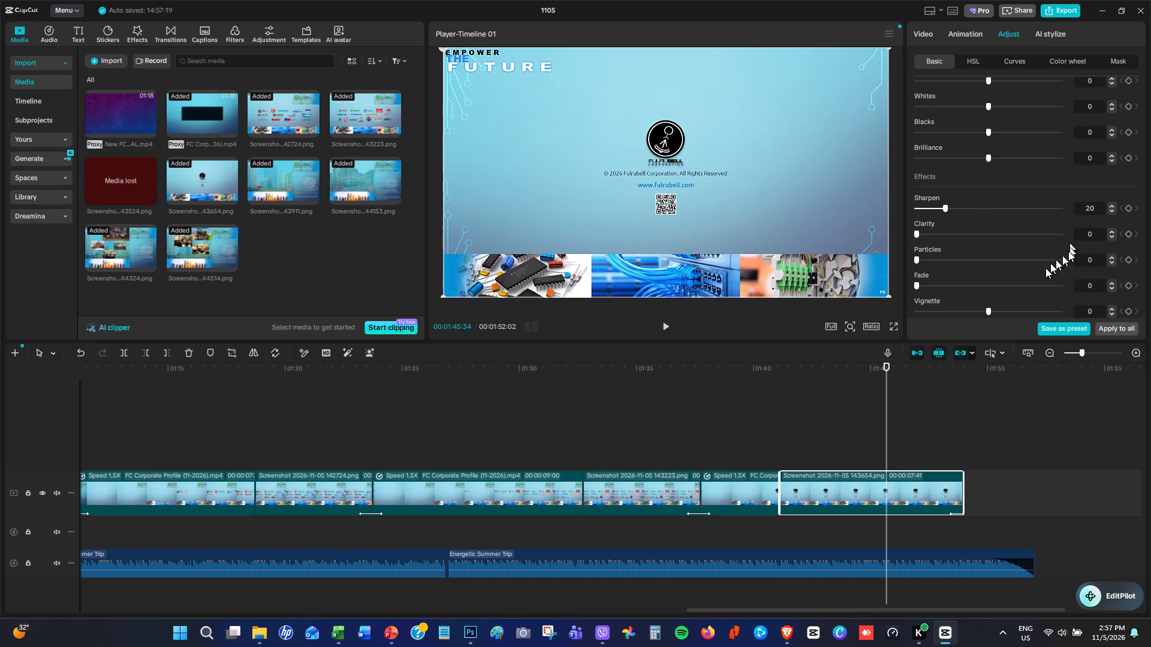
scroll(1026, 304, "down", 5)
scroll(1027, 305, "up", 3)
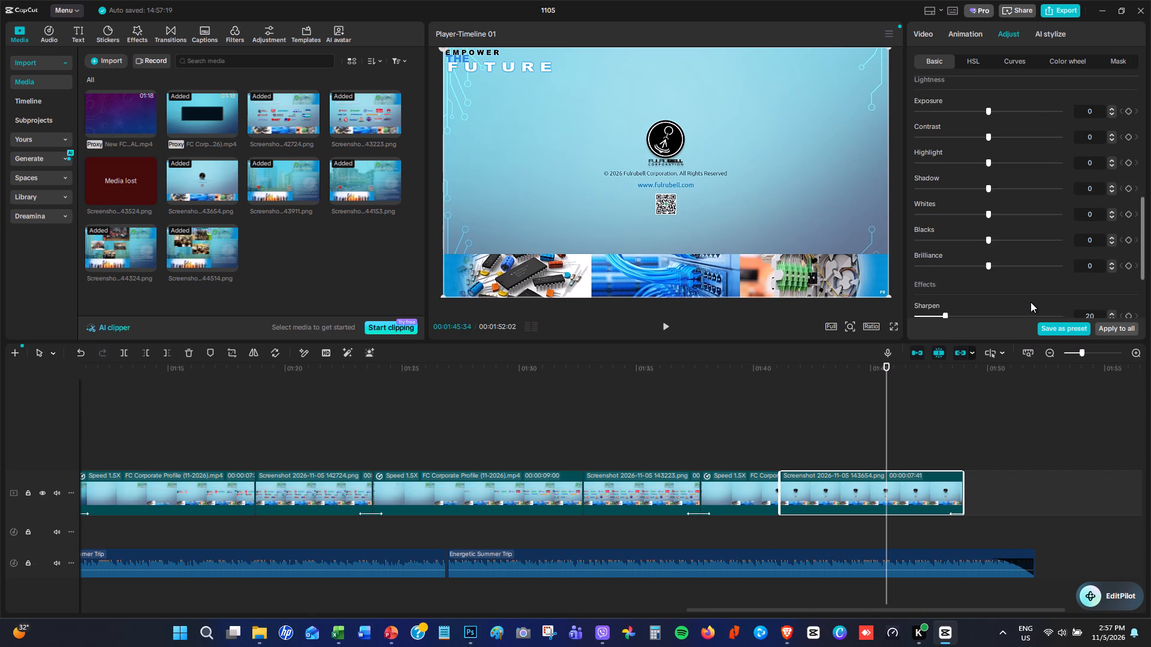
scroll(1031, 302, "down", 7)
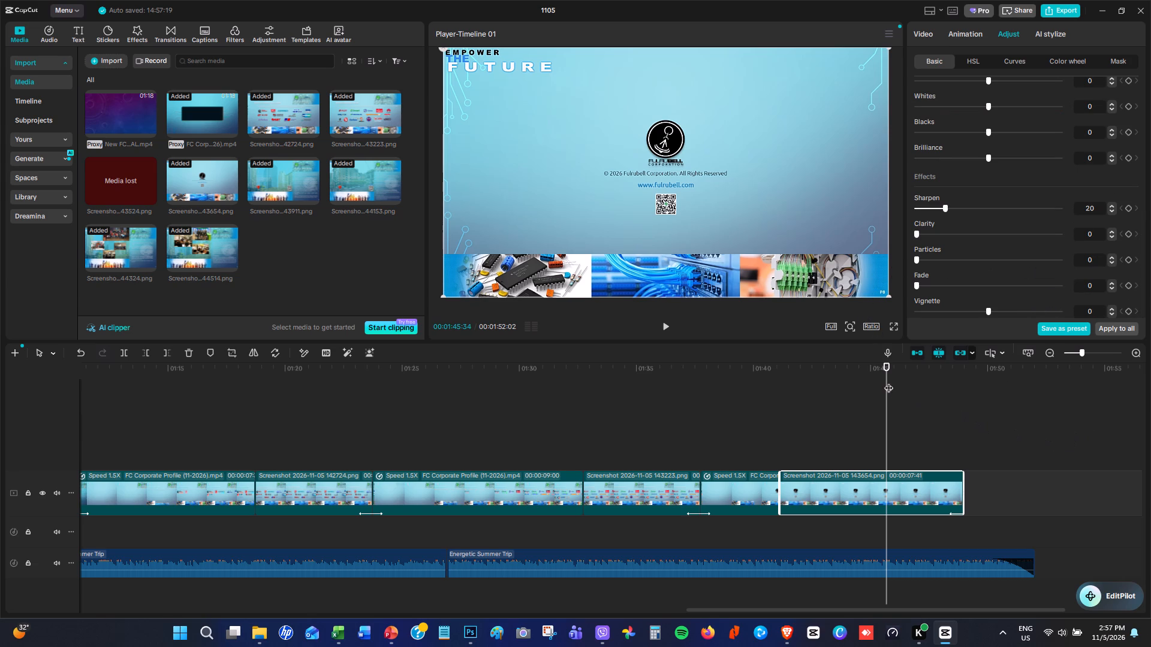
Return to the very start of the timeline and play the whole corporate profile video in full screen to review it.
left_click_drag(888, 381, 617, 392)
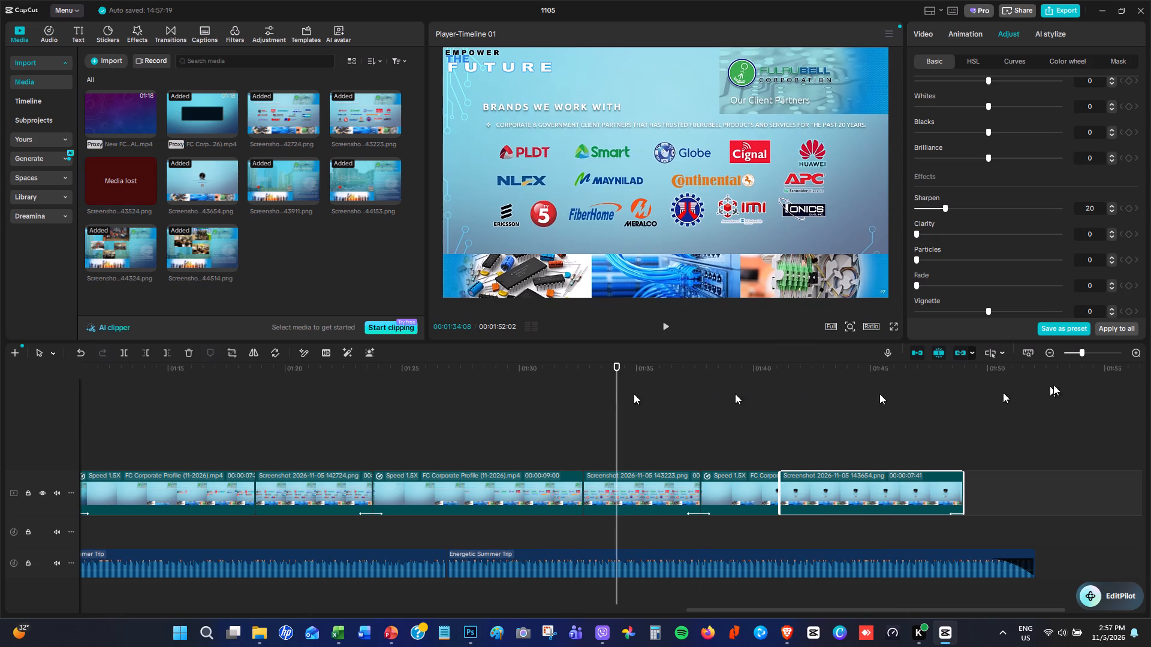
left_click(1050, 354)
triple_click(1050, 354)
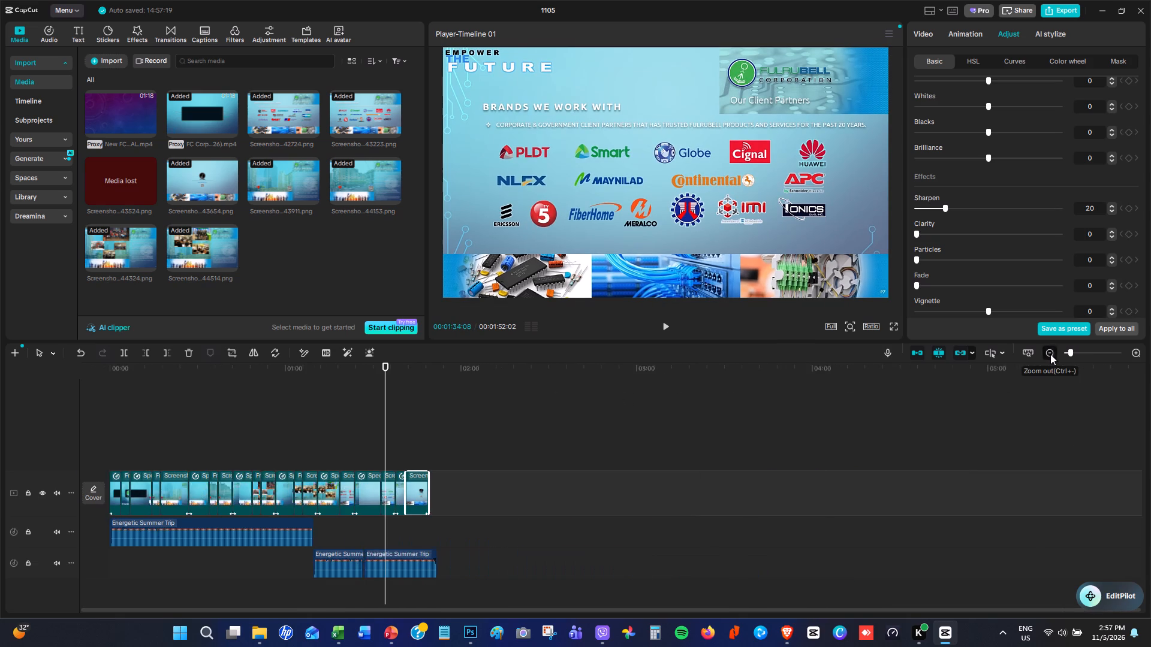
left_click(1137, 353)
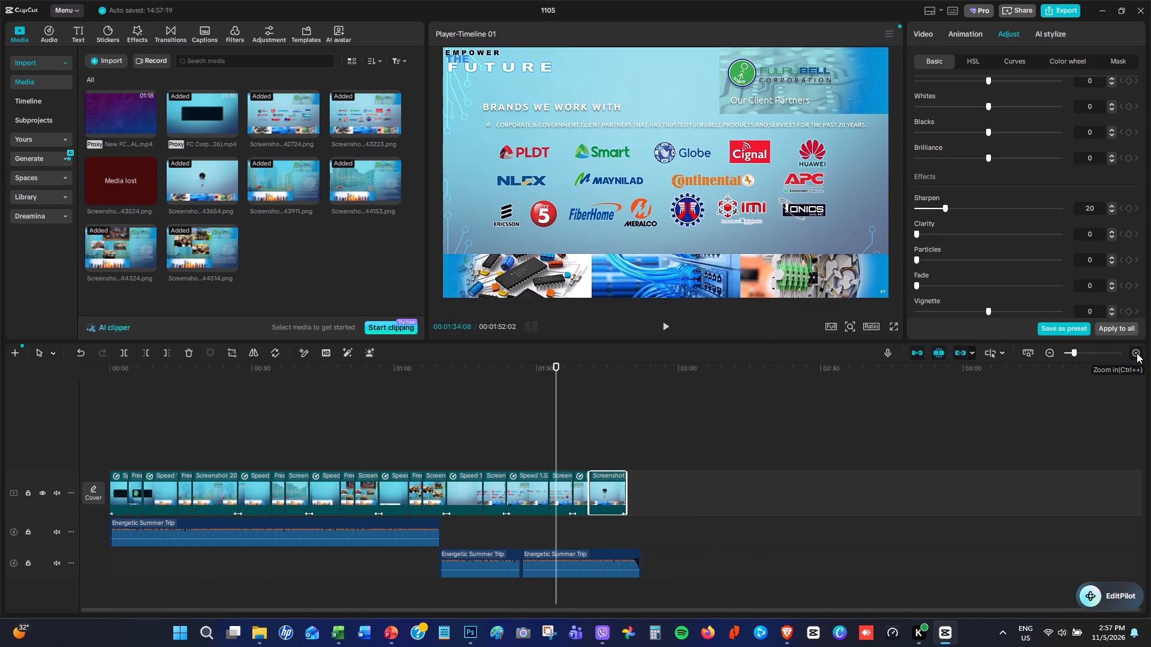
left_click(1137, 353)
left_click(1137, 353)
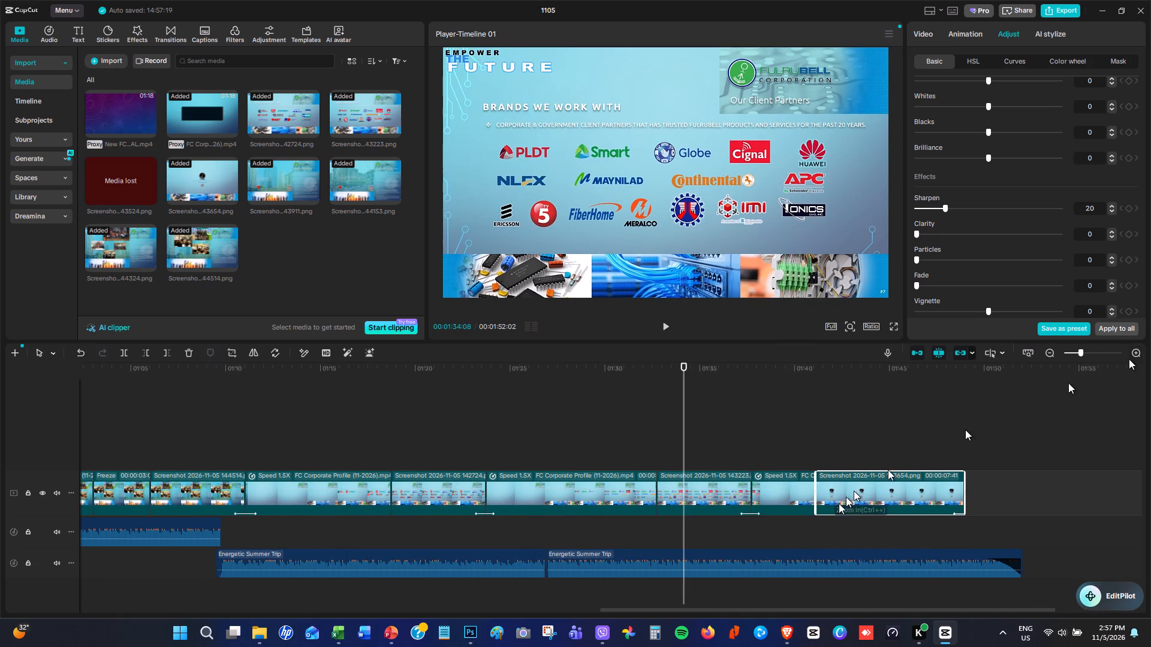
left_click_drag(789, 606, 593, 613)
left_click_drag(616, 608, 10, 603)
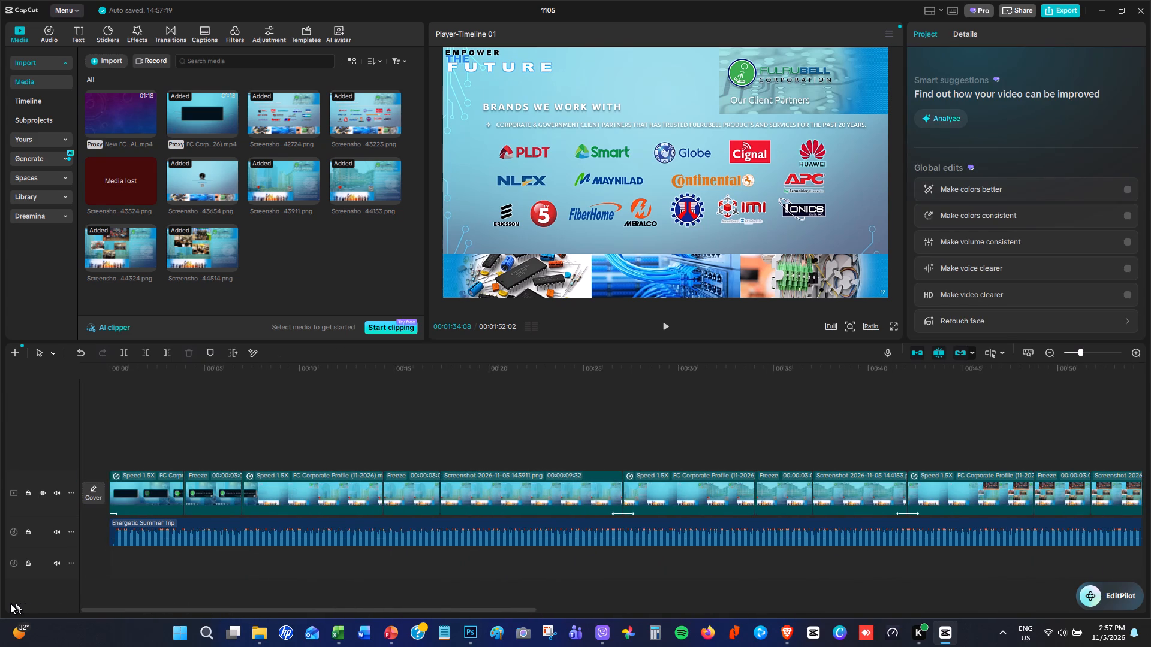
left_click_drag(10, 603, 9, 603)
left_click(104, 442)
left_click(115, 433)
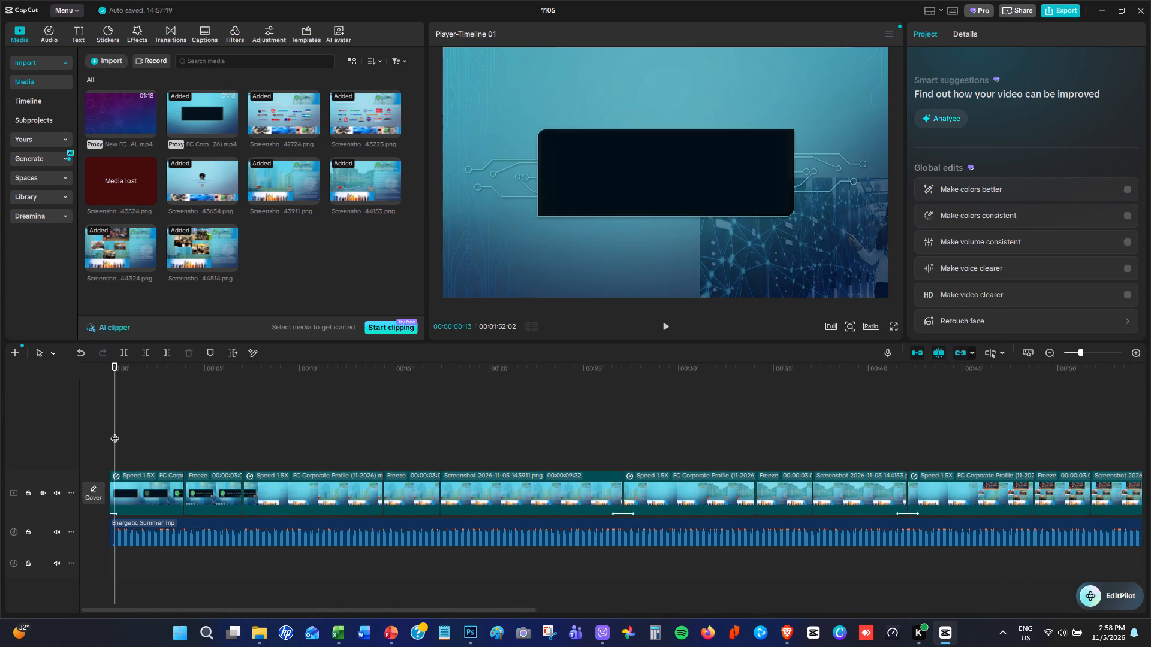
left_click_drag(110, 428, 97, 428)
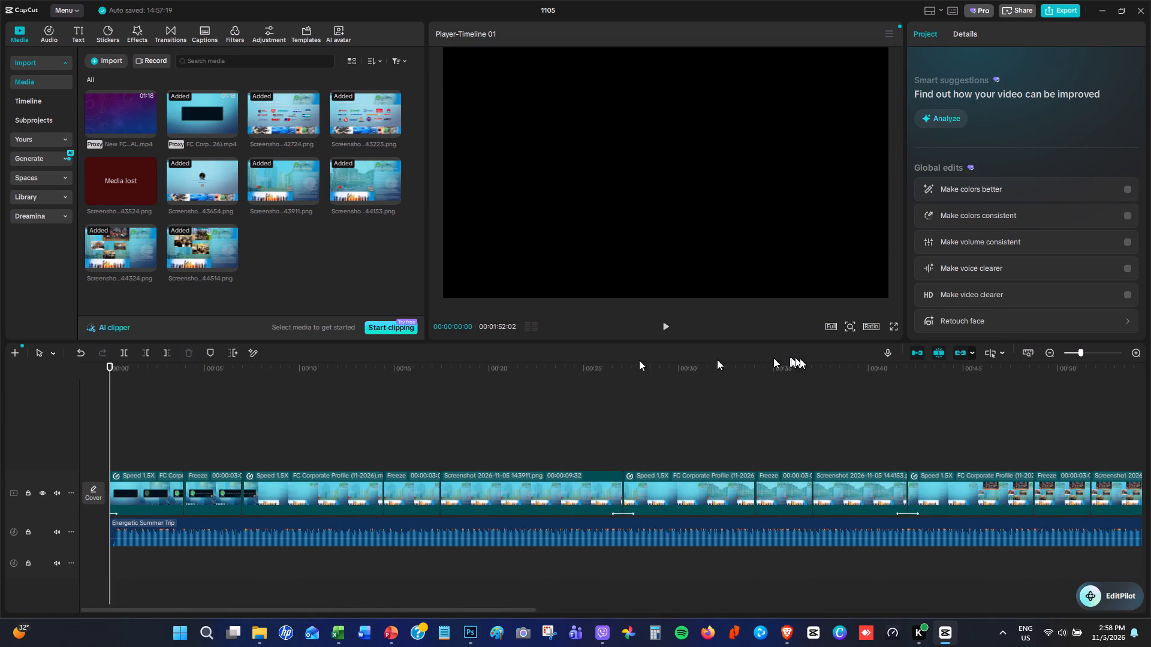
left_click(893, 325)
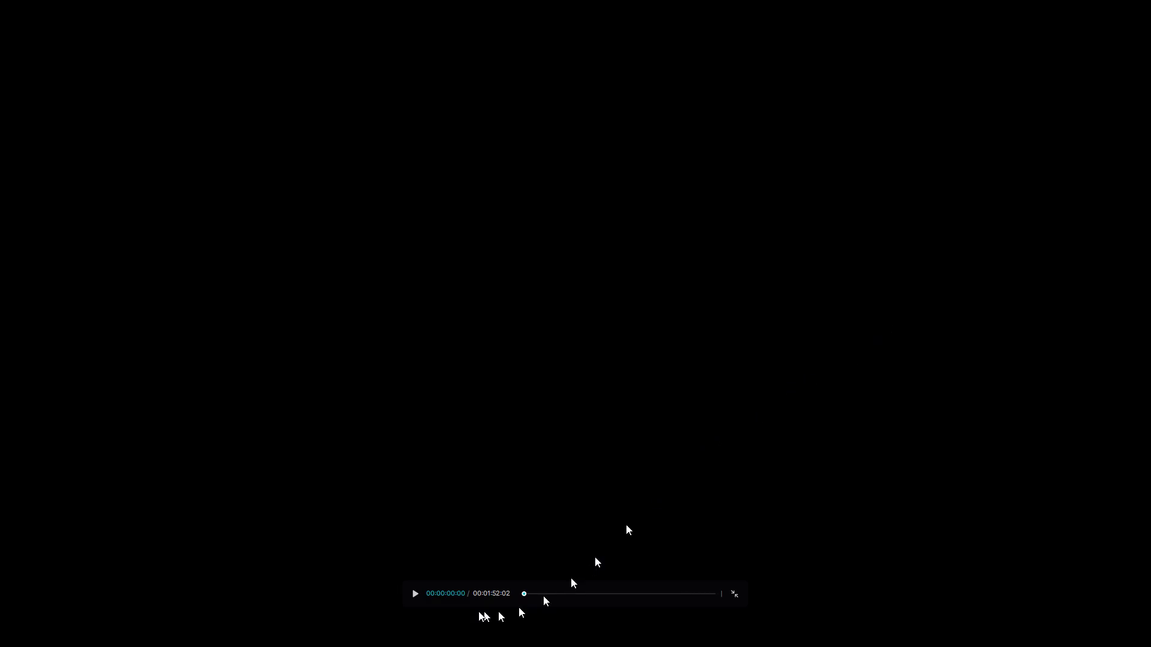
left_click(417, 593)
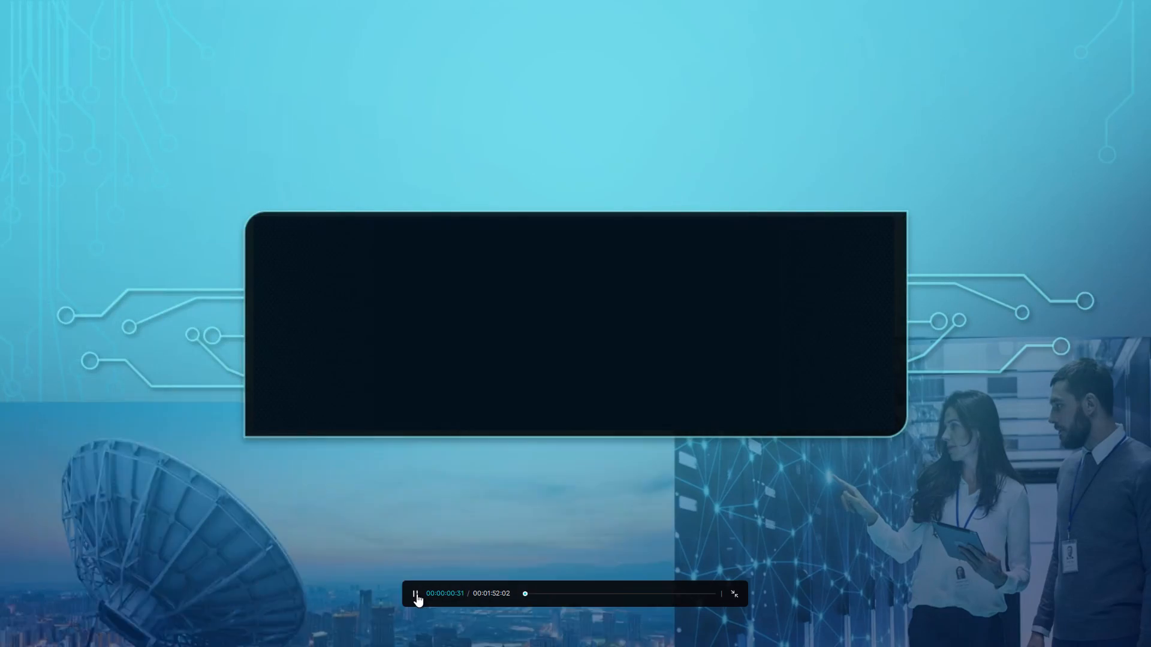
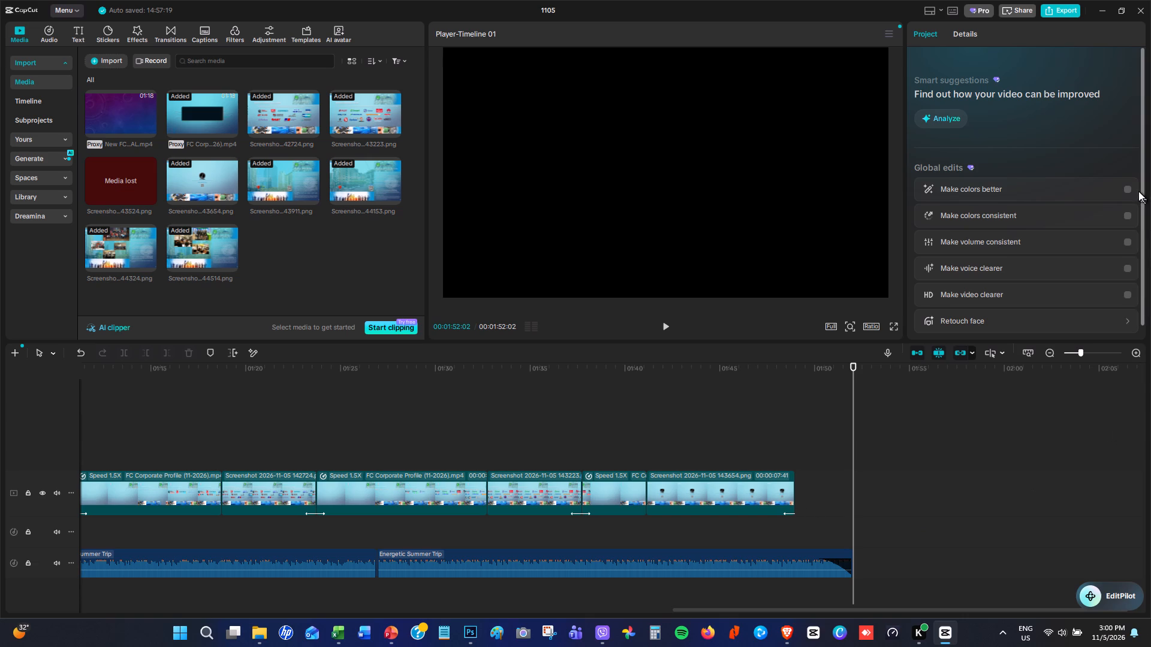
Start exporting the finished timeline and name the output file 1105 FC Company Profile 11-2026.
left_click(1071, 10)
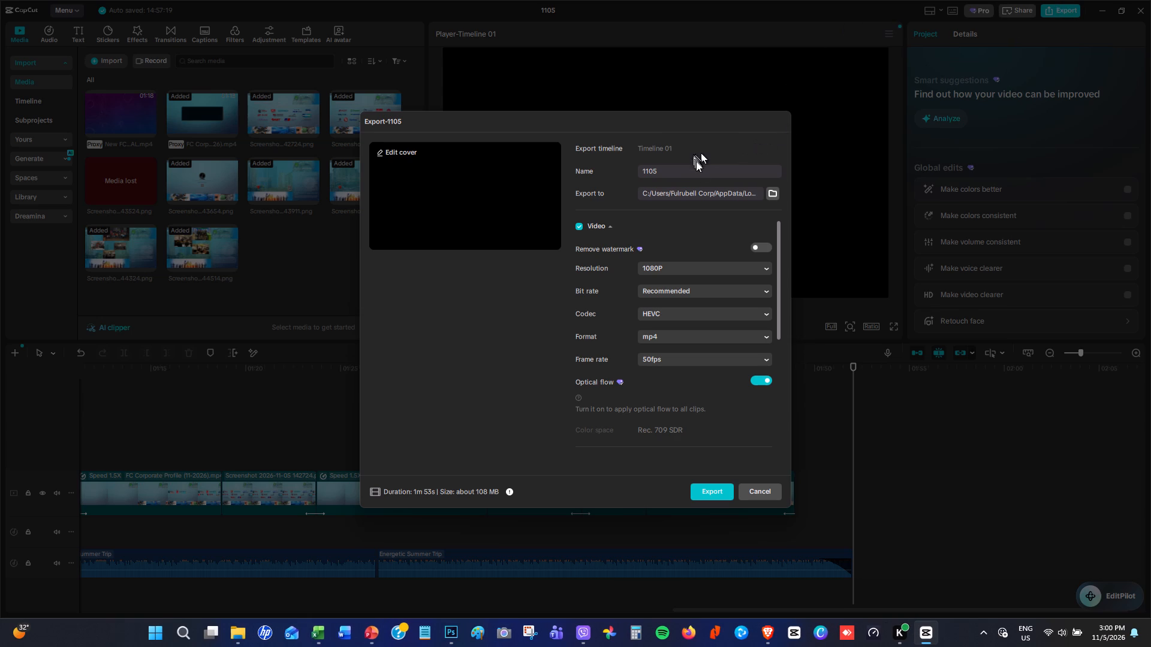
left_click(677, 167)
key("space")
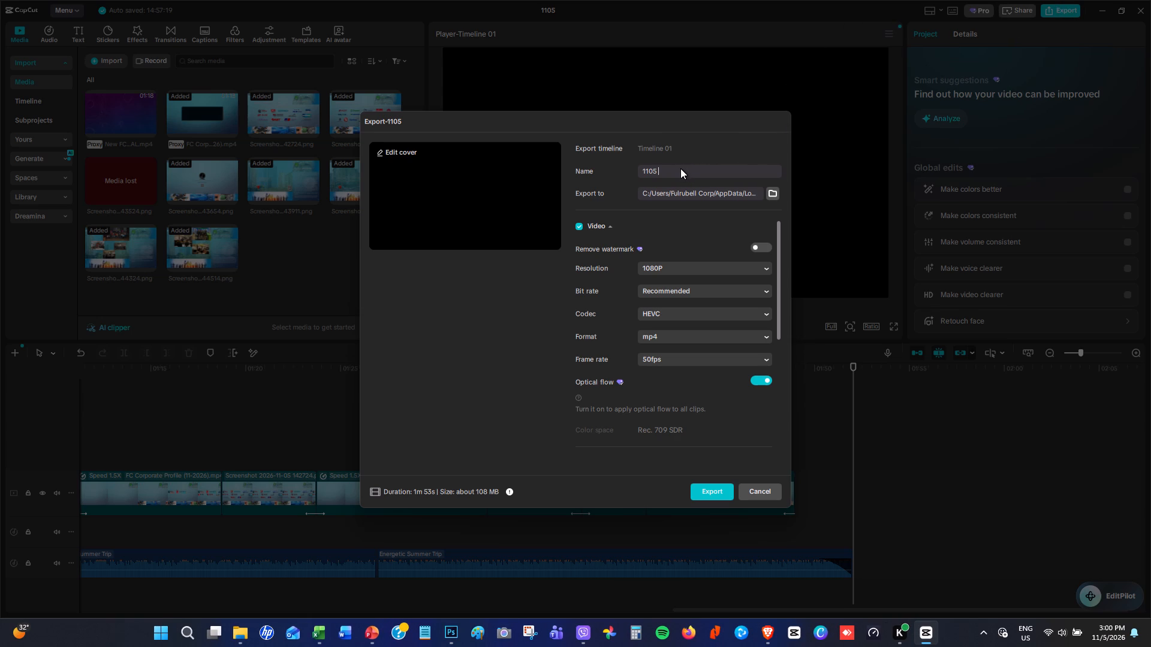
type("FC")
key("space")
type("Co")
type("mpany Profile")
key("space")
type("11-2026")
Export the video at 2K resolution and a 60fps frame rate.
left_click(740, 268)
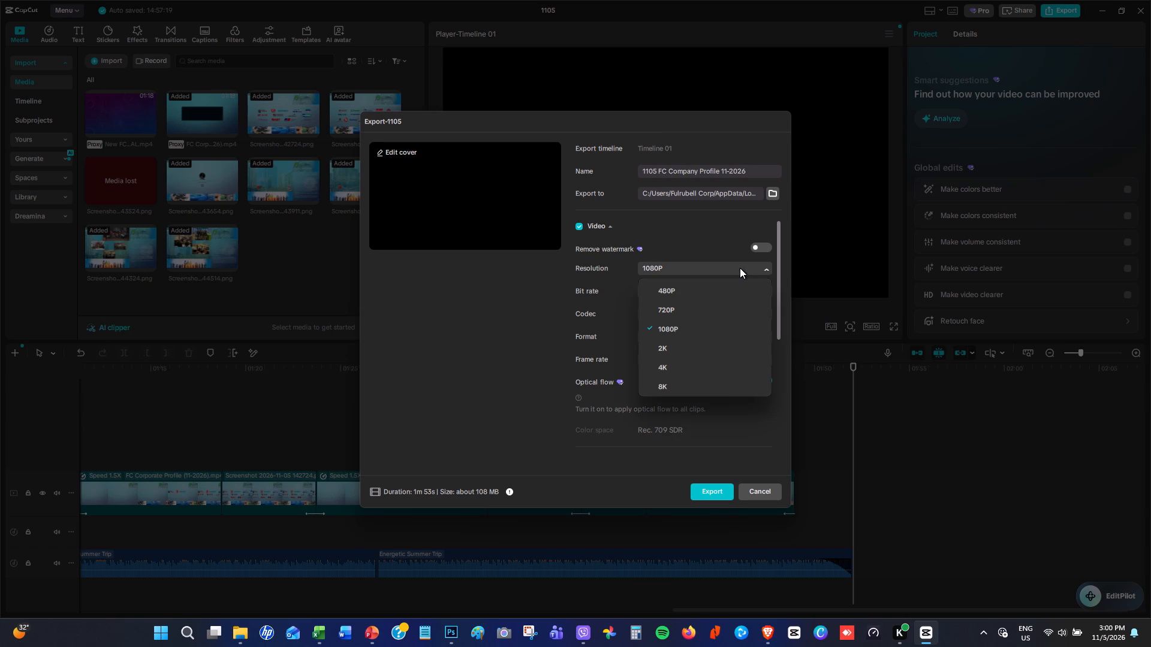
left_click(709, 346)
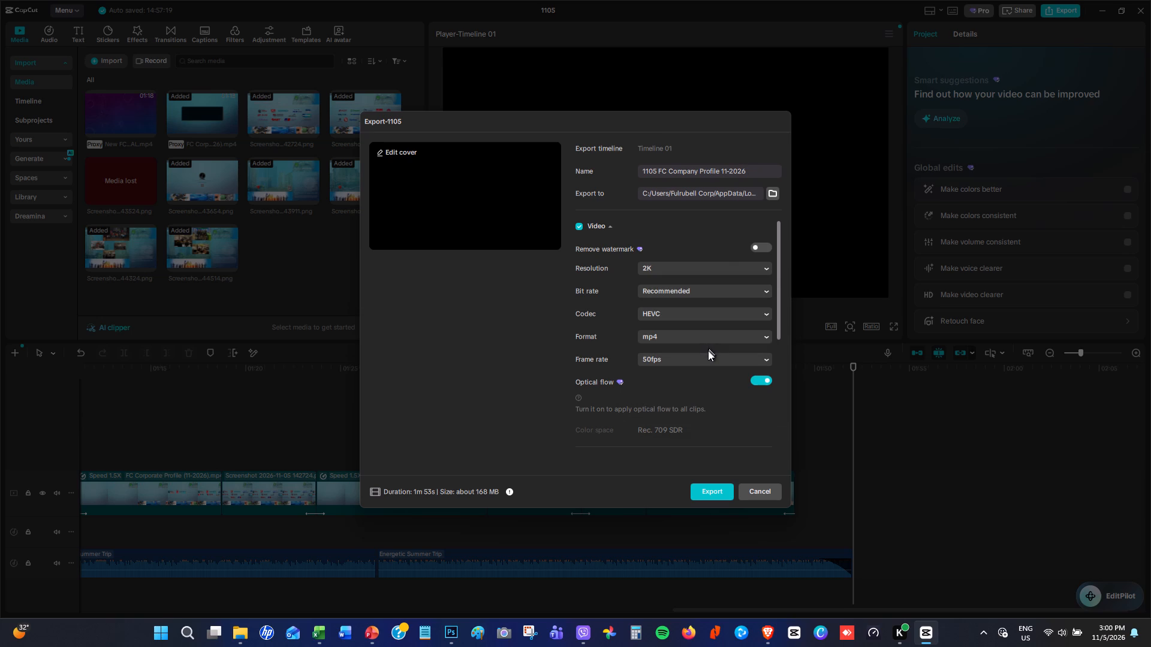
left_click(713, 359)
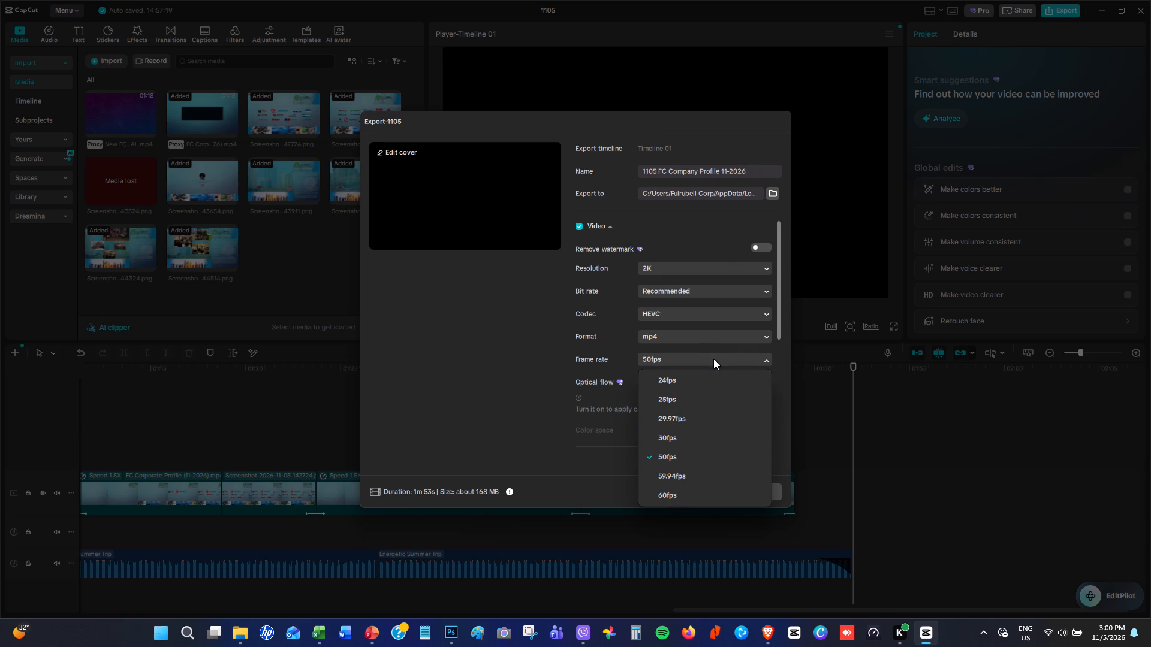
left_click(688, 491)
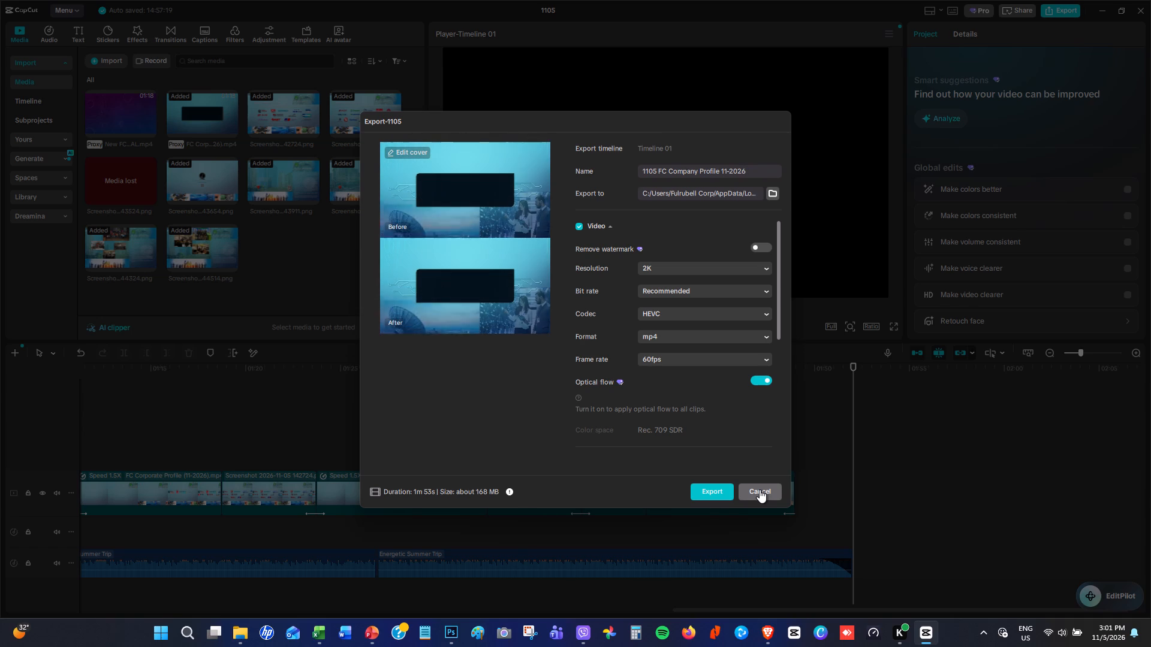
left_click(713, 490)
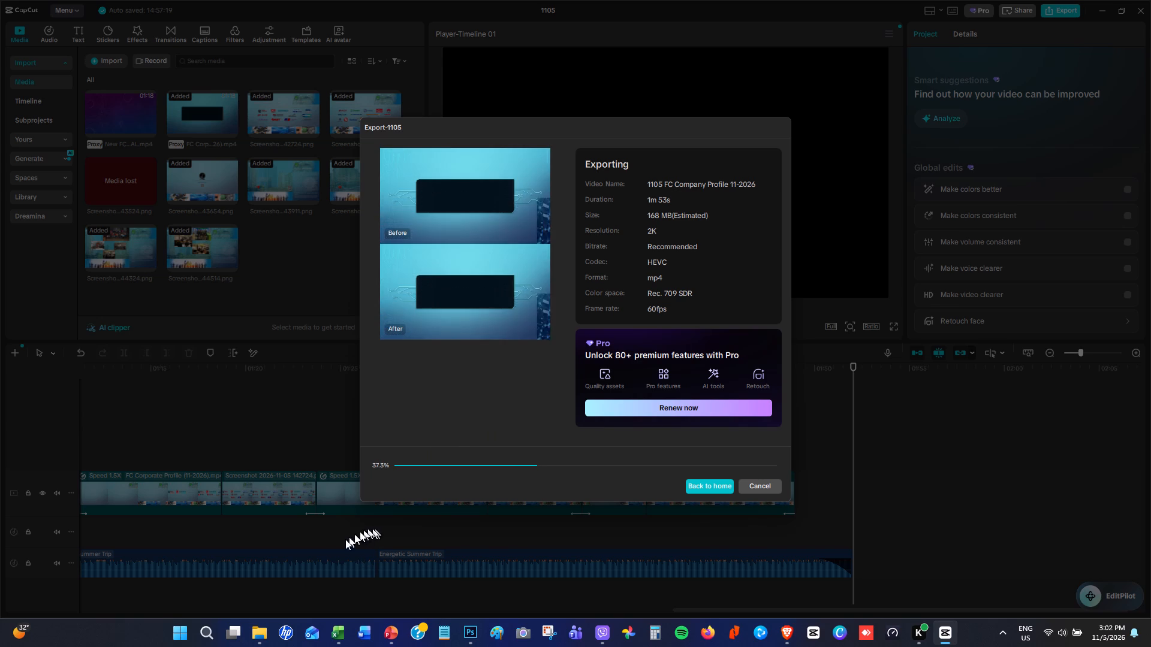
Switch to the FC Corporate Profile (11-2026) presentation in PowerPoint, look over its slide thumbnails, and return to the running CapCut export.
left_click(391, 638)
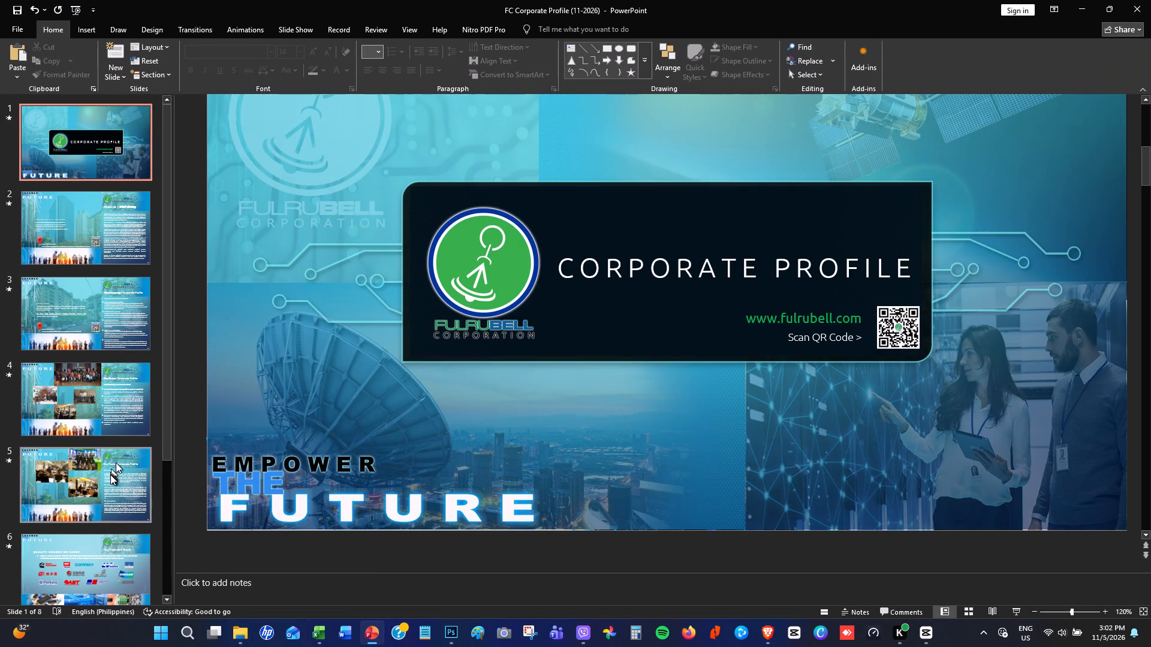
scroll(113, 477, "down", 7)
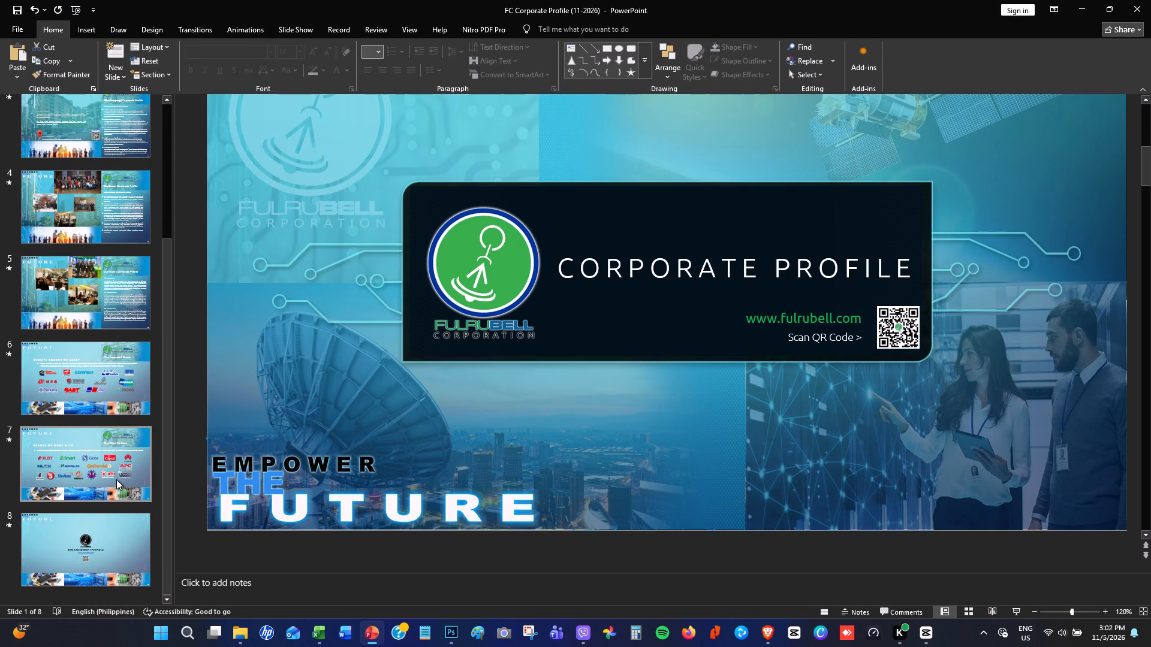
scroll(116, 479, "up", 9)
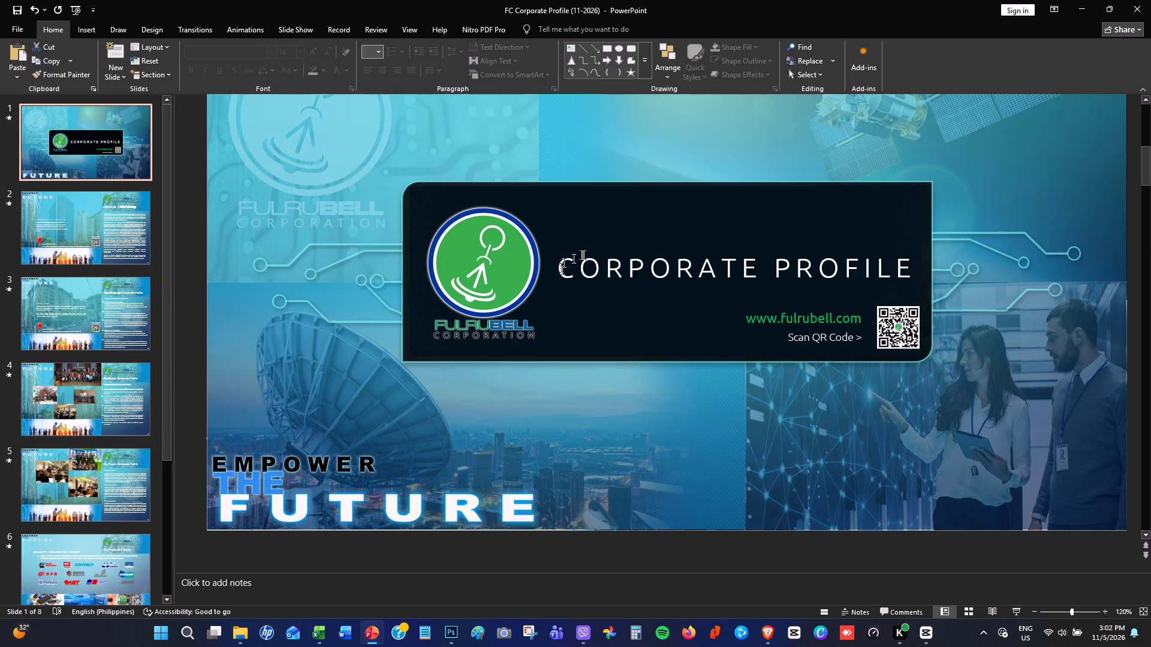
left_click(1084, 6)
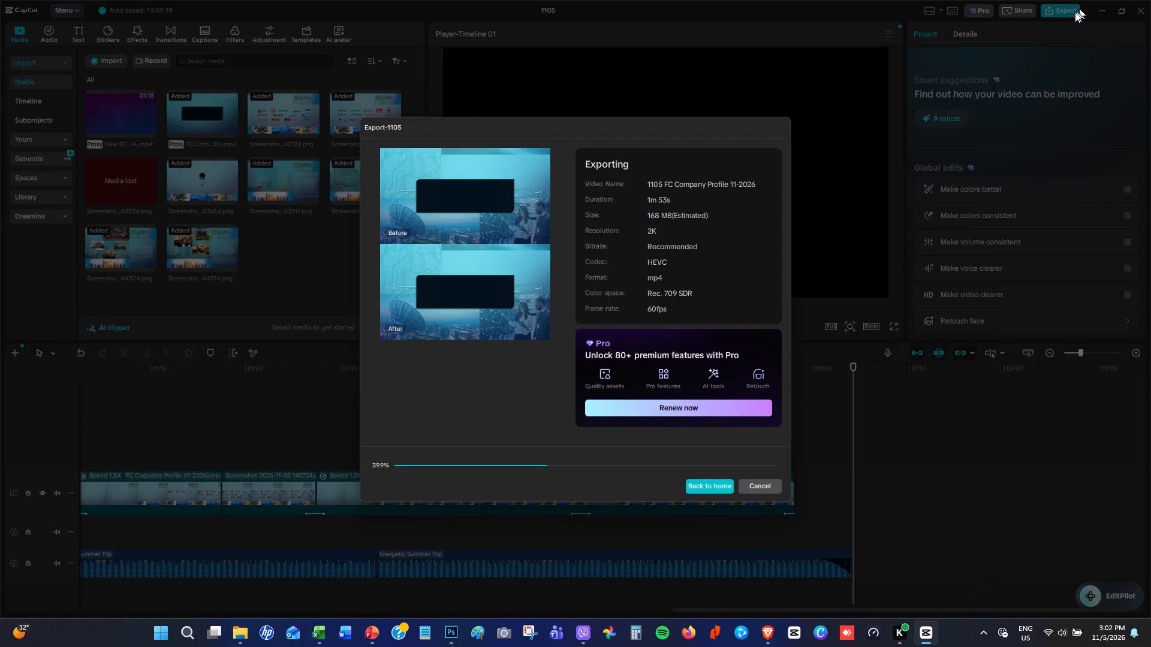
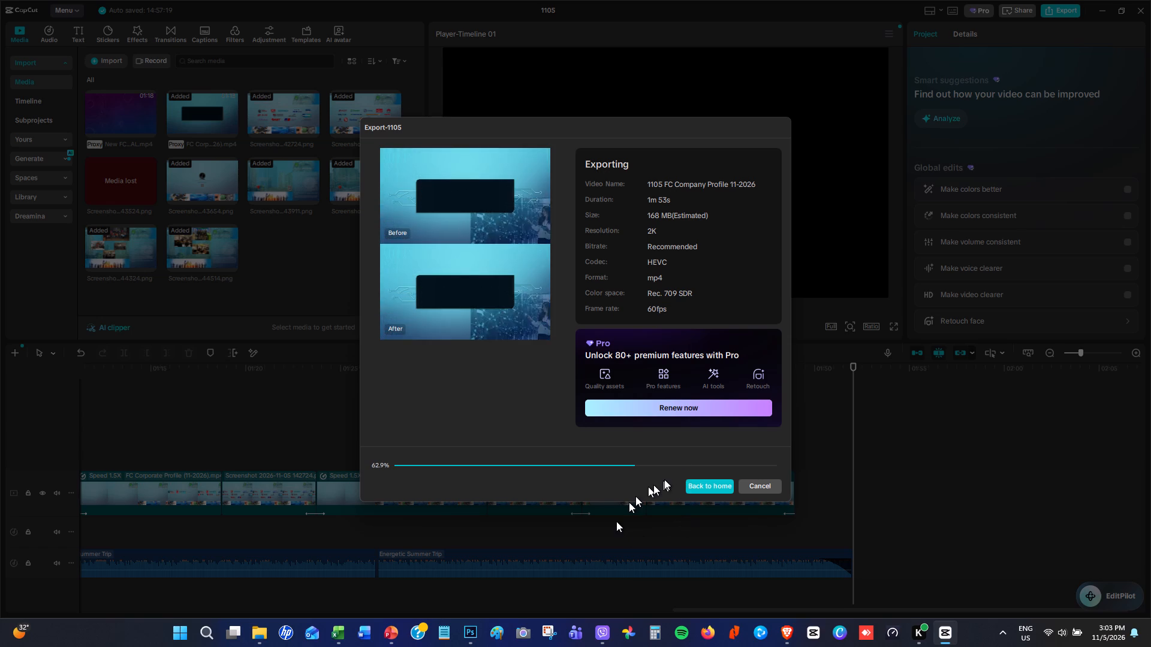
Switch to Photoshop, open the recent file MBSi v5 (11-2026) Shadow.png to view it, and return to the running CapCut export.
left_click(462, 631)
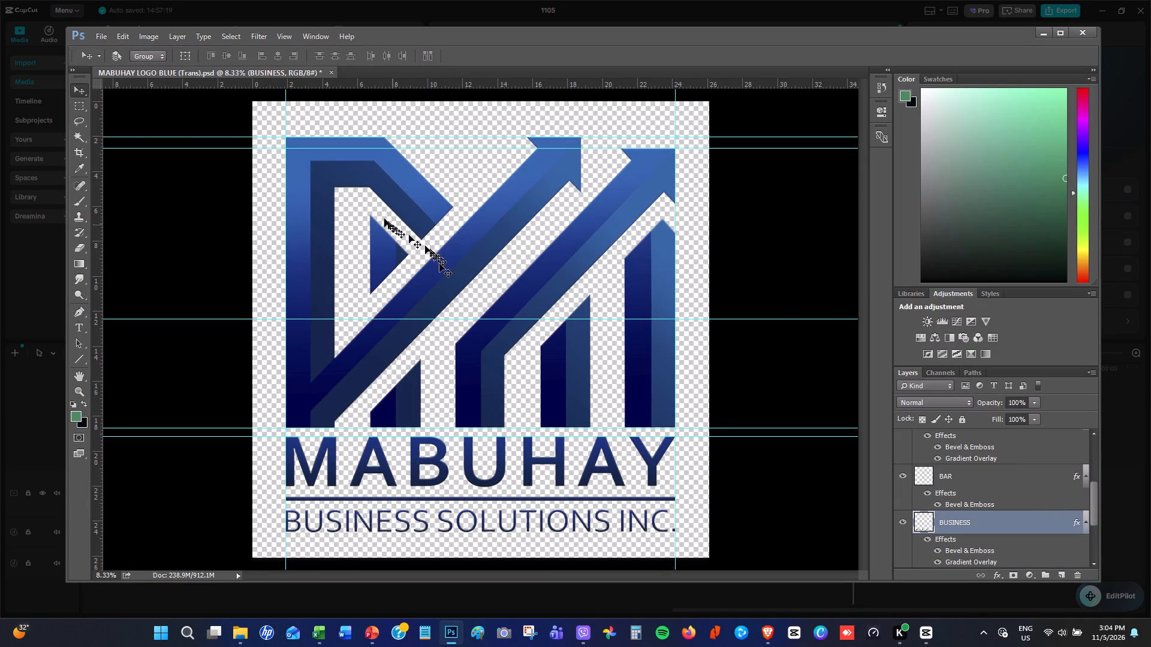
left_click(99, 35)
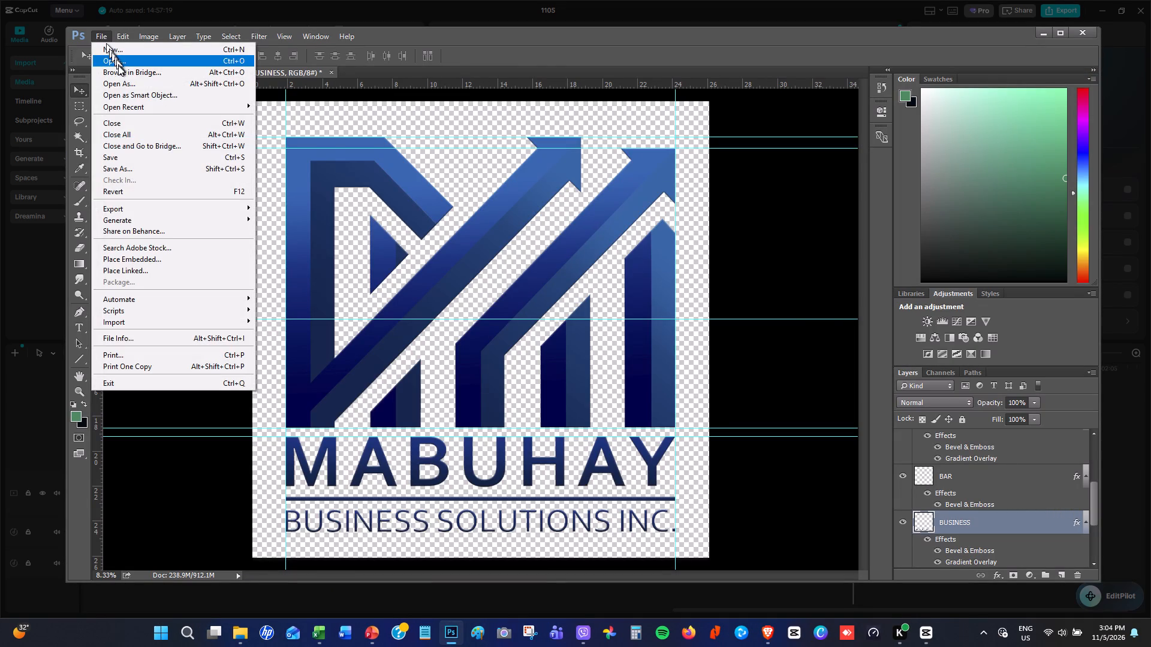
left_click(124, 102)
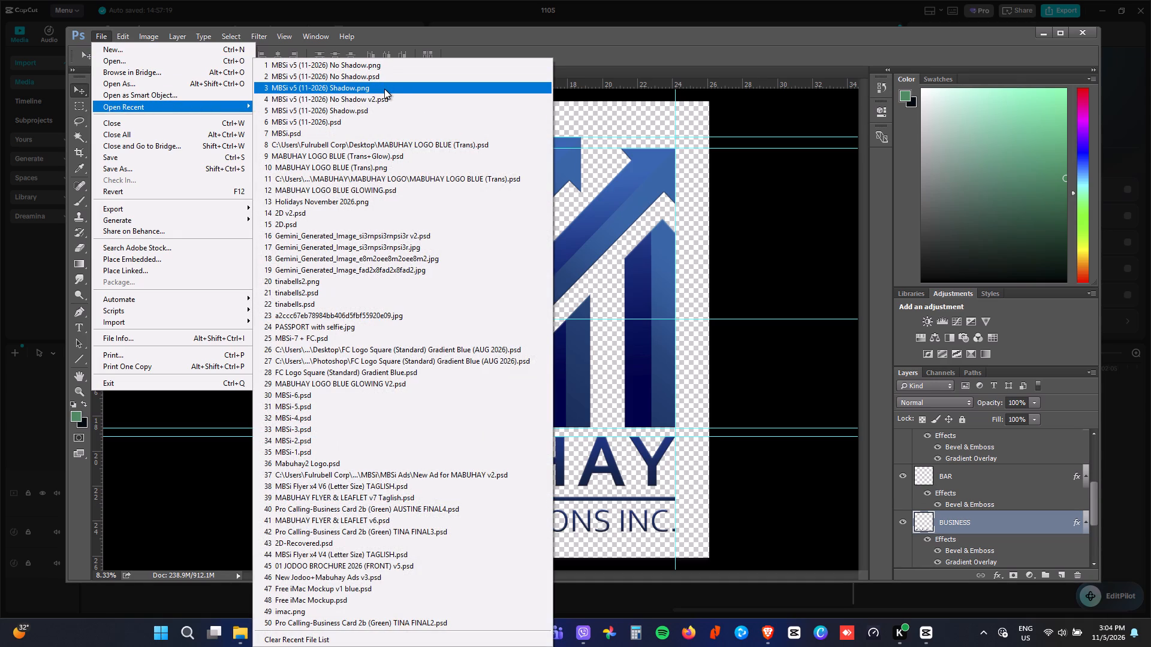
left_click(384, 89)
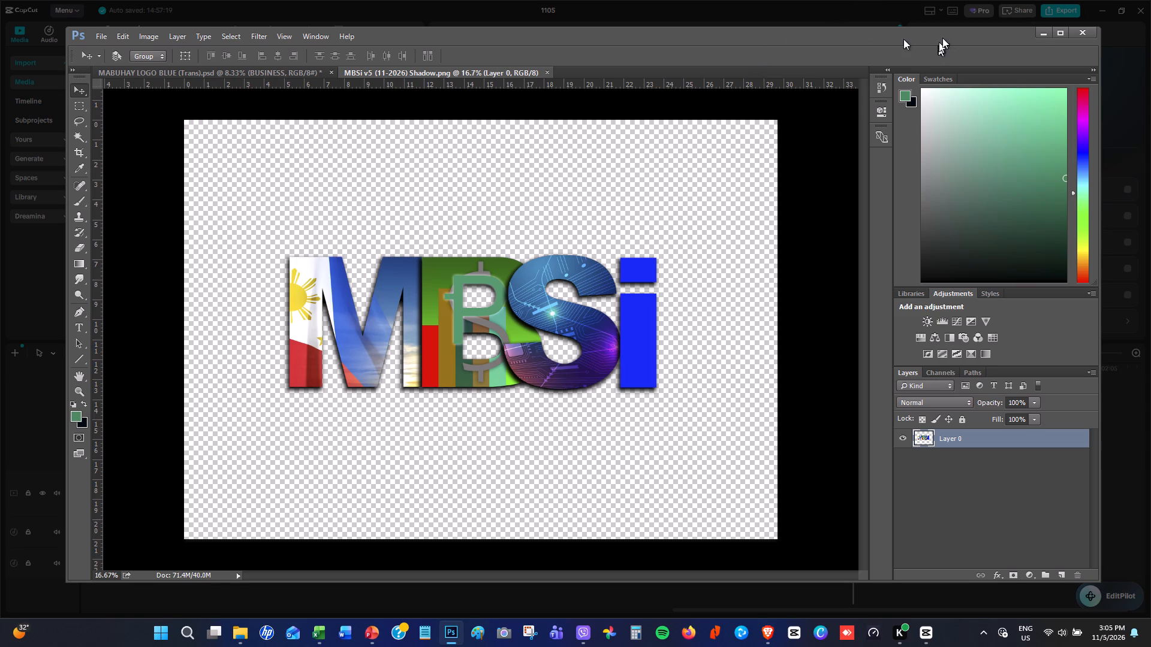
left_click(1043, 33)
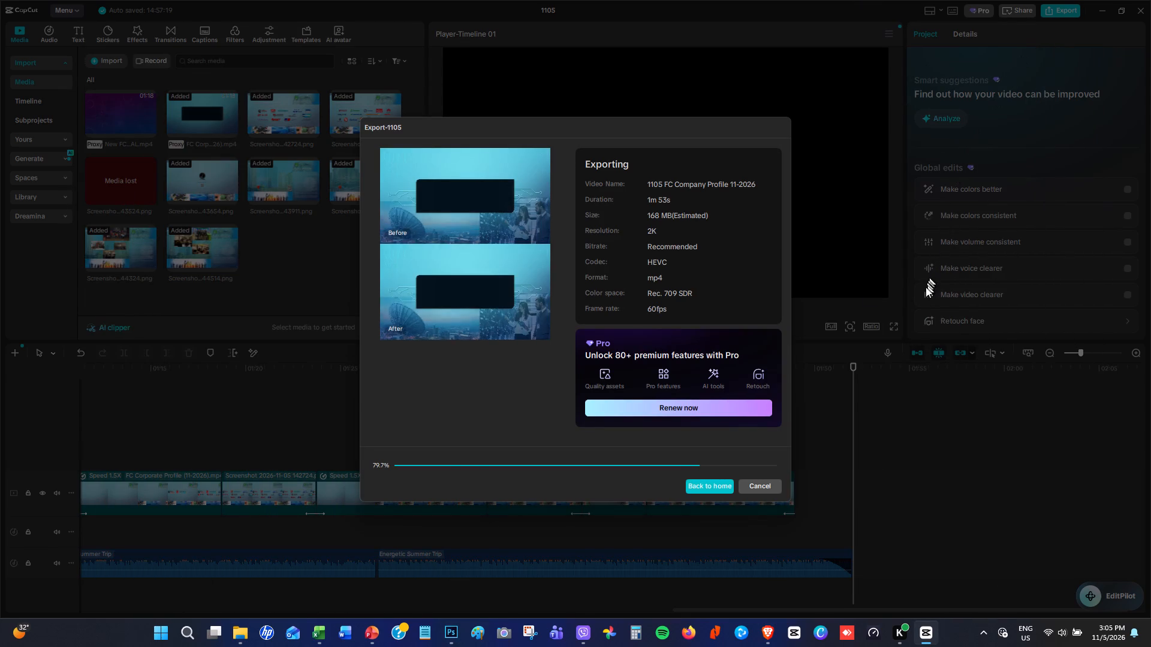
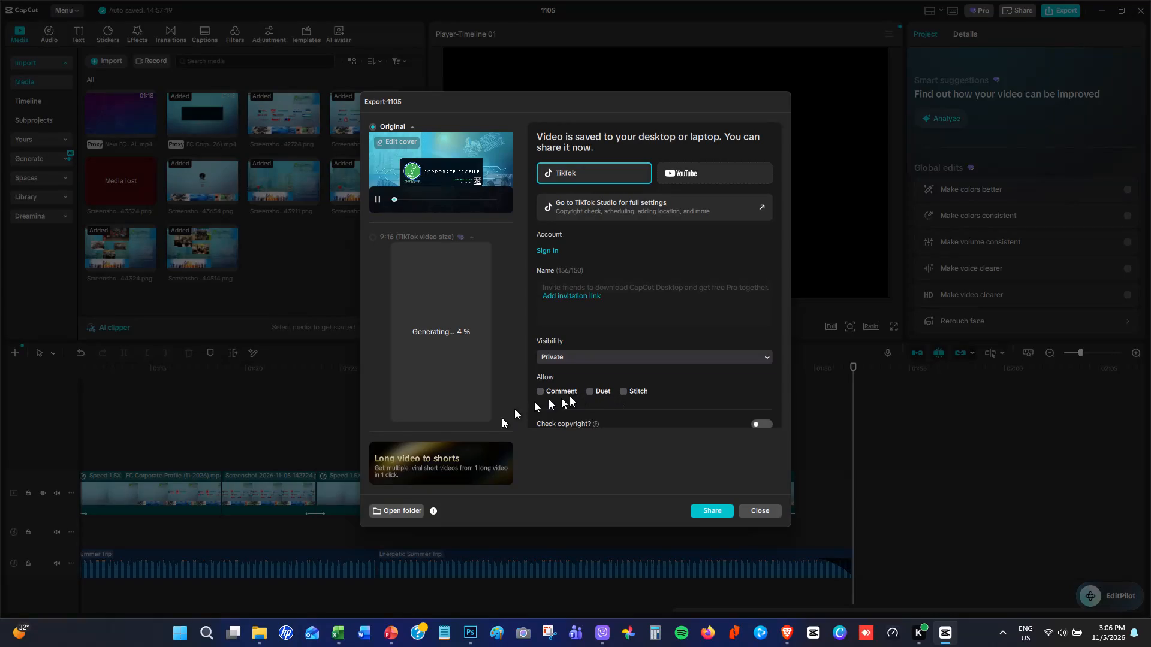
Open the folder that contains the exported video 1105 FC Company Profile 11-2026 in File Explorer.
left_click(414, 510)
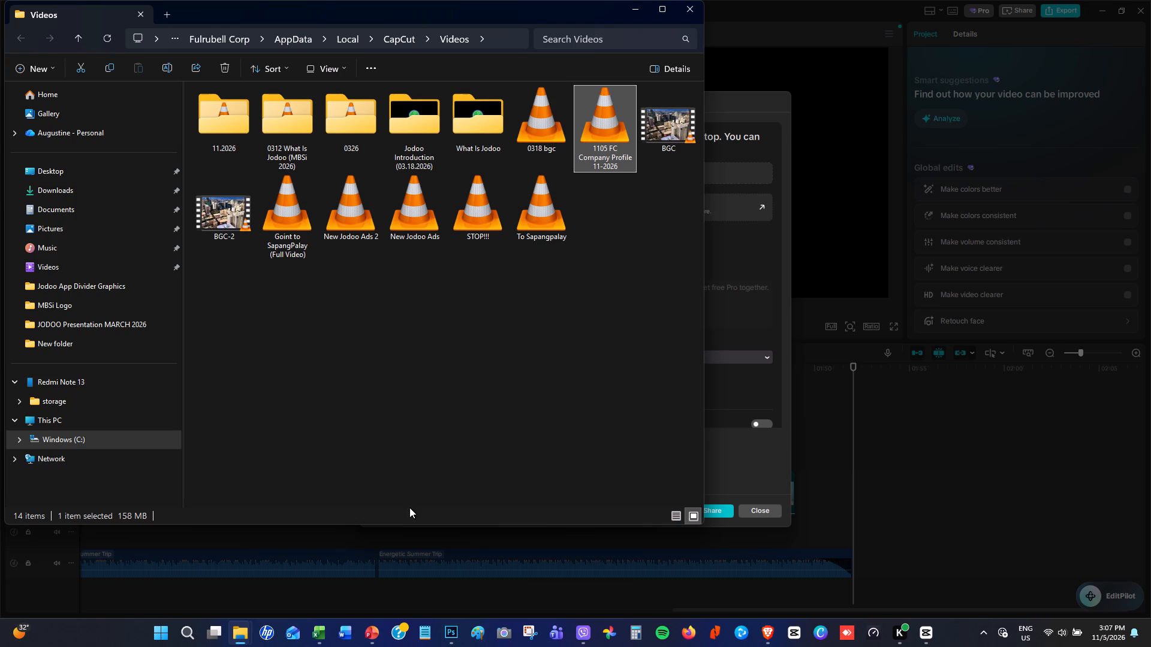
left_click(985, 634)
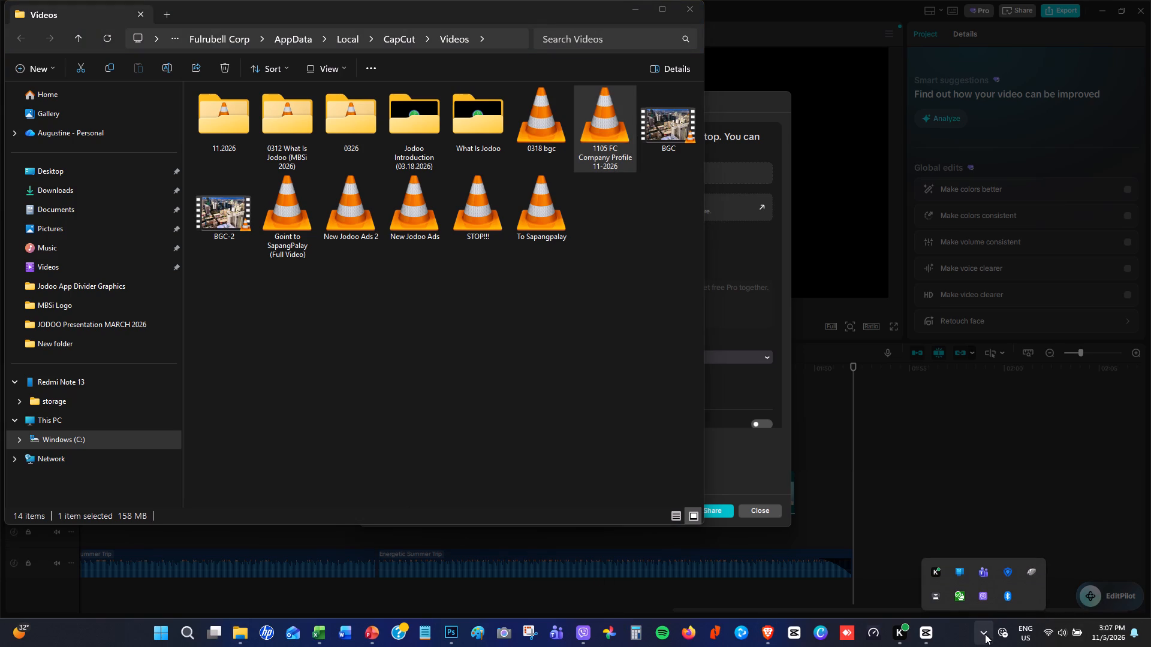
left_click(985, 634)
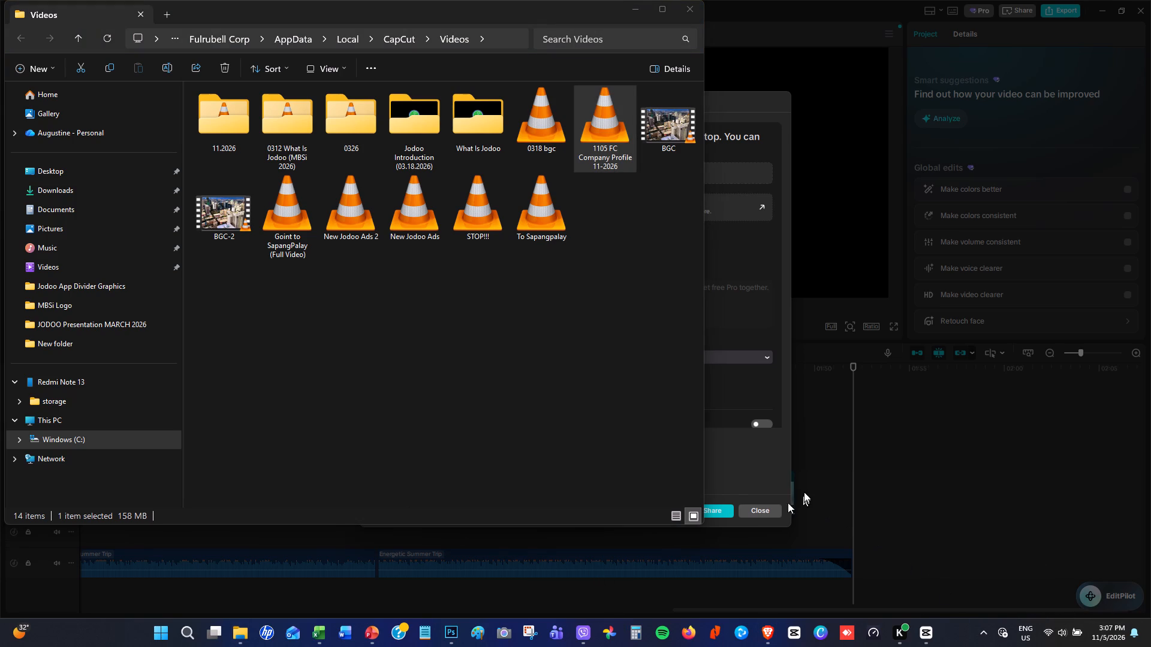
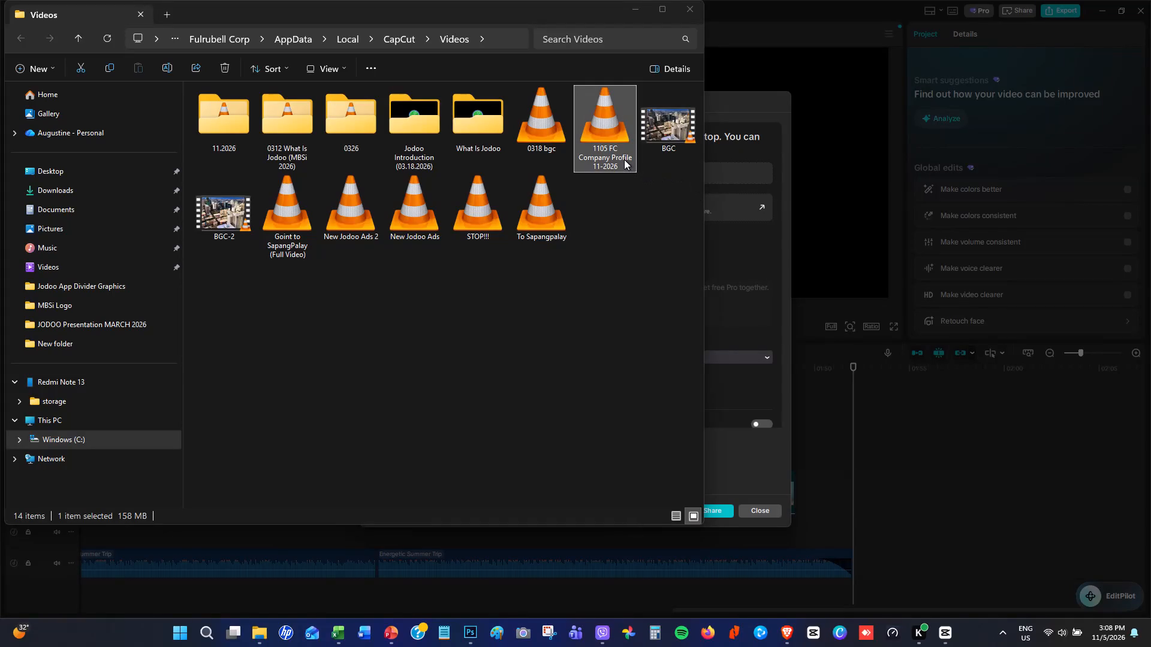
Copy the exported video file 1105 FC Company Profile 11-2026 from the Videos folder.
left_click(624, 159)
right_click(624, 159)
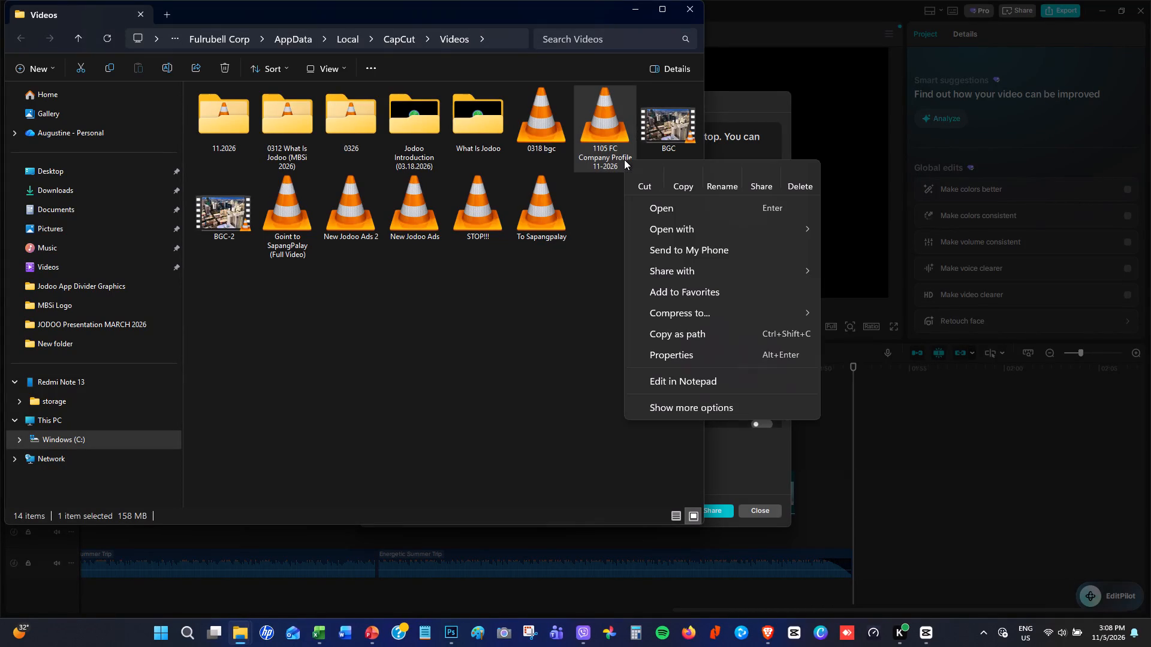
left_click(686, 179)
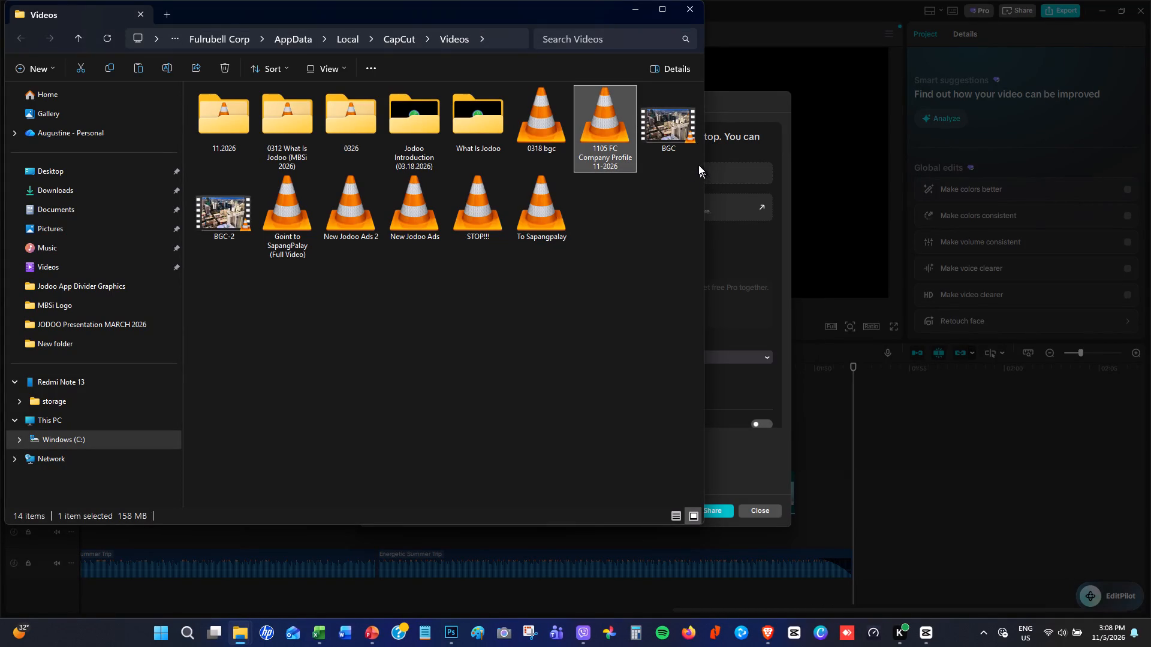
Minimize the folder window to return to CapCut and close the Export-1105 dialog.
left_click(637, 10)
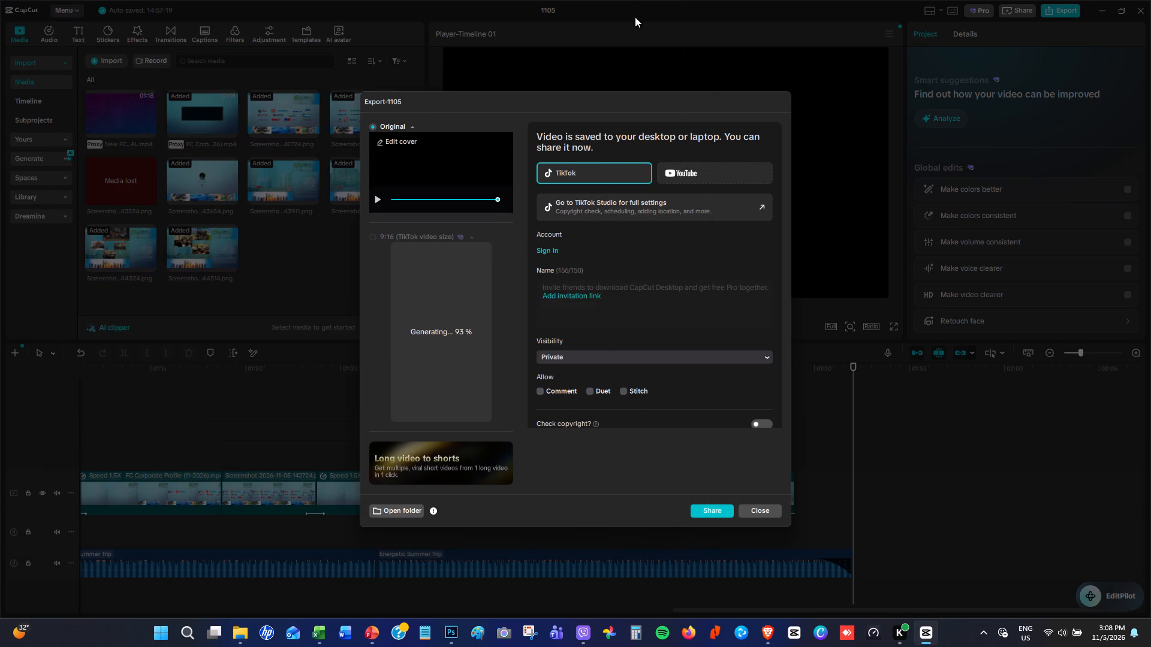
left_click(759, 510)
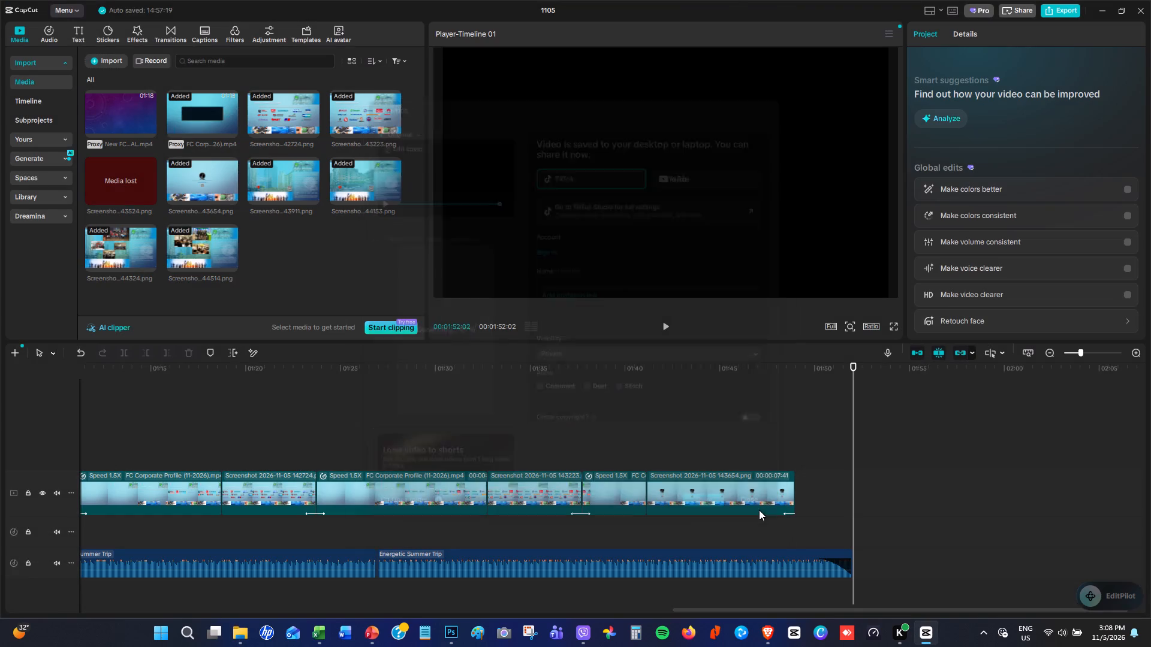